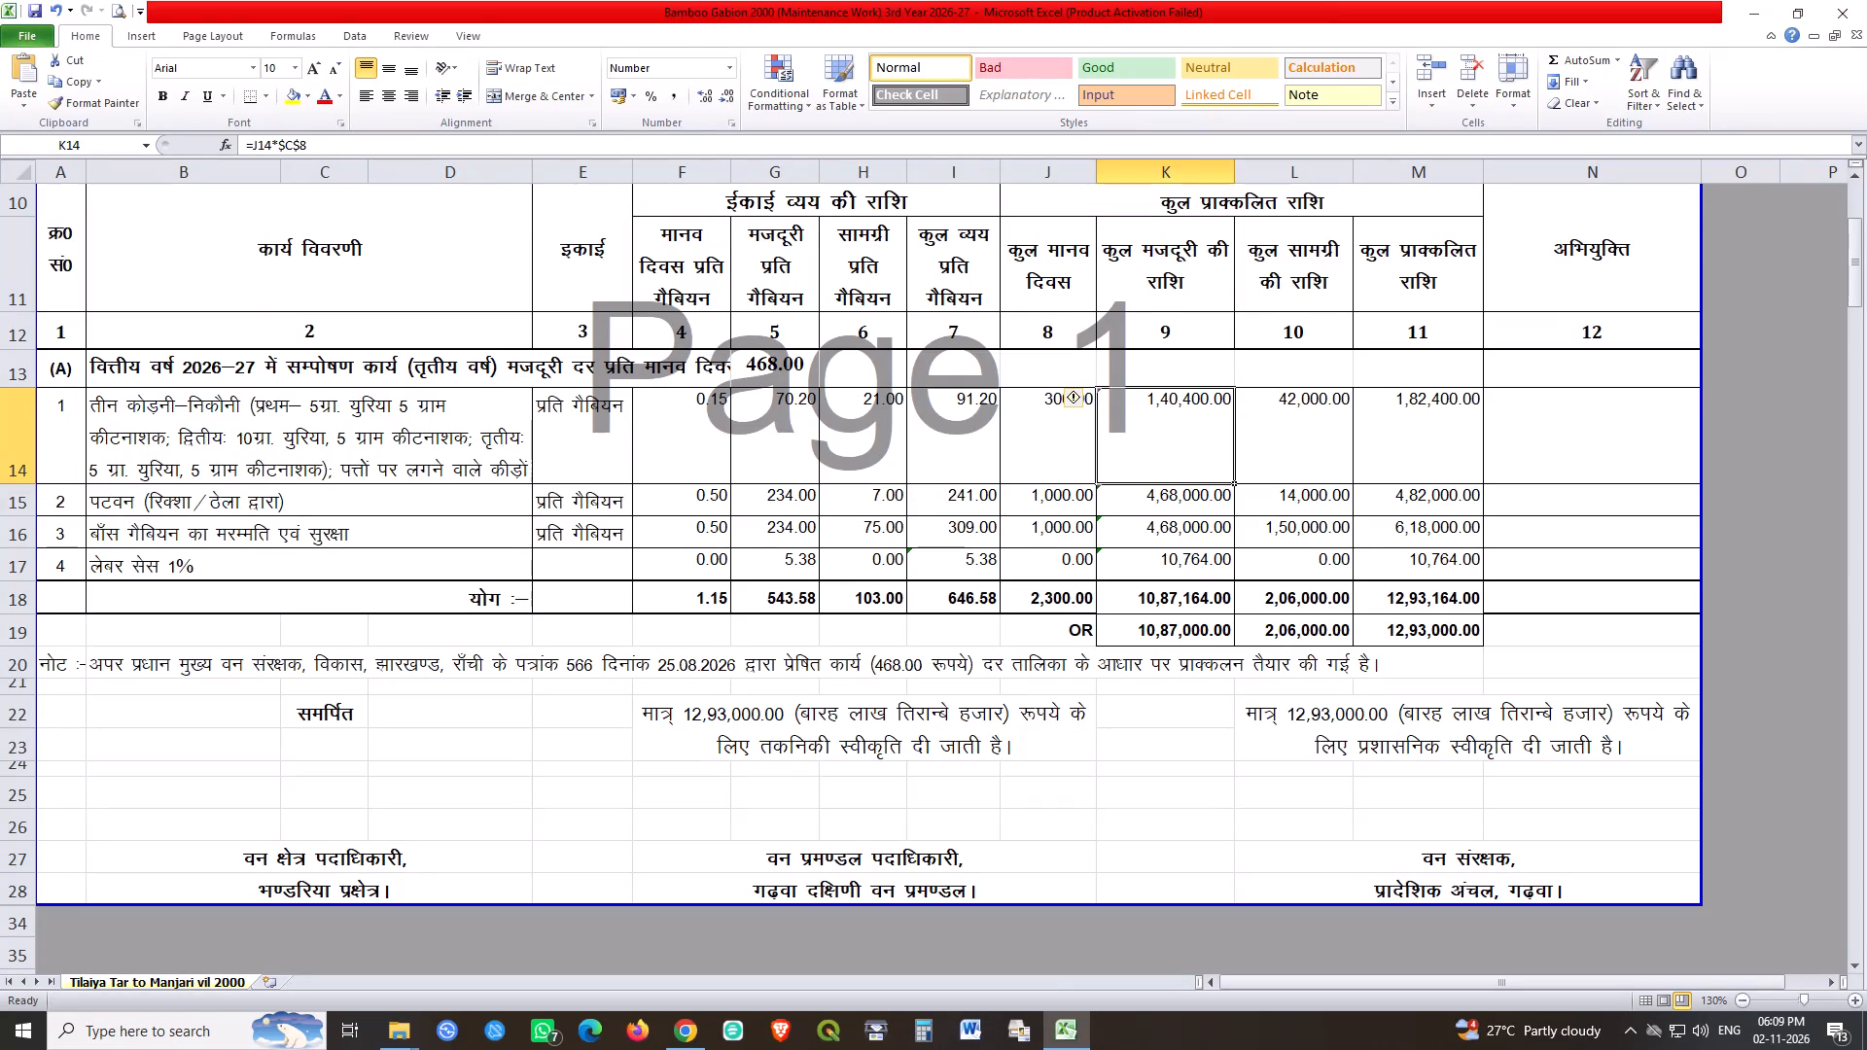
Save the Bamboo Gabion 2000 (Maintenance Work) 3rd Year 2026-27 estimate workbook and close it.
key(ctrl+s)
key(ctrl+s)
key(ctrl+s)
click(1866, 0)
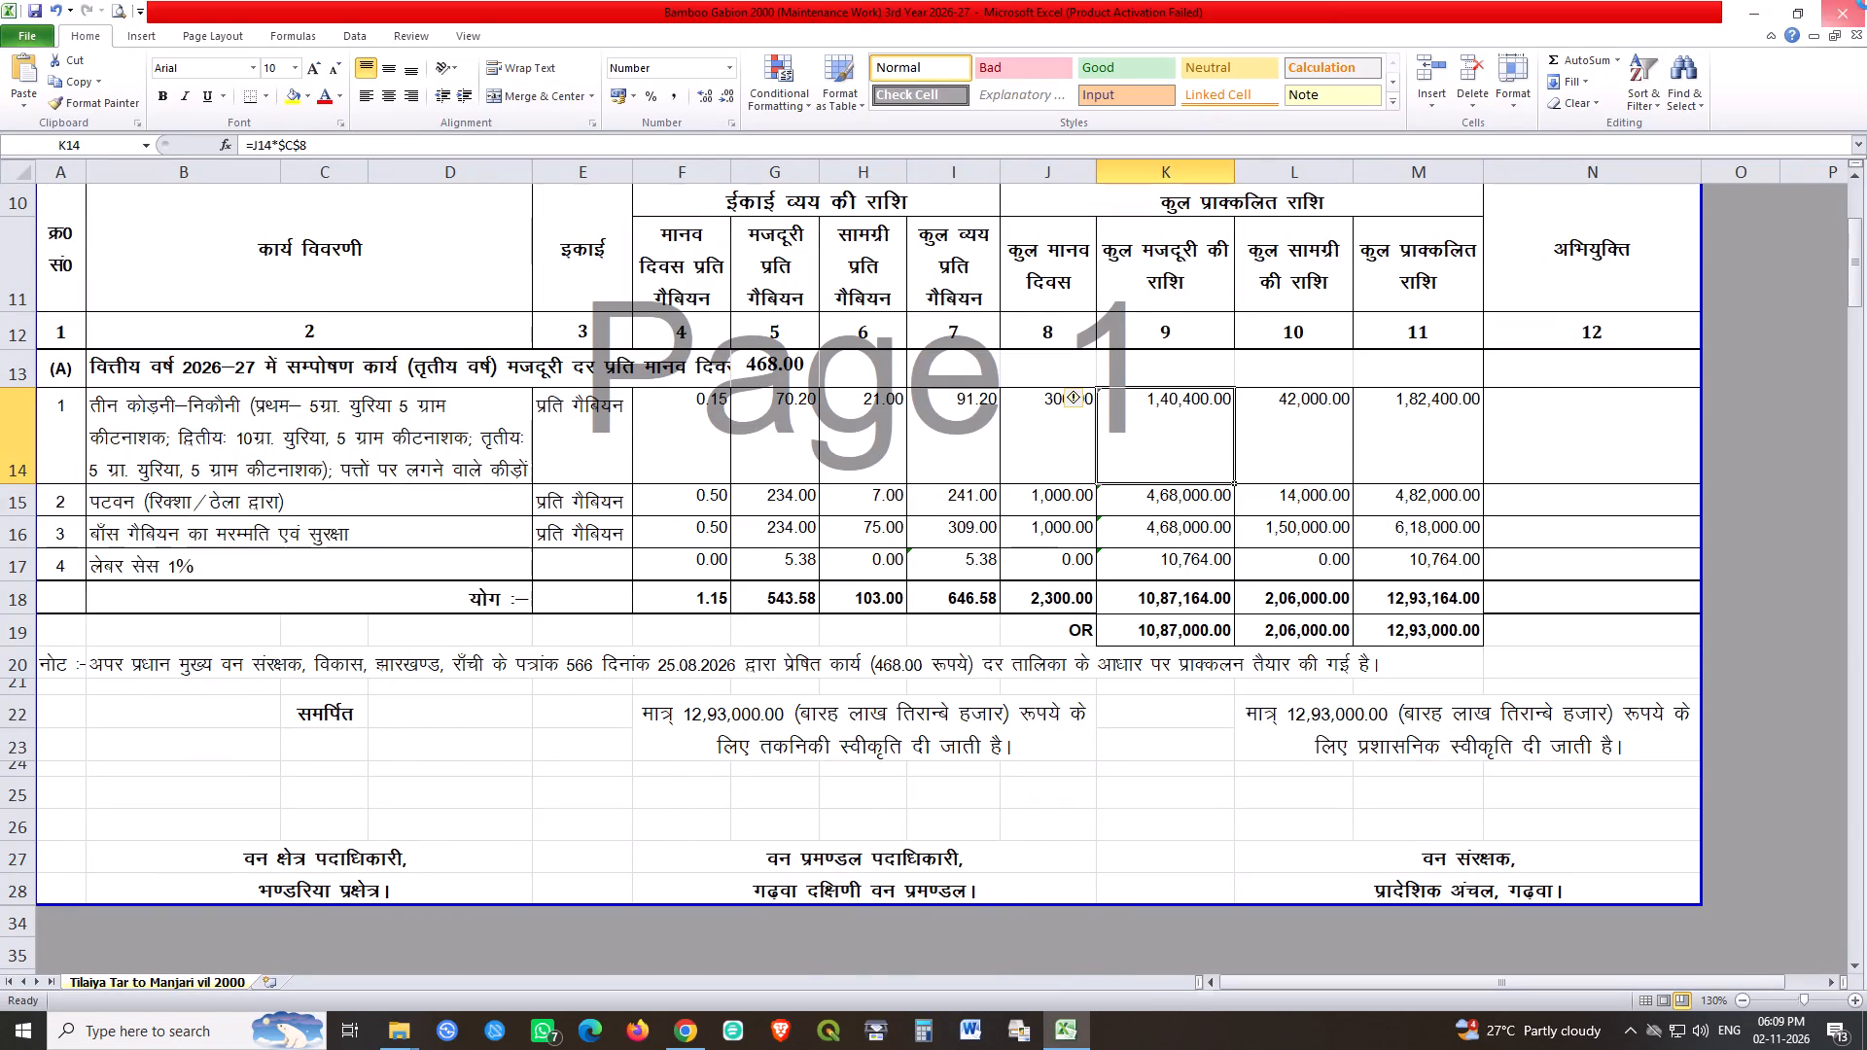
Open a new File Explorer window and browse New Volume (E:) to the Office File folder.
click(1412, 718)
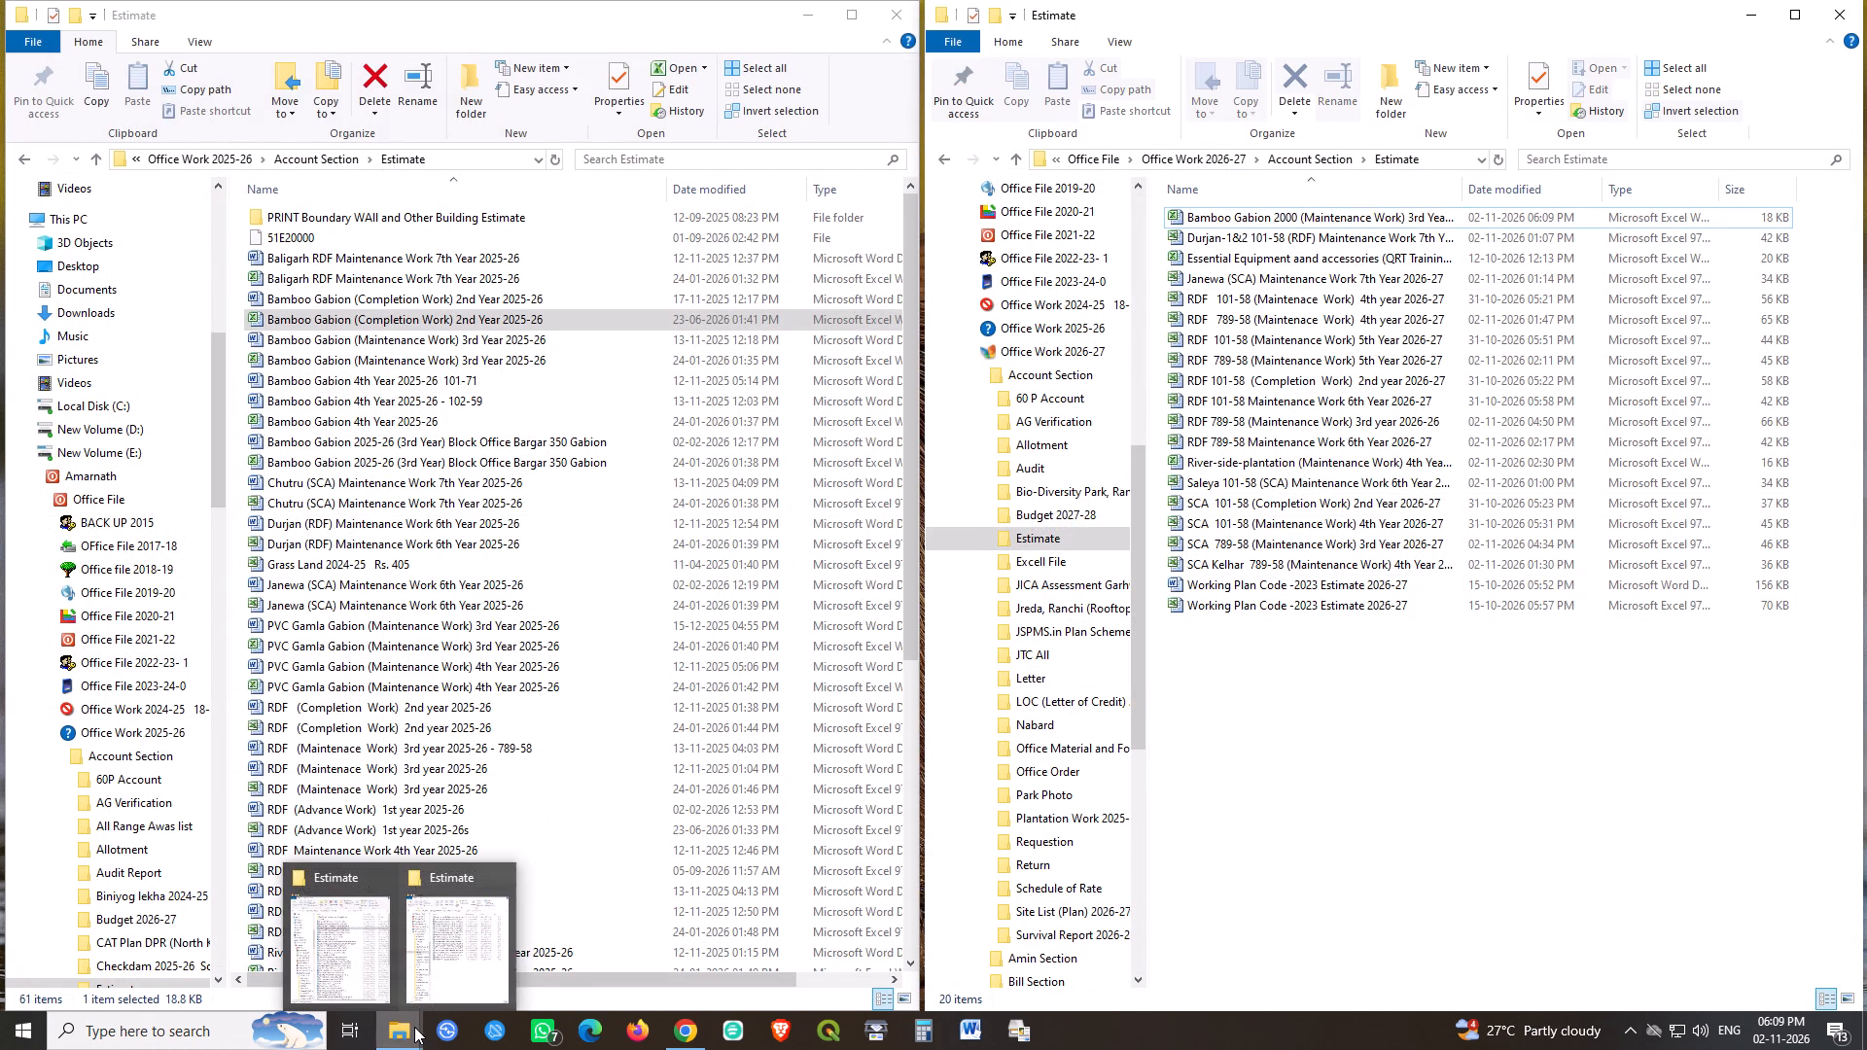
click(1575, 842)
key(super+e)
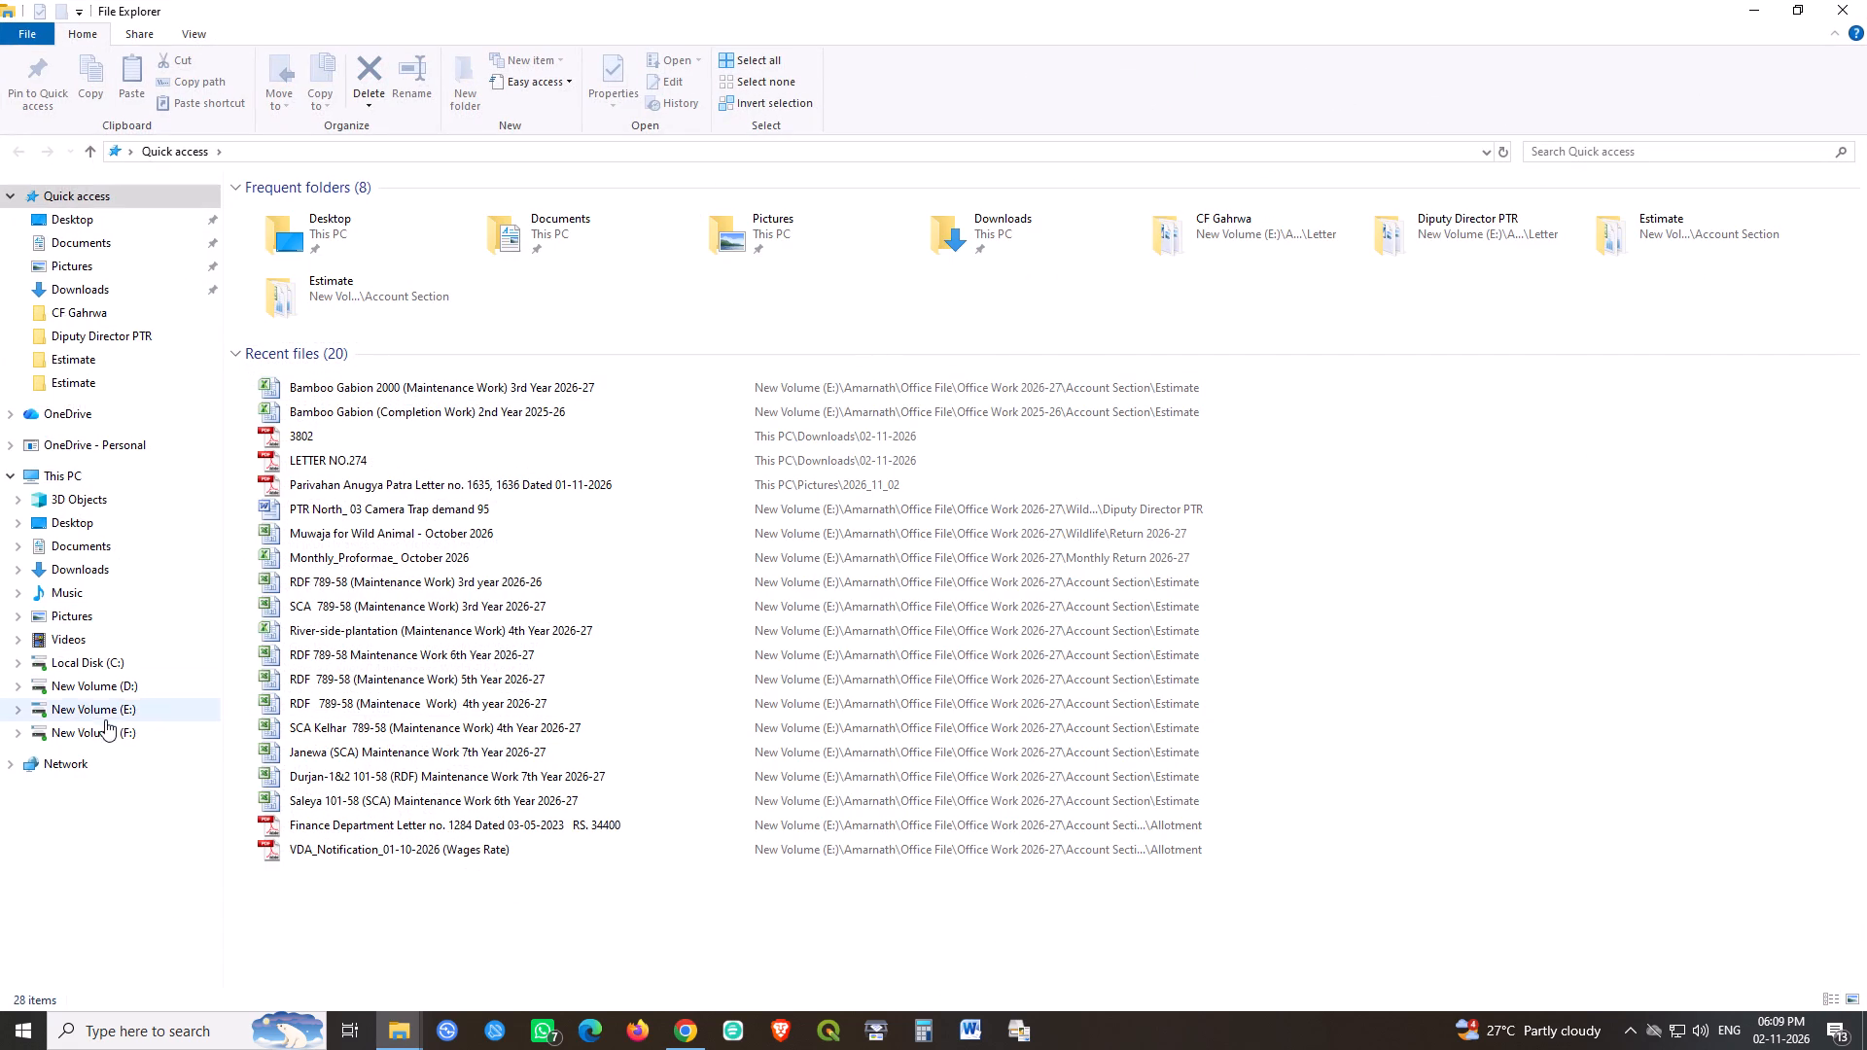
click(120, 713)
click(358, 220)
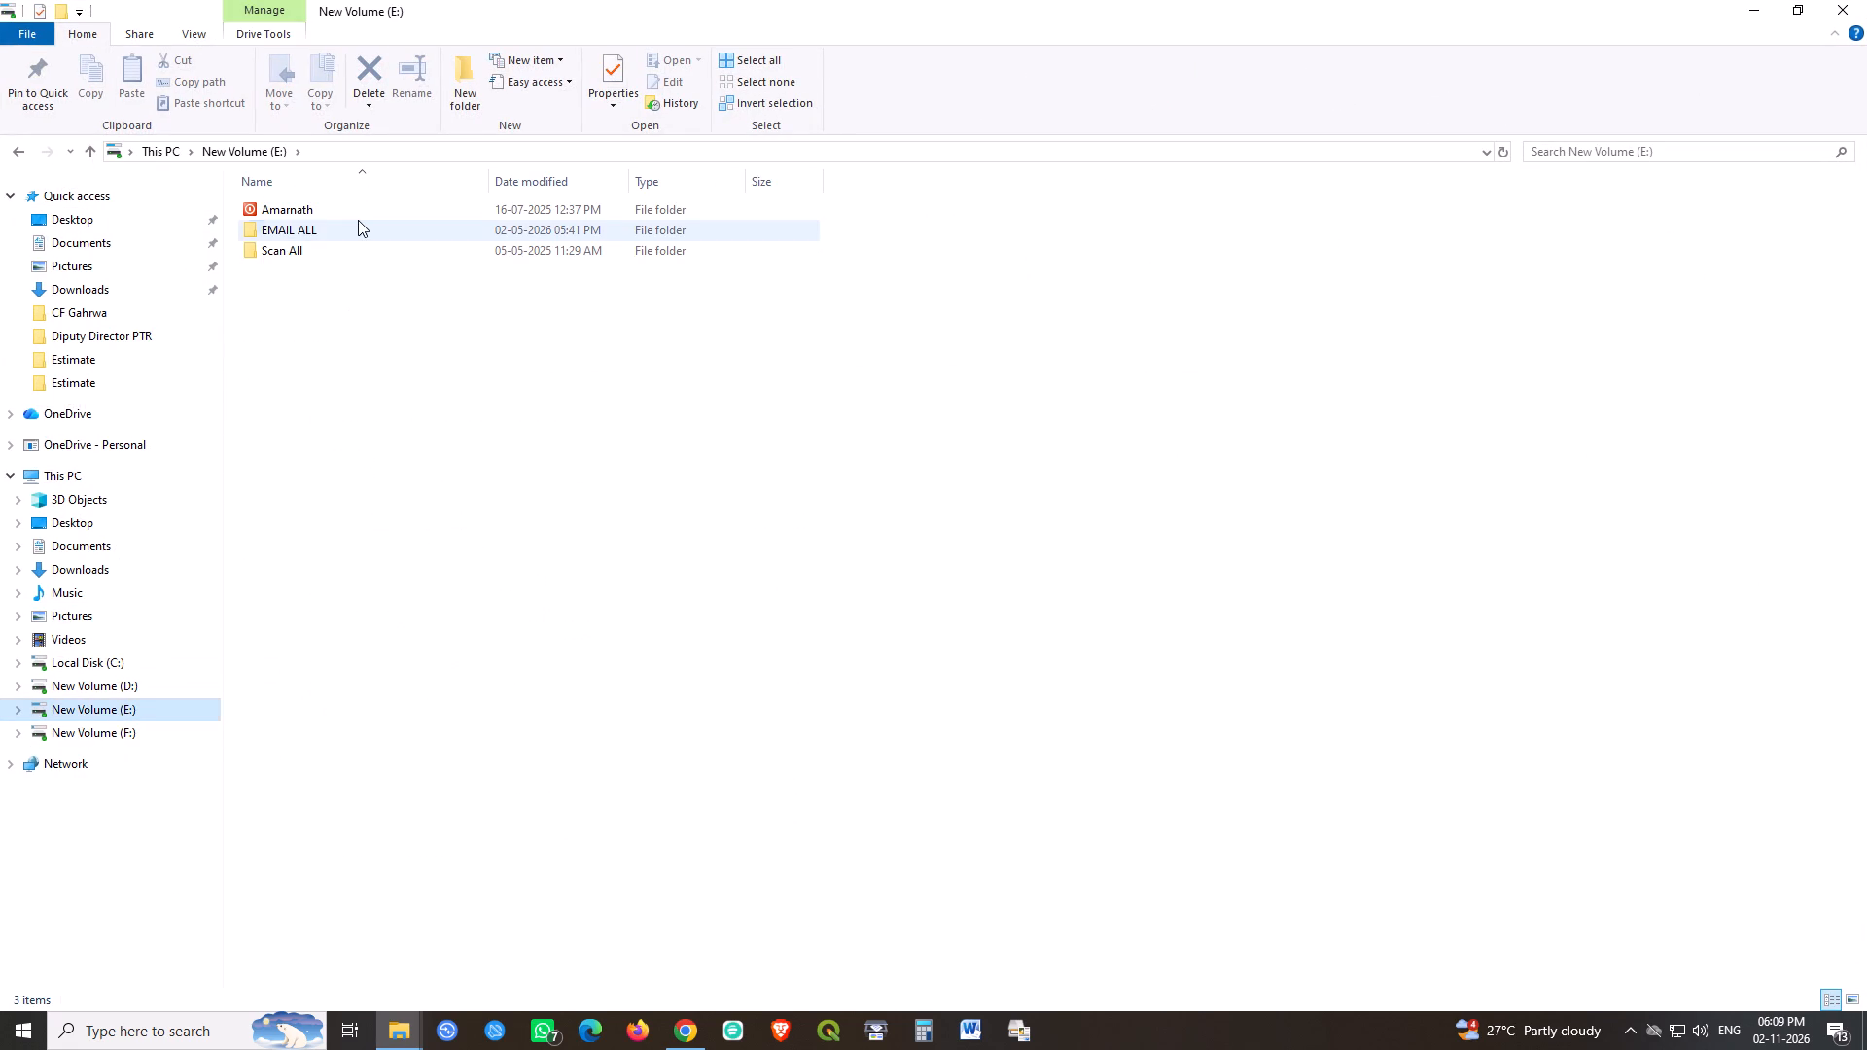
key(Up)
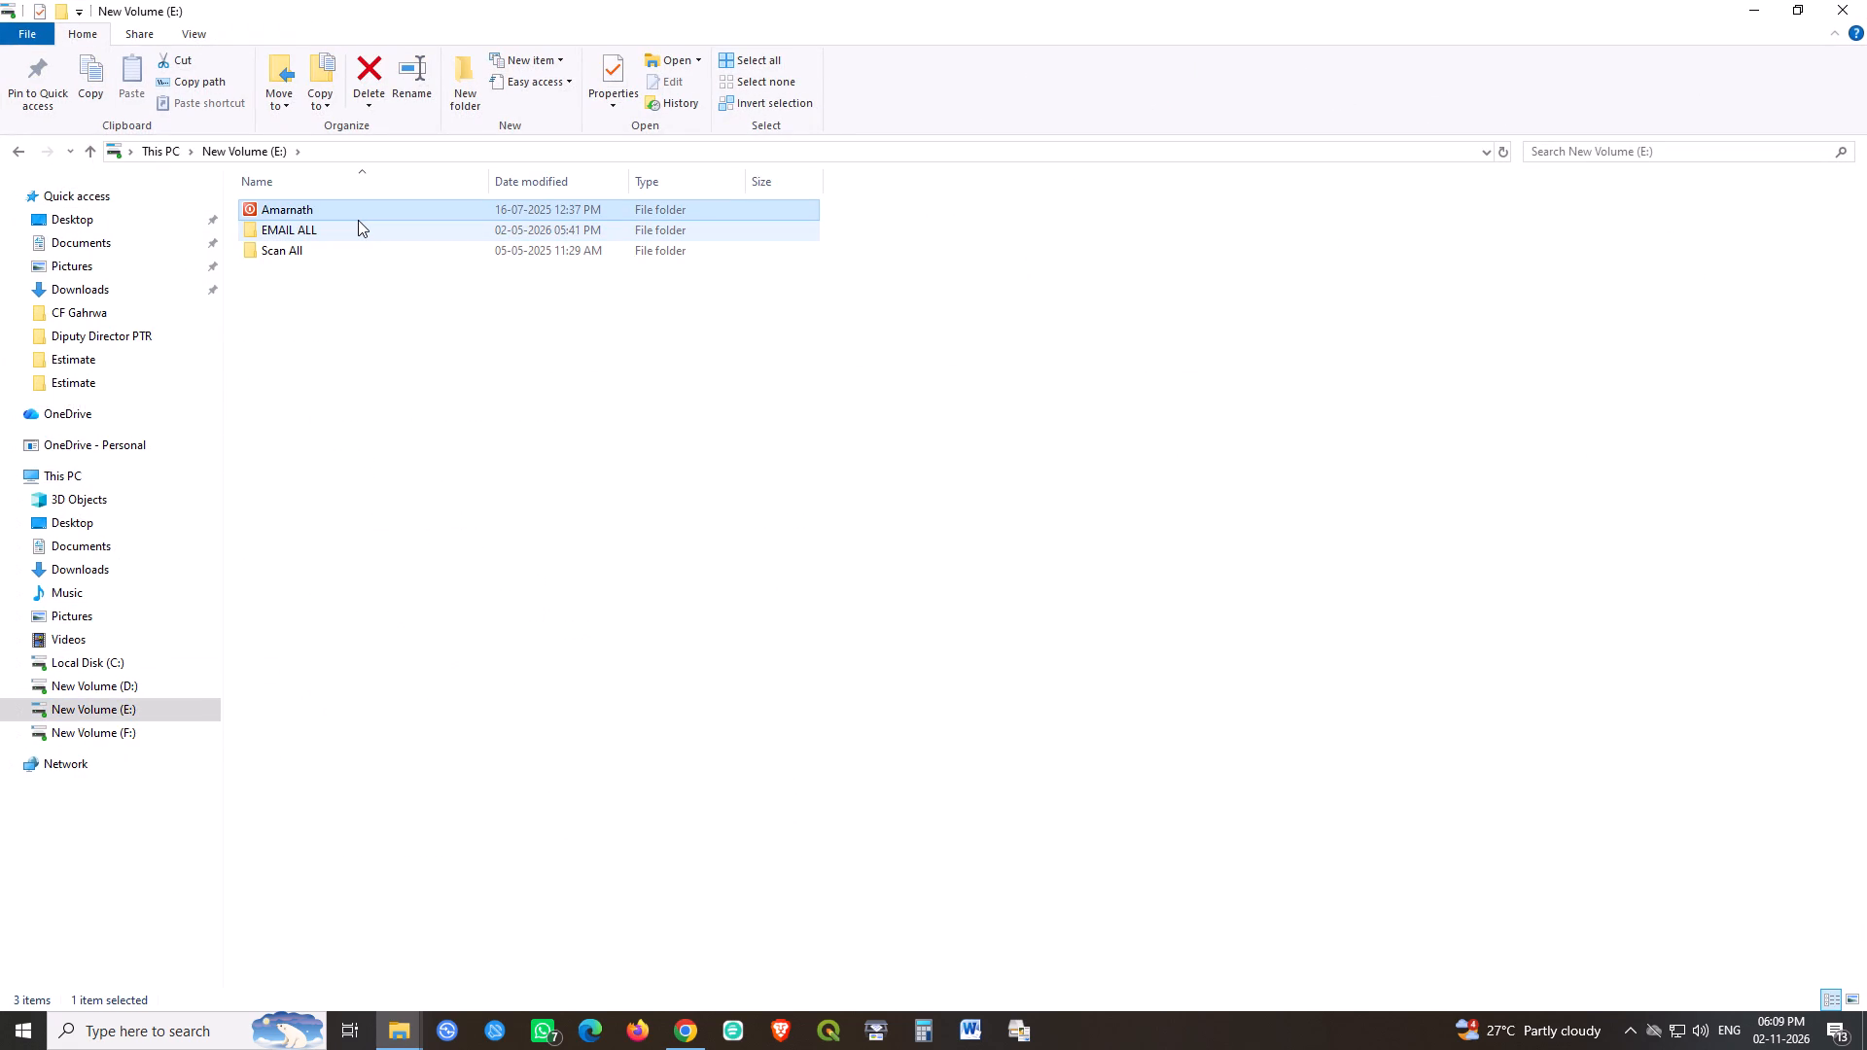
key(Return)
key(Down)
key(Up)
key(Return)
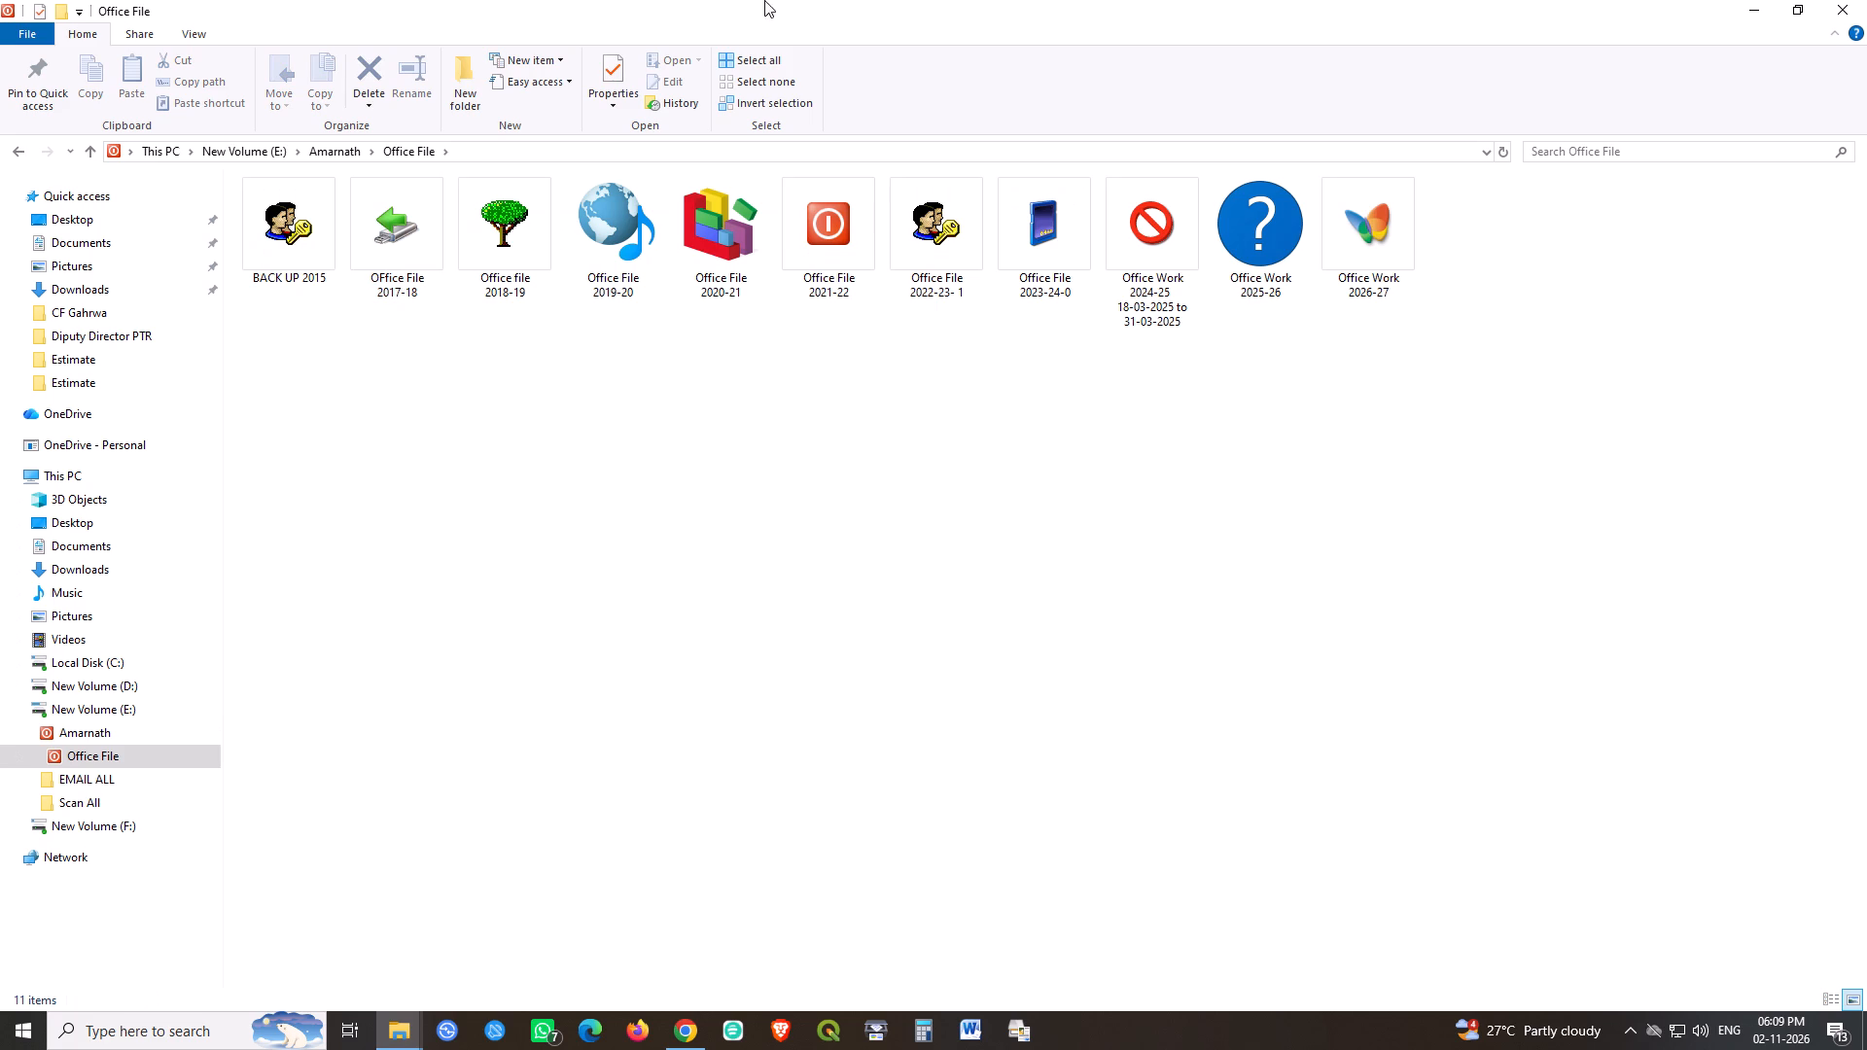
Open the Working Plan Work folder inside Office Work 2026-27.
click(1351, 237)
key(Return)
key(Down)
key(Up)
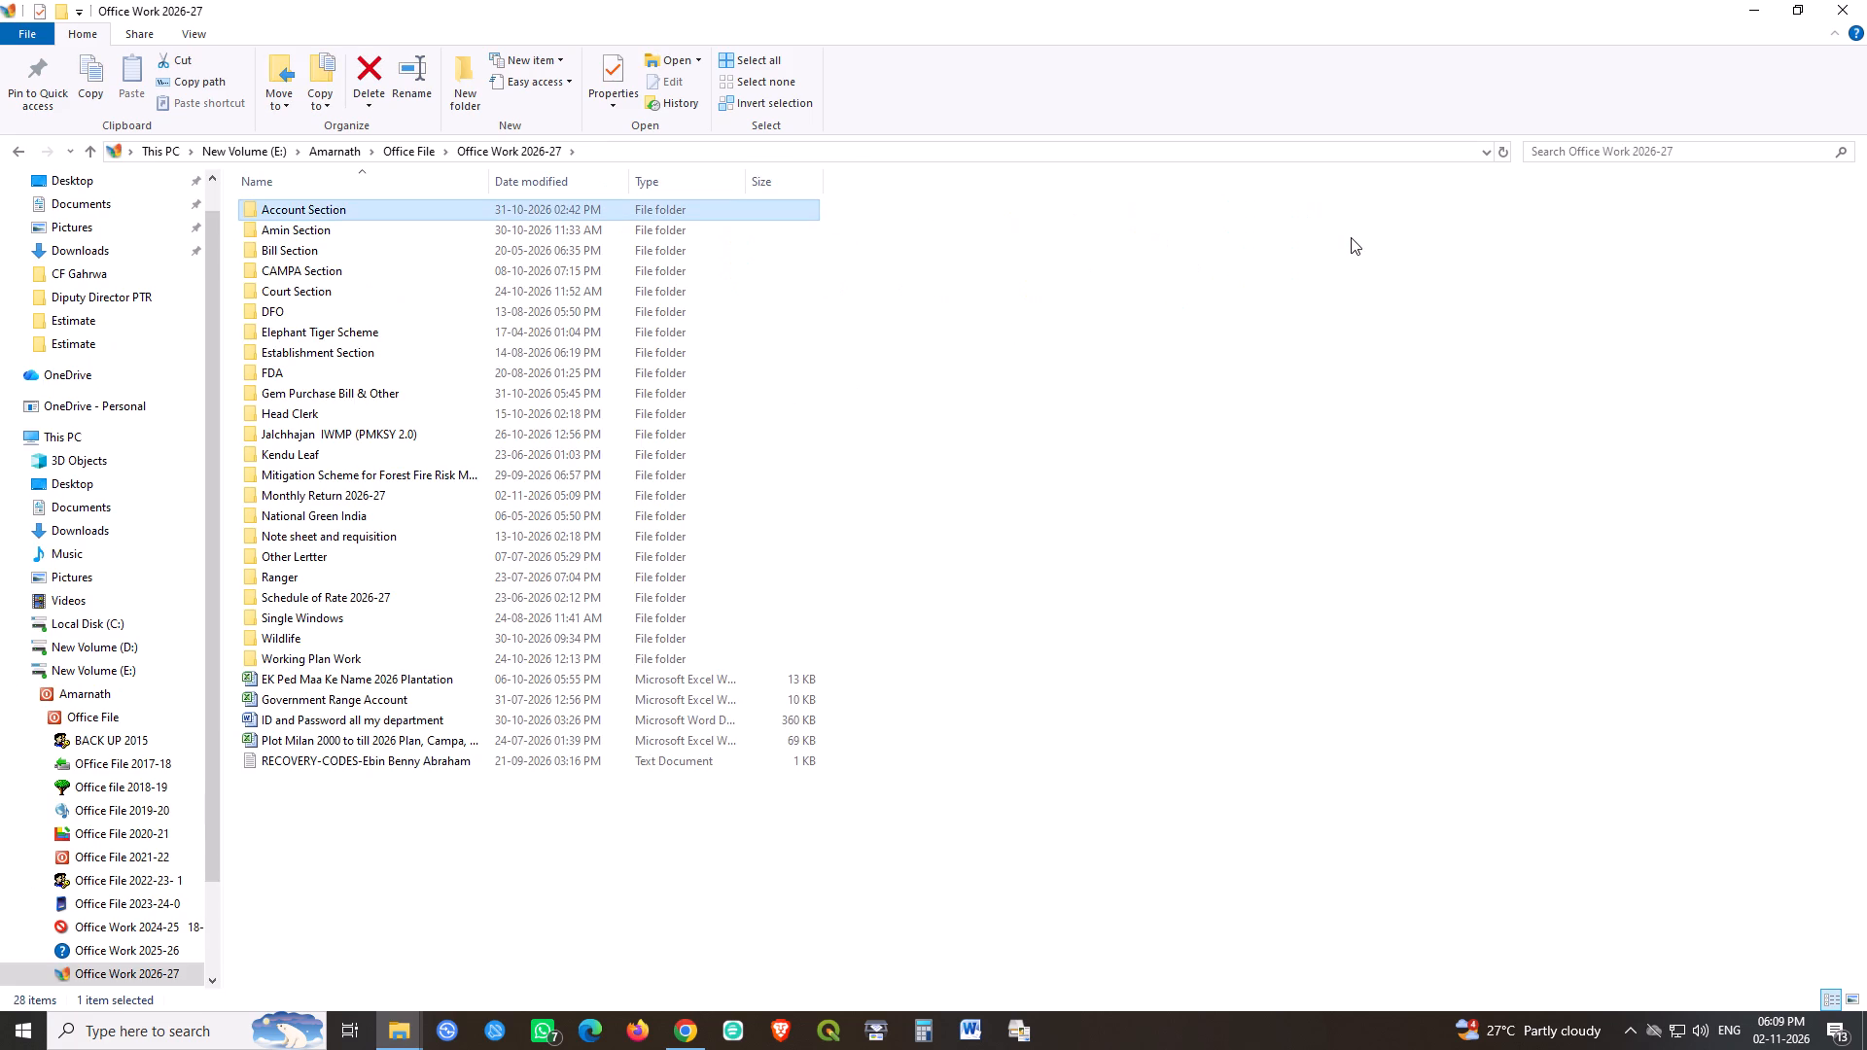
key(w)
key(w)
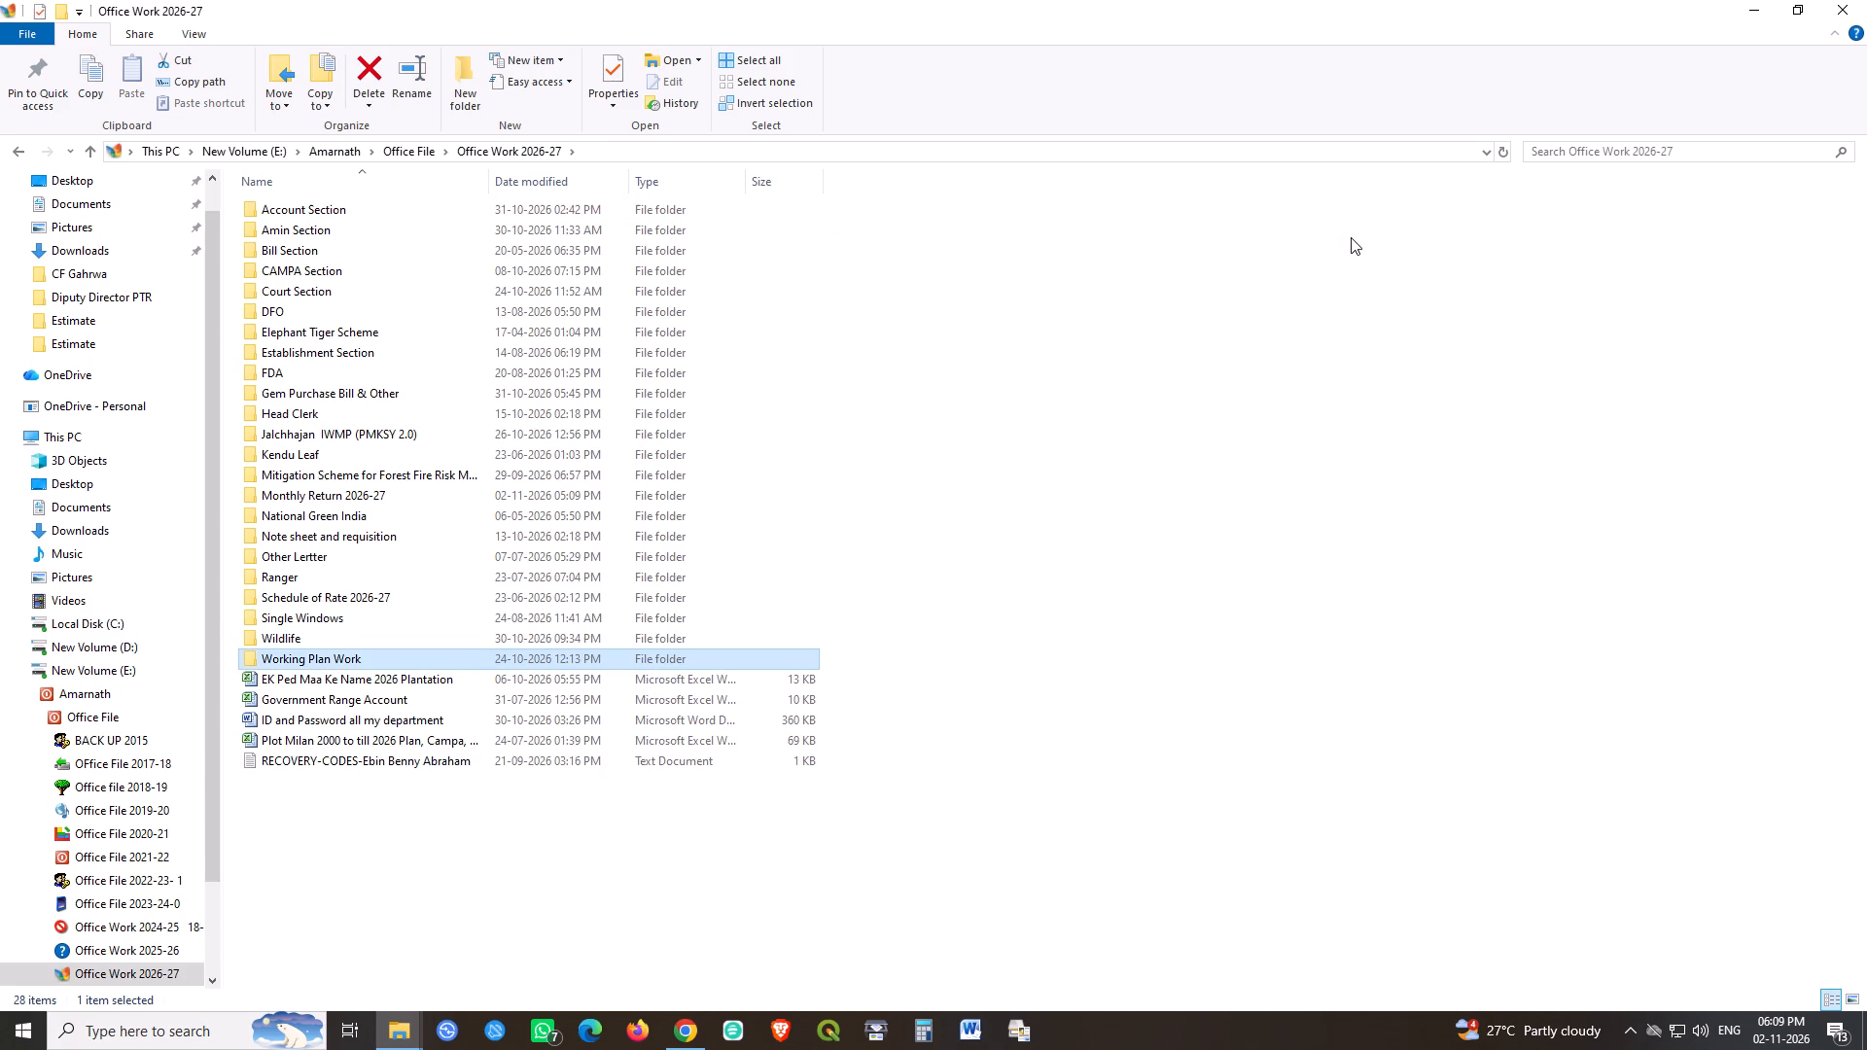
key(Return)
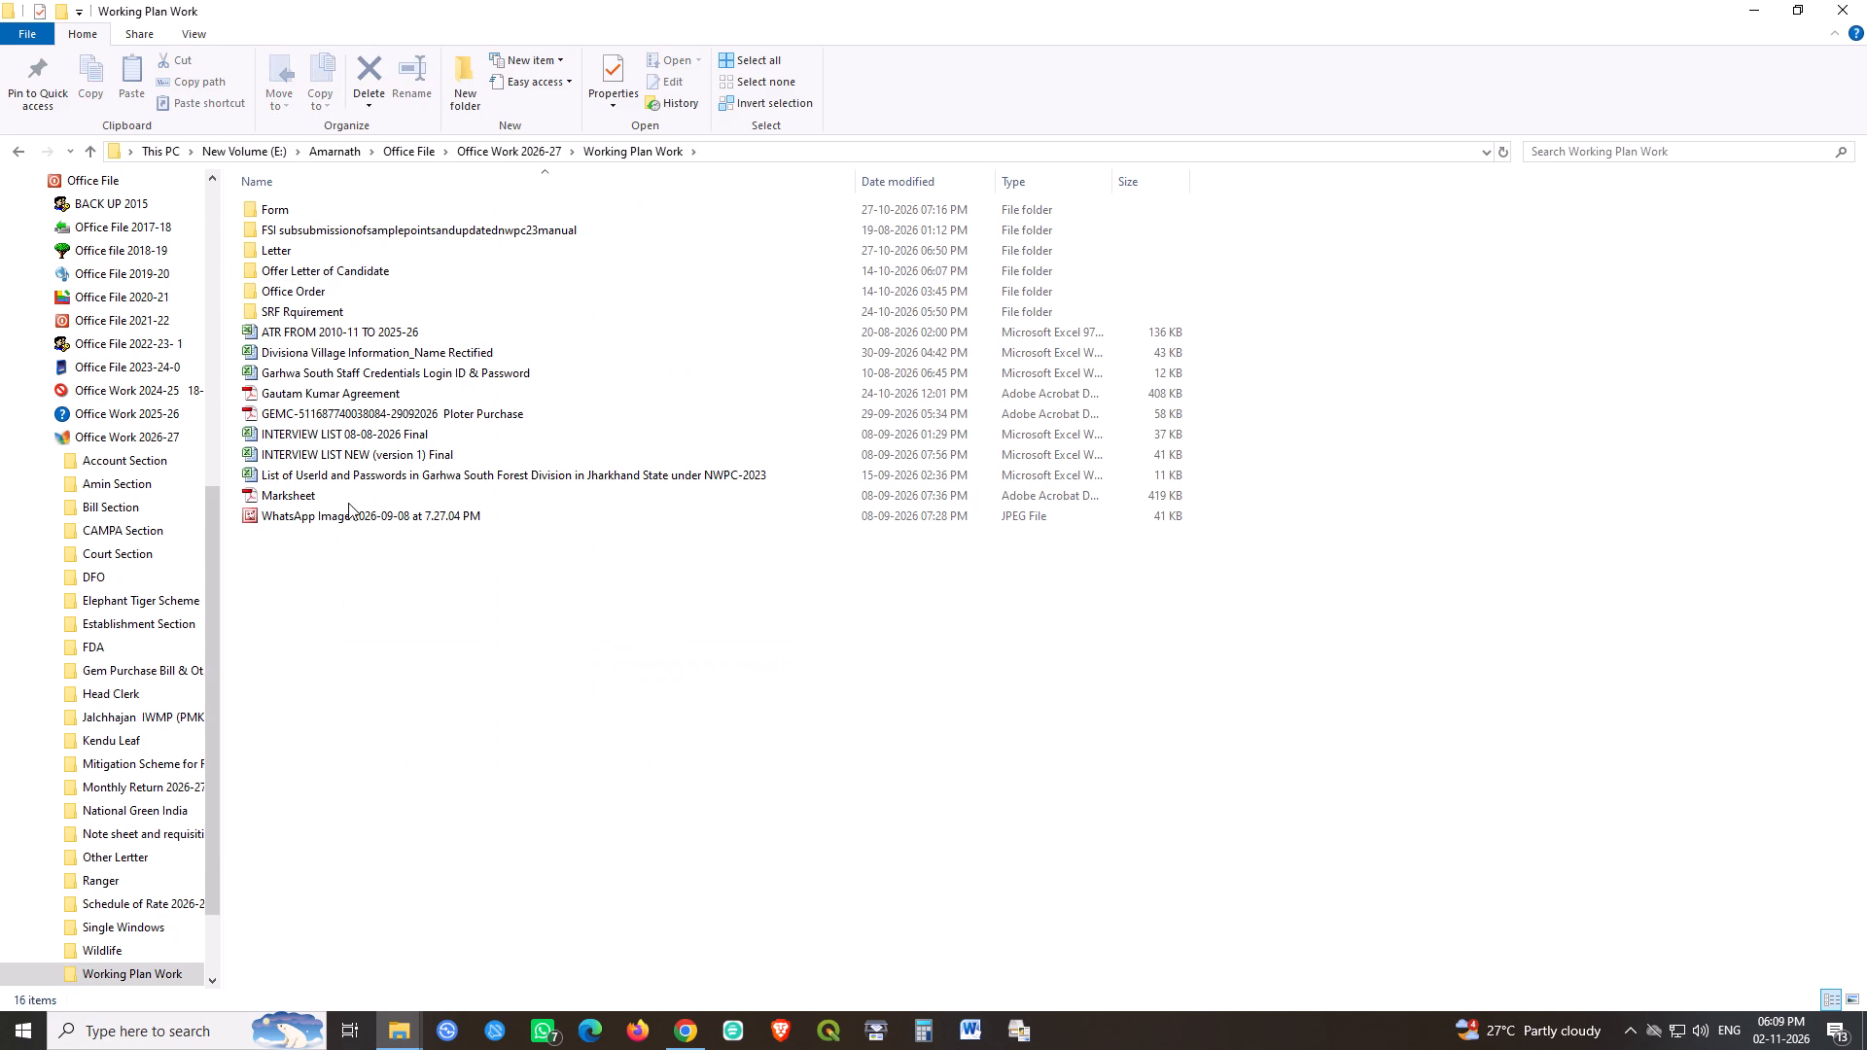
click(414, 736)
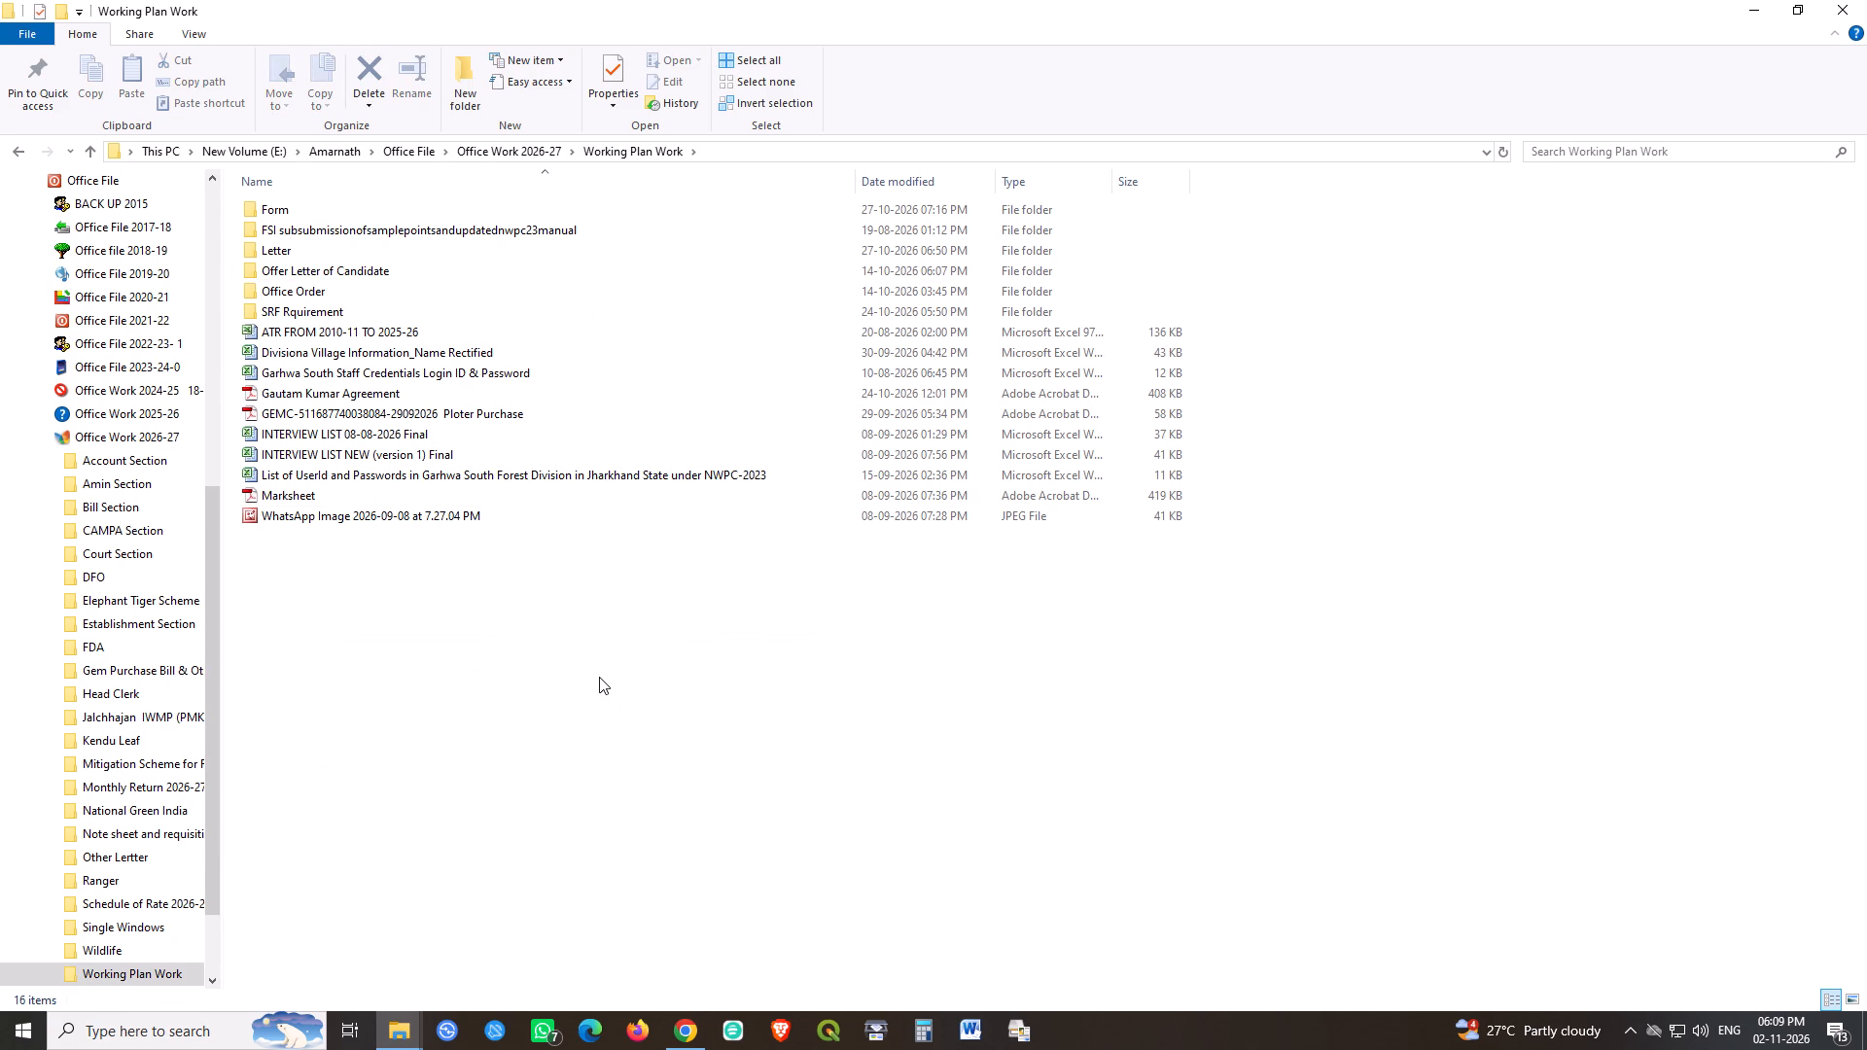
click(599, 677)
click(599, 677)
Create a new folder inside the Letter folder of Working Plan Work.
click(331, 258)
key(Return)
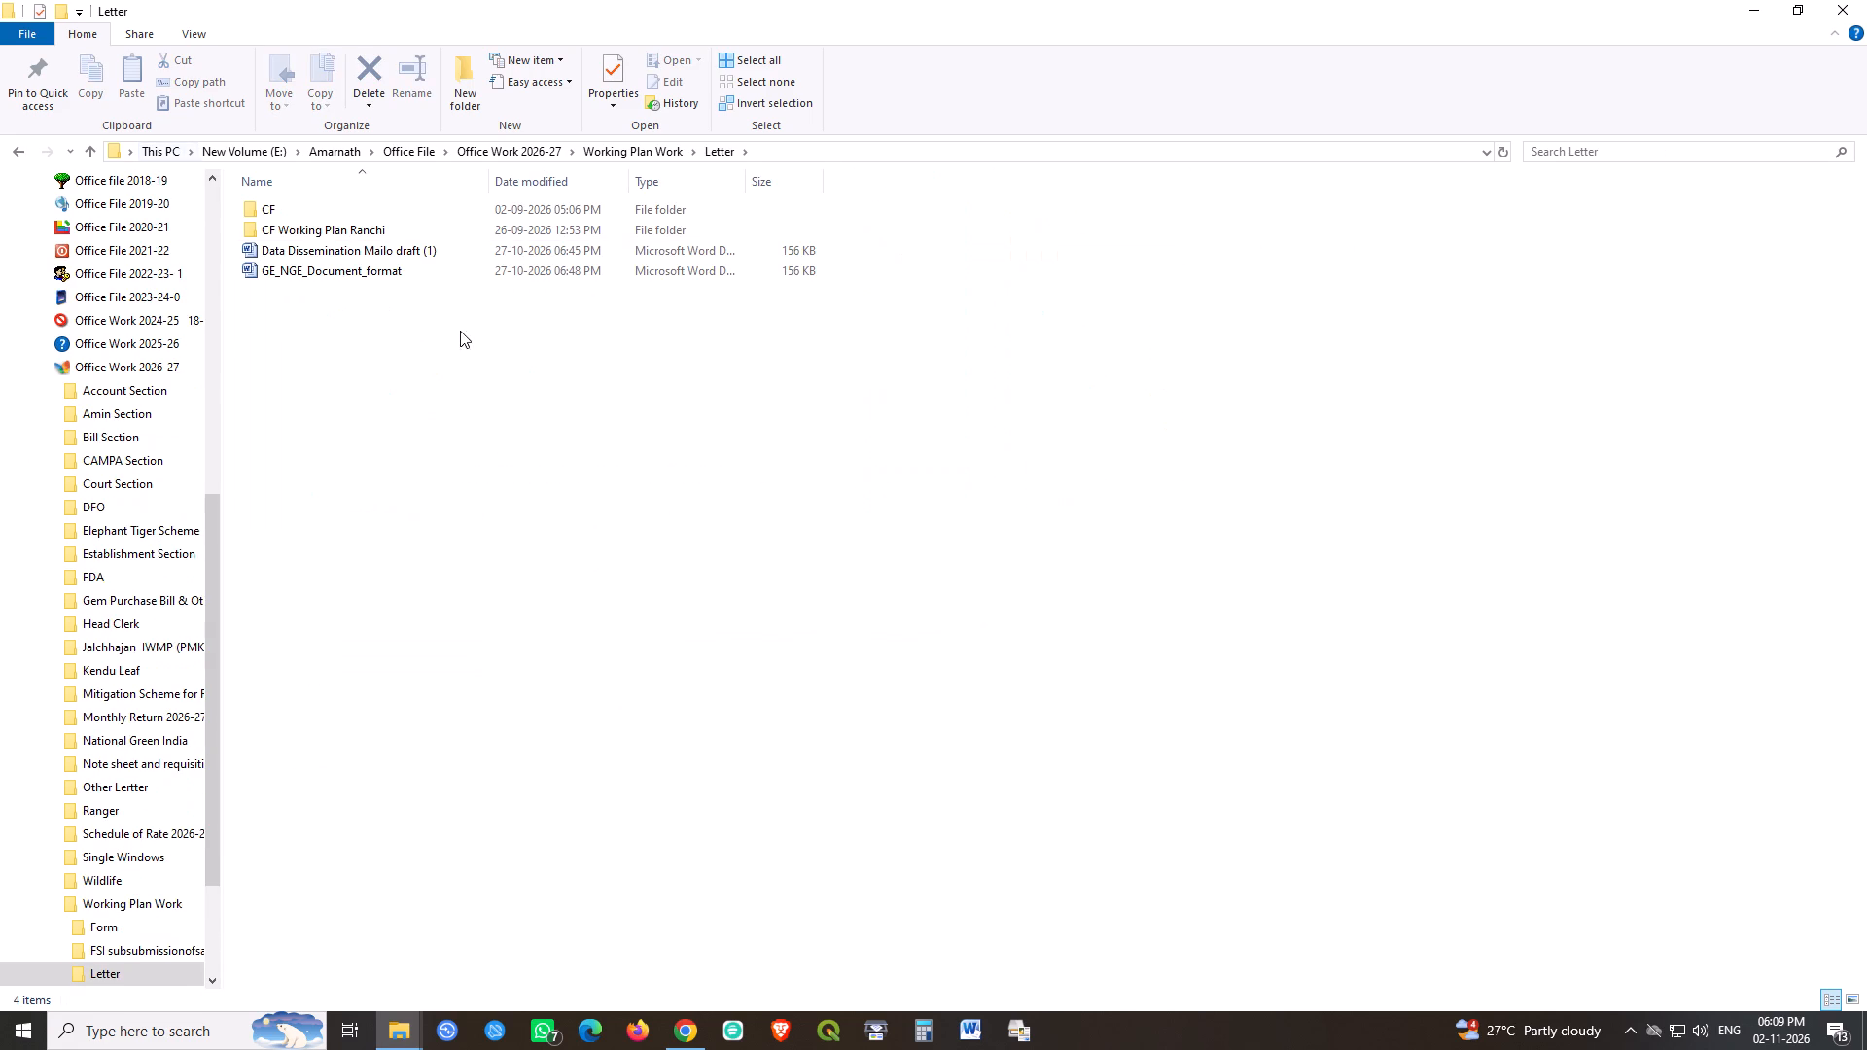
click(458, 489)
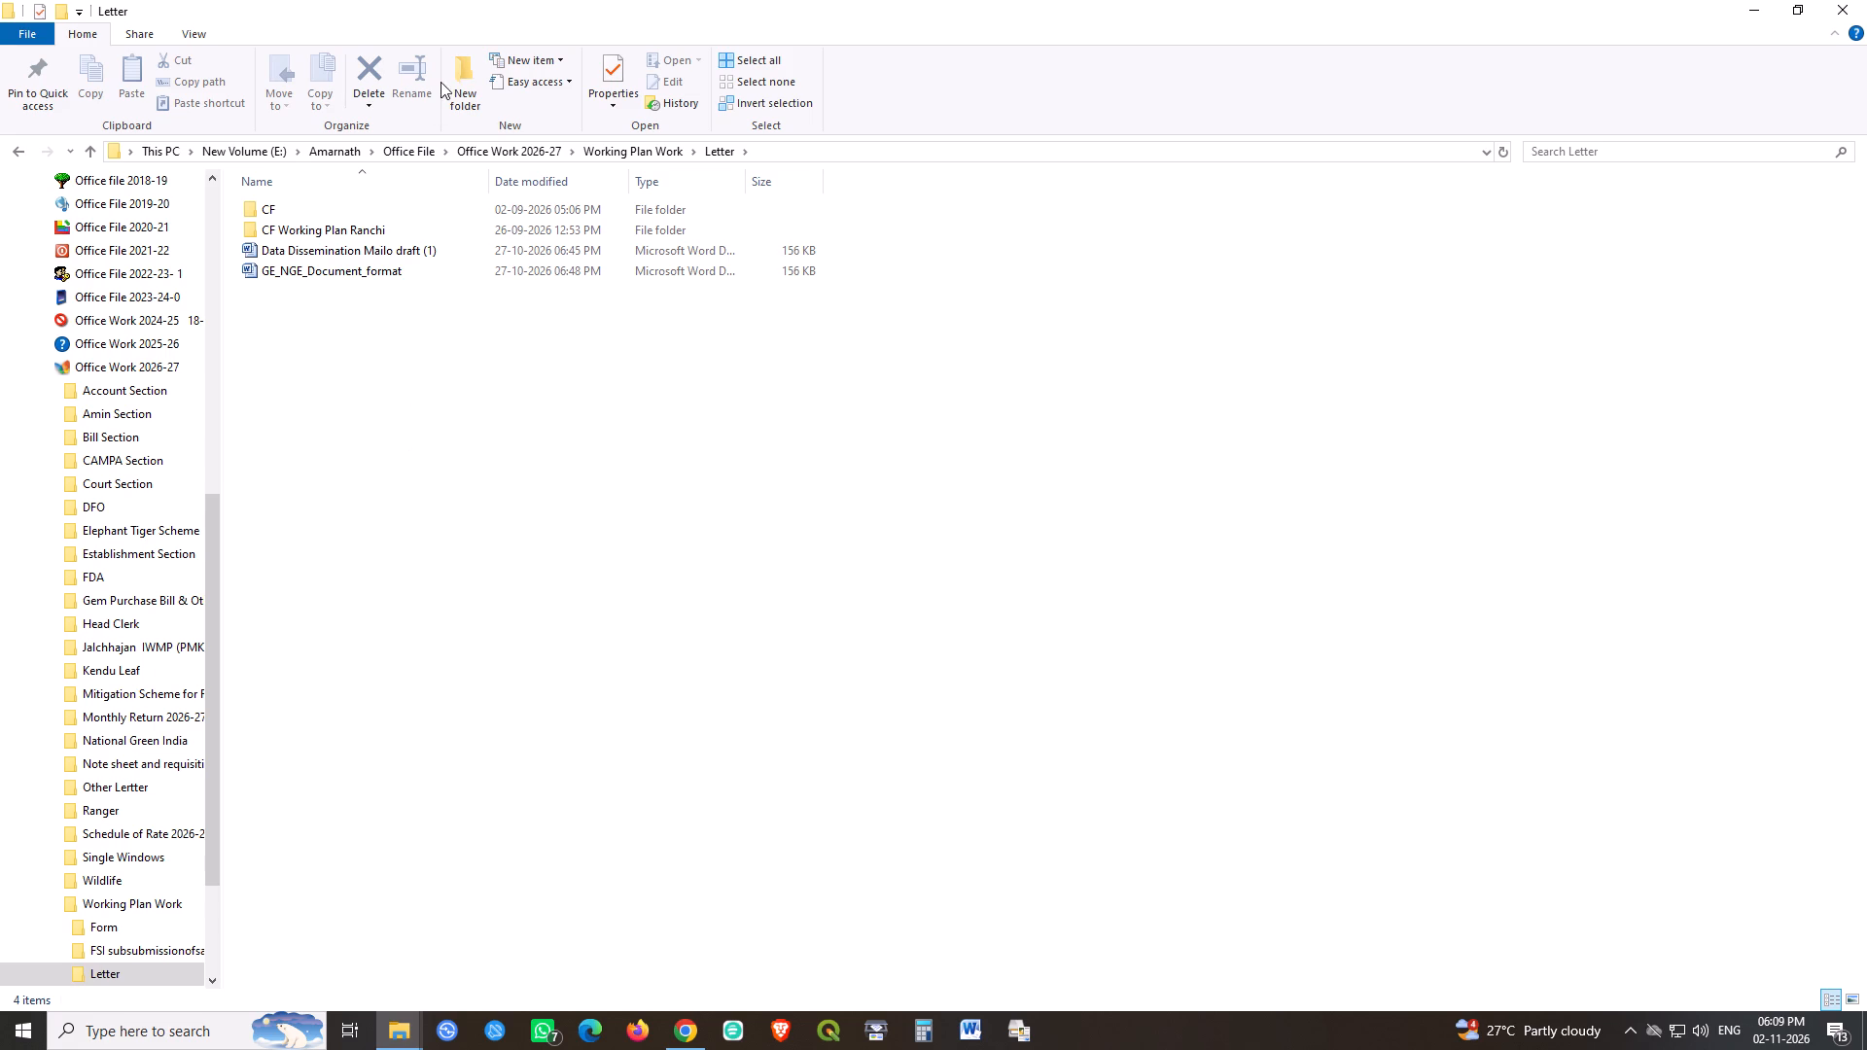
click(462, 76)
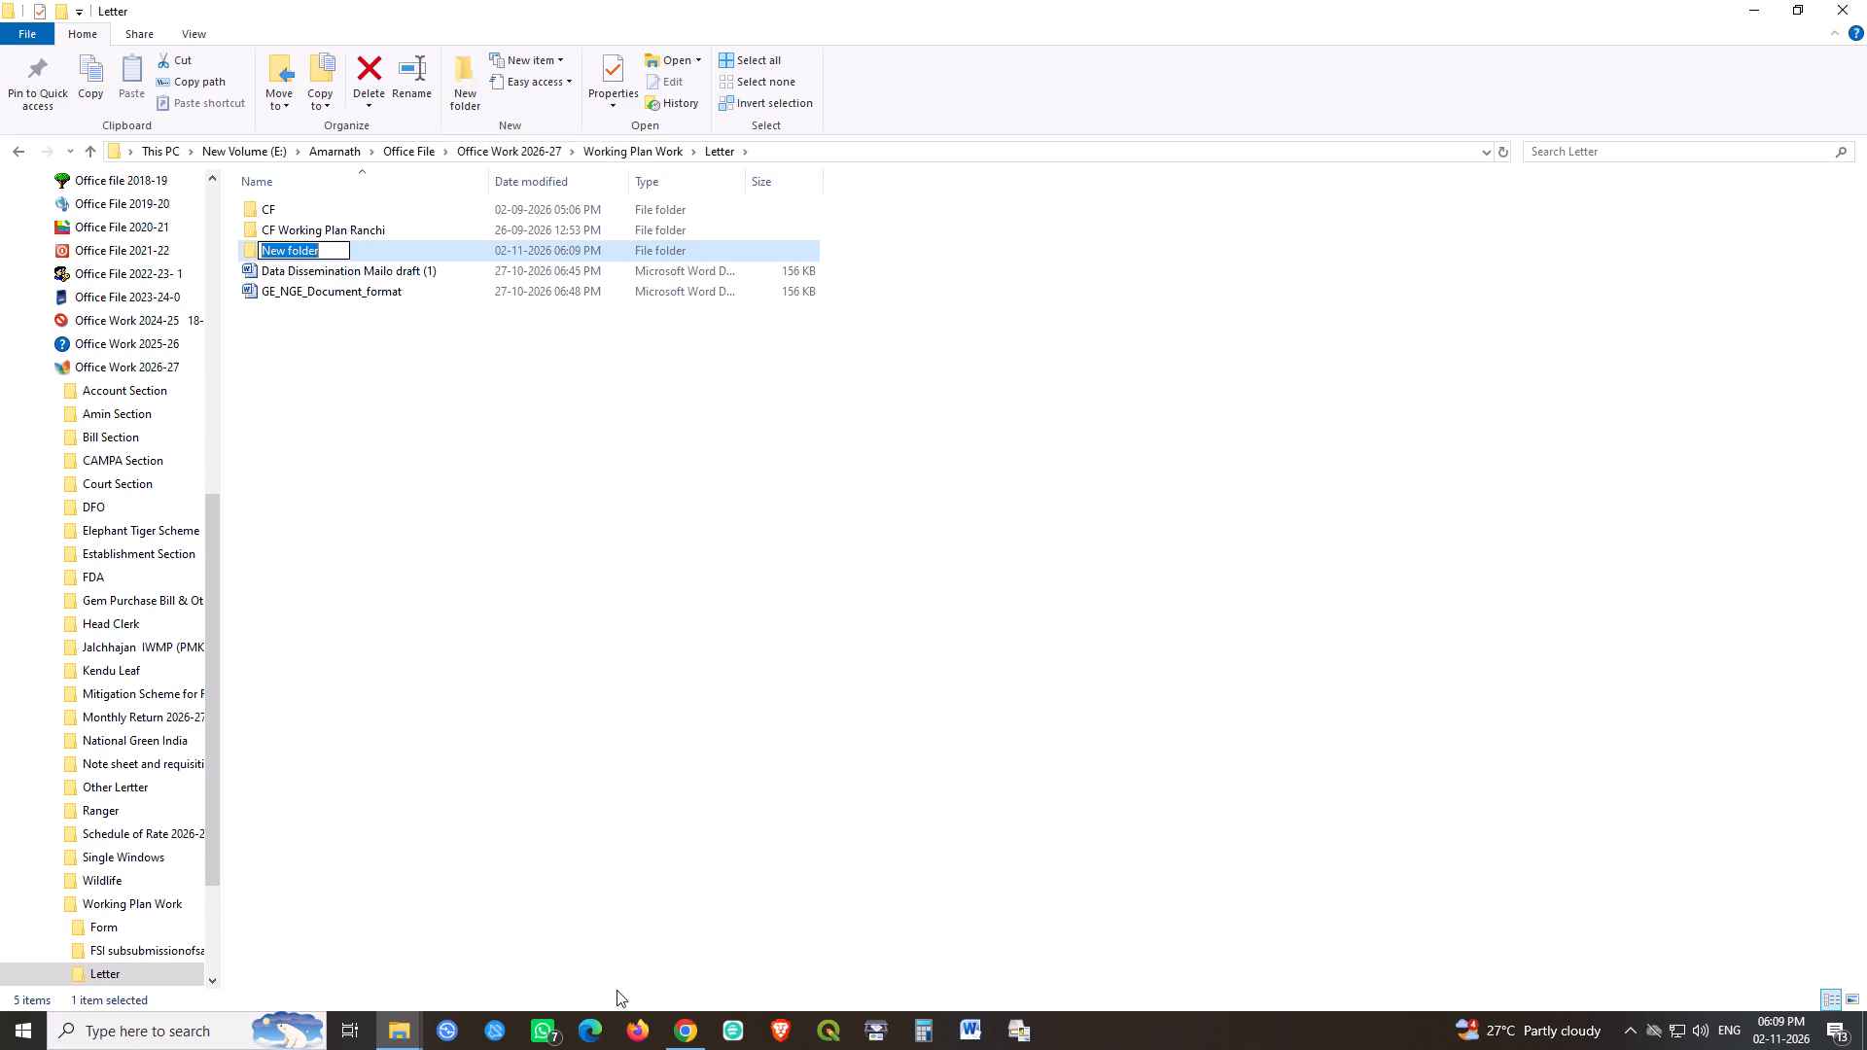
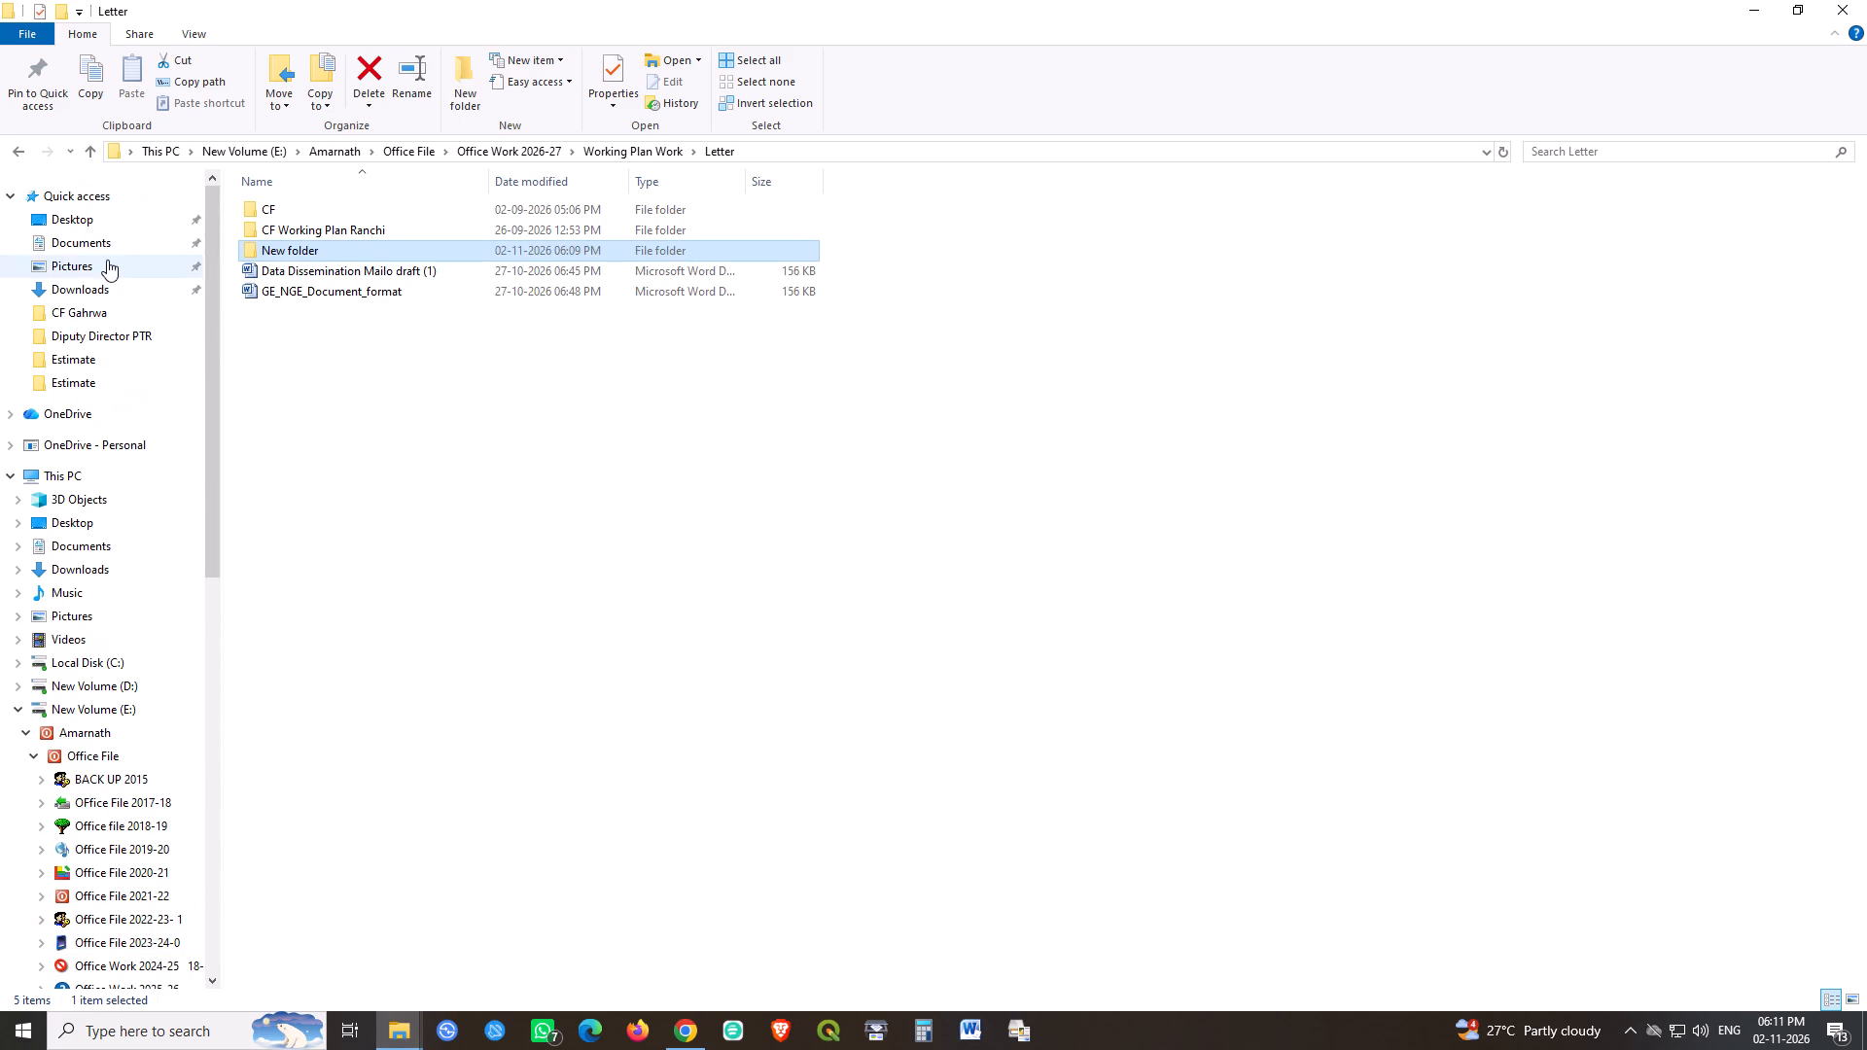
Open the PDF "letter no.- 647 dt.- 30.10.2026" from the Downloads folder and read its addressees and subject on page 1.
click(72, 298)
click(353, 350)
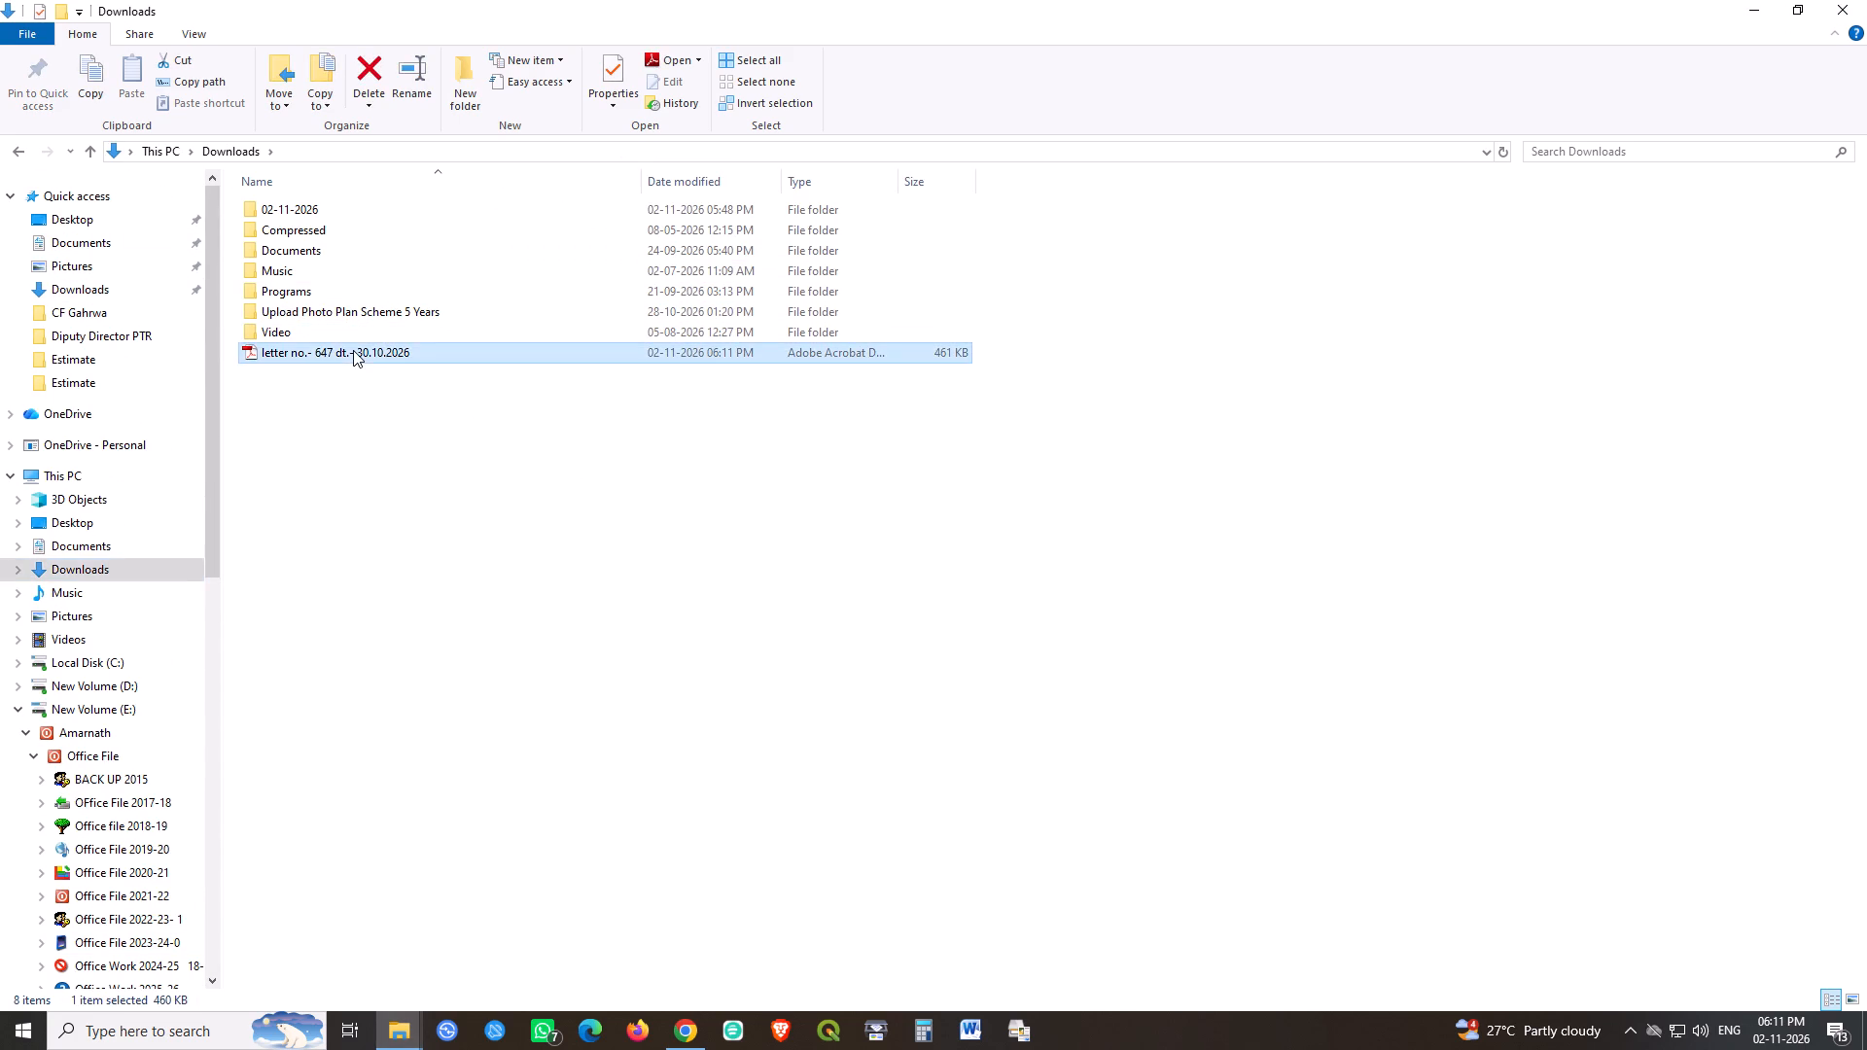
key(Return)
scroll(1087, 492, down, 19)
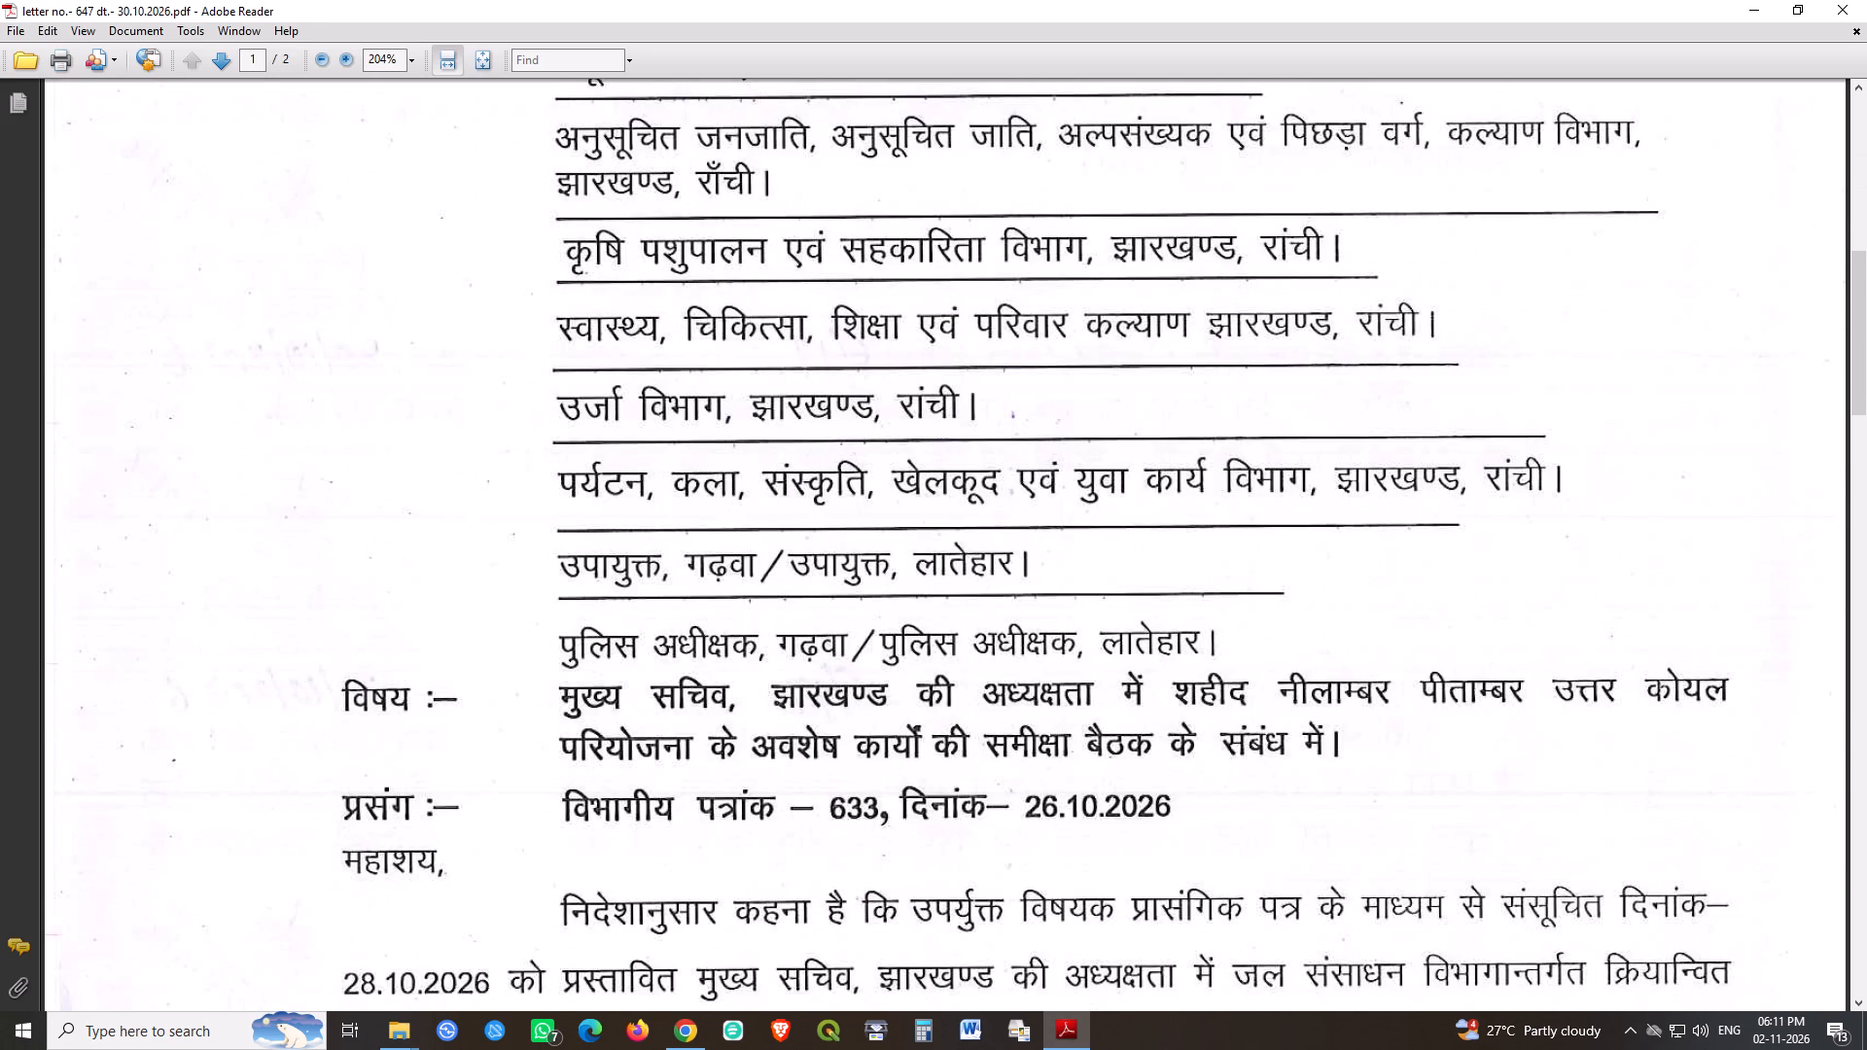
Review letter no. 647 dated 30.10.2026, print all its pages 2-sided on the Brother DCP-L5510DN series printer, and close it.
scroll(1234, 681, down, 9)
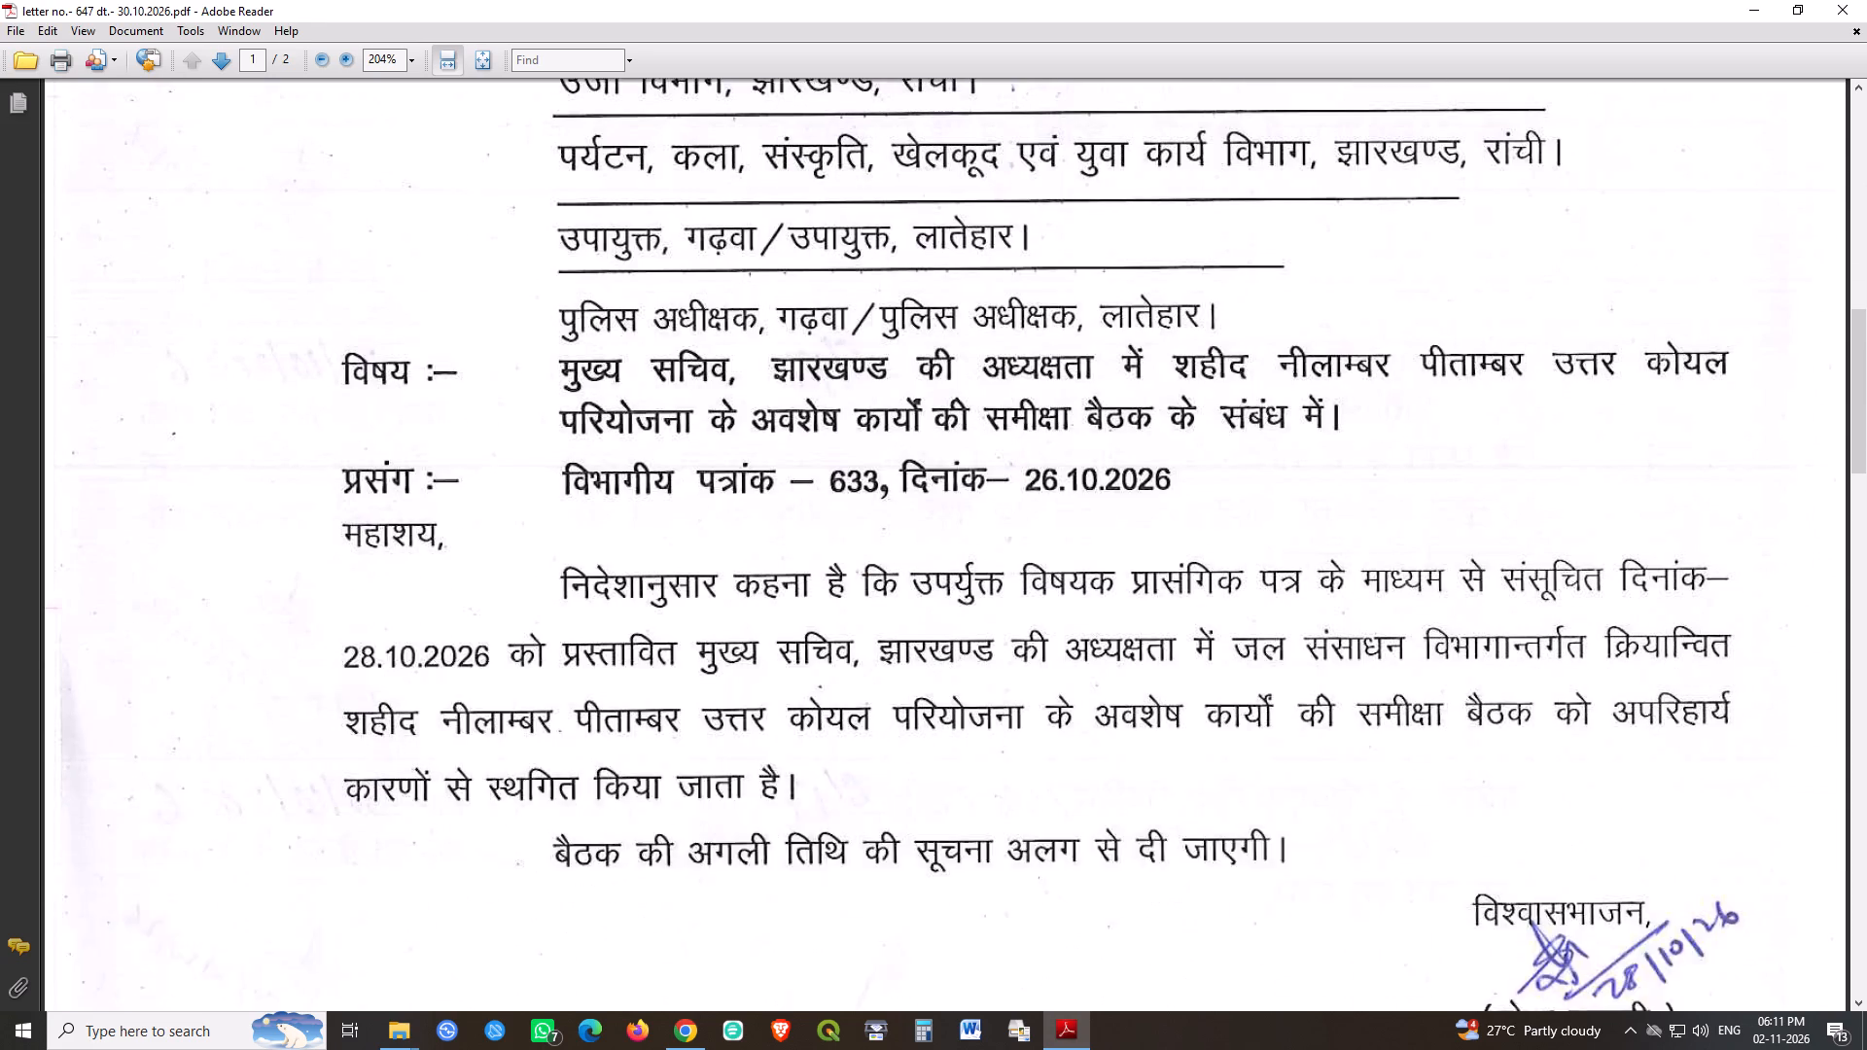
scroll(1290, 661, down, 2)
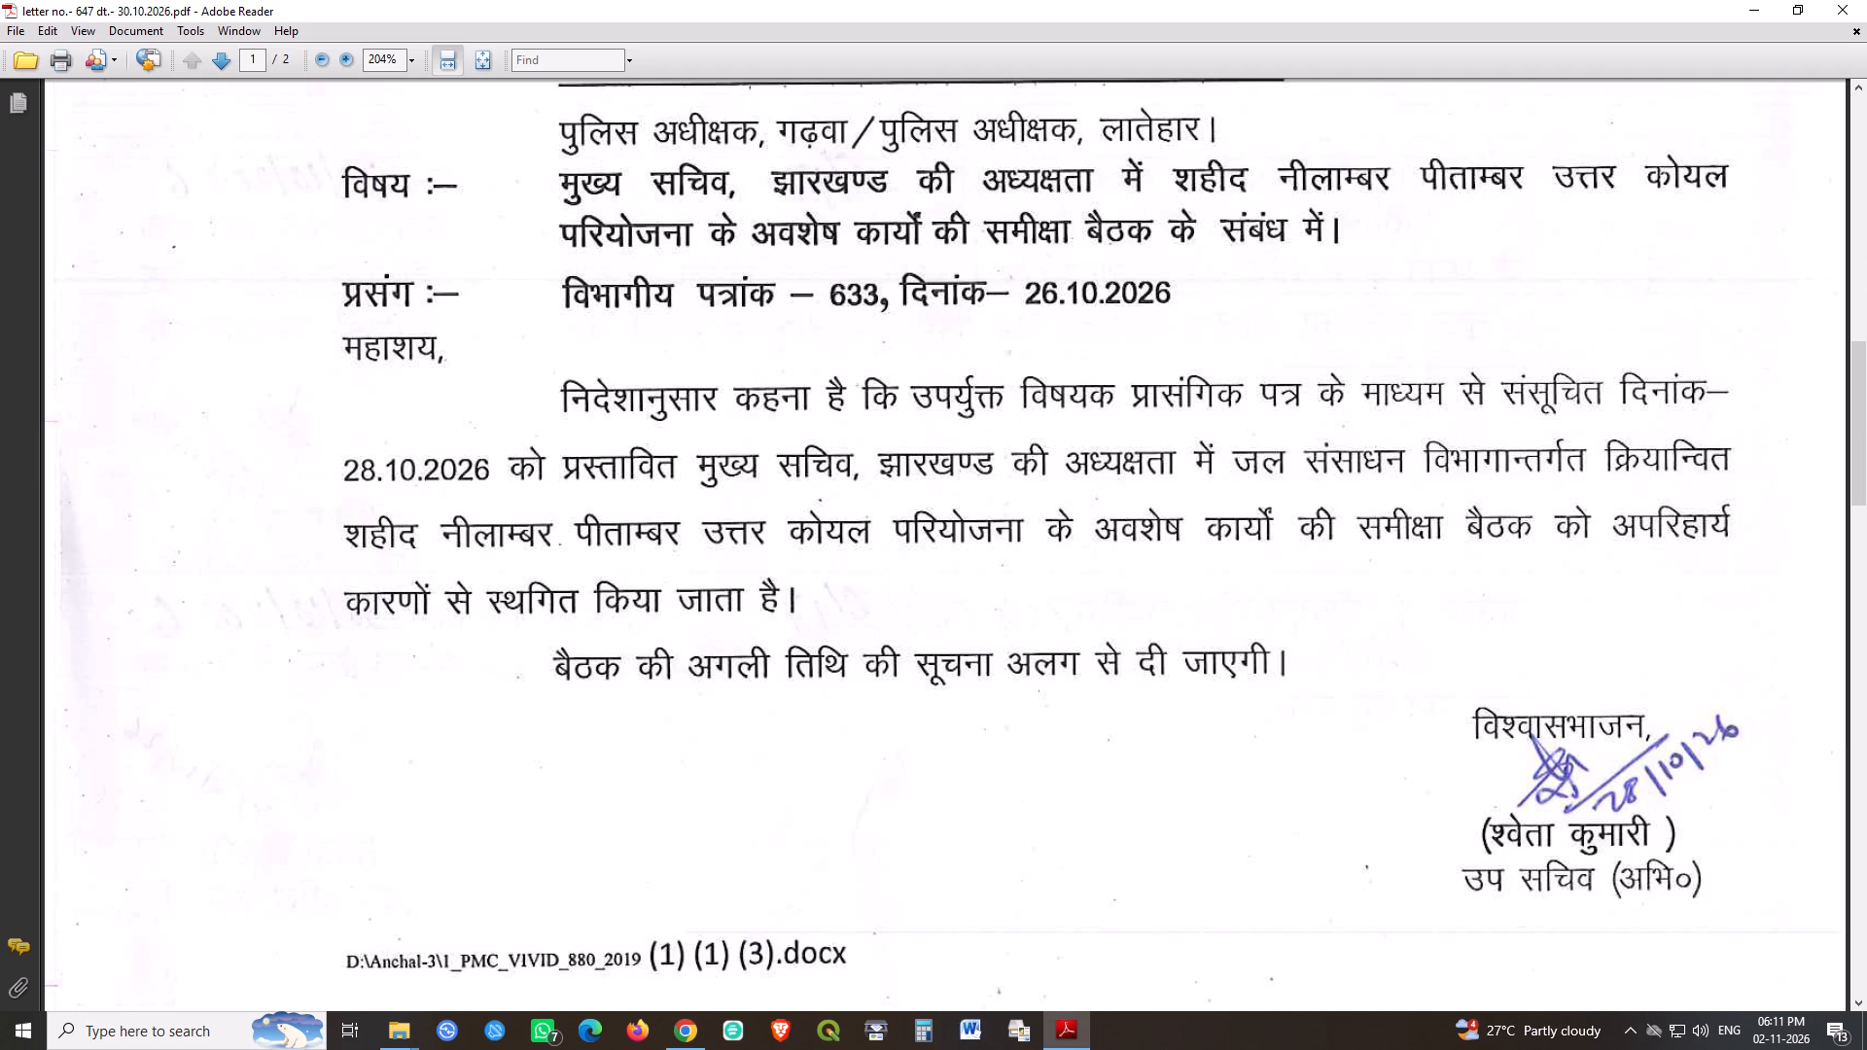
scroll(1374, 690, down, 10)
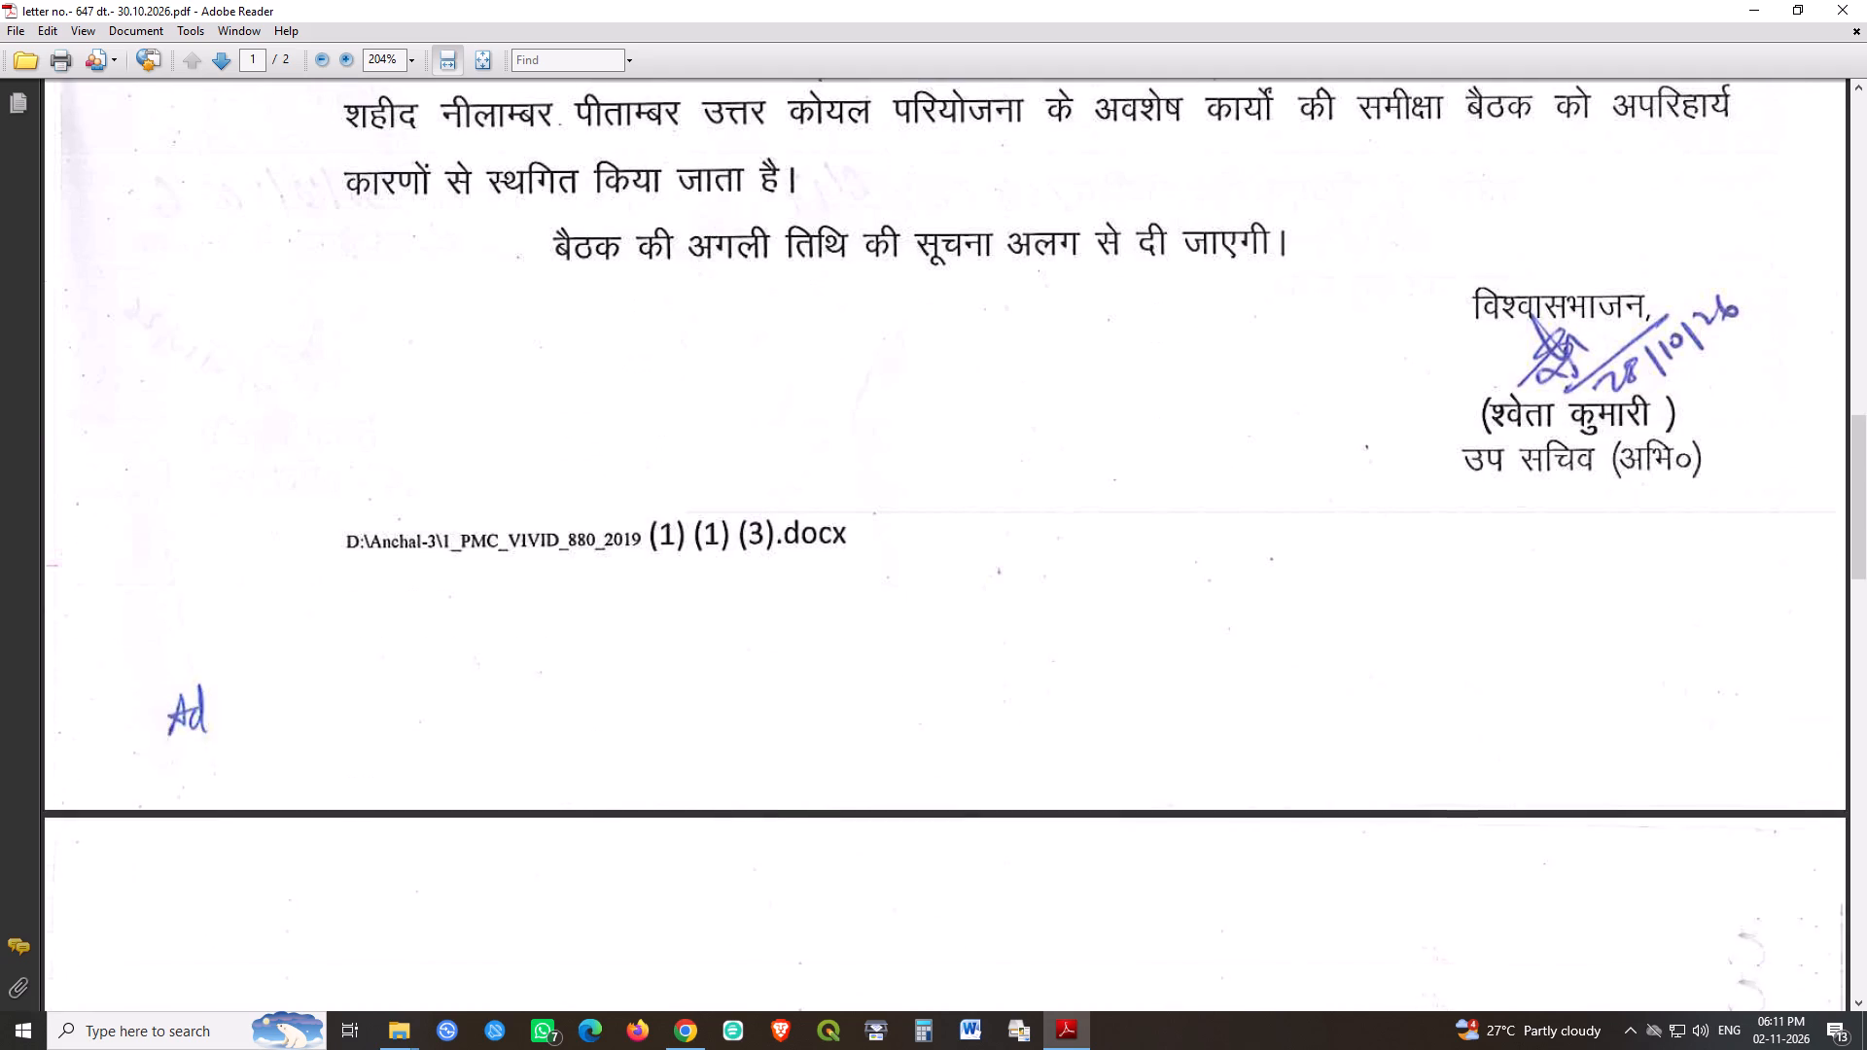
scroll(1374, 690, down, 20)
scroll(1374, 690, down, 20)
scroll(1374, 690, down, 2)
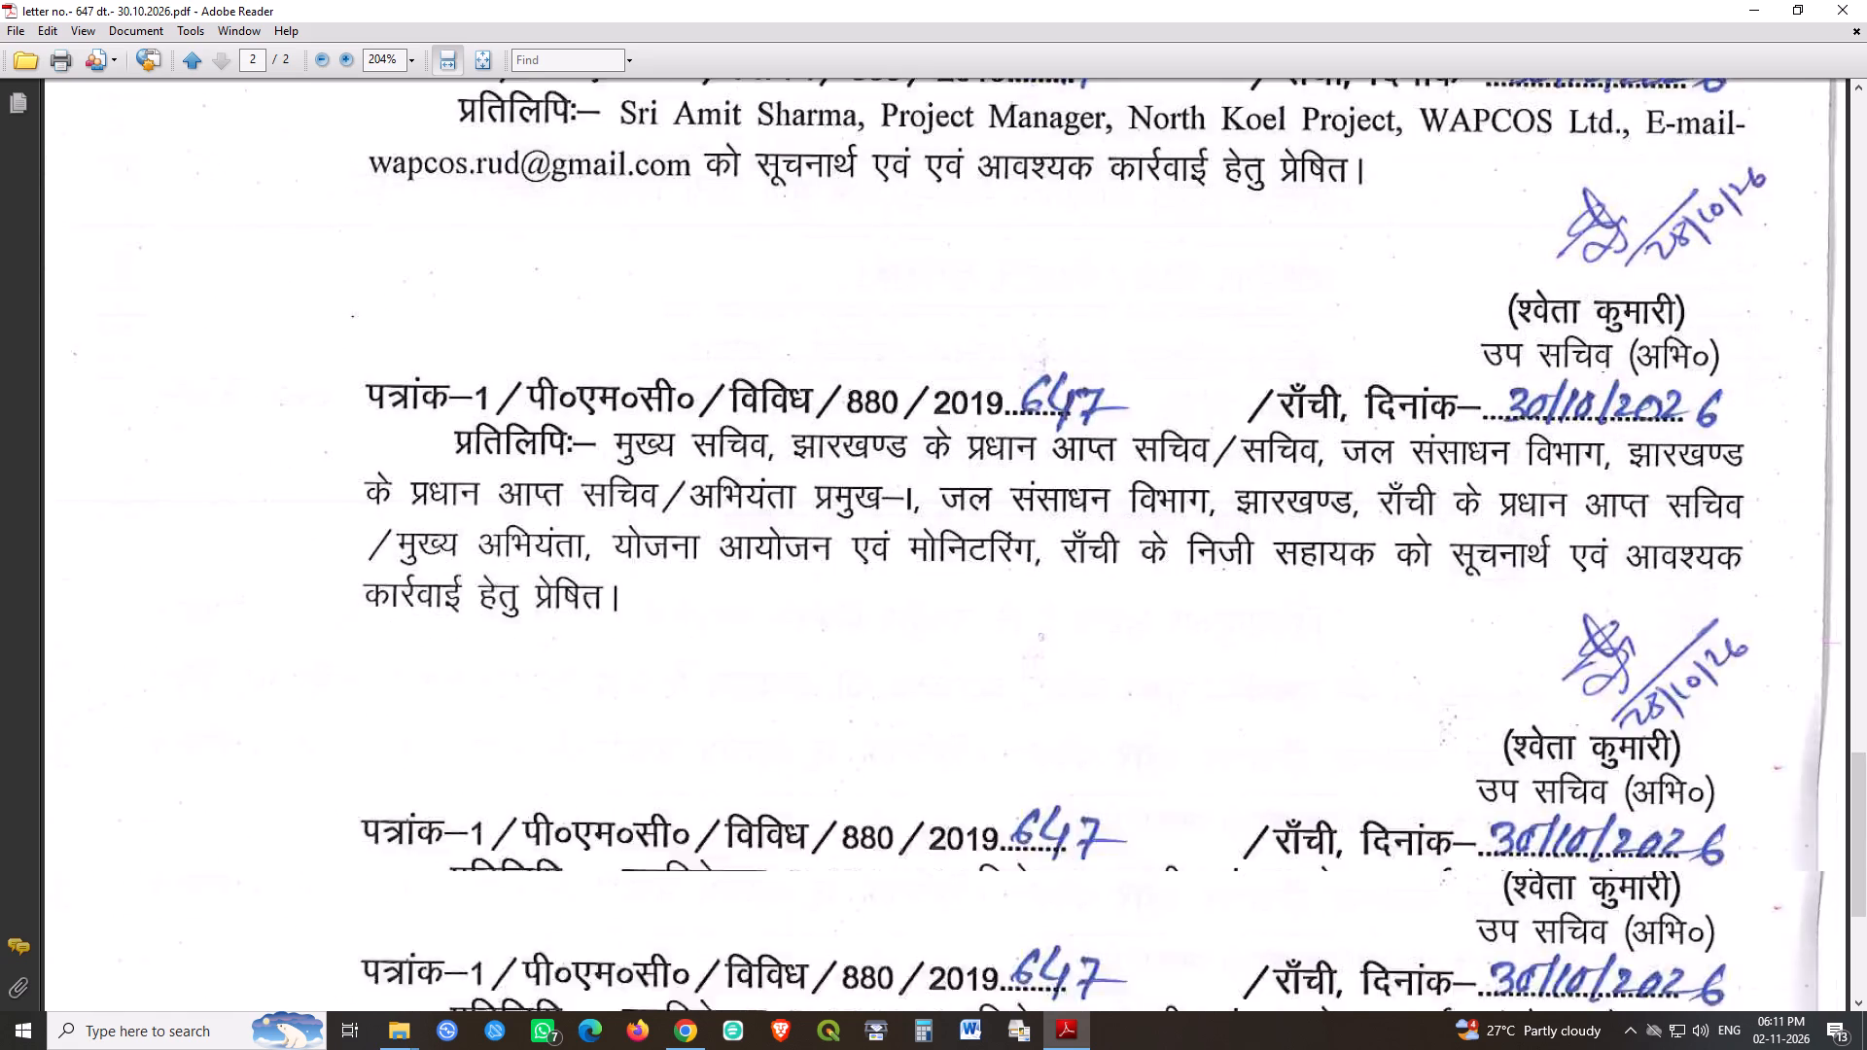
scroll(1374, 690, up, 12)
key(ctrl+p)
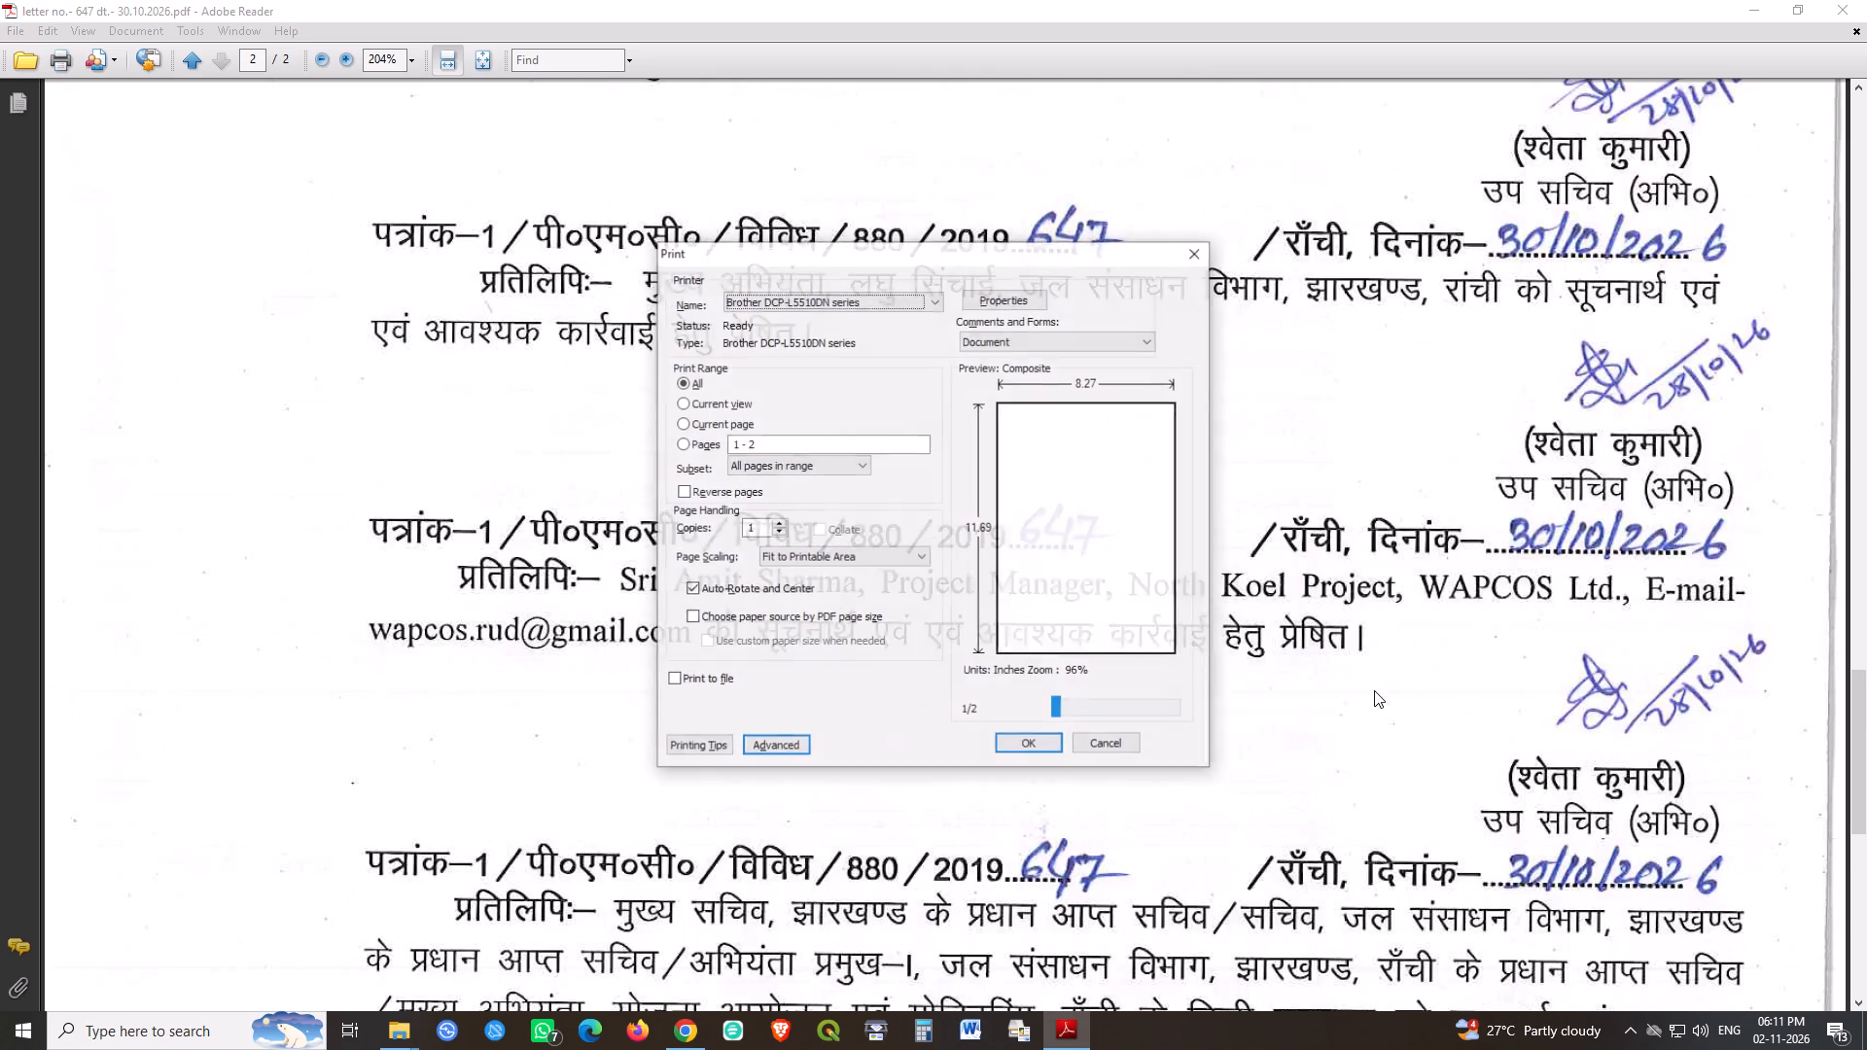
click(1017, 307)
click(1110, 626)
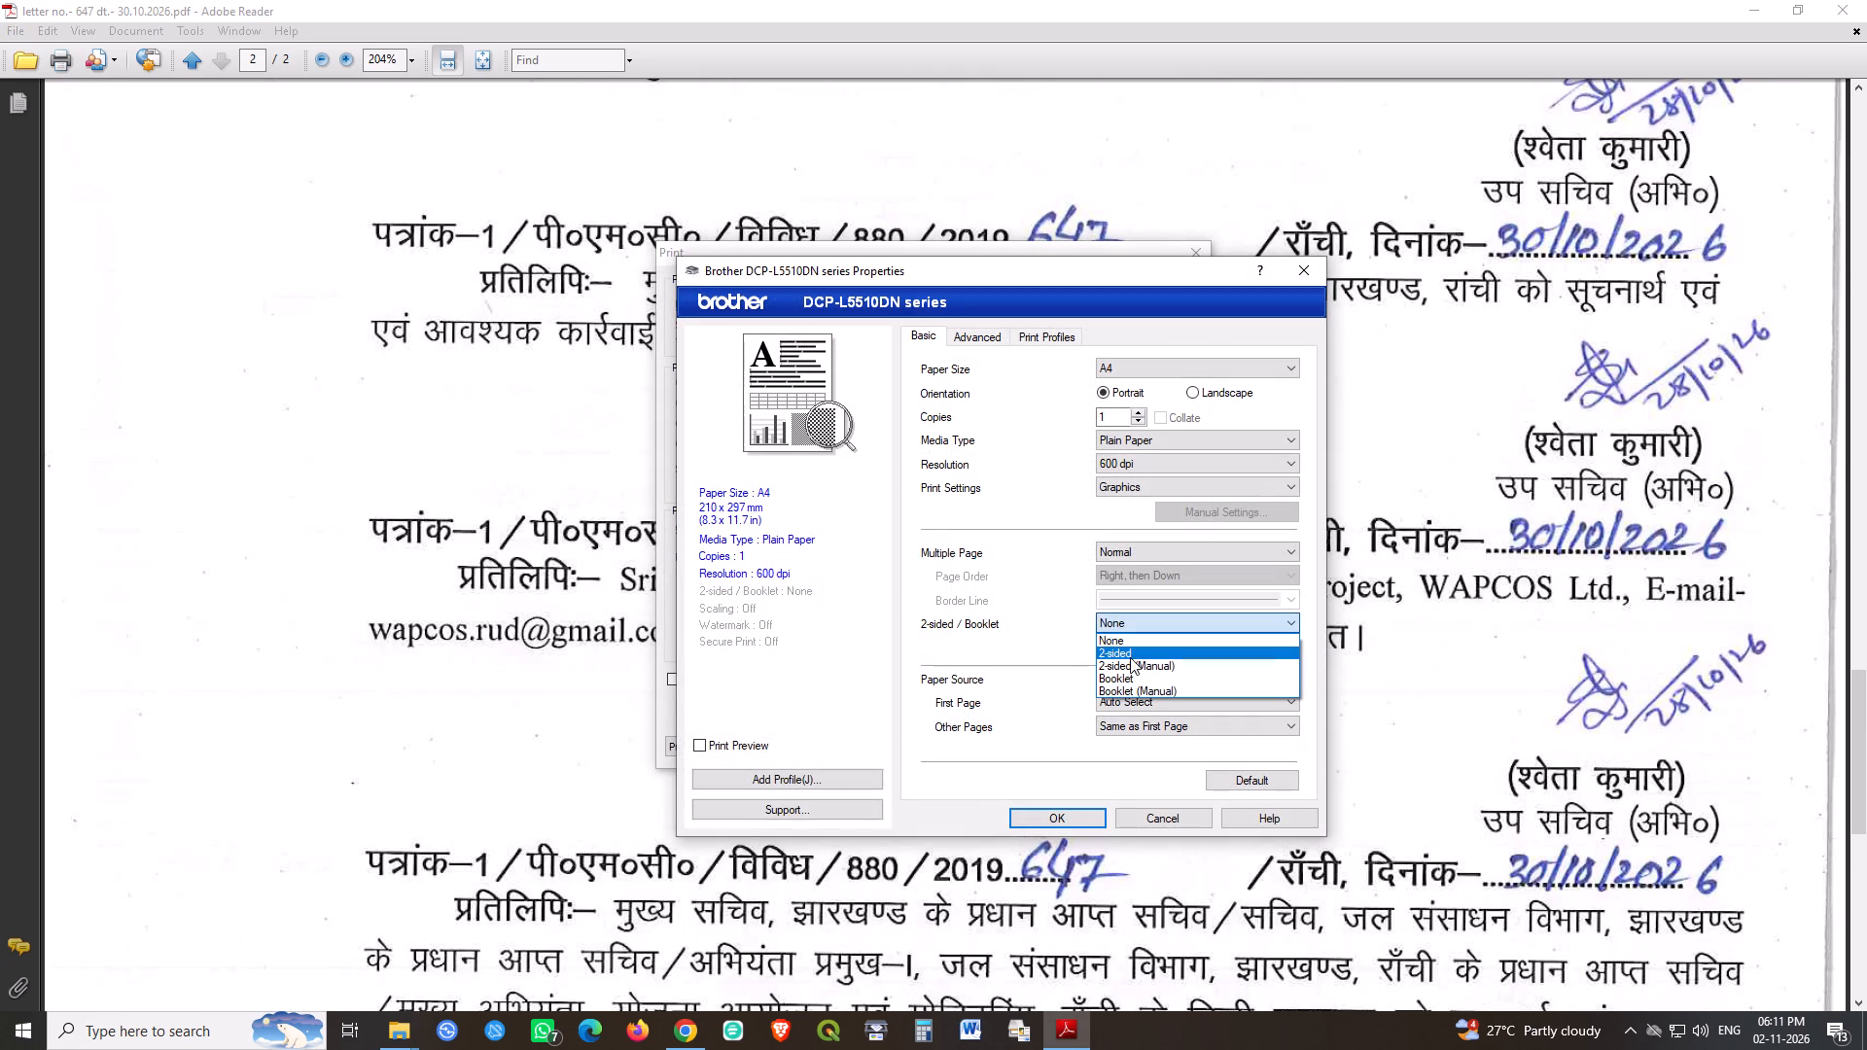
click(1130, 657)
click(1063, 818)
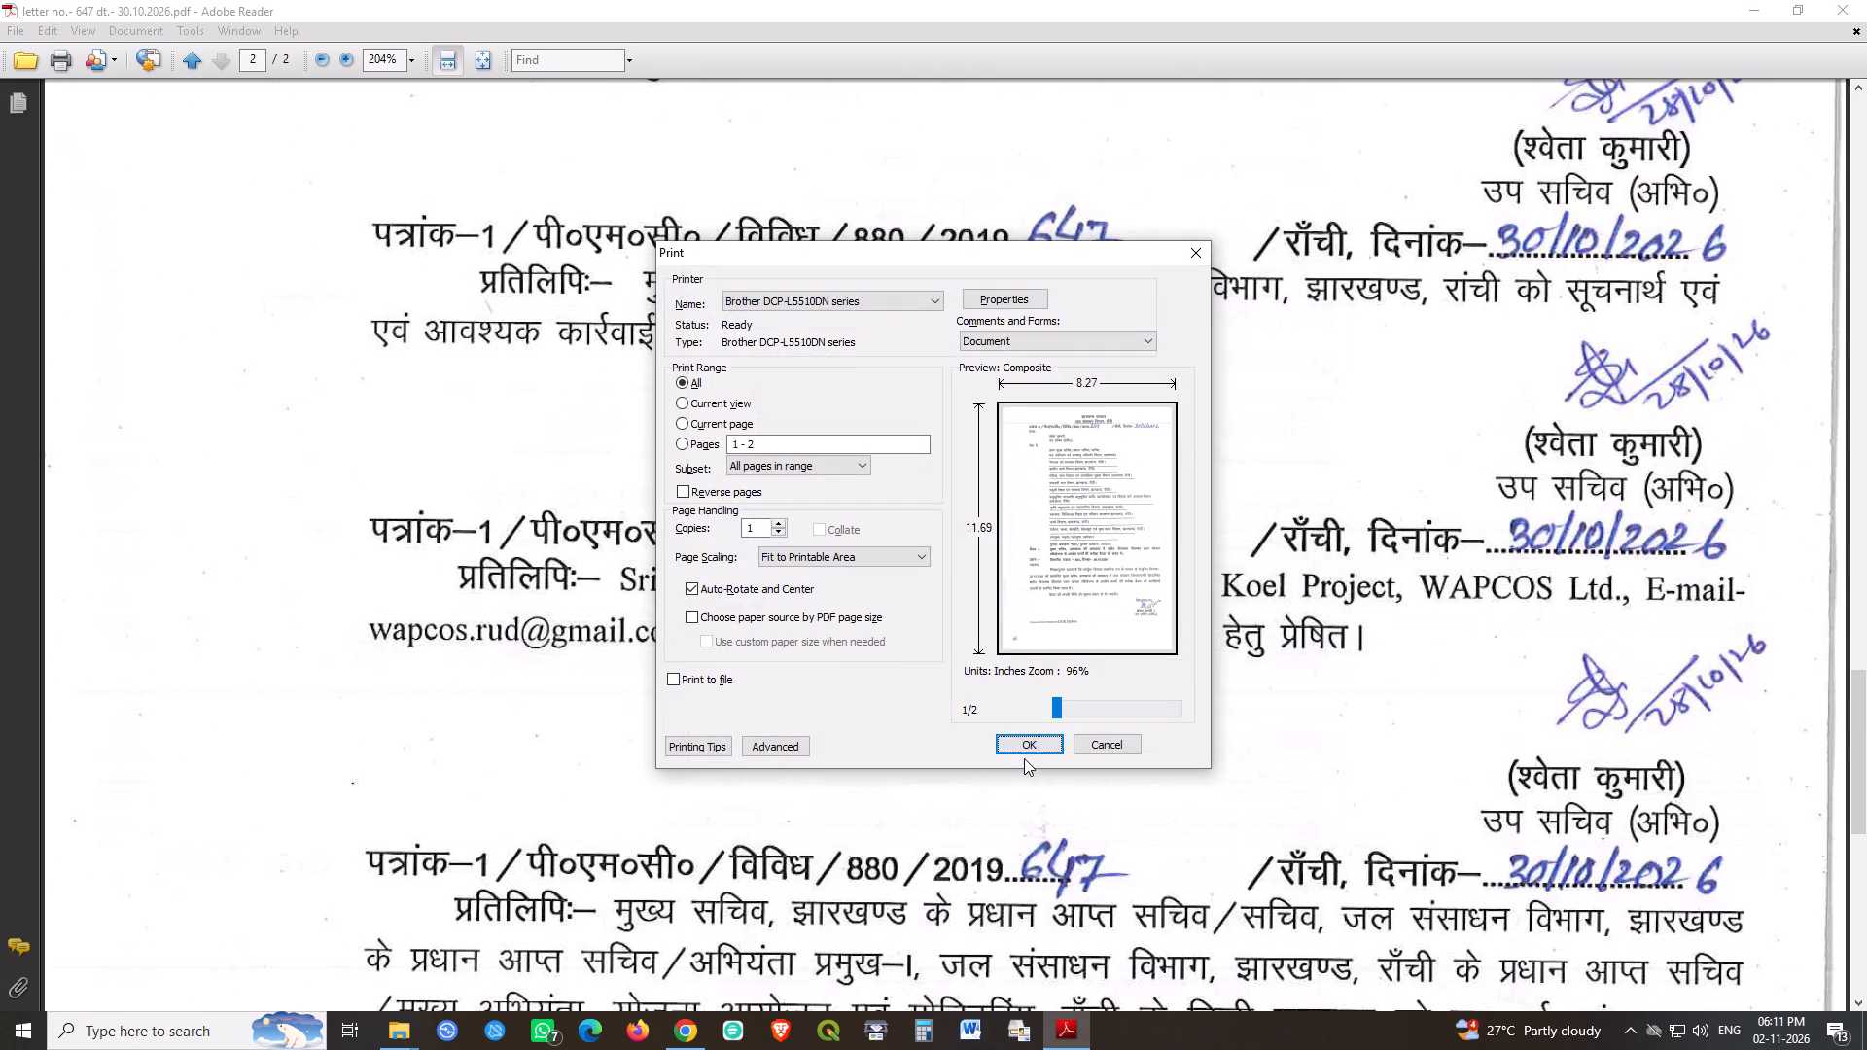
click(1025, 745)
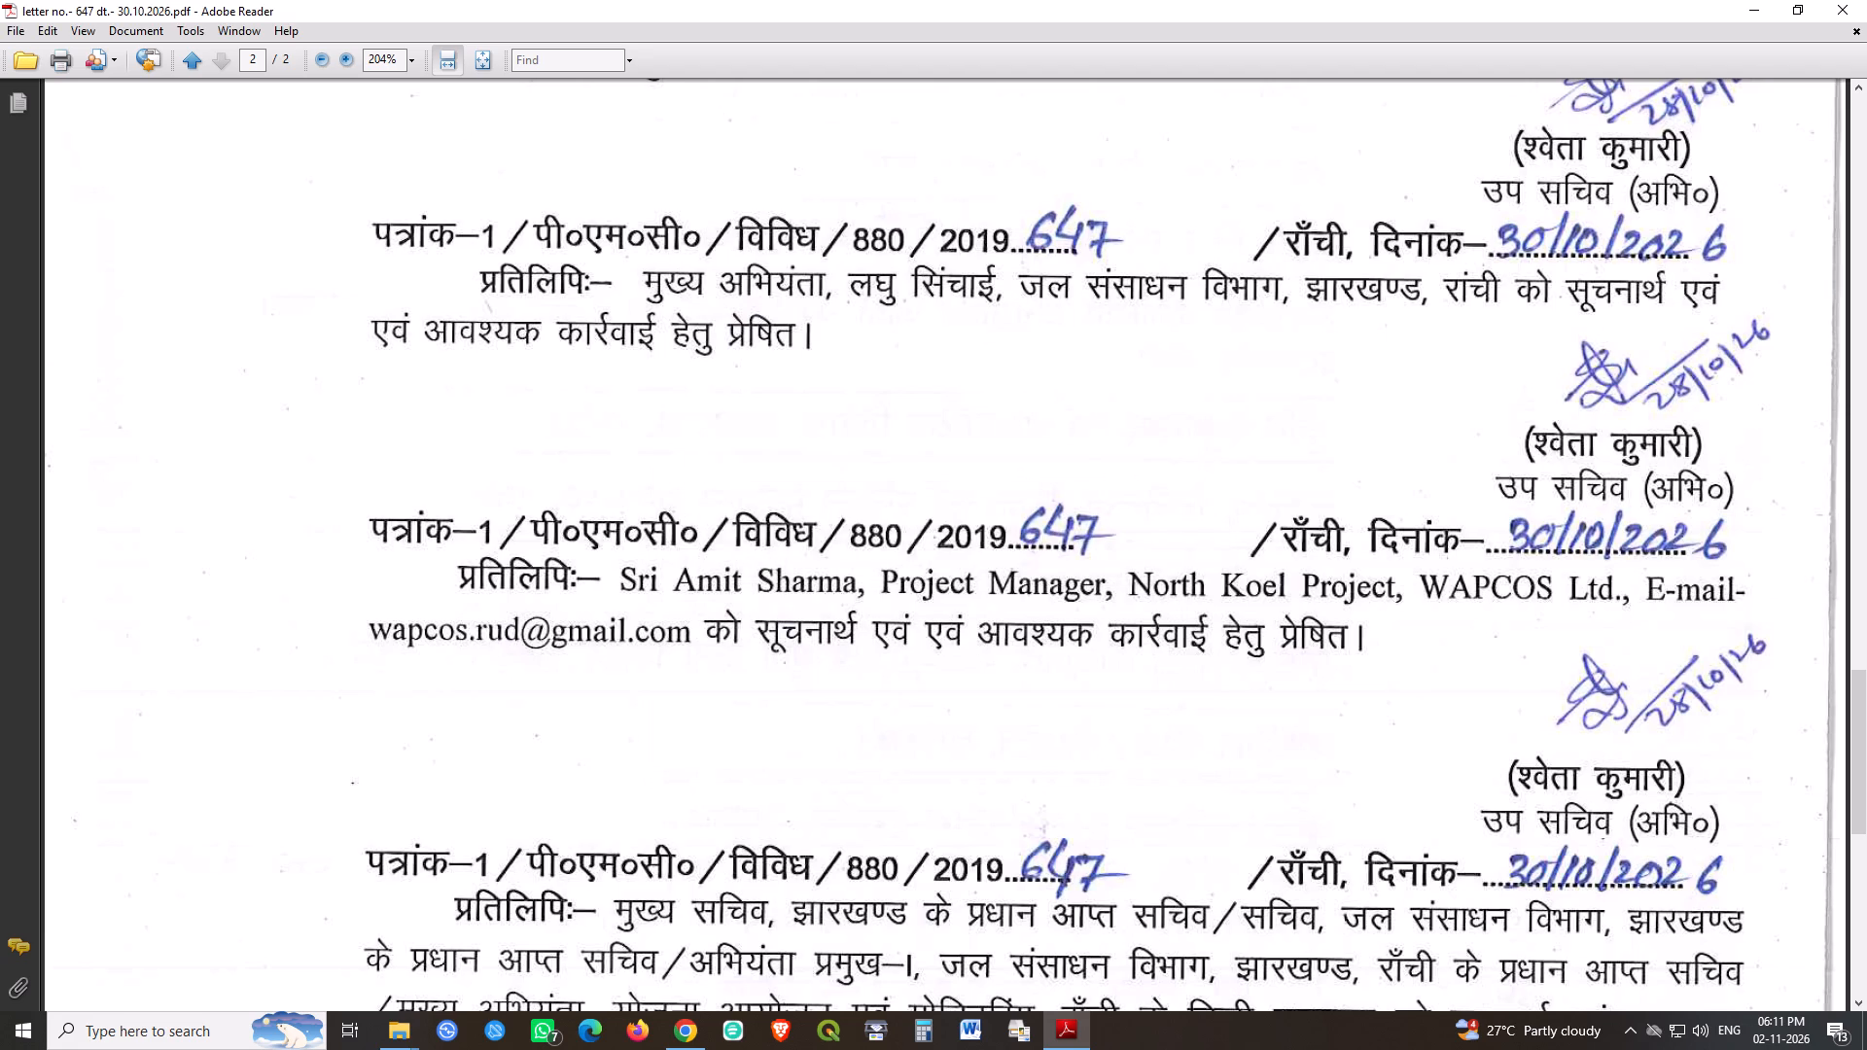
click(1850, 1)
Reopen the PDF of letter no. 647 dated 30.10.2026 from its folder.
drag(331, 353, 354, 359)
double_click(354, 359)
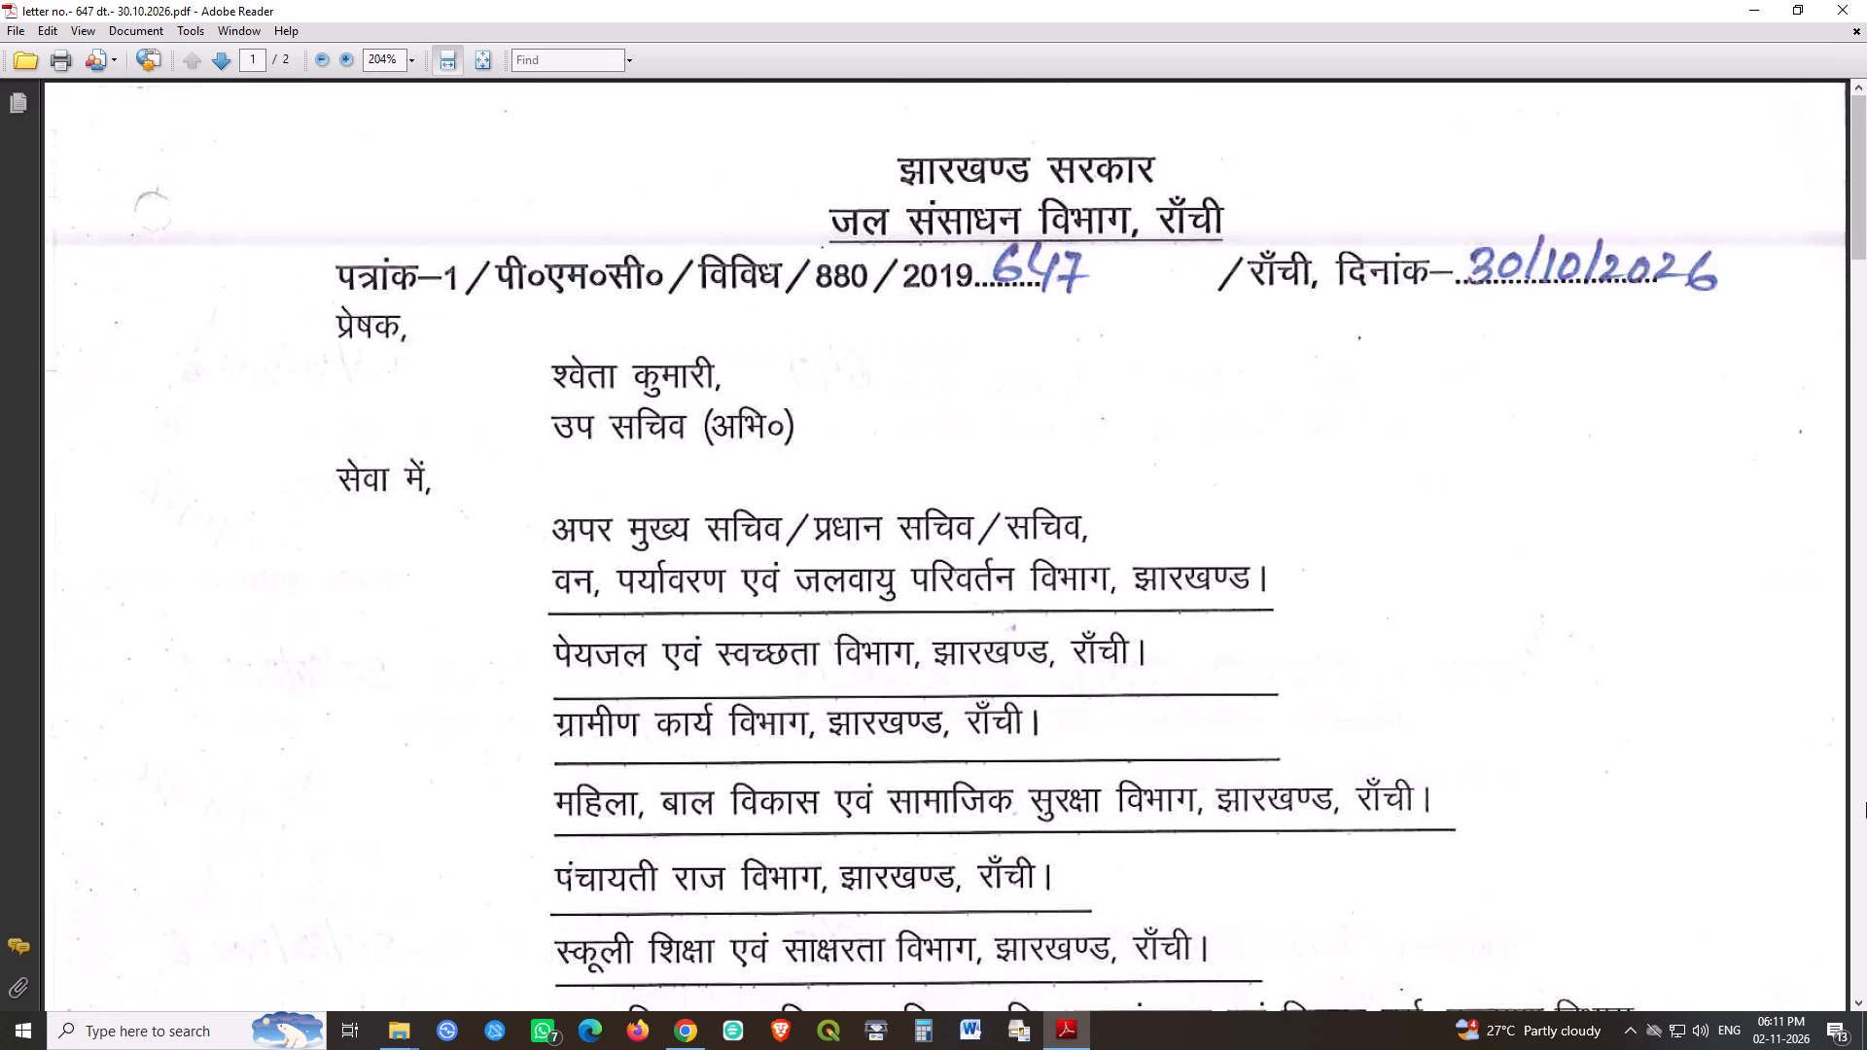
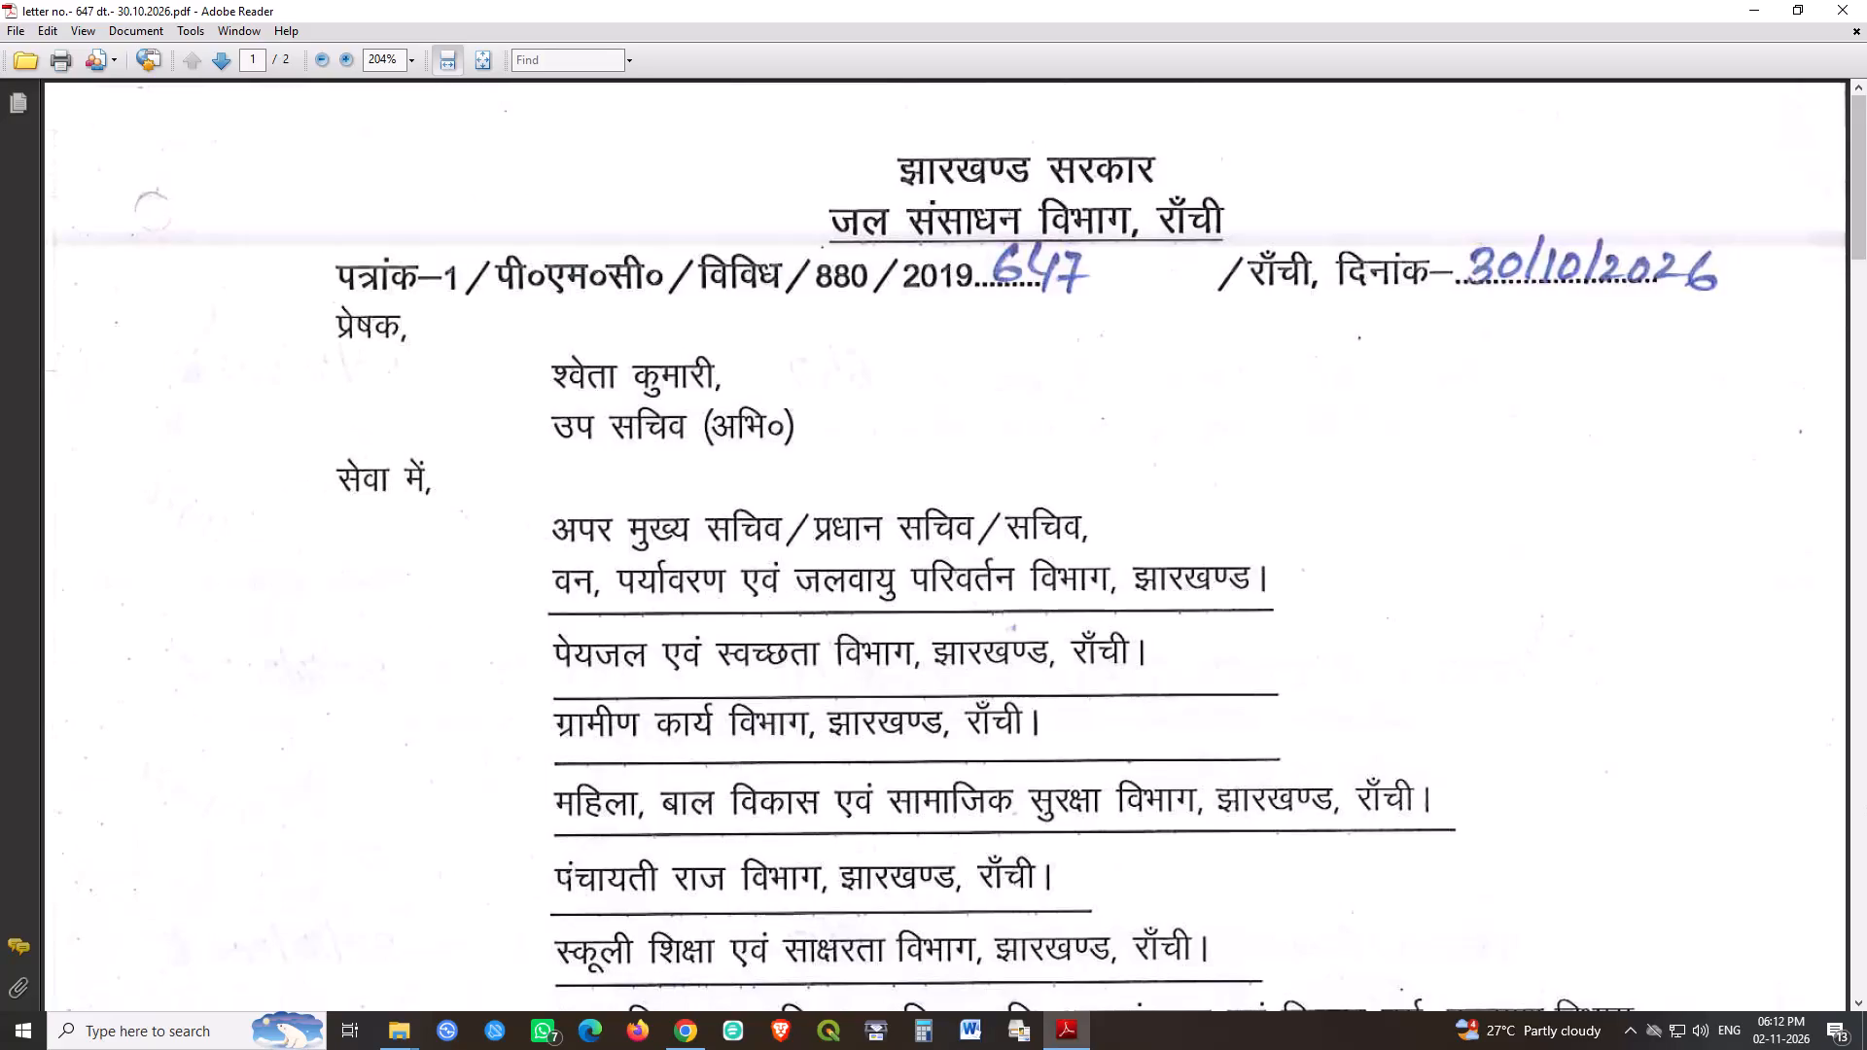
Read through both pages of letter no. 647, from the addressee departments to the last copy endorsement on page 2.
scroll(1172, 993, down, 15)
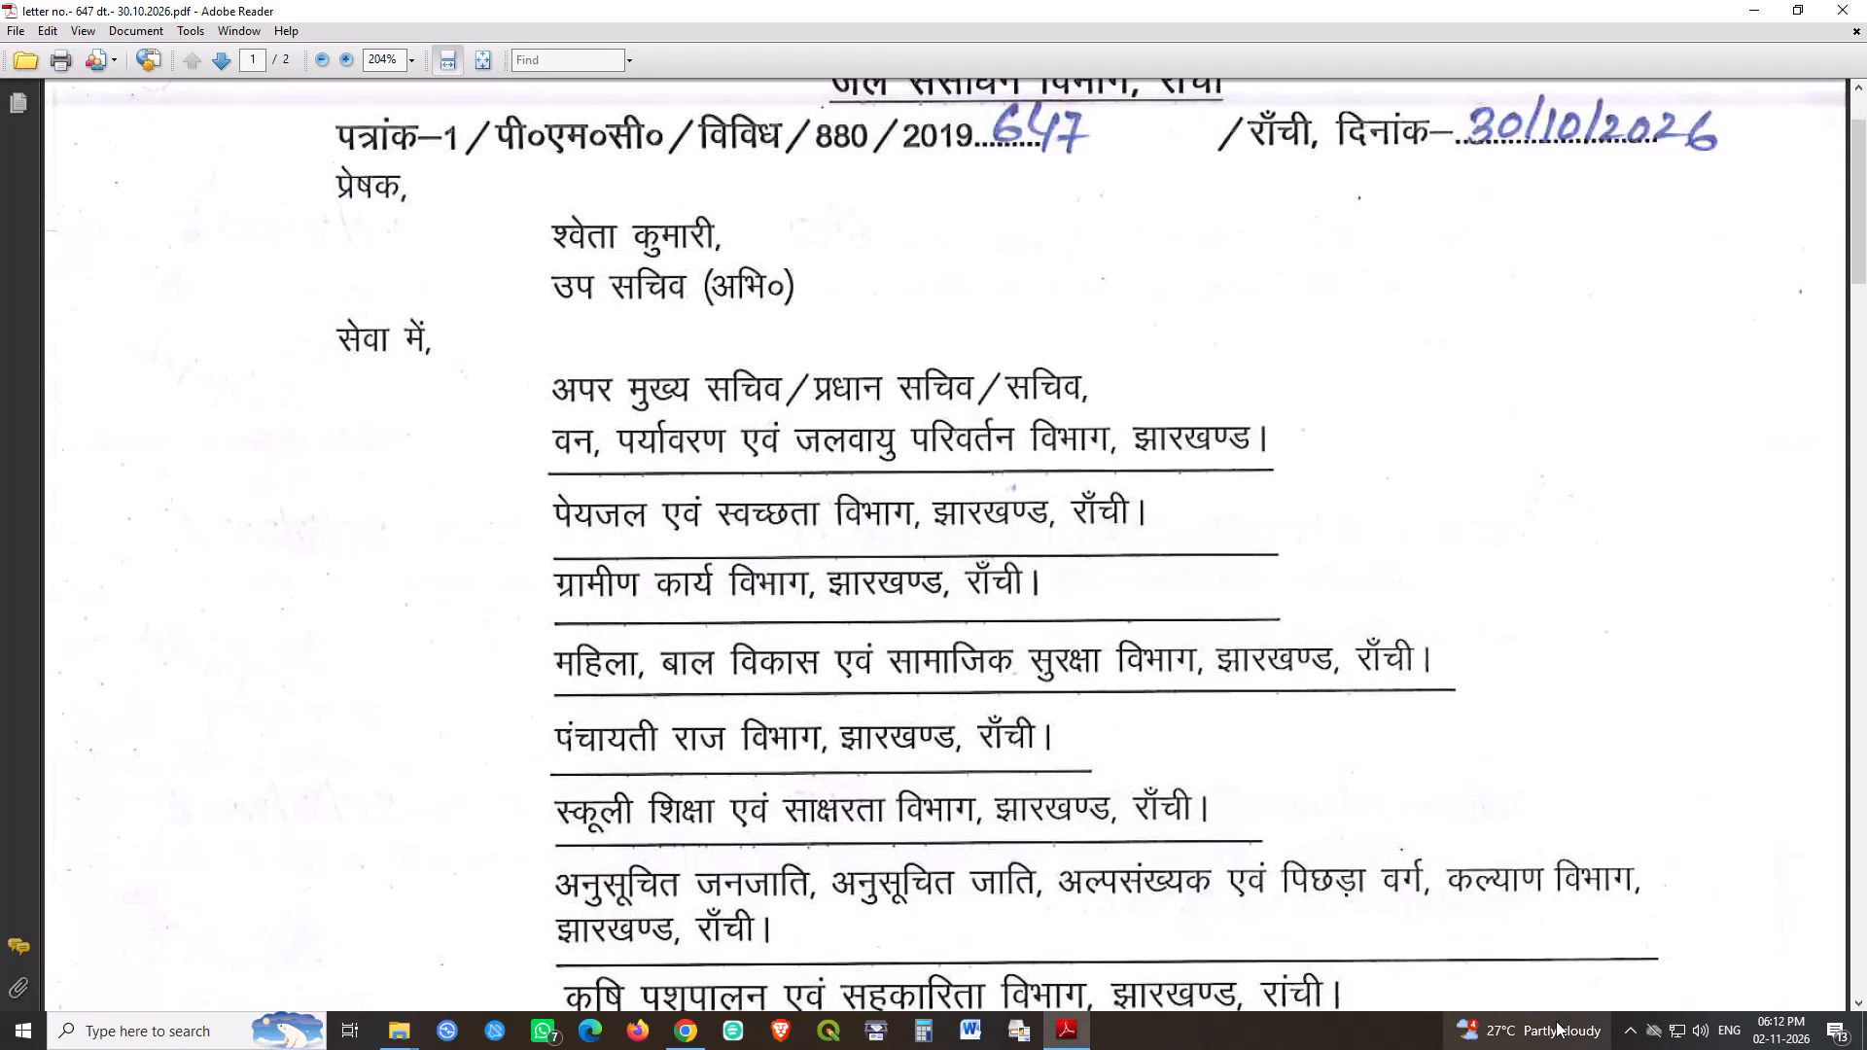
scroll(1556, 1021, down, 8)
click(597, 369)
click(980, 363)
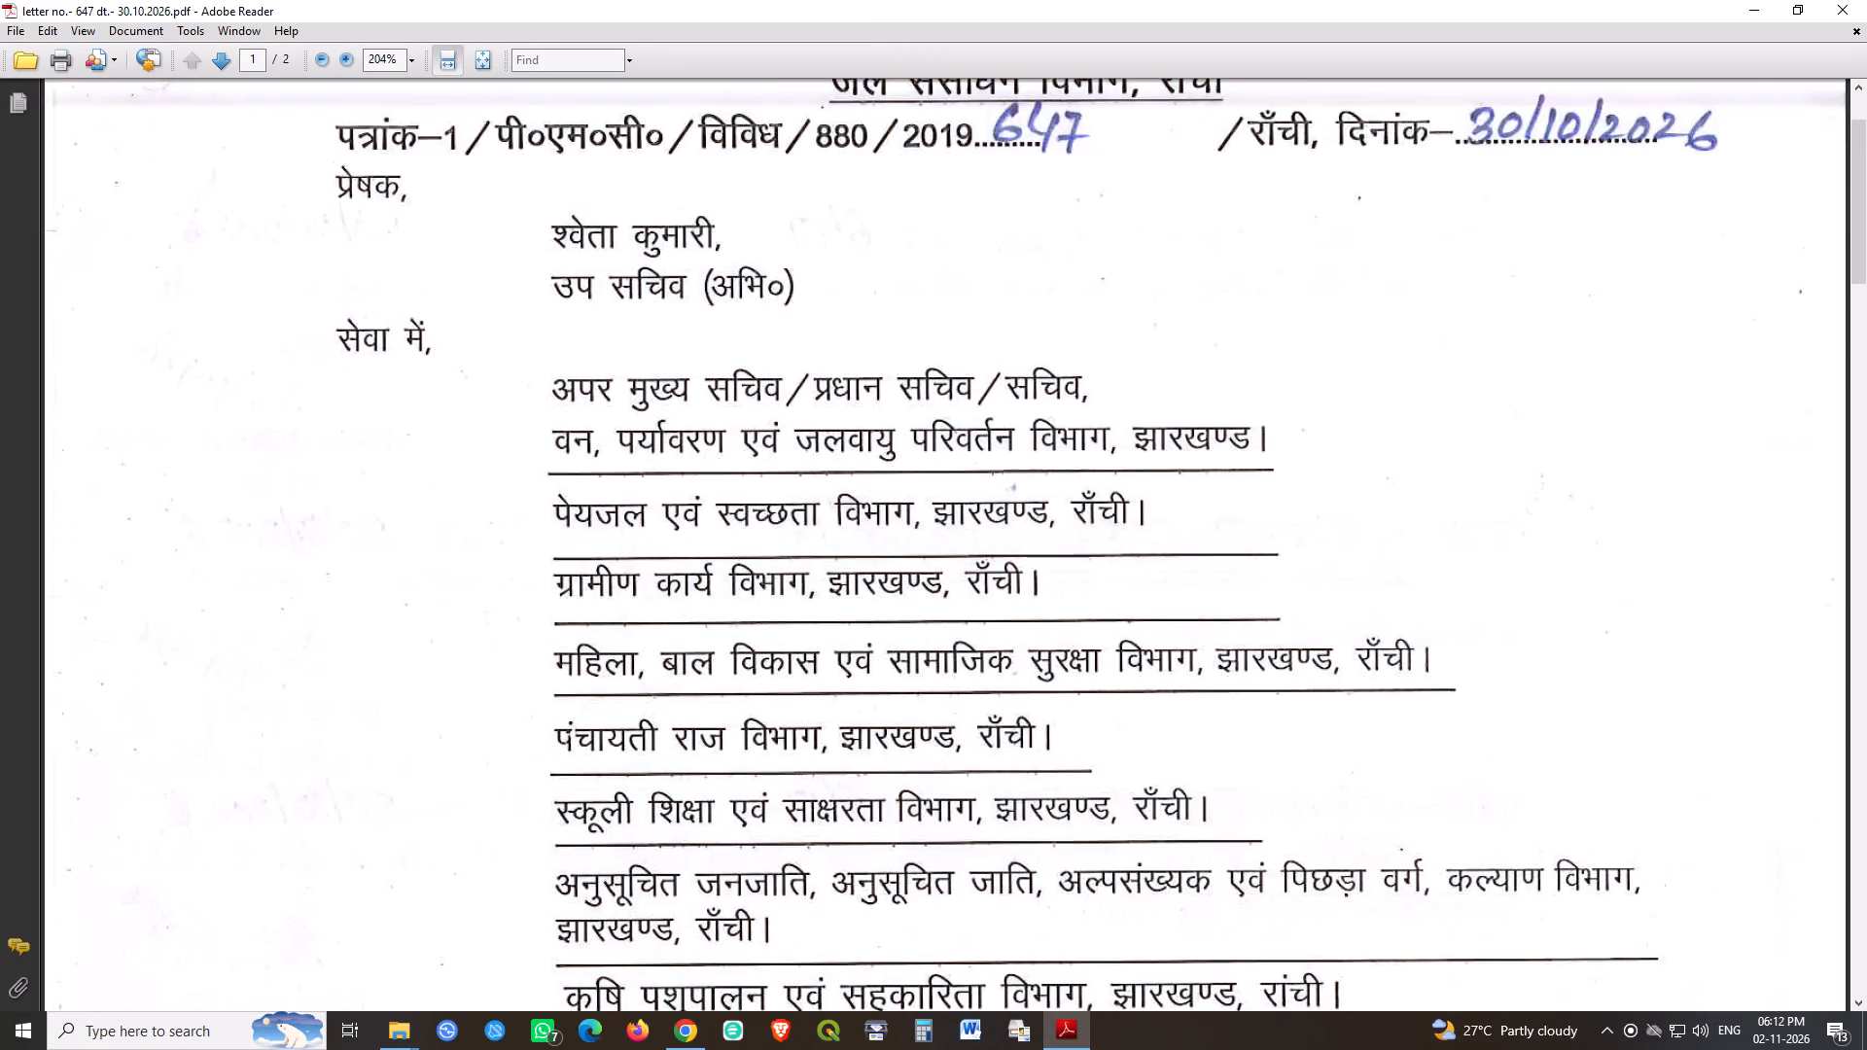
scroll(1086, 421, down, 20)
scroll(1086, 421, down, 20)
scroll(1086, 421, down, 11)
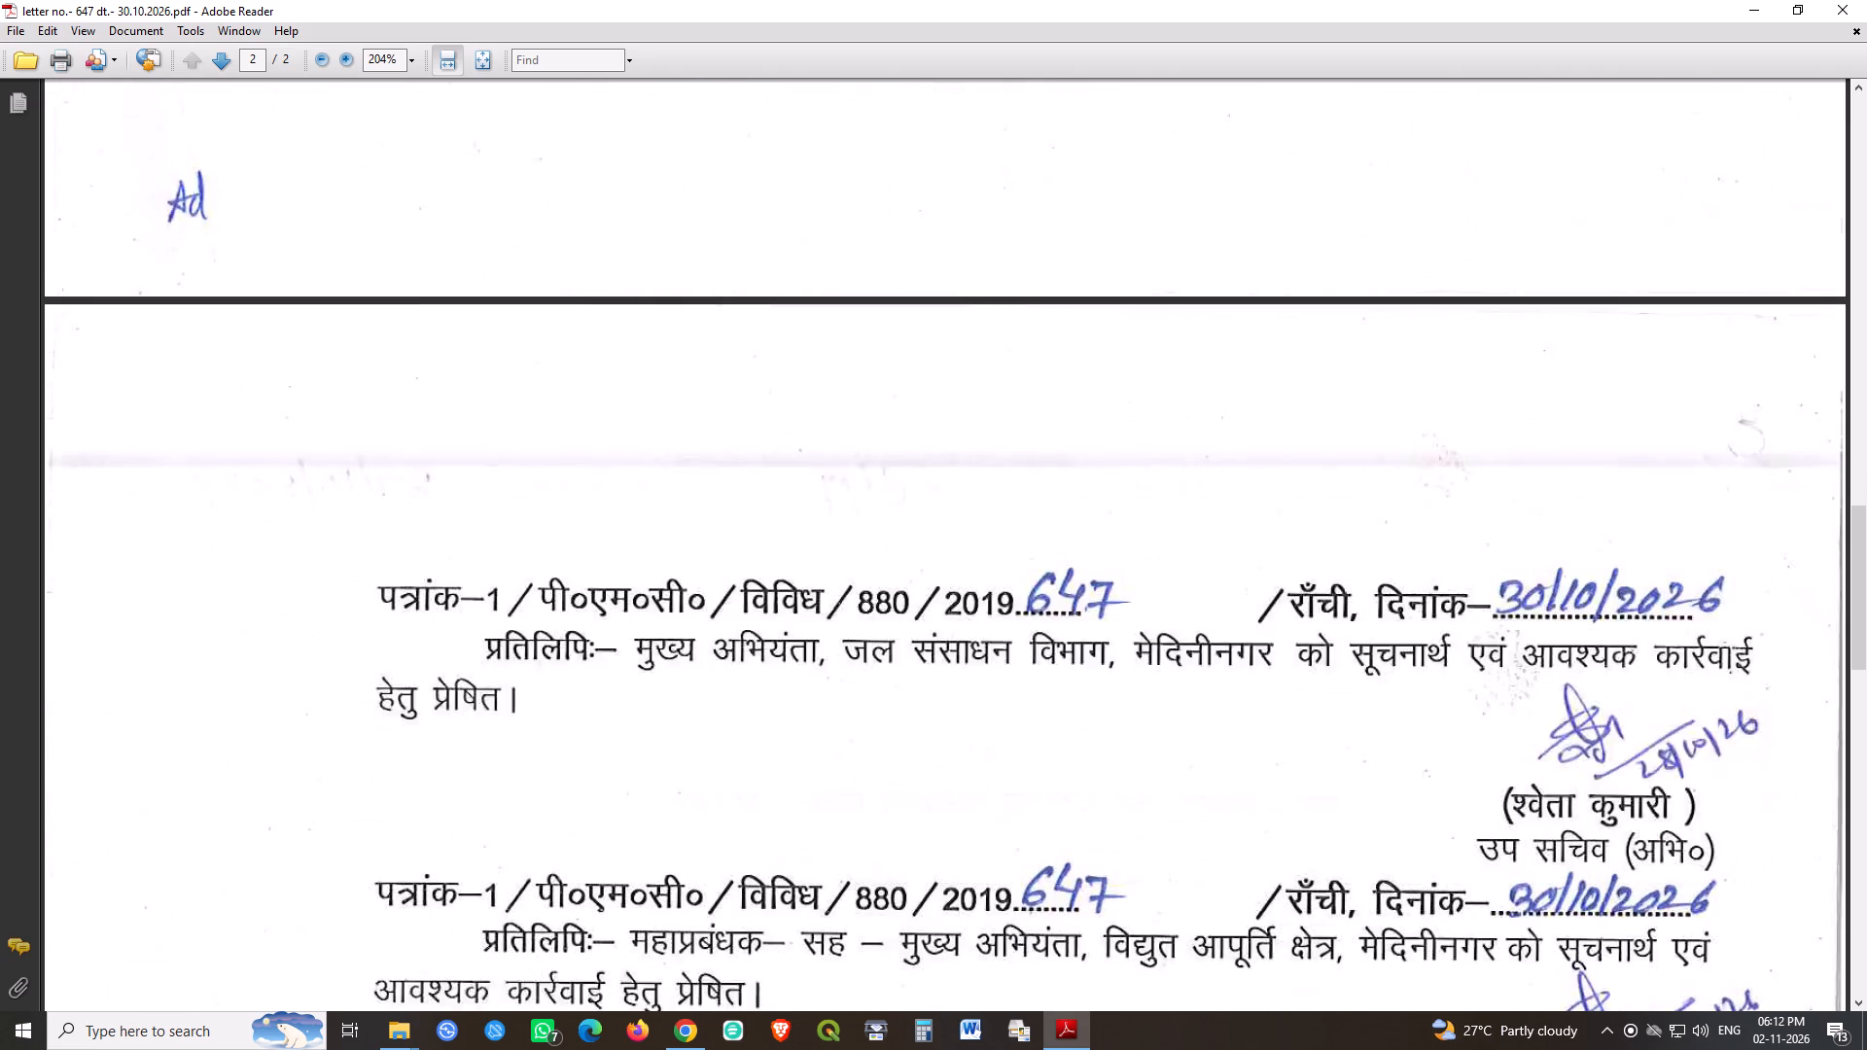
scroll(1086, 421, down, 10)
scroll(1086, 421, down, 16)
scroll(1086, 421, up, 1)
scroll(1086, 421, down, 2)
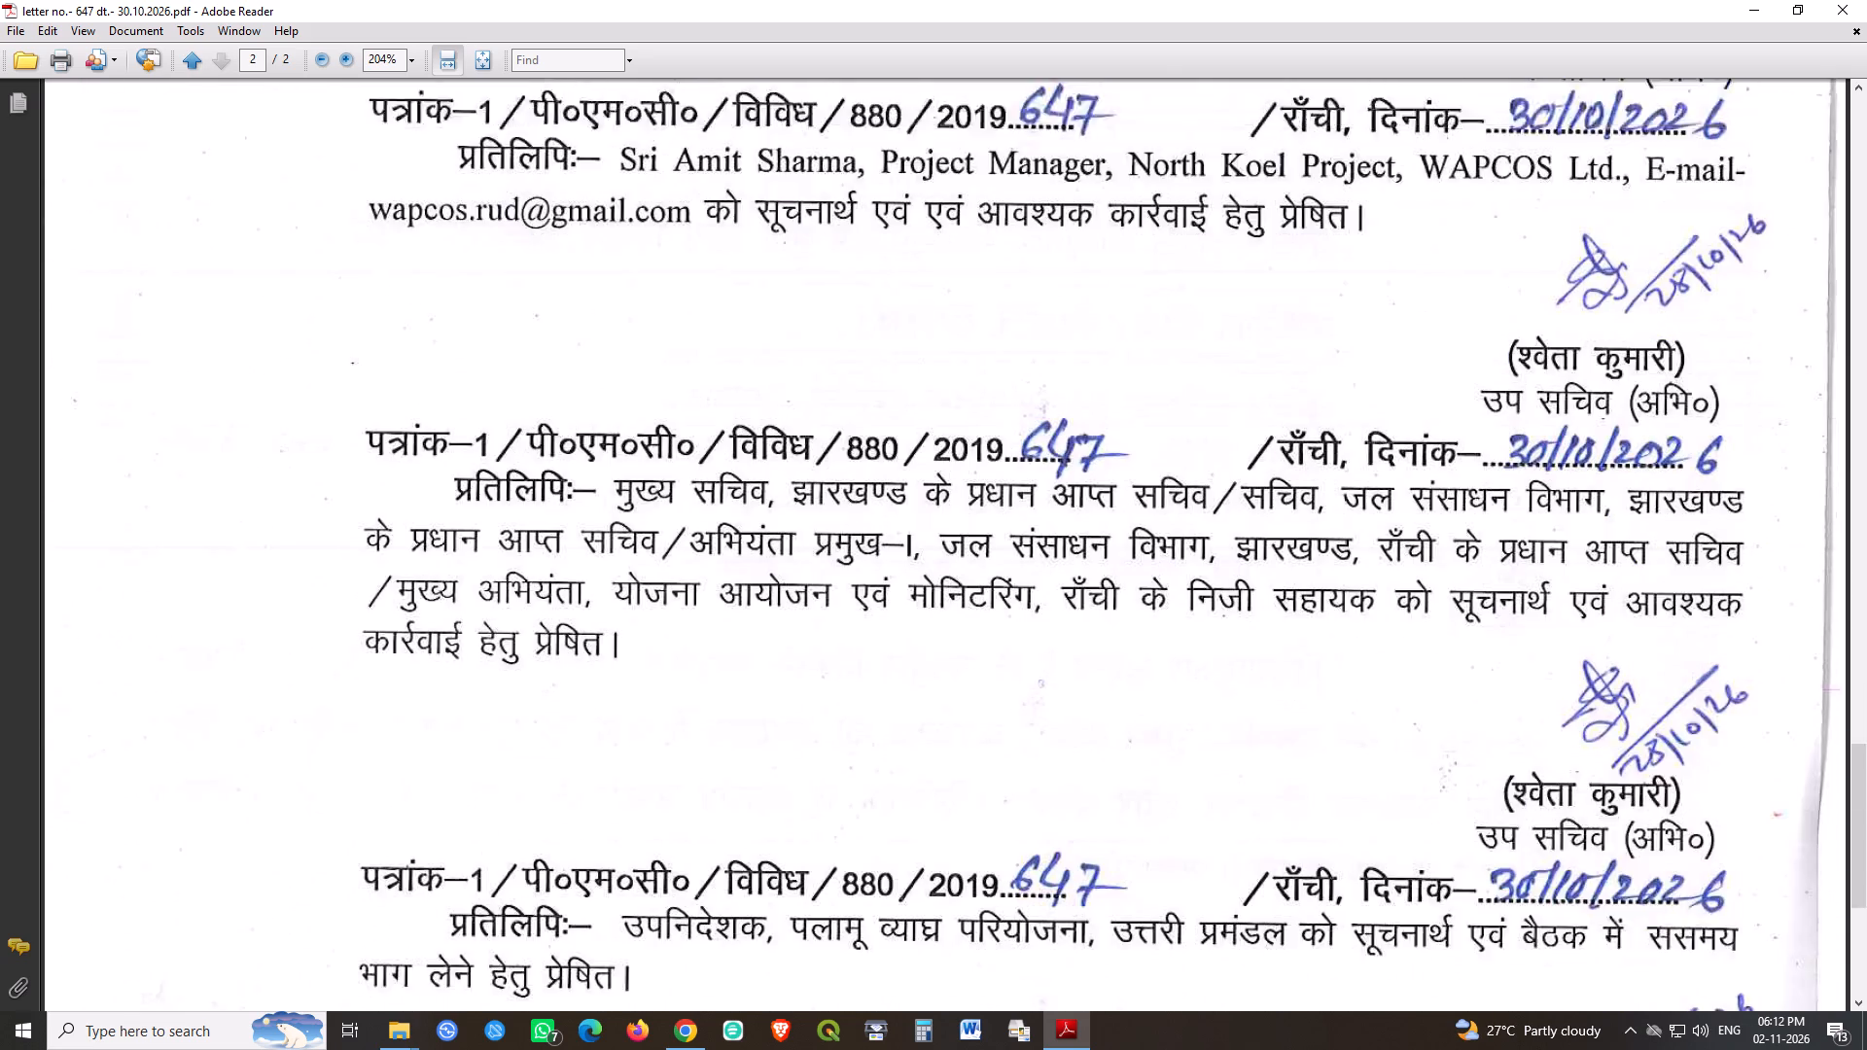
scroll(1086, 421, down, 20)
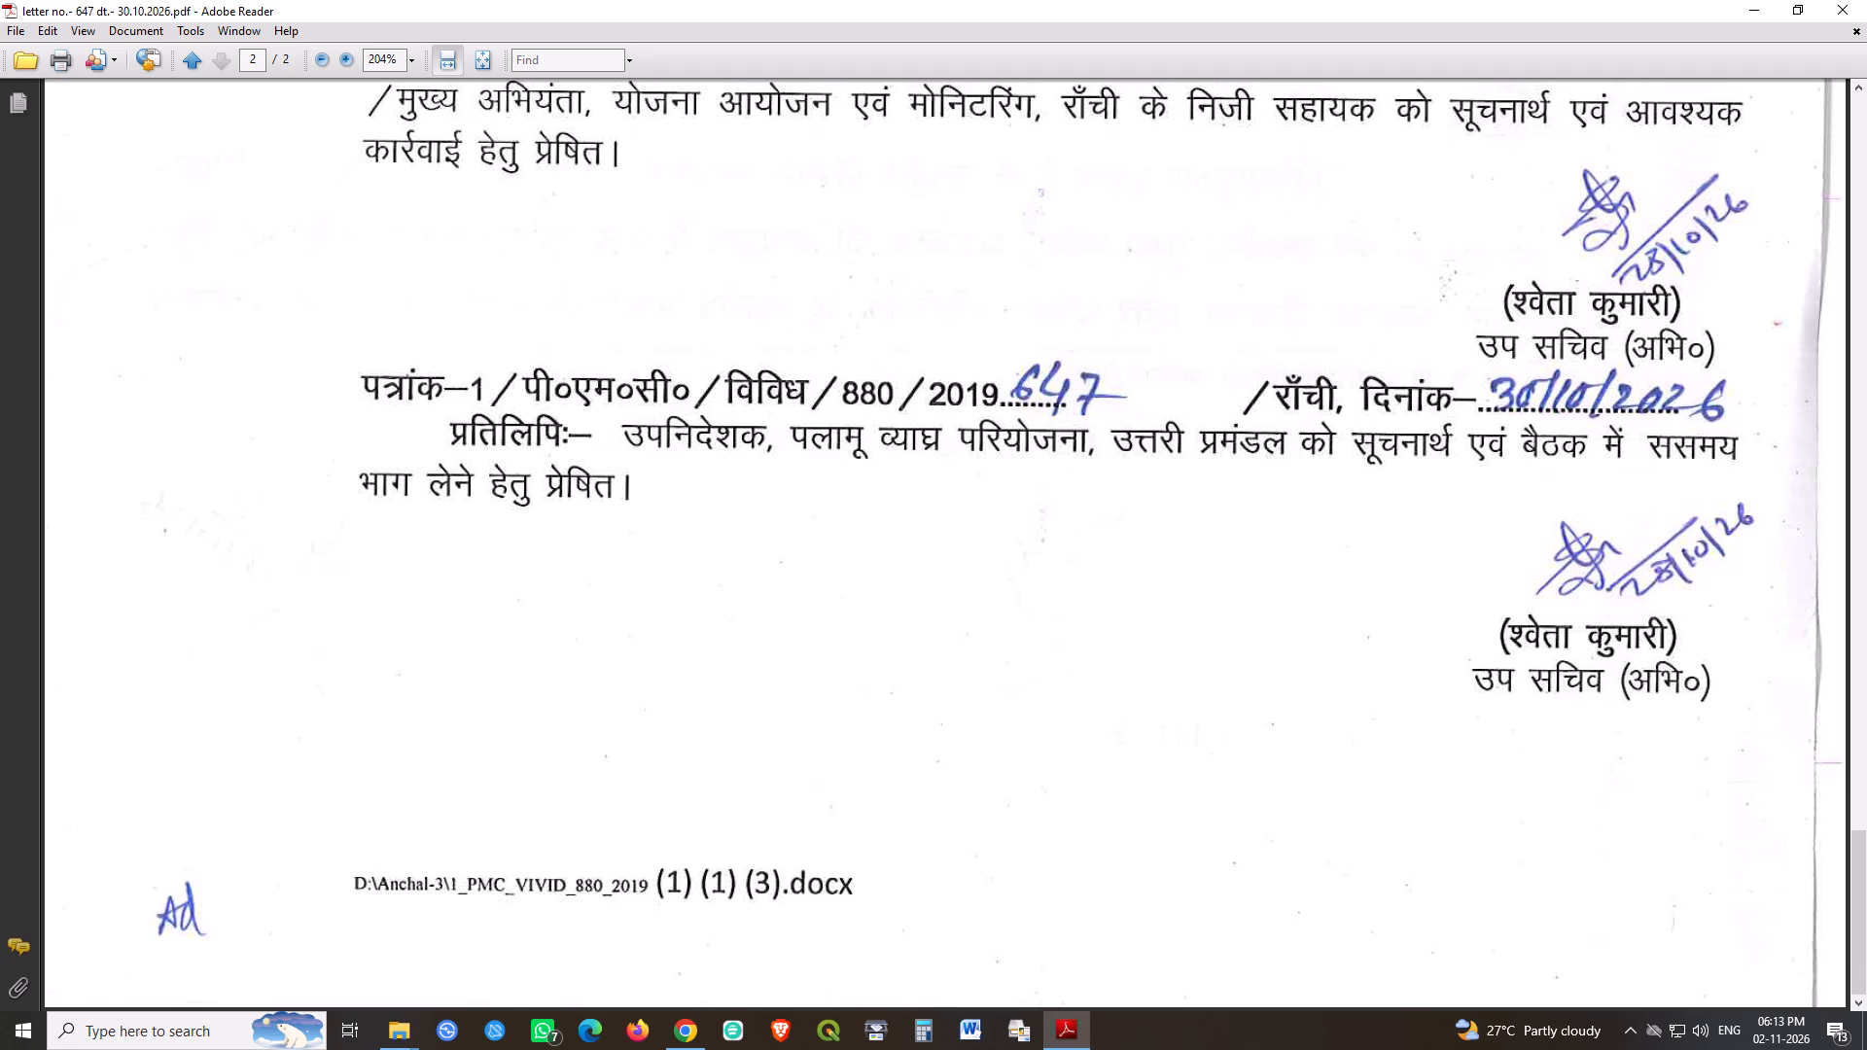
Close letter no. 647 and move its PDF from Downloads into the 02-11-2026 folder.
click(1866, 0)
drag(307, 351, 325, 230)
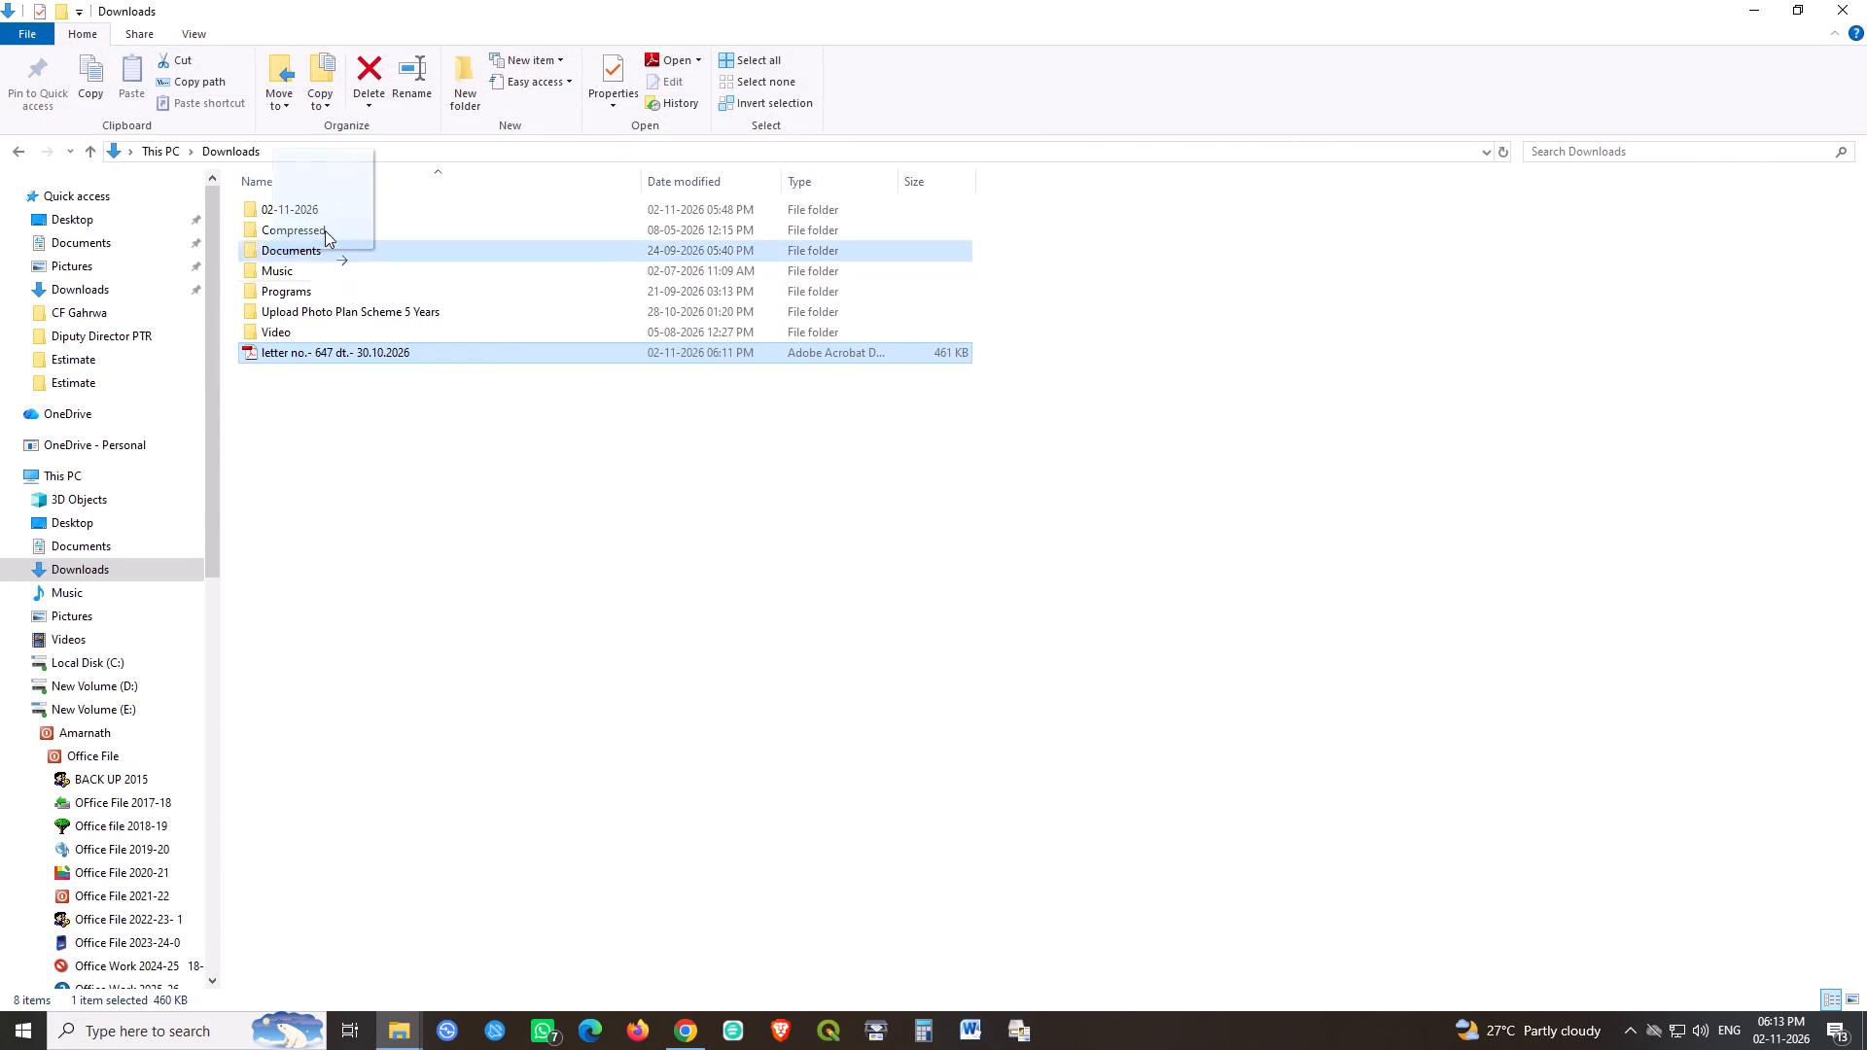
drag(325, 230, 327, 203)
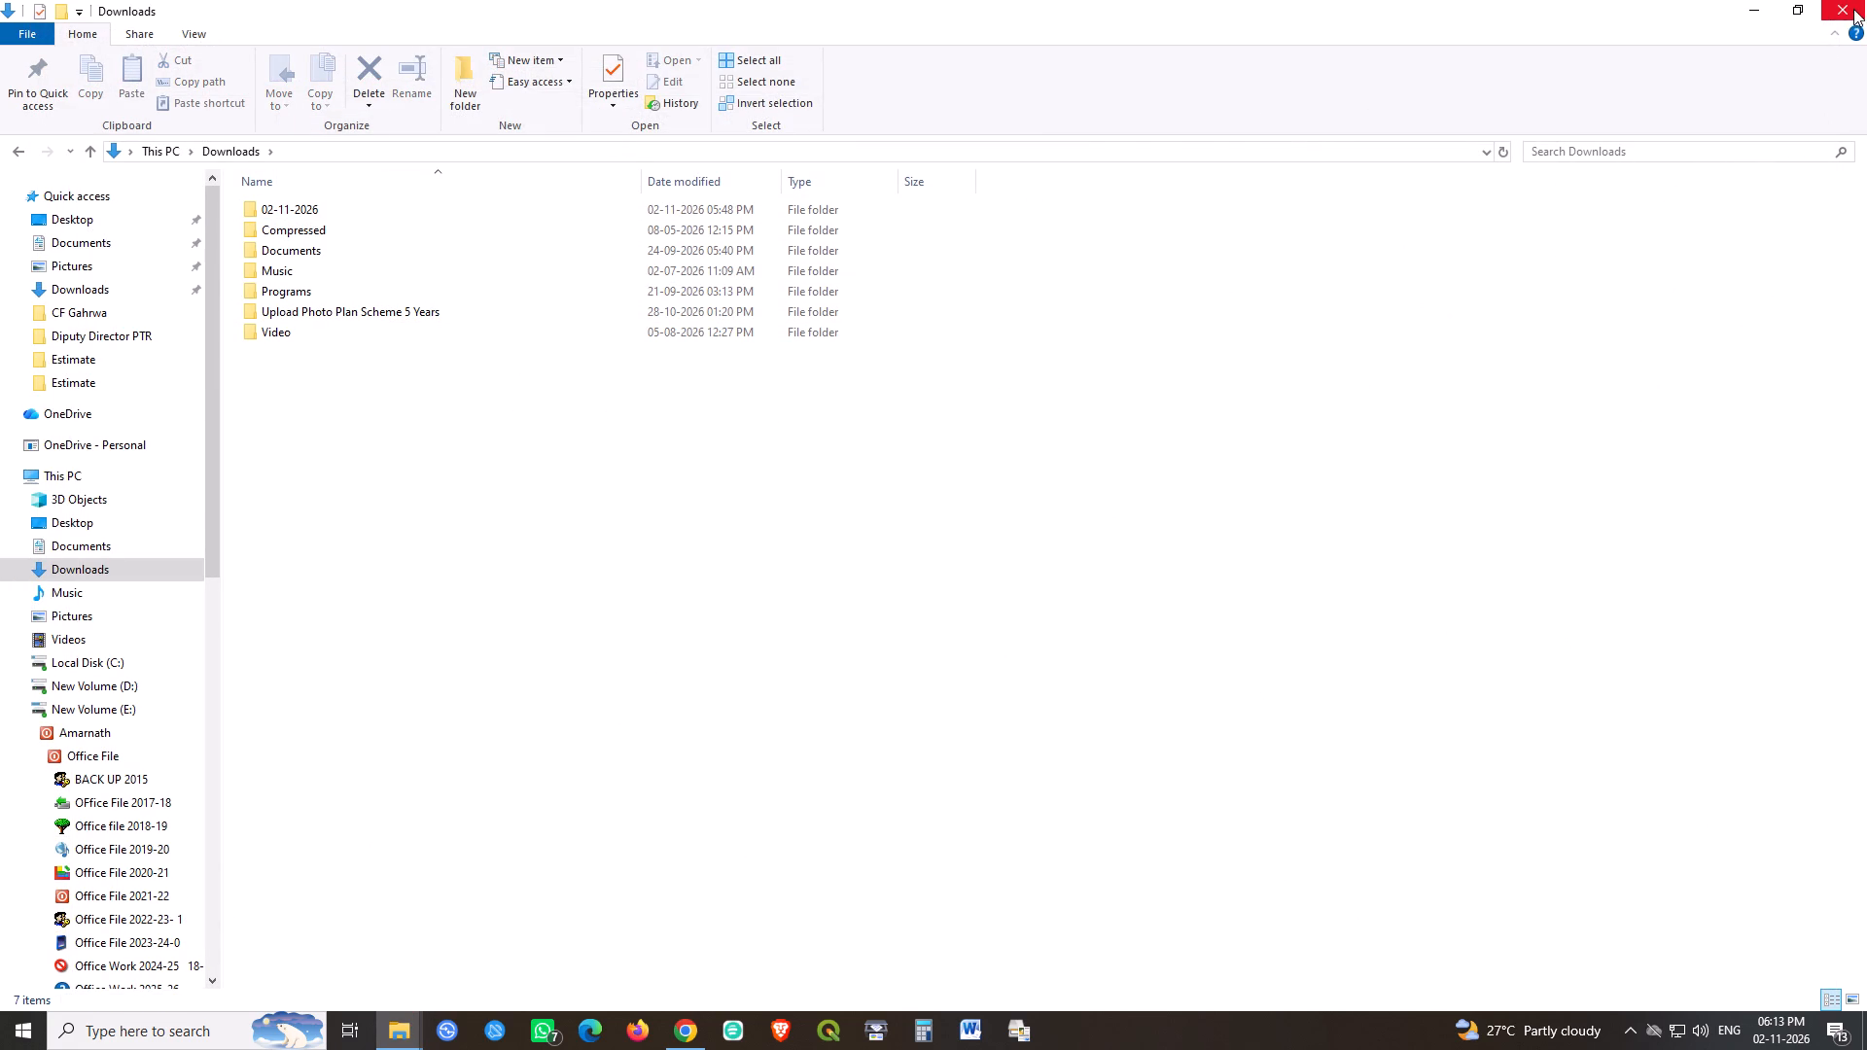
Return to the Letter folder inside Working Plan Work of Office Work 2026-27.
click(19, 150)
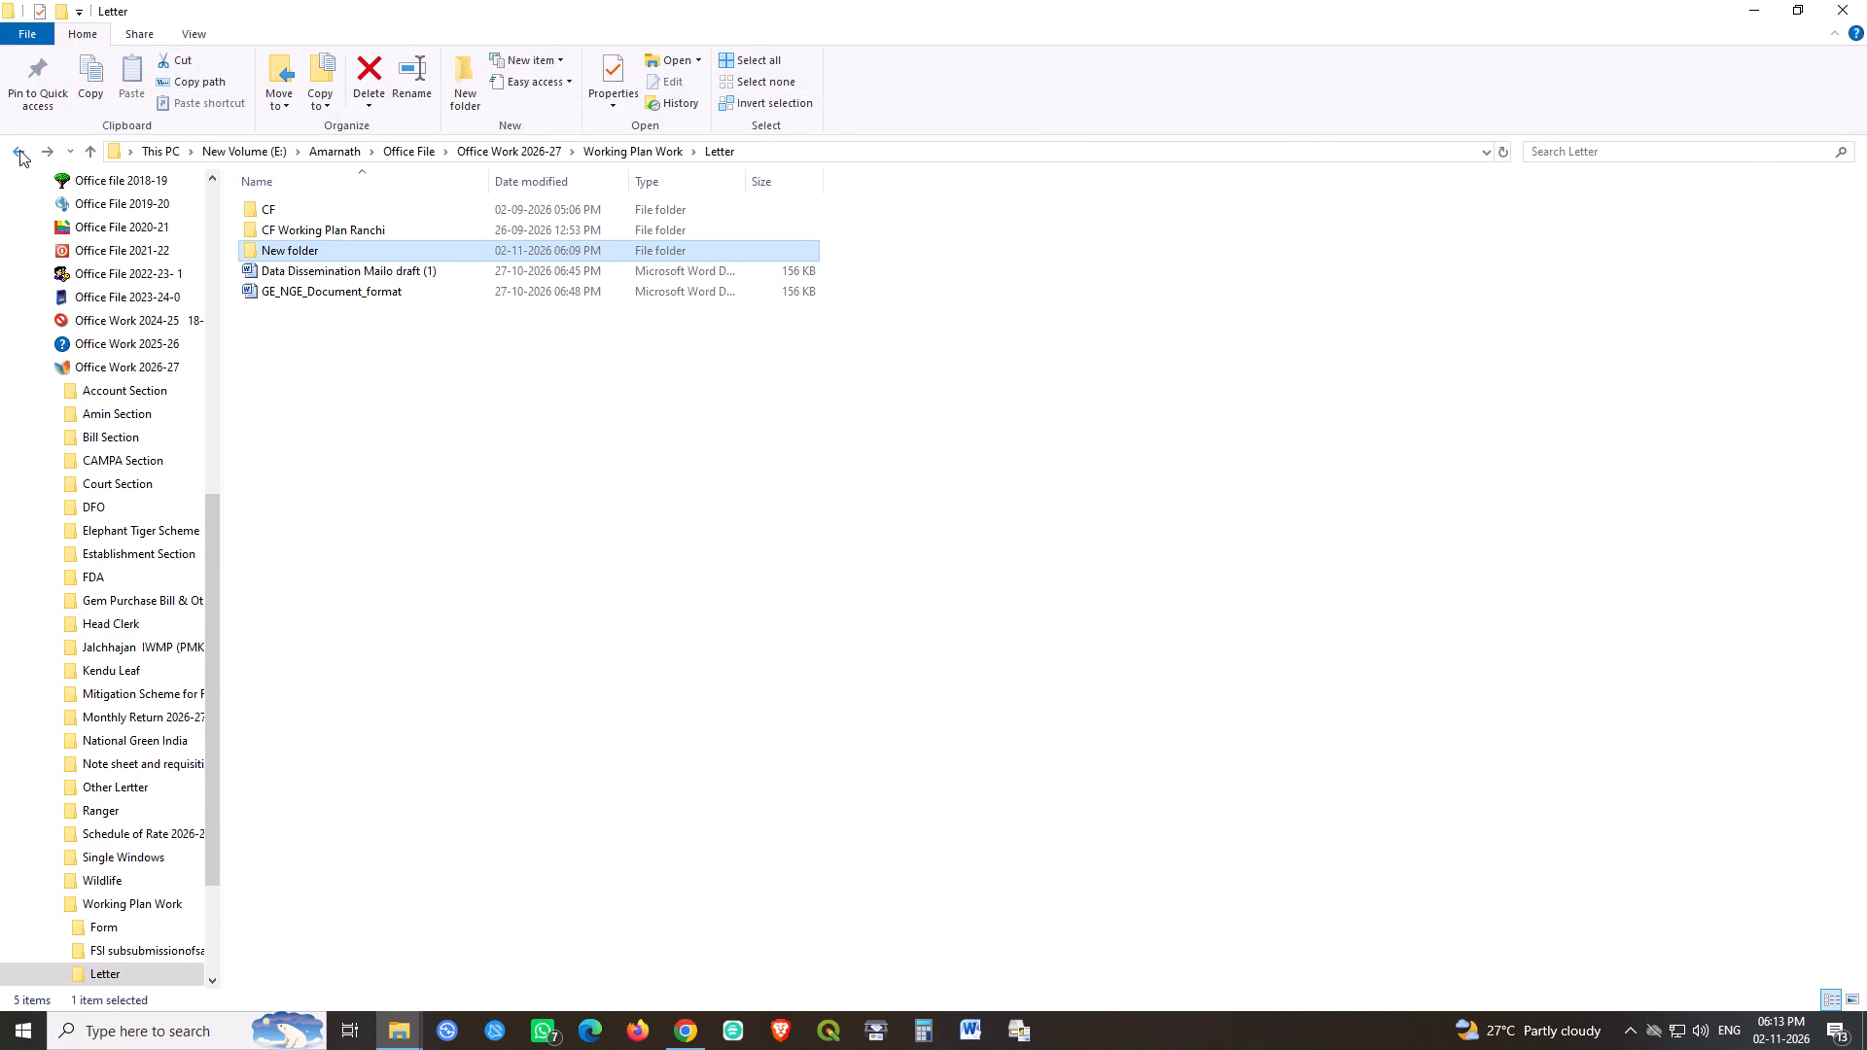
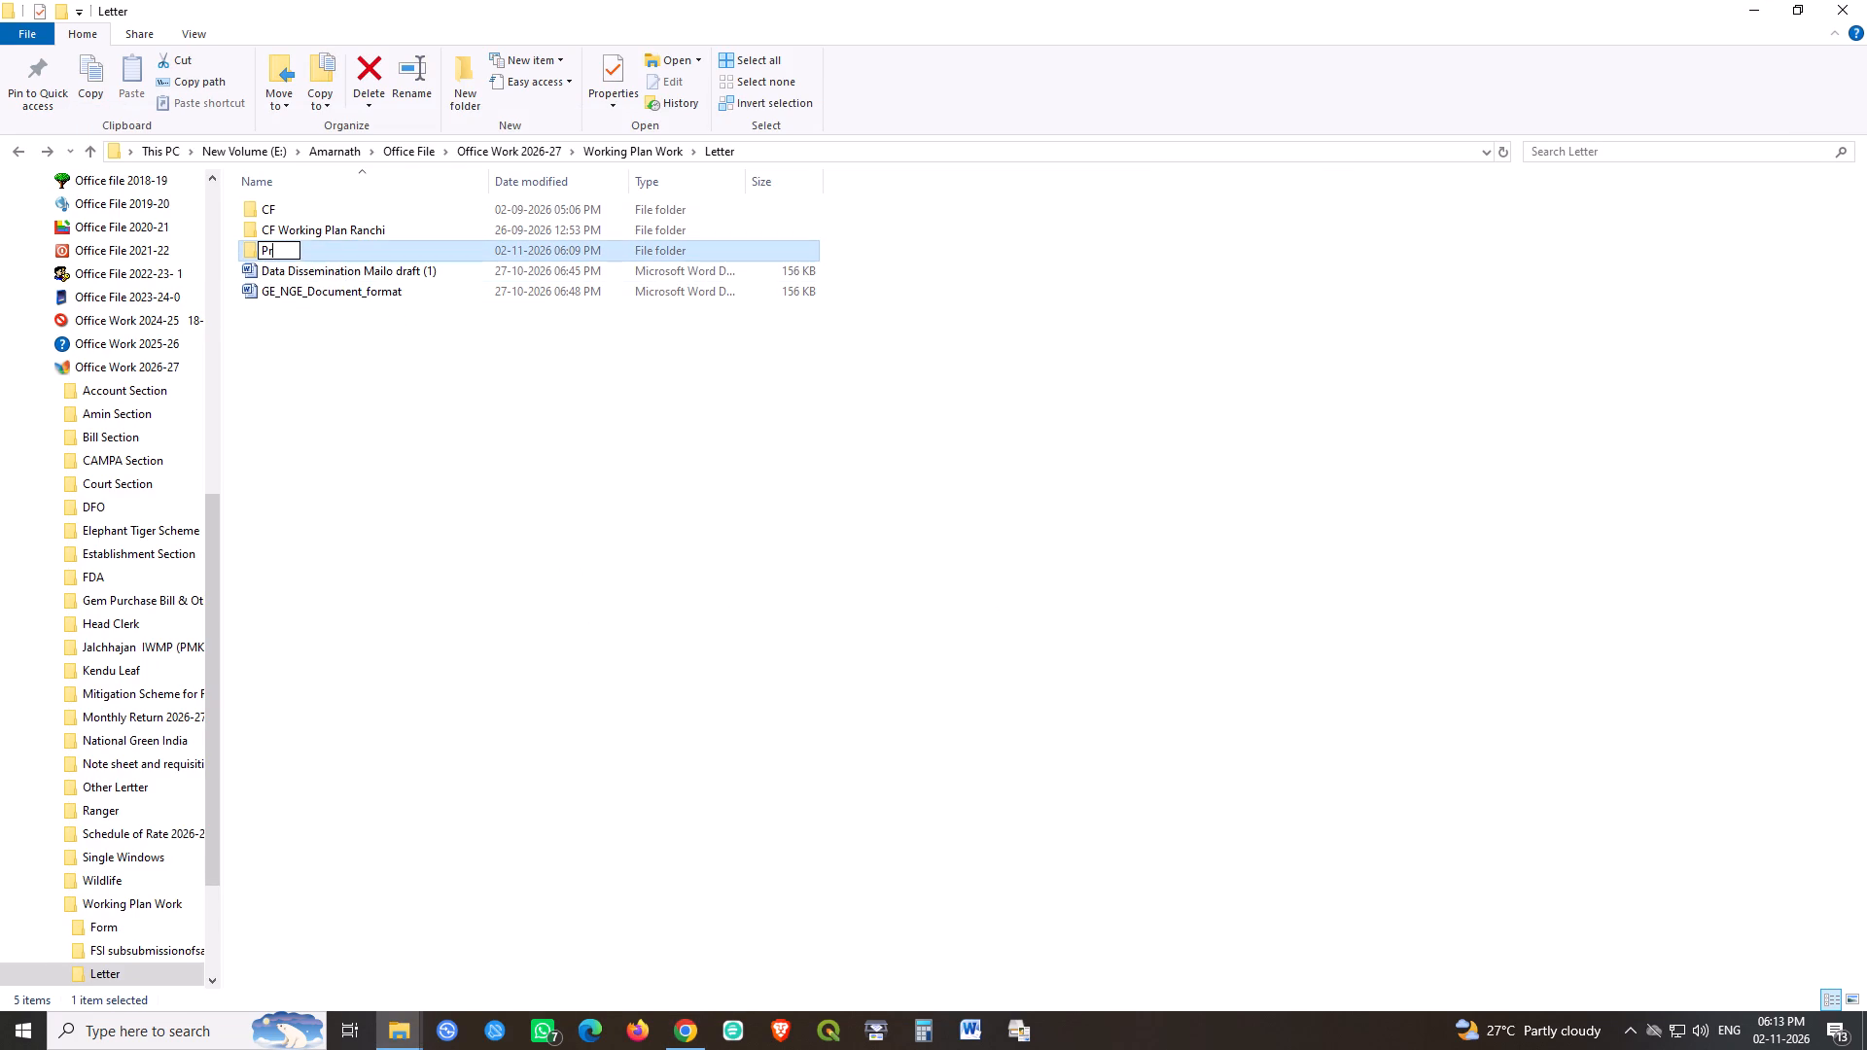
Name the selected subfolder of the Working Plan Work Letter folder Preshiti.
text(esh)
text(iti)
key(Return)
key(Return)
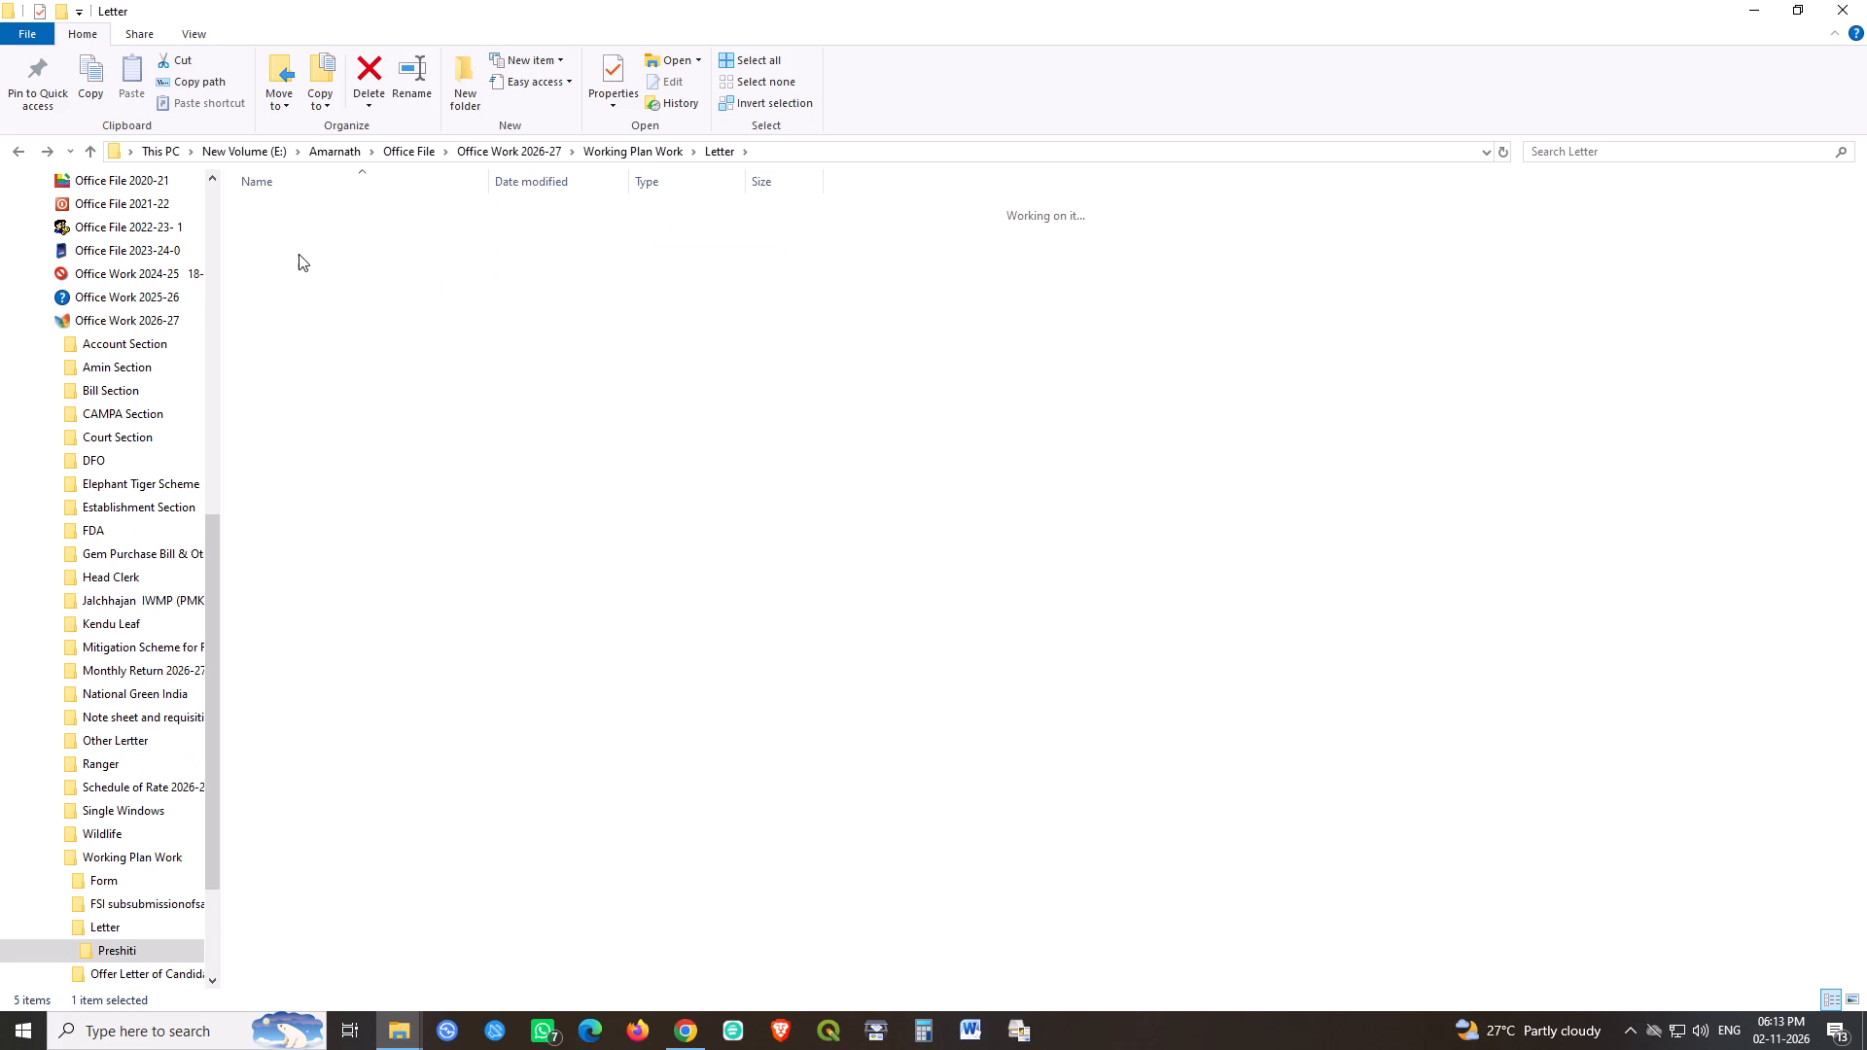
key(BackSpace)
Open the Word document CF Garhwa_01 Working Plan Prepration from the CF subfolder of Letter.
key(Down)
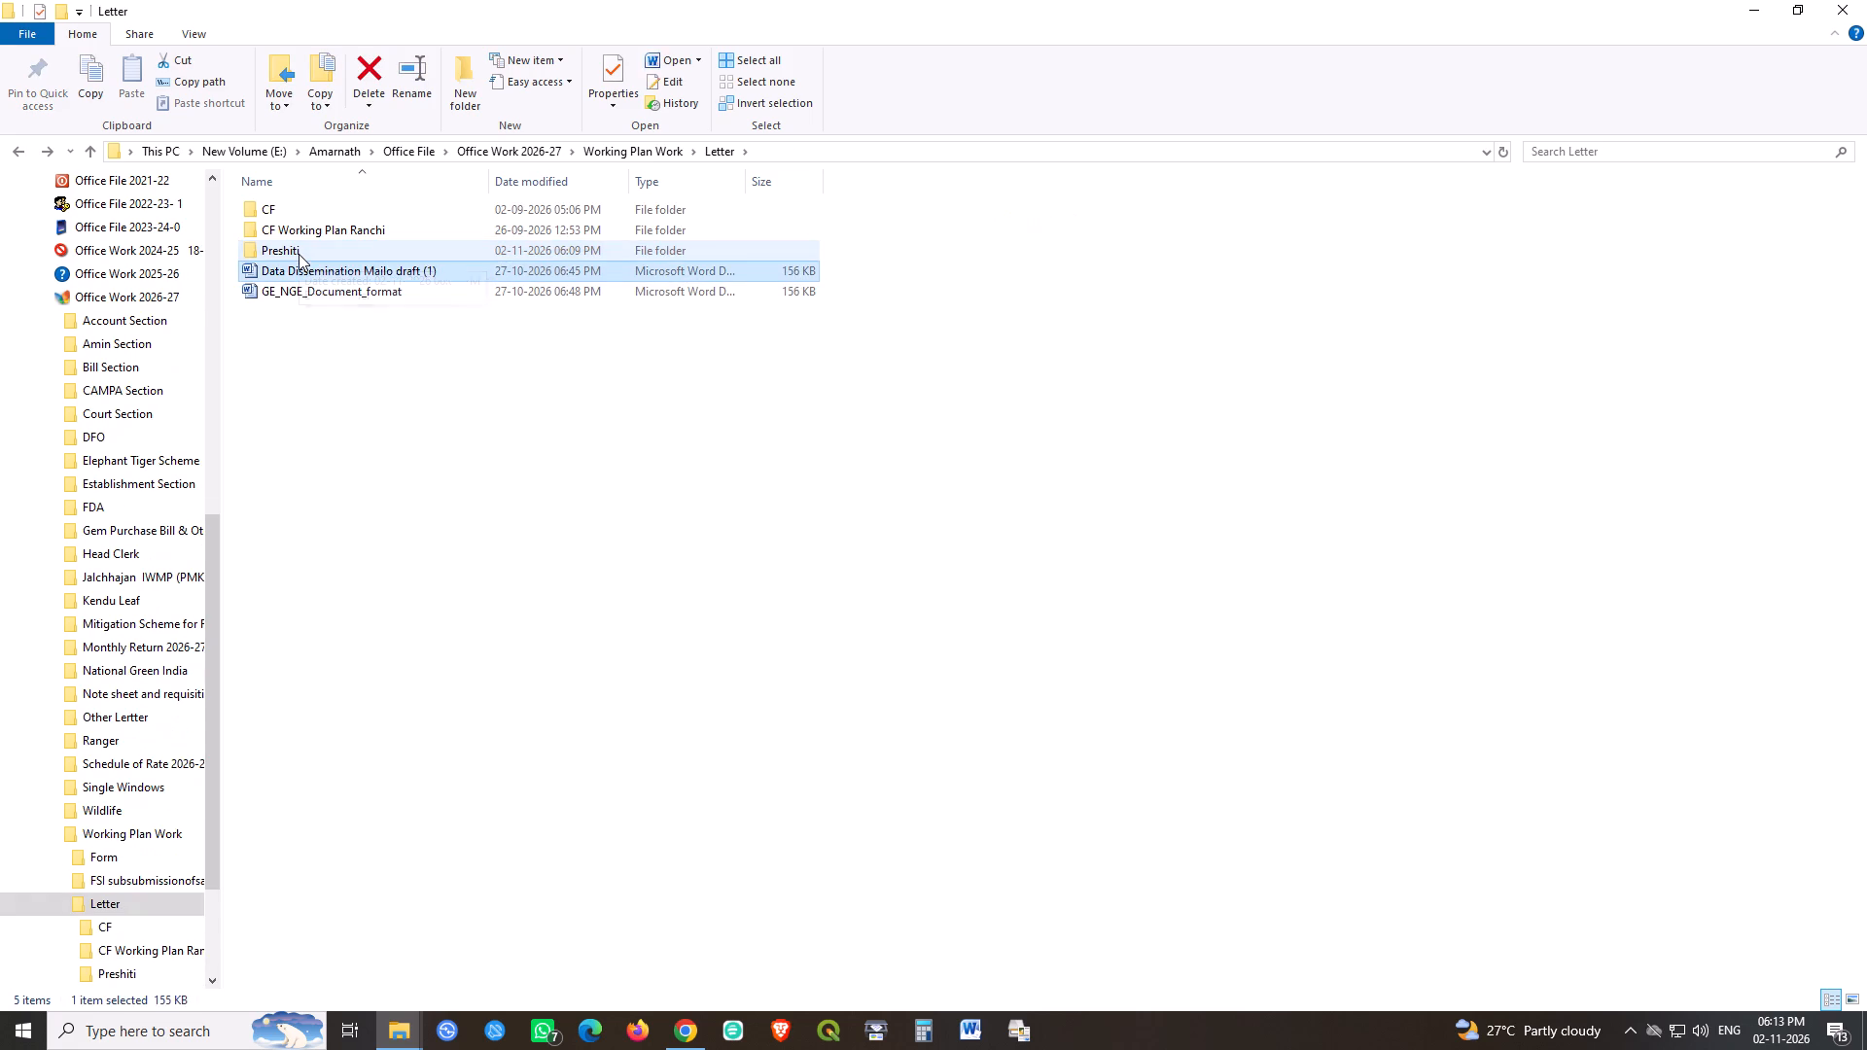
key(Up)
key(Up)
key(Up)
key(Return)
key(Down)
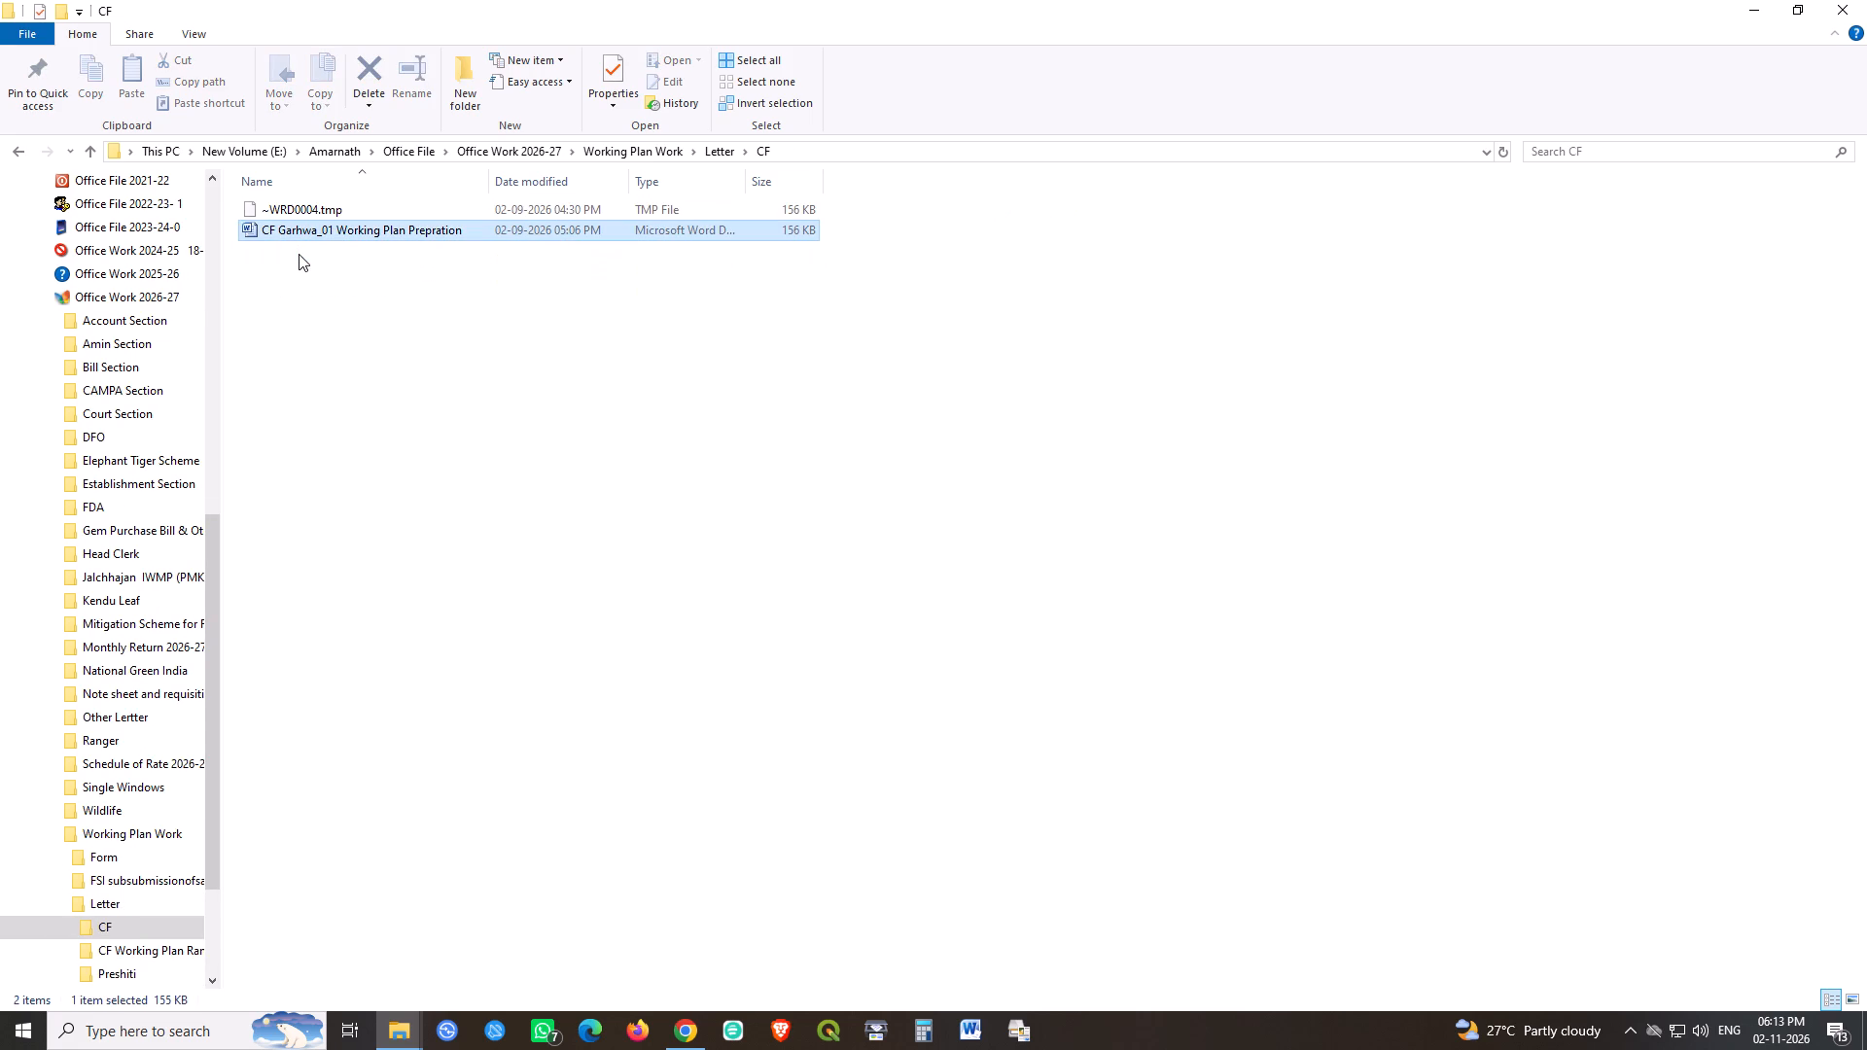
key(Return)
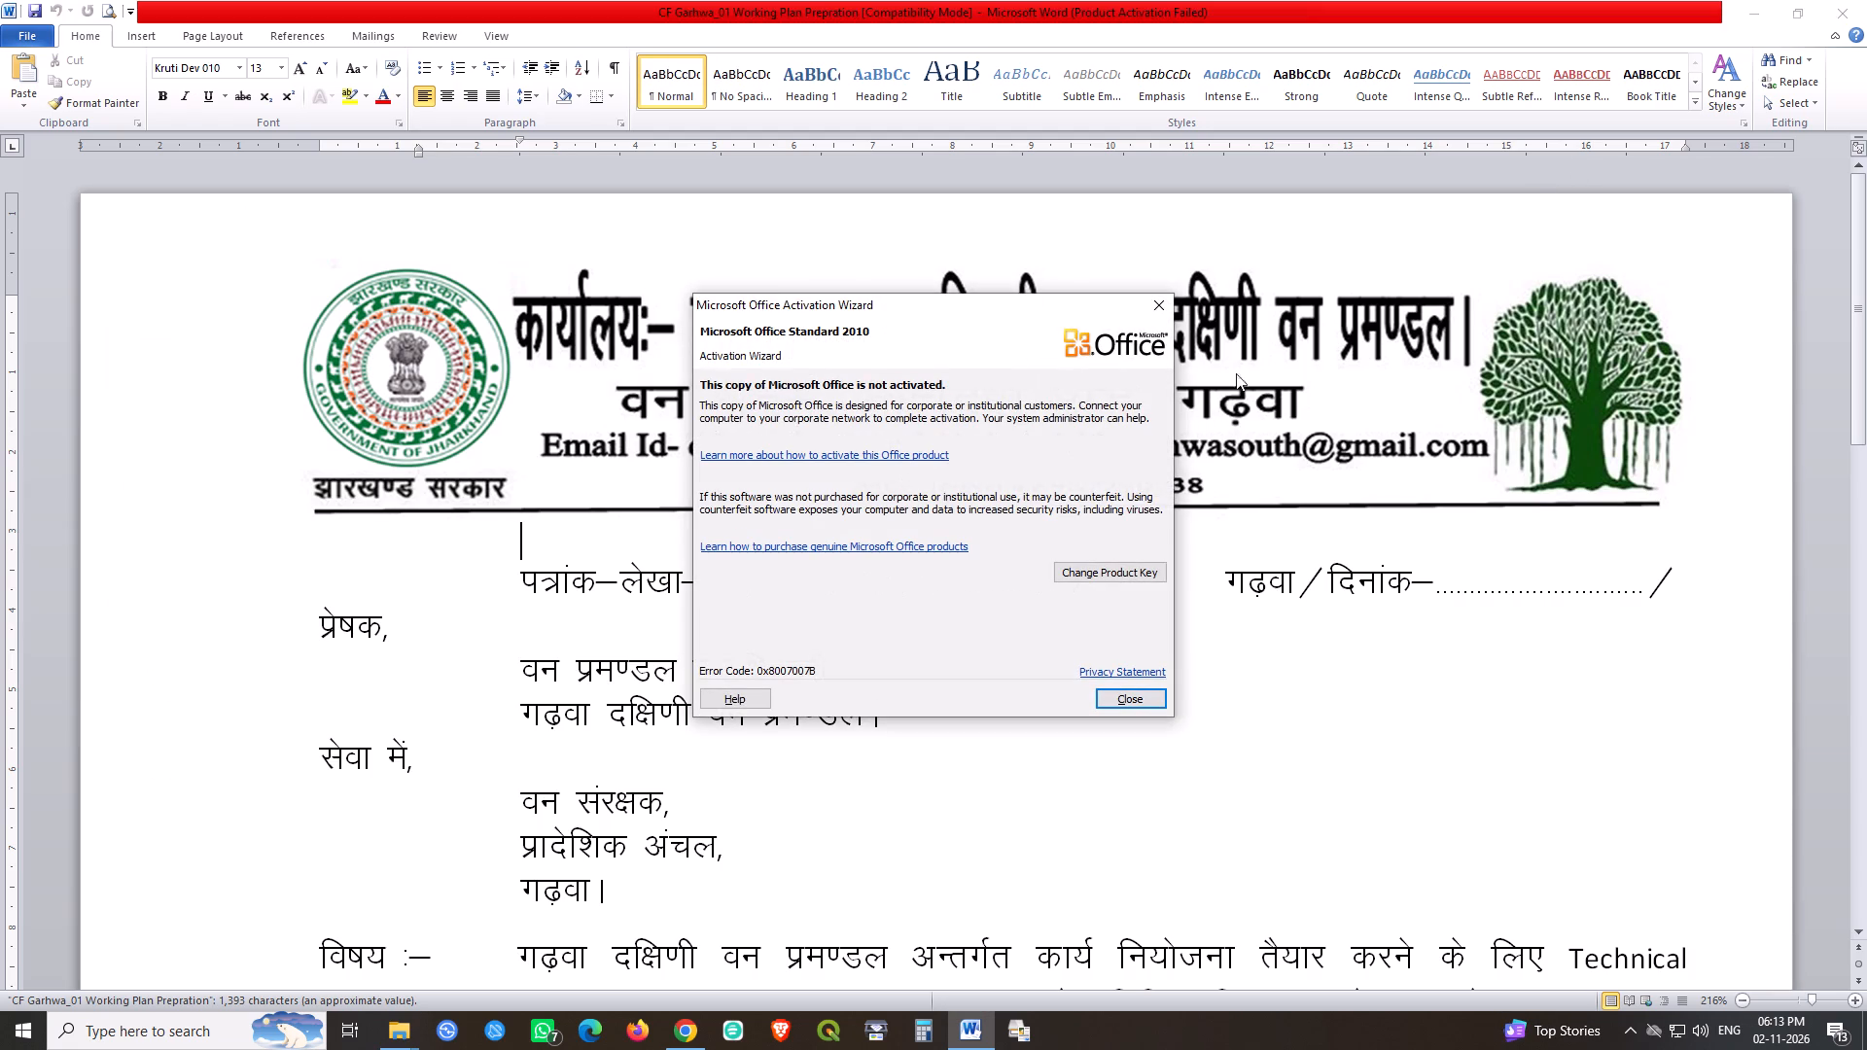
Close the CF Garhwa_01 Working Plan Prepration letter and copy its file from the CF folder.
click(1161, 312)
click(1829, 12)
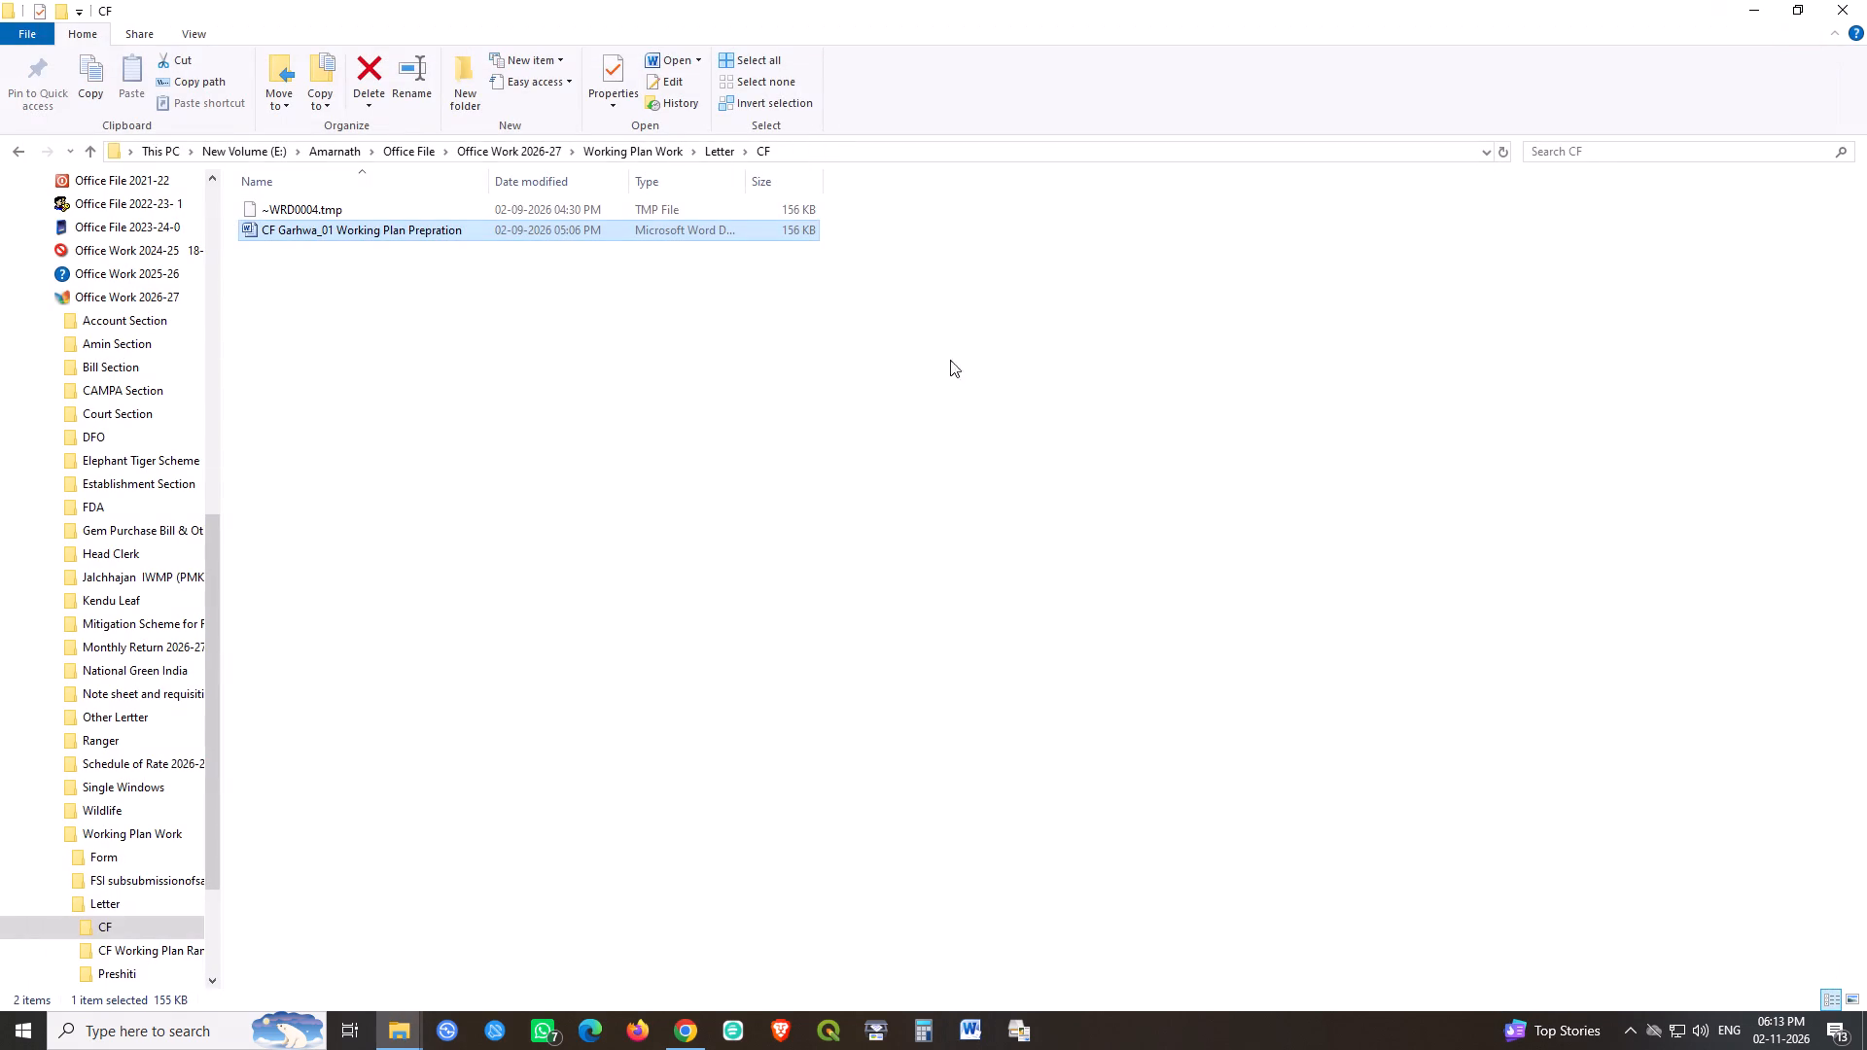
key(ctrl+c)
Rename the Preshiti folder inside Letter as "Preshiti (Other Letter)".
key(BackSpace)
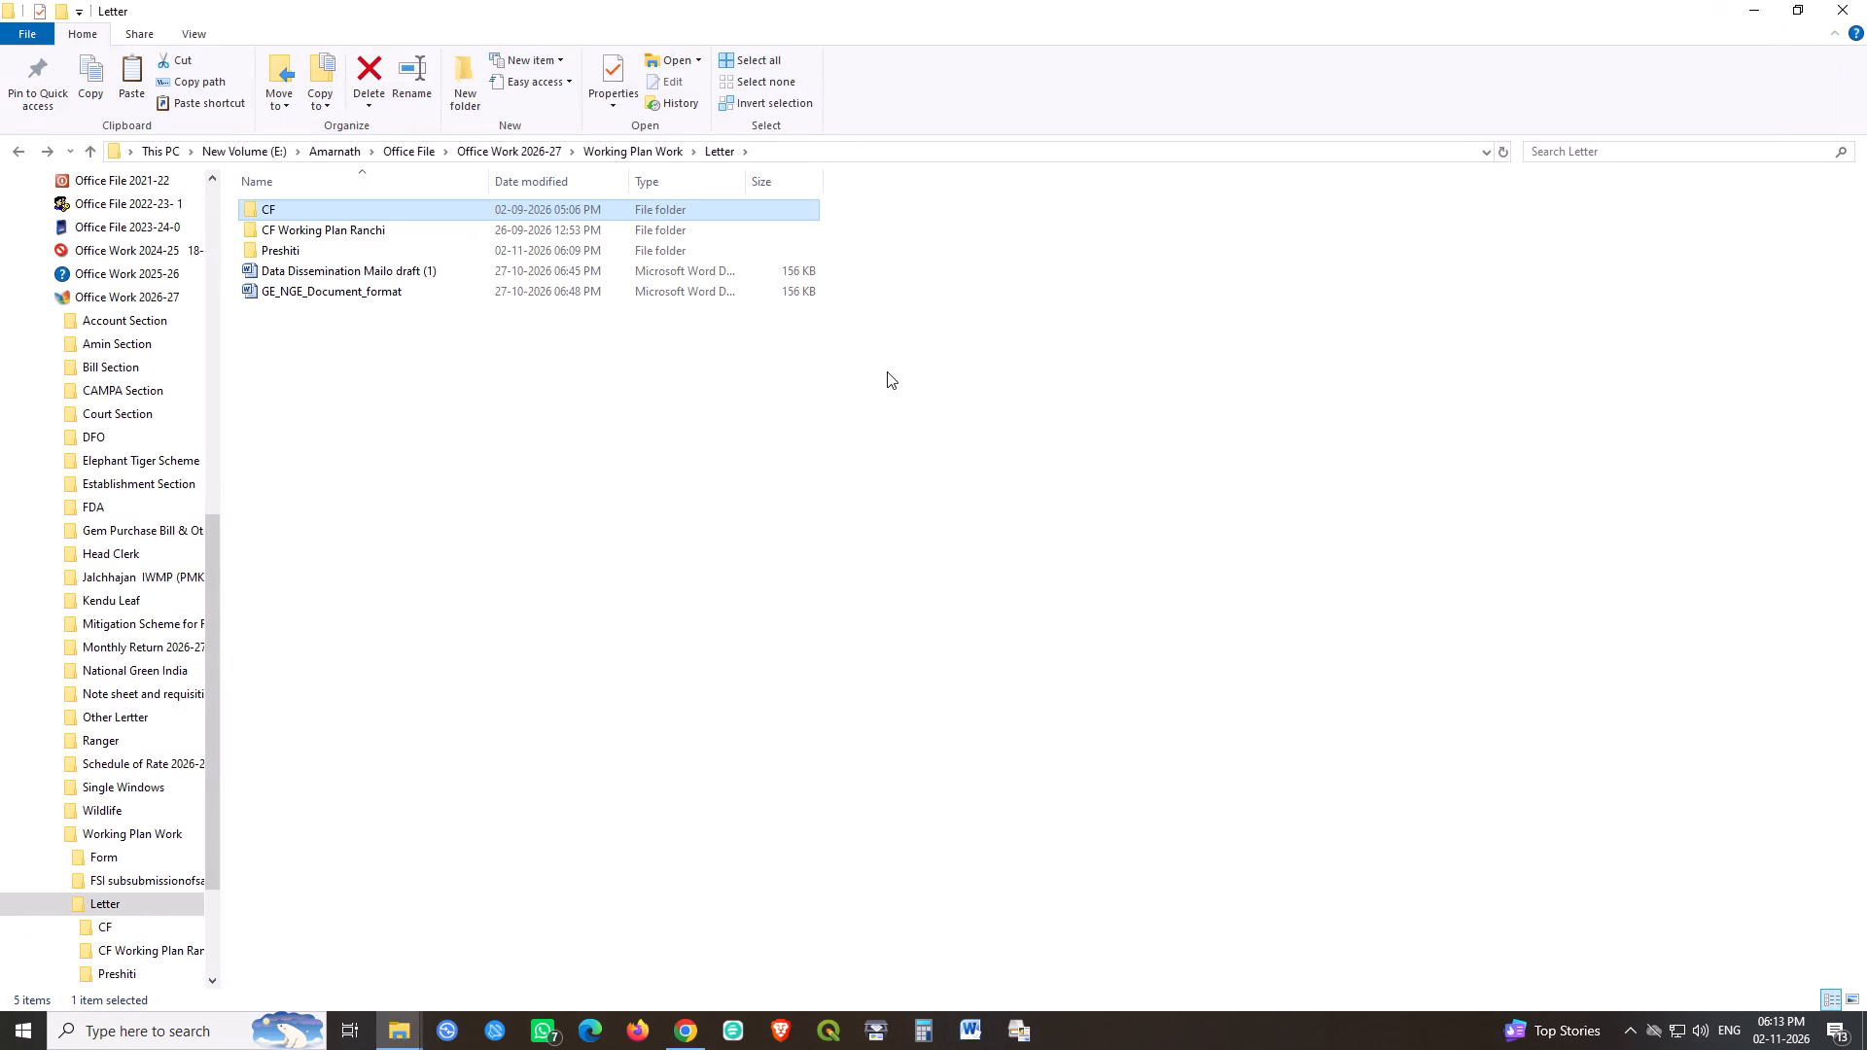
key(Down)
key(Down)
key(F2)
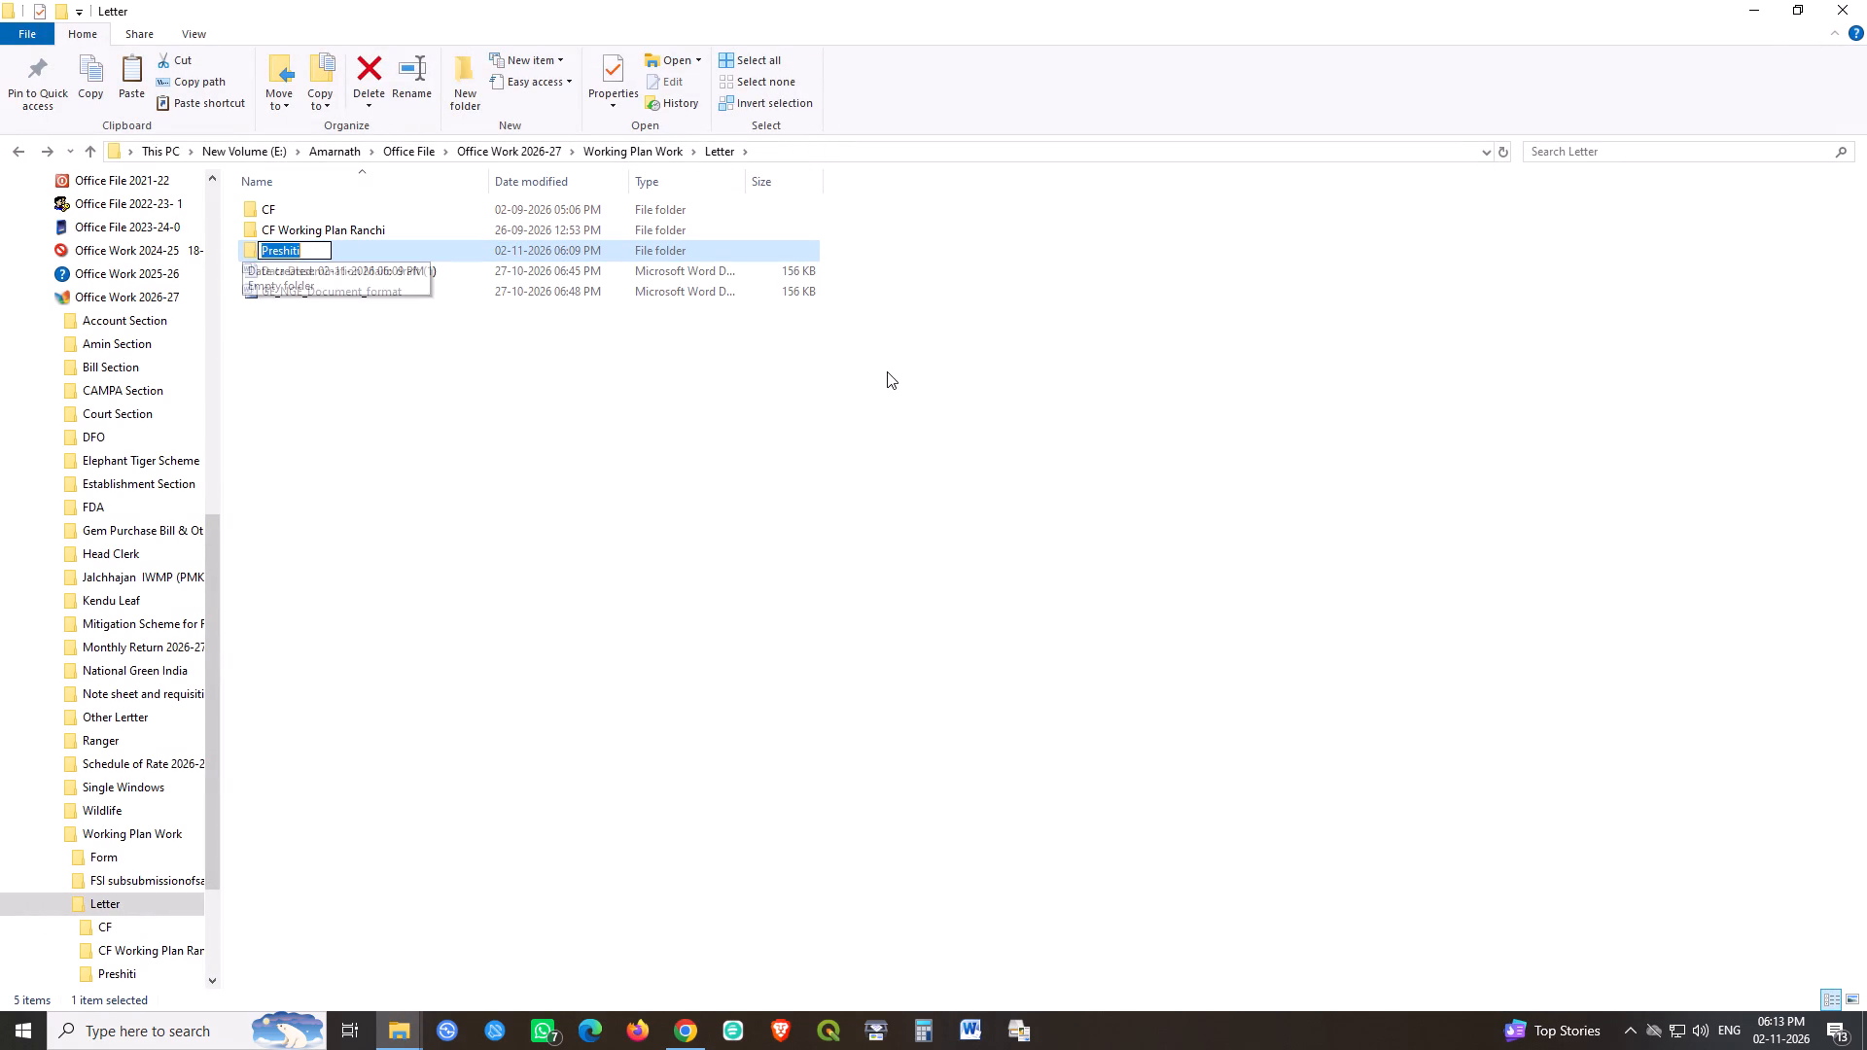
key(Right)
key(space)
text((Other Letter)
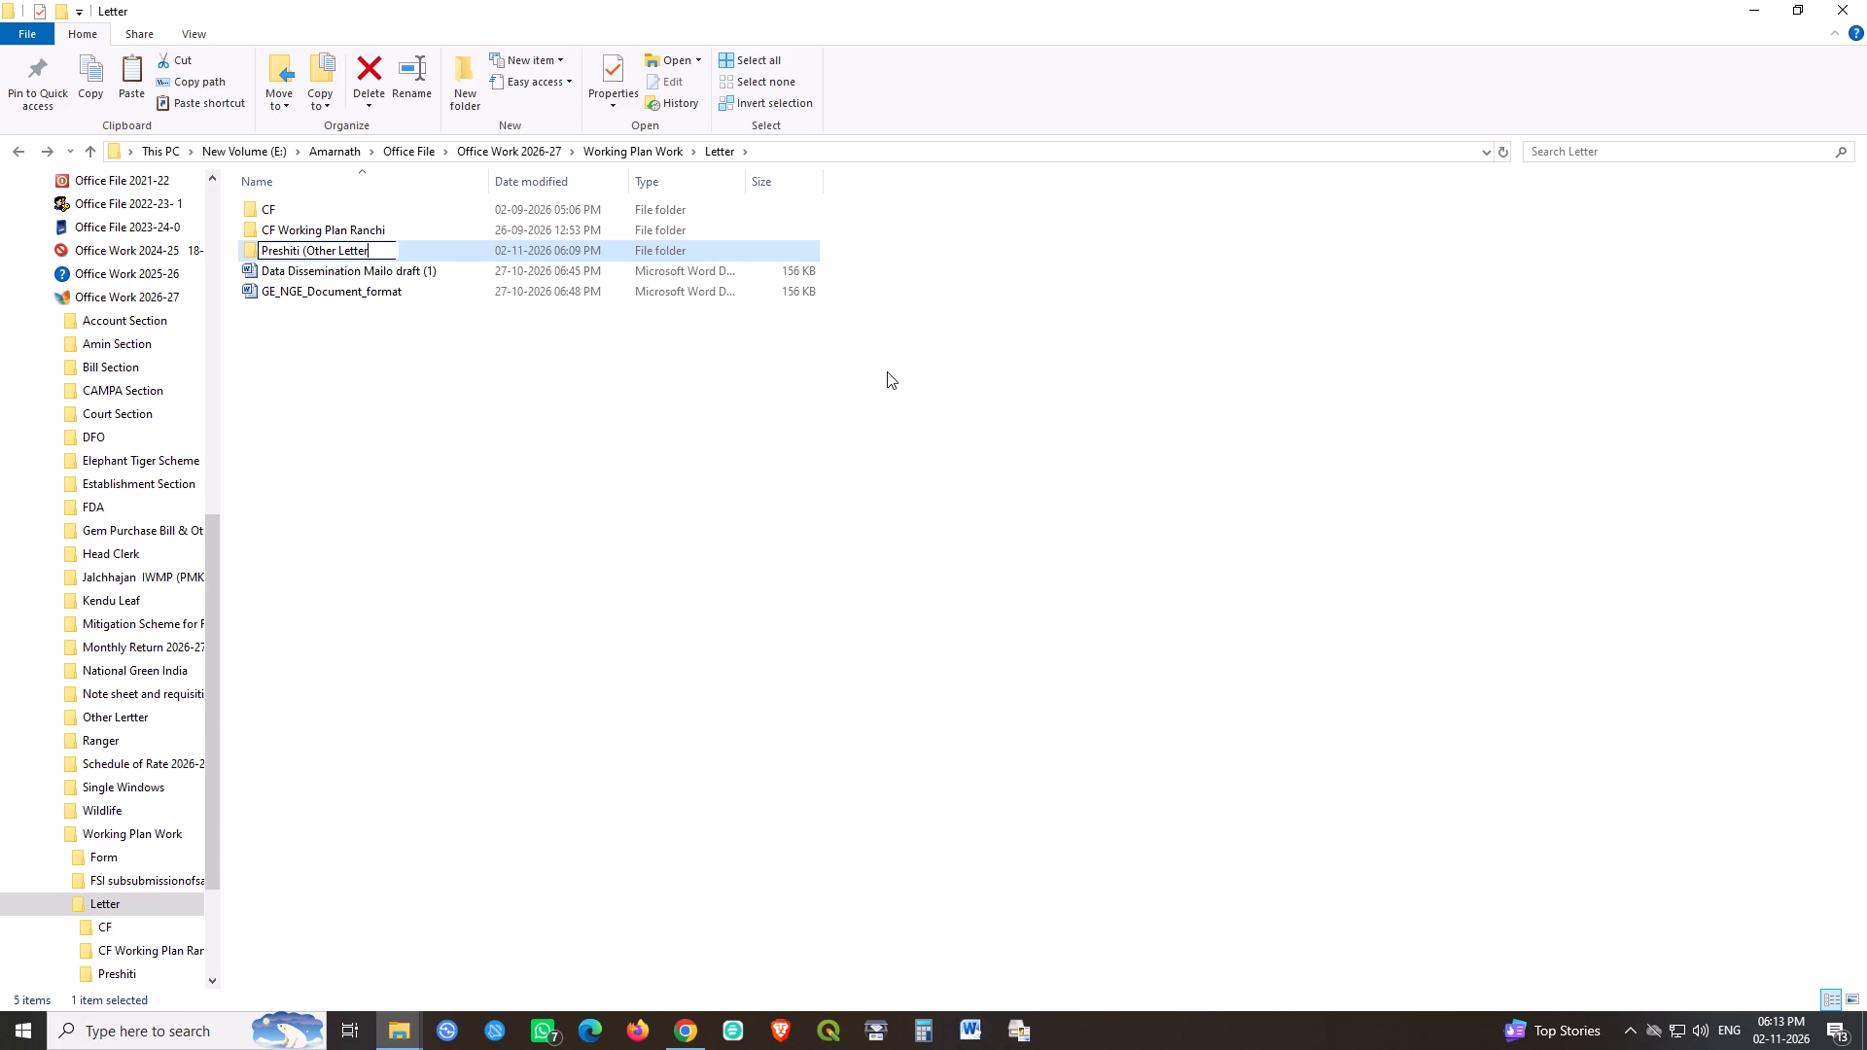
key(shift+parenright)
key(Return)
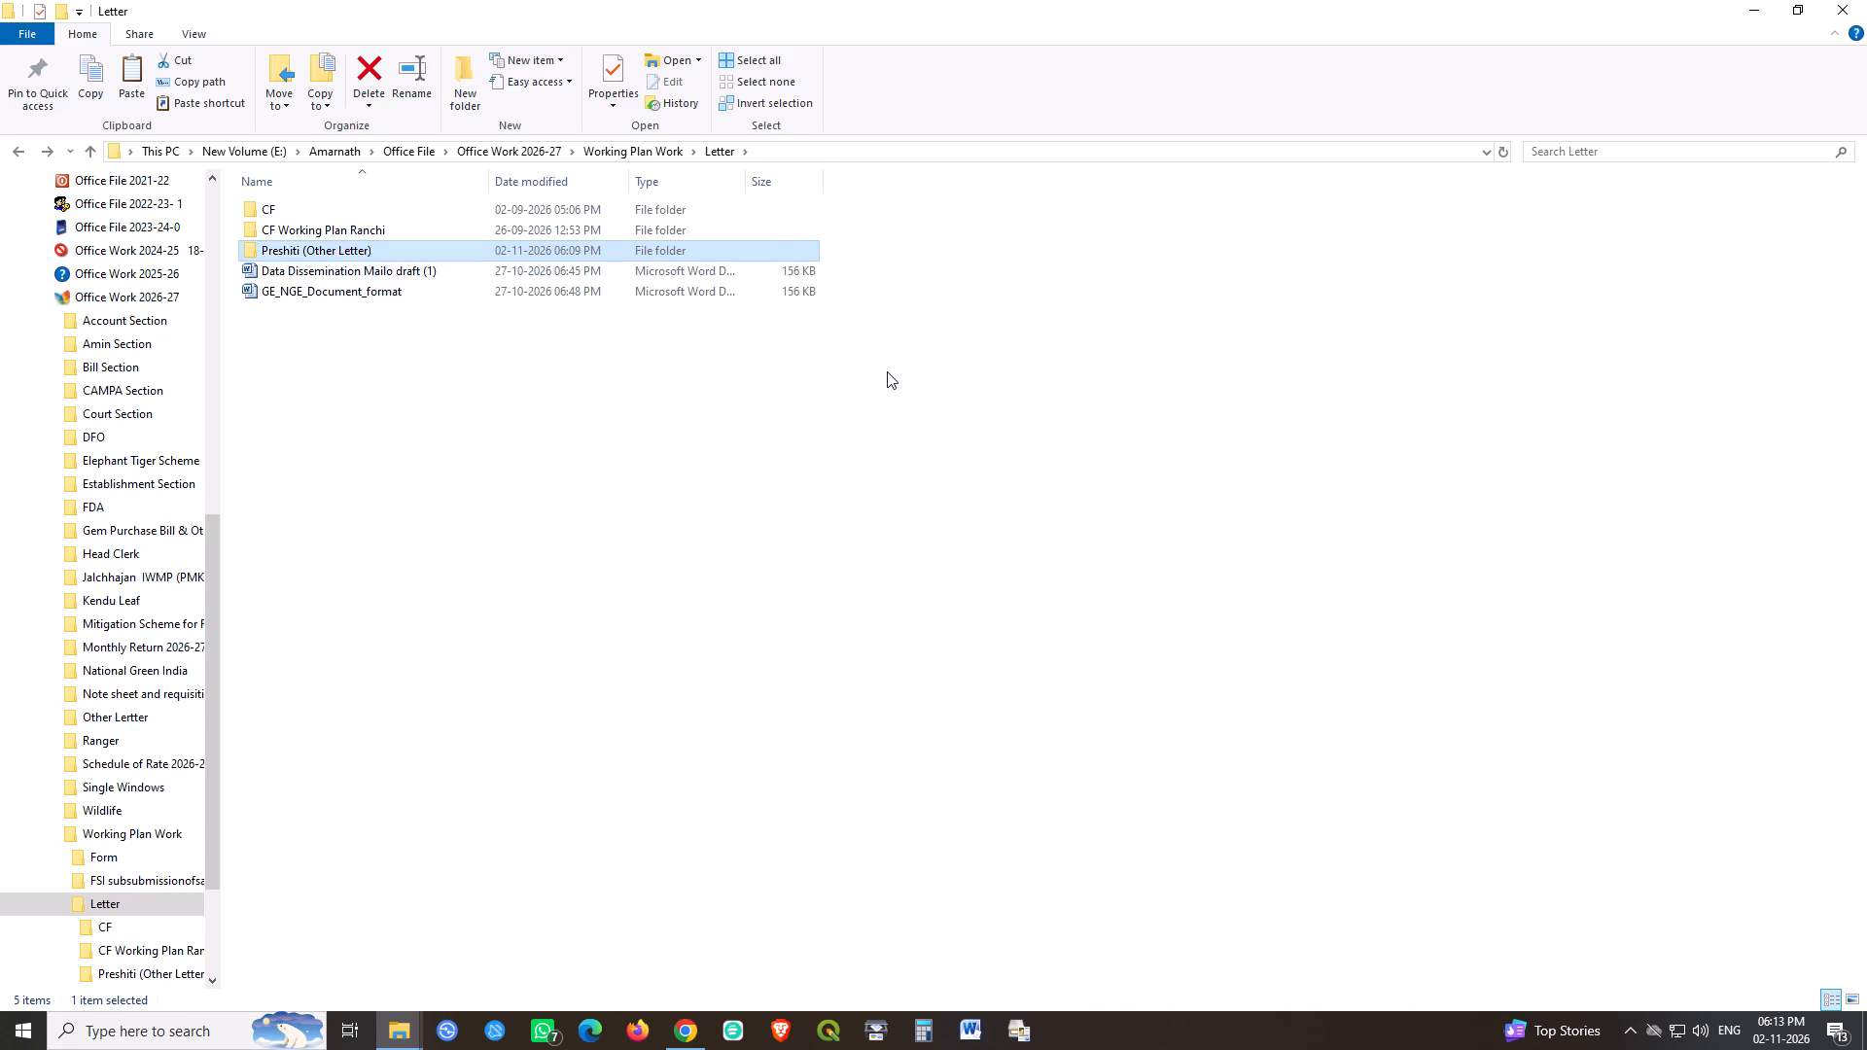
Paste the copied letter into the Preshiti (Other Letter) folder and rename it with the team member's name.
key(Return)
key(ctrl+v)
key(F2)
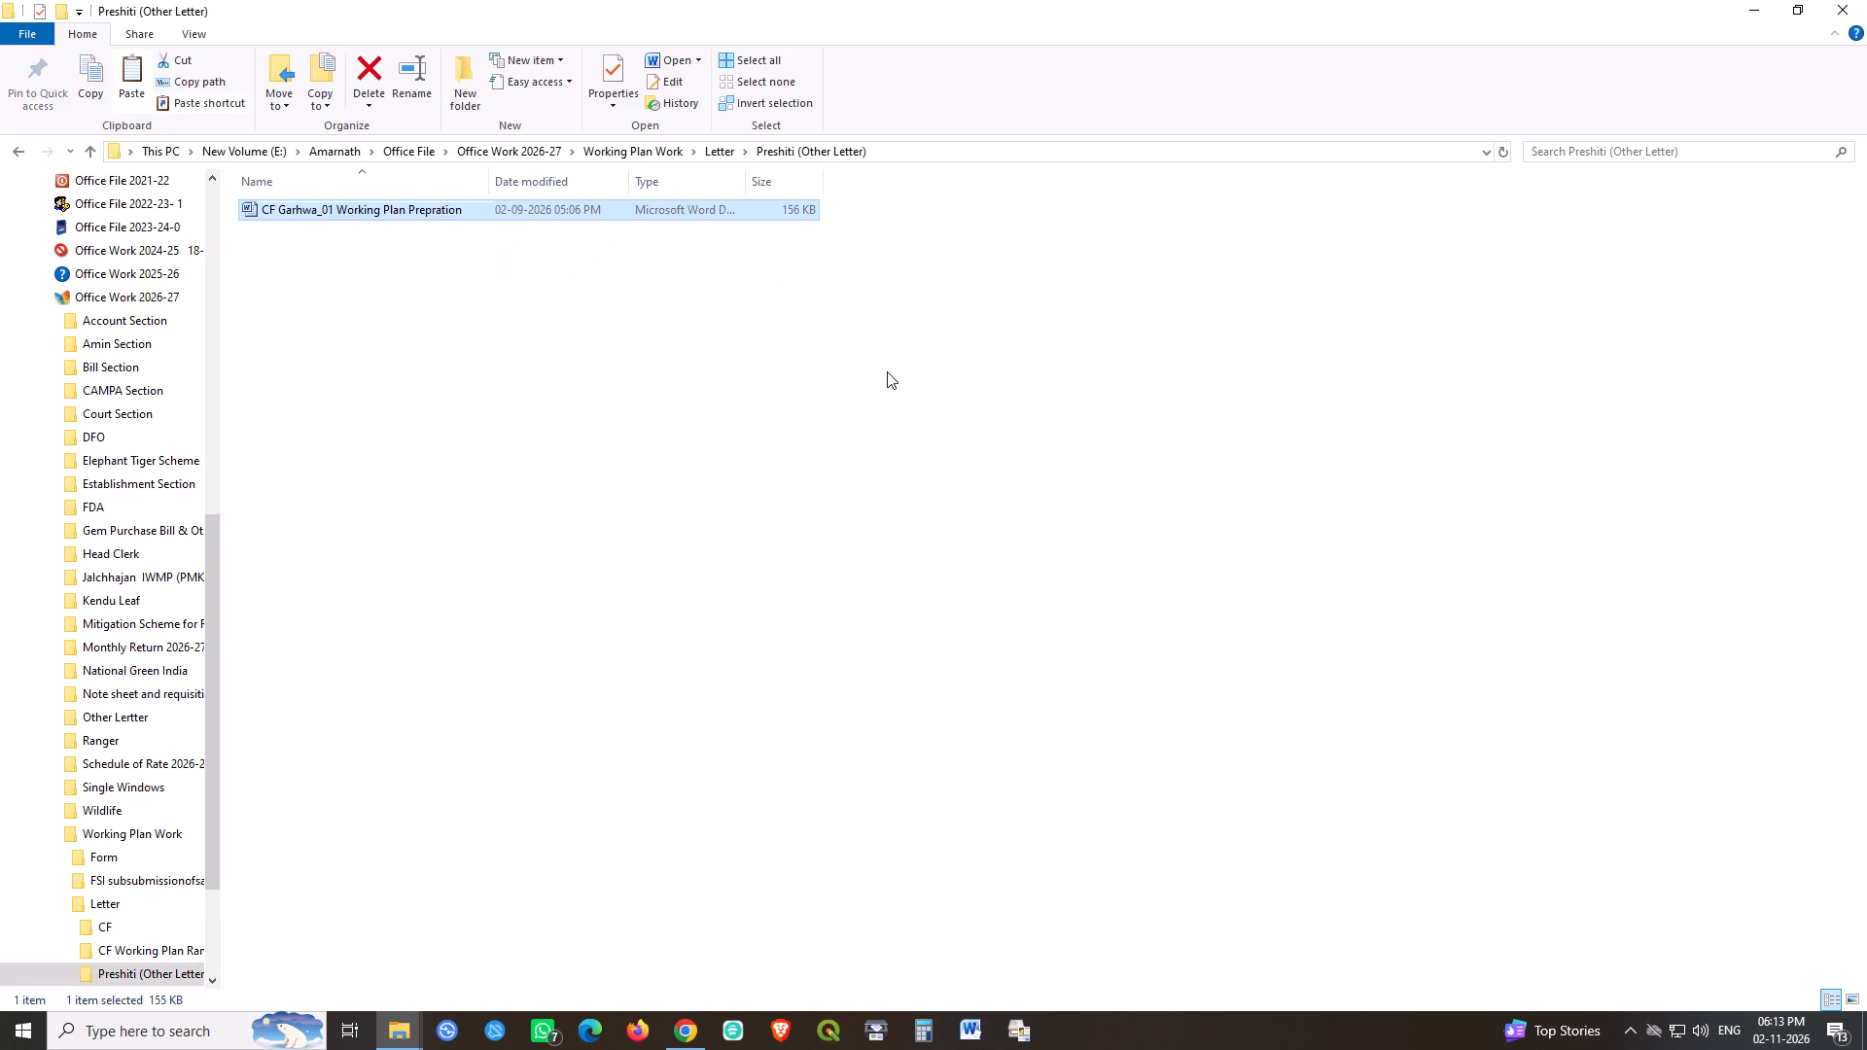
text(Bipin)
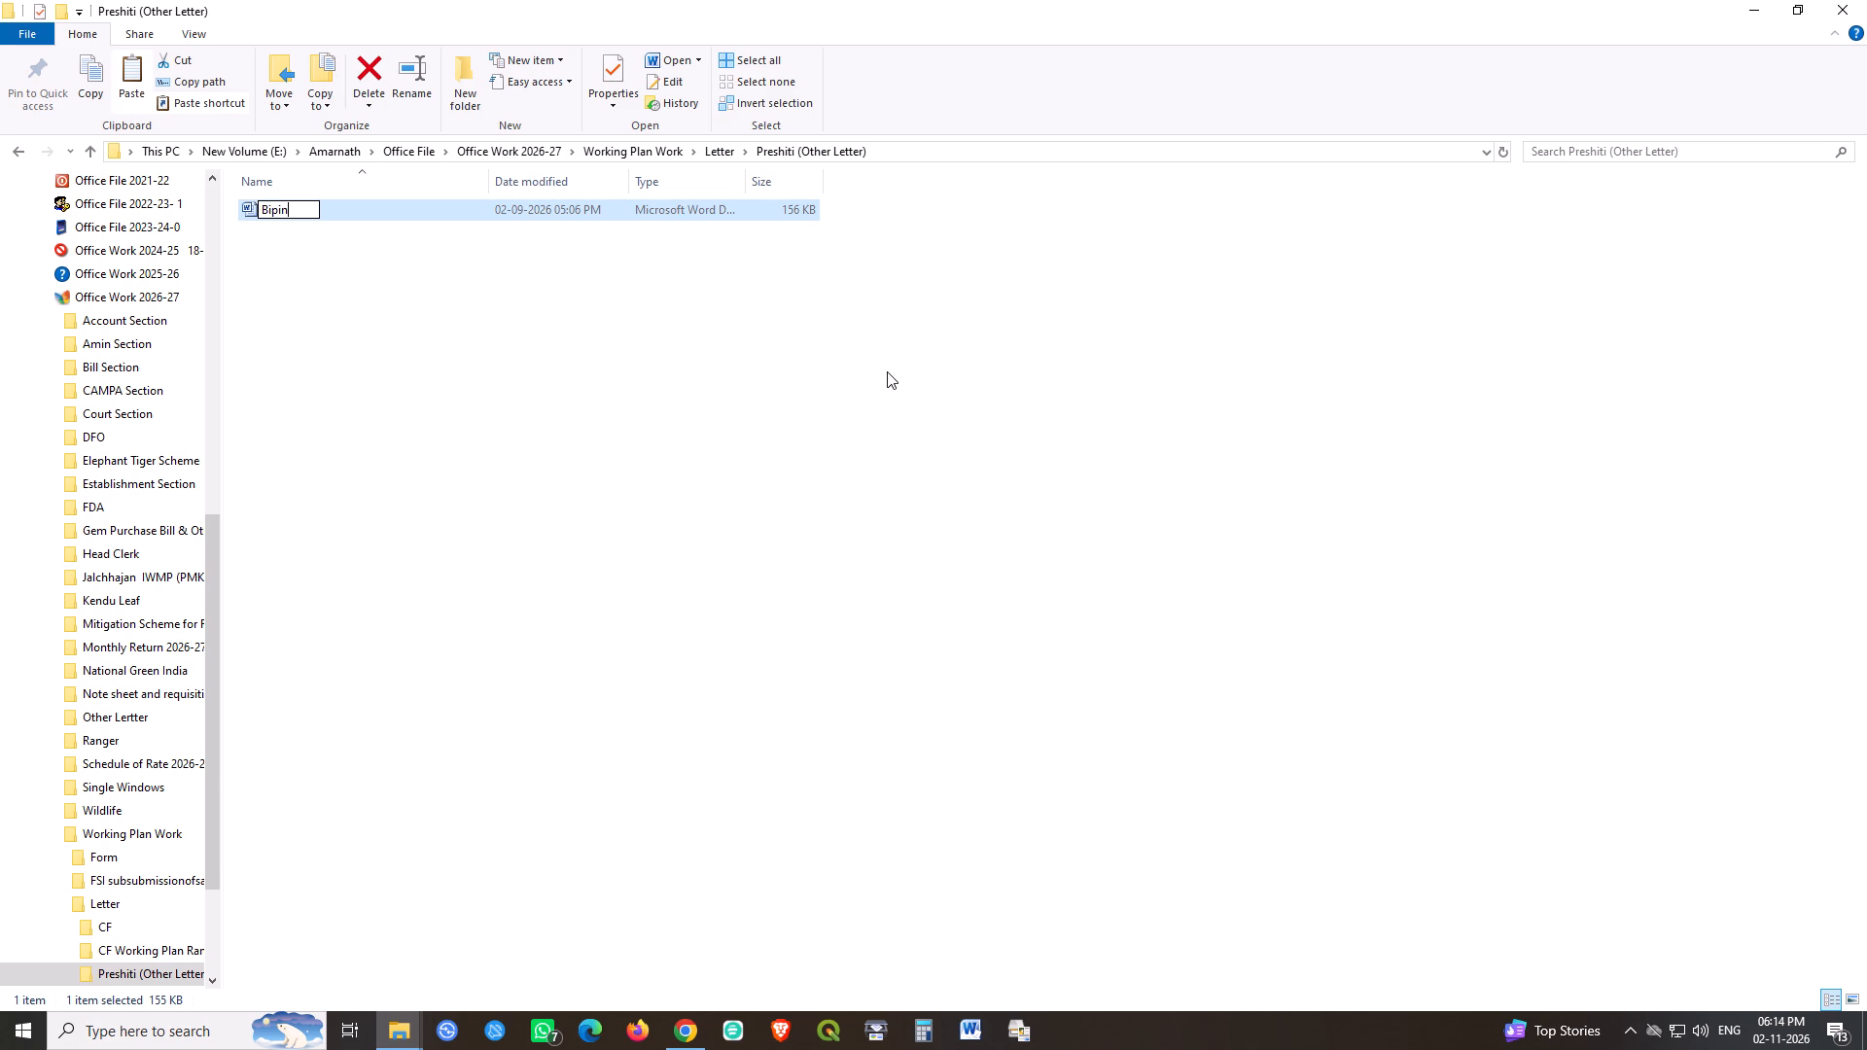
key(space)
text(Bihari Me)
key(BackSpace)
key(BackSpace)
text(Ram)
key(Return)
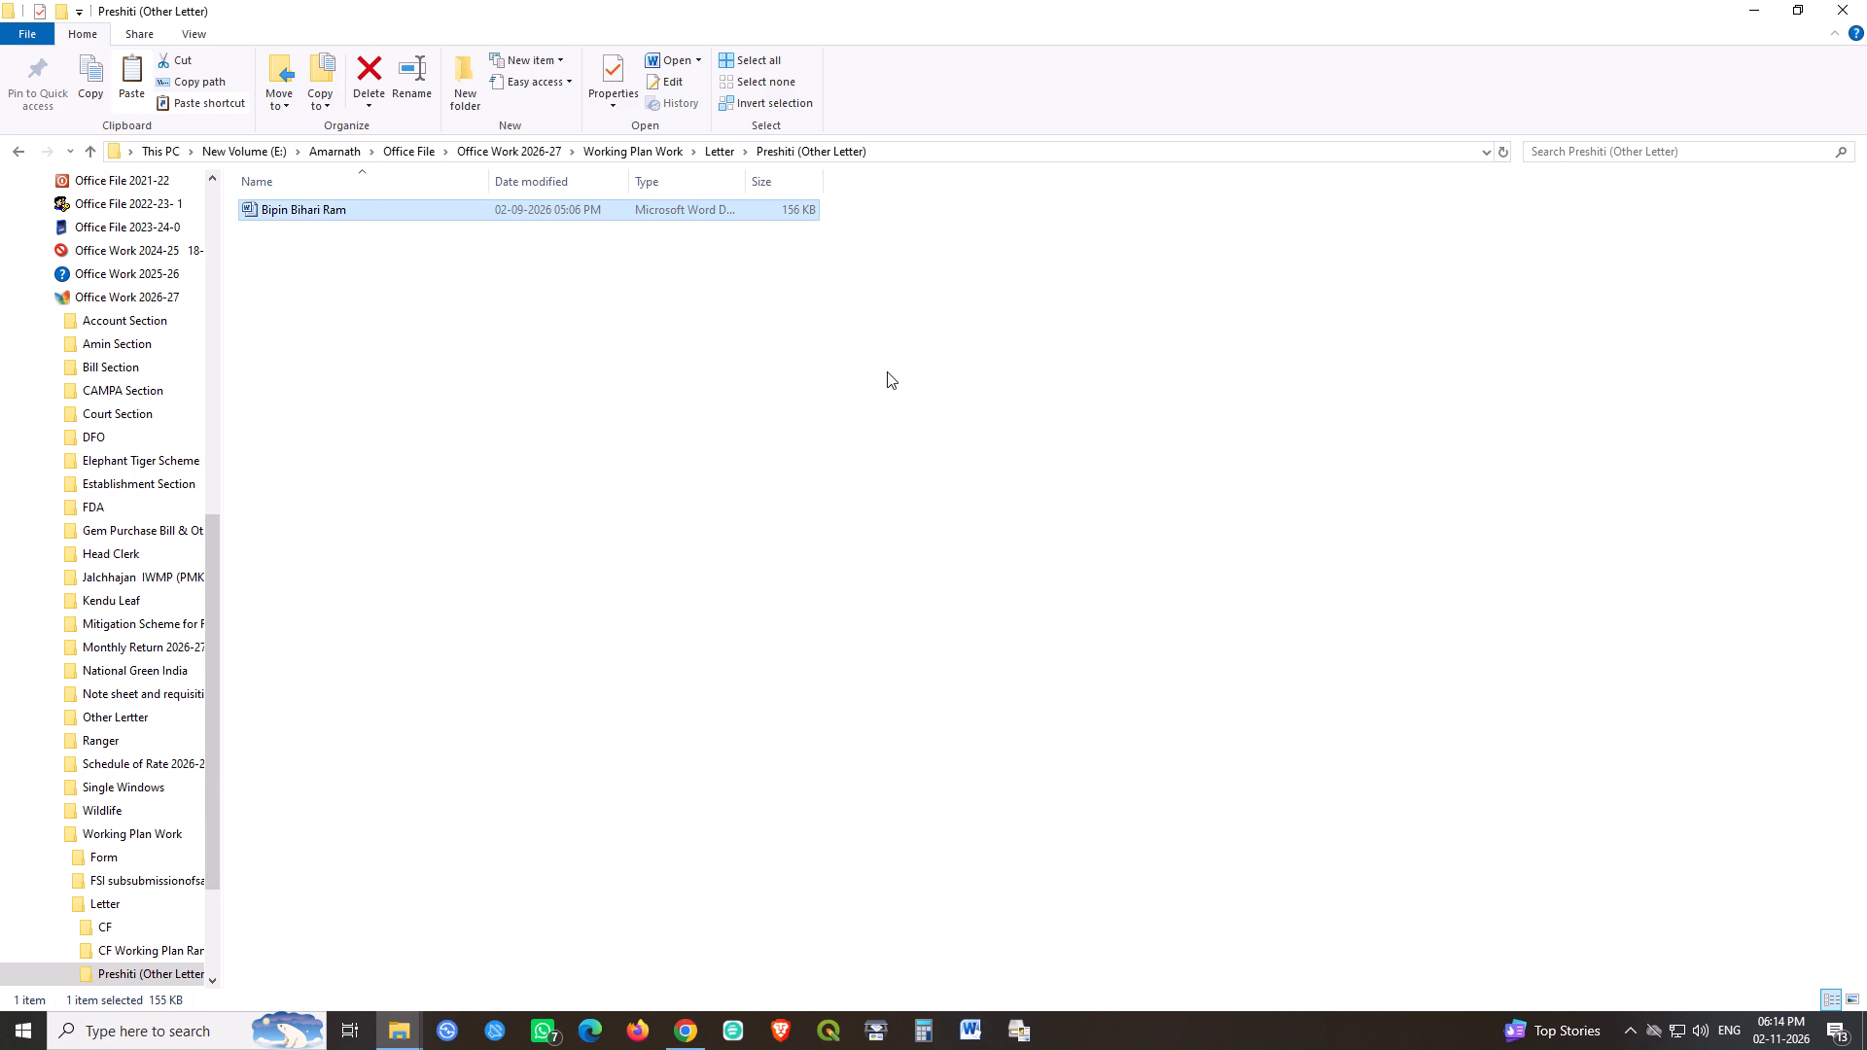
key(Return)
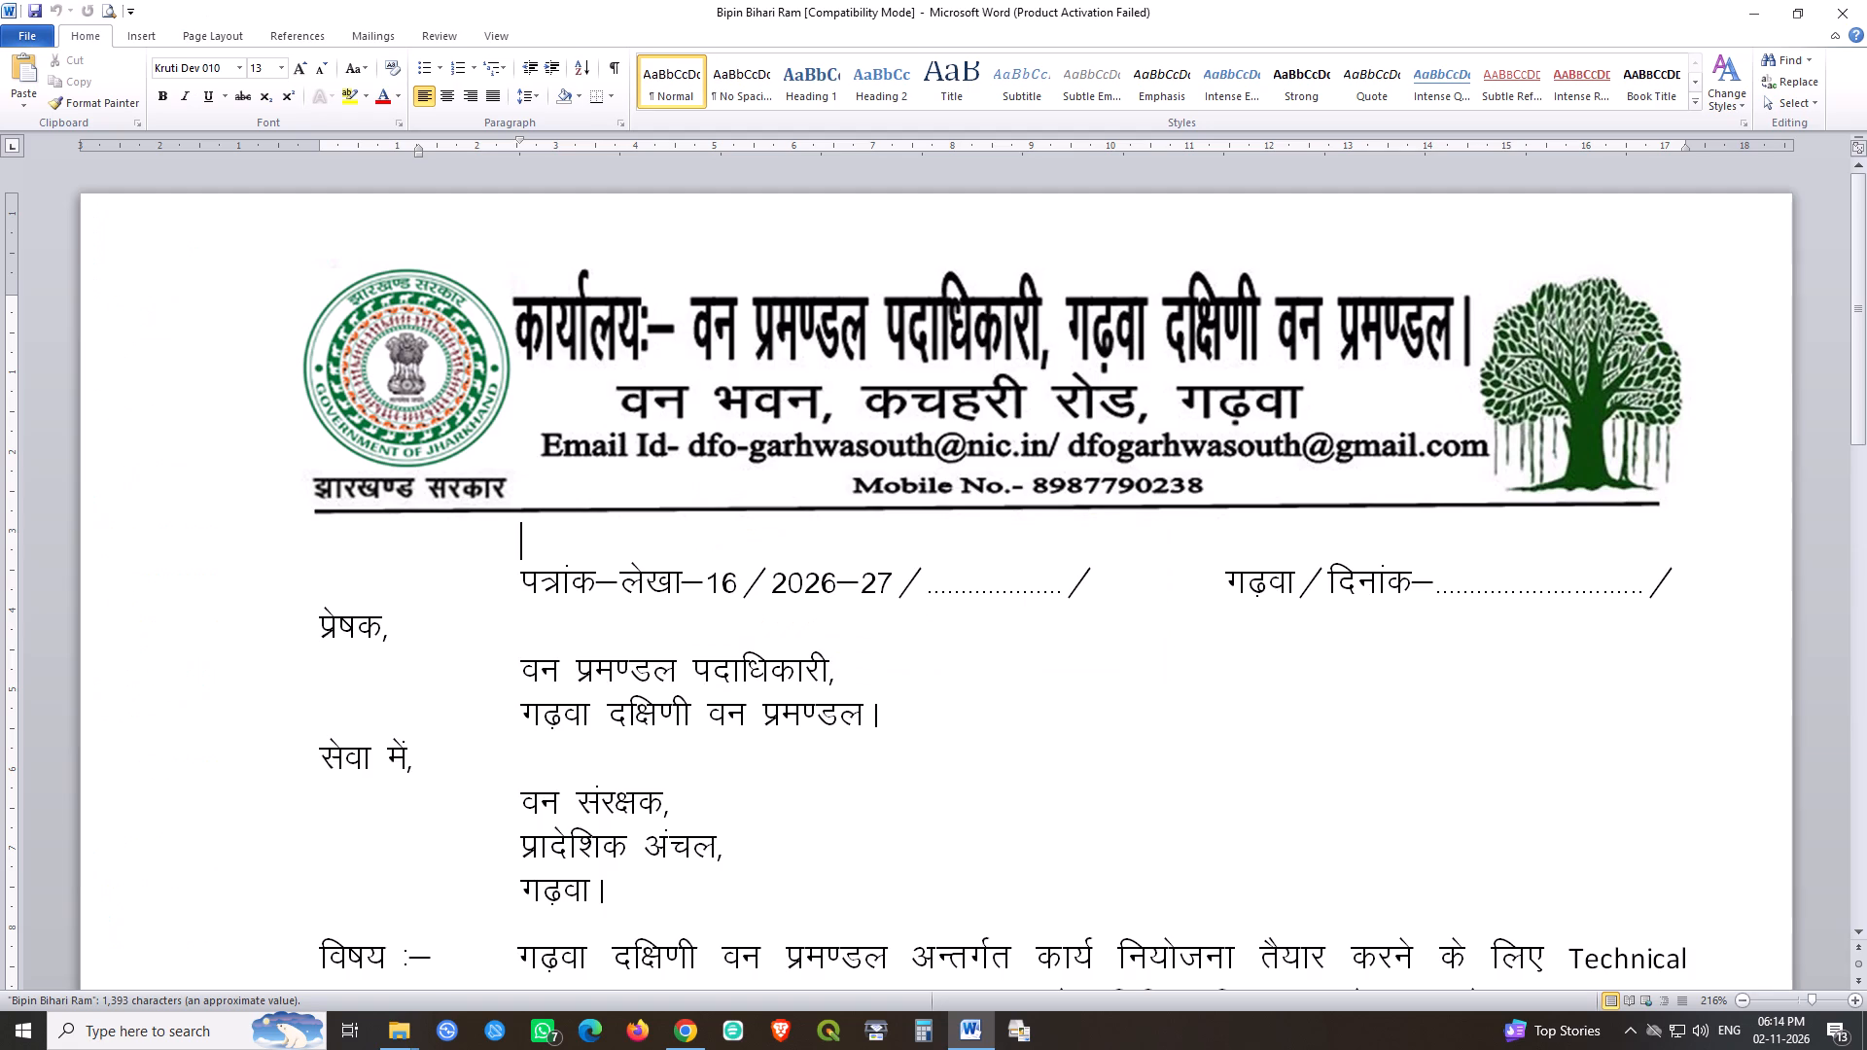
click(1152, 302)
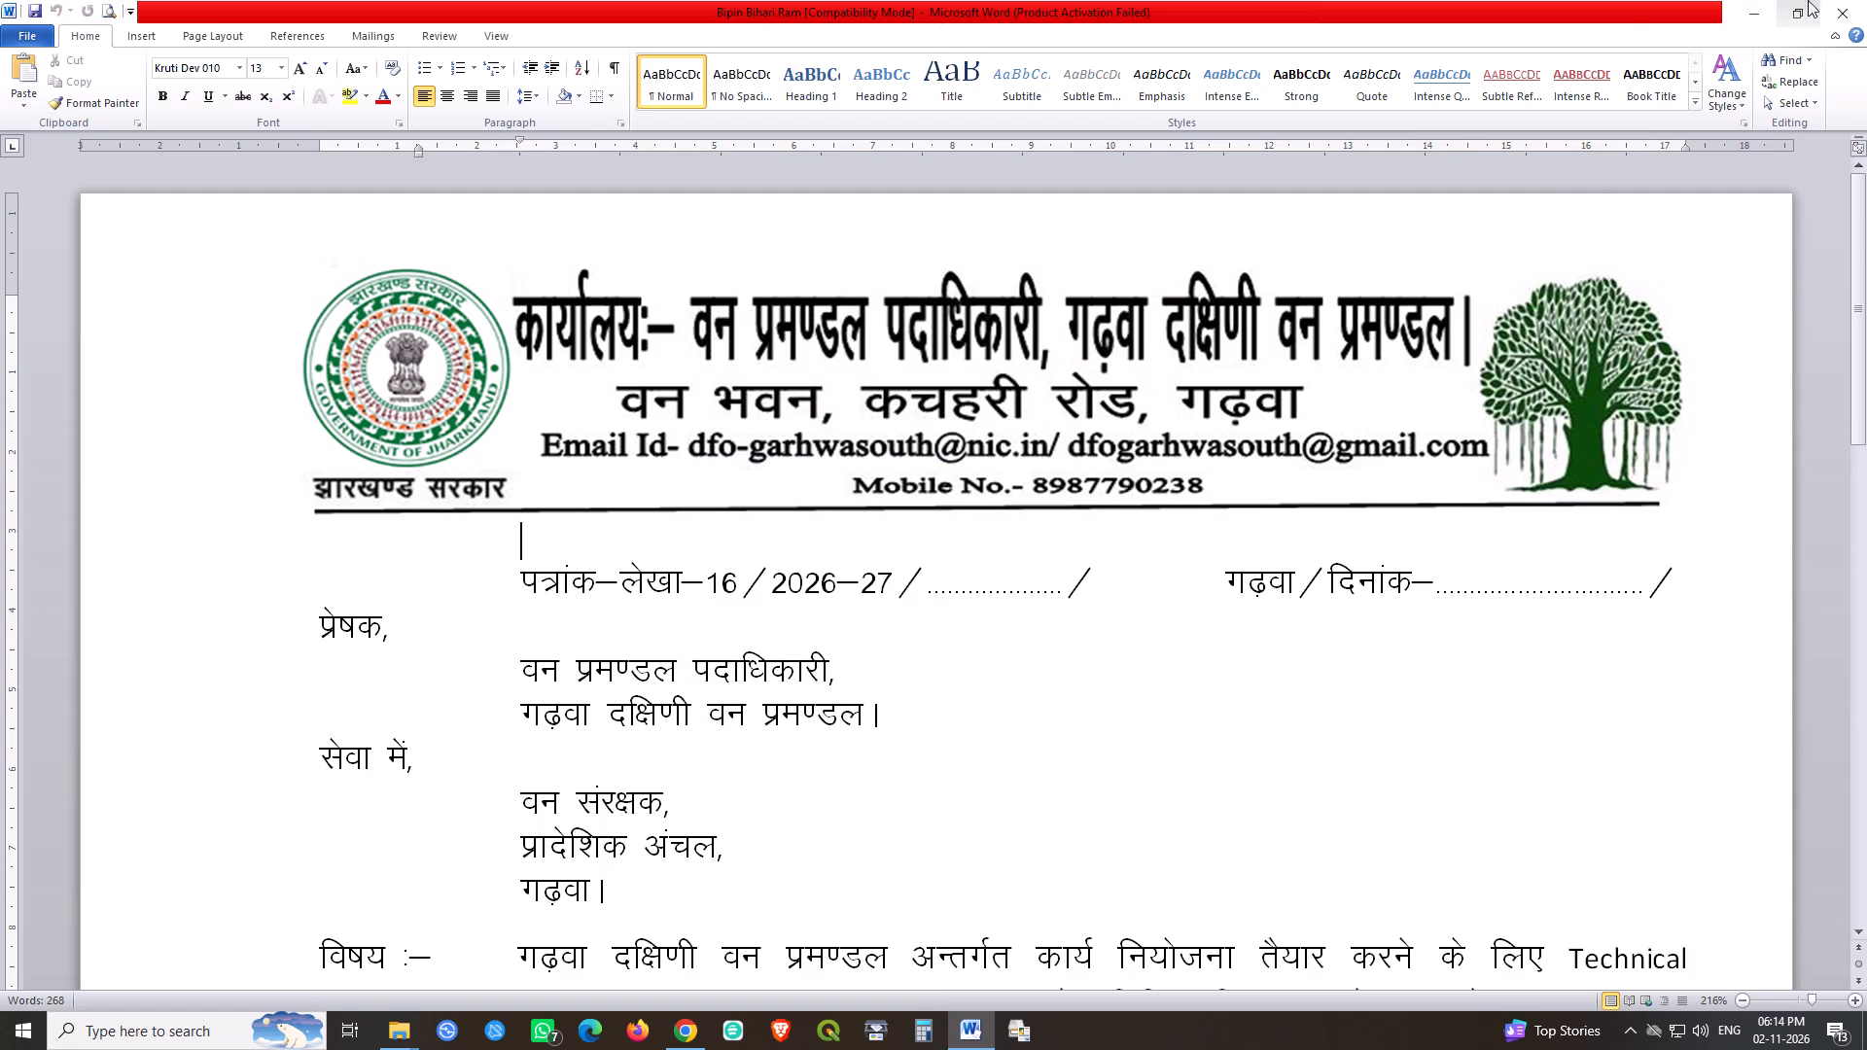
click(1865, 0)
Append "(Technical Team Member)" to the copied letter's file name.
key(F2)
key(Right)
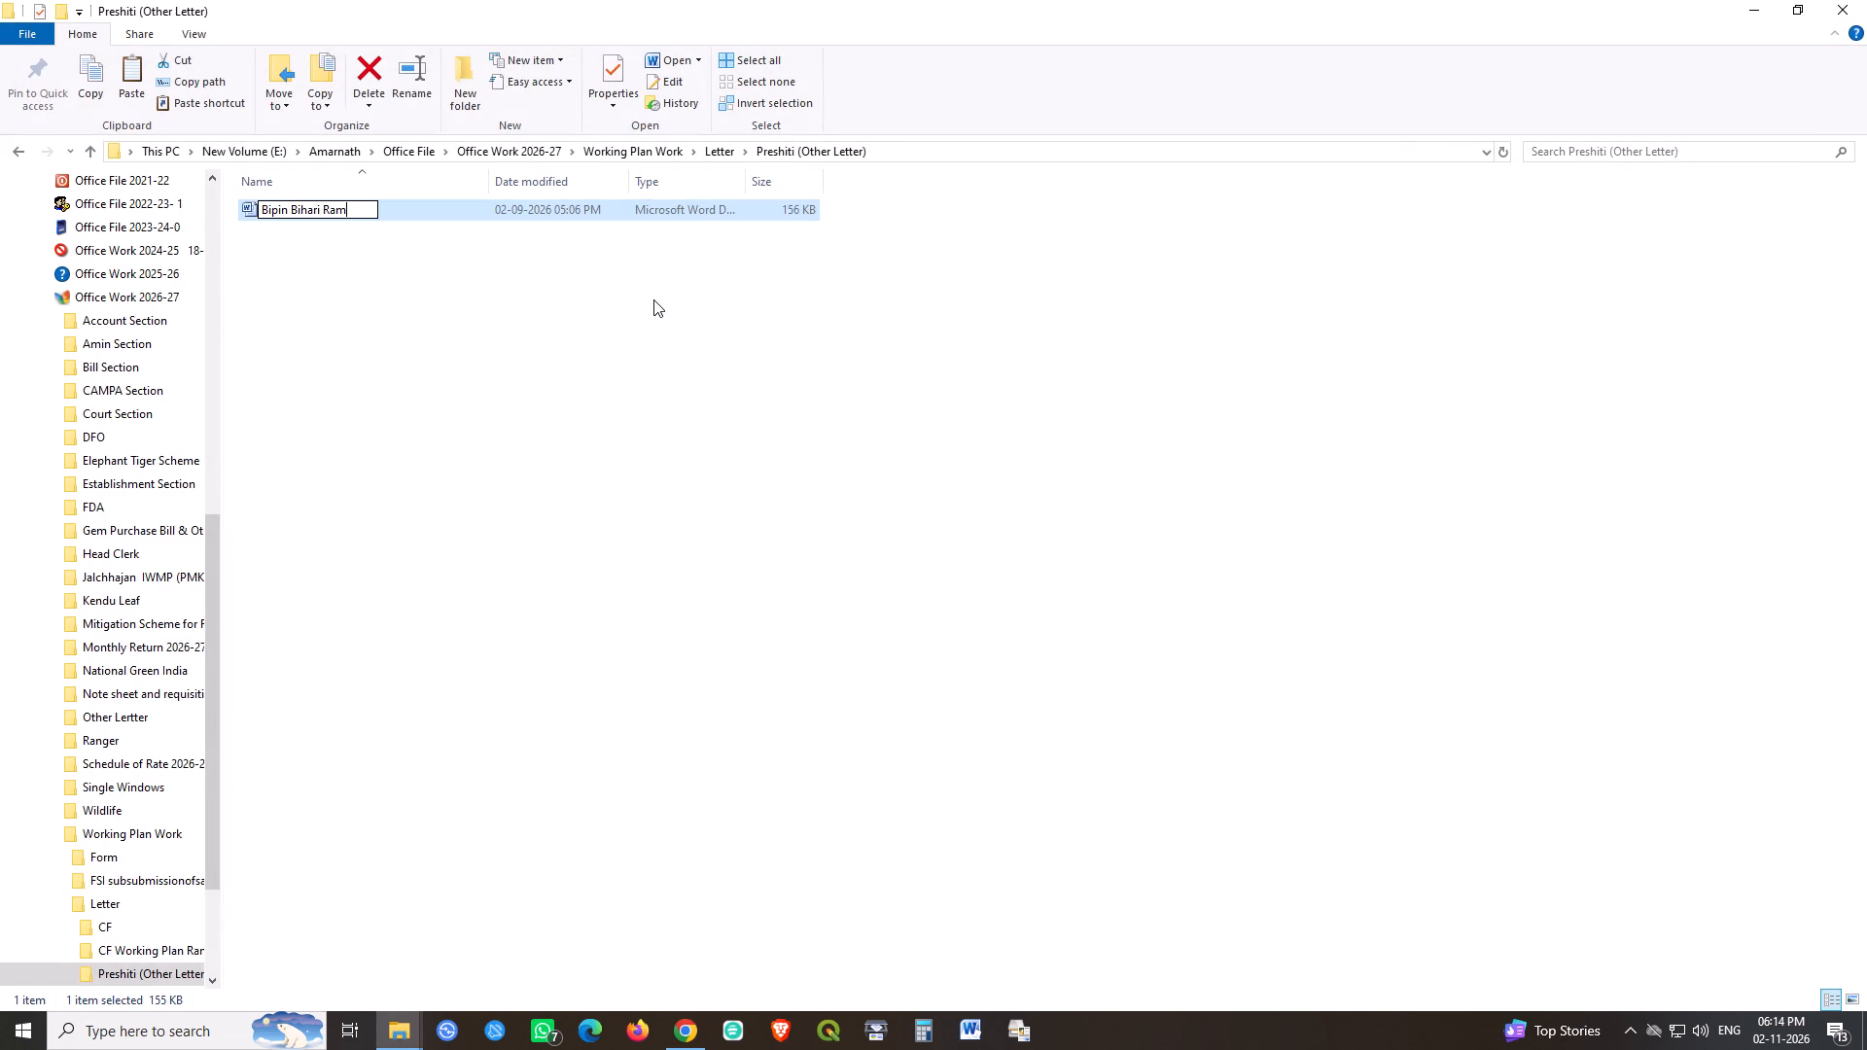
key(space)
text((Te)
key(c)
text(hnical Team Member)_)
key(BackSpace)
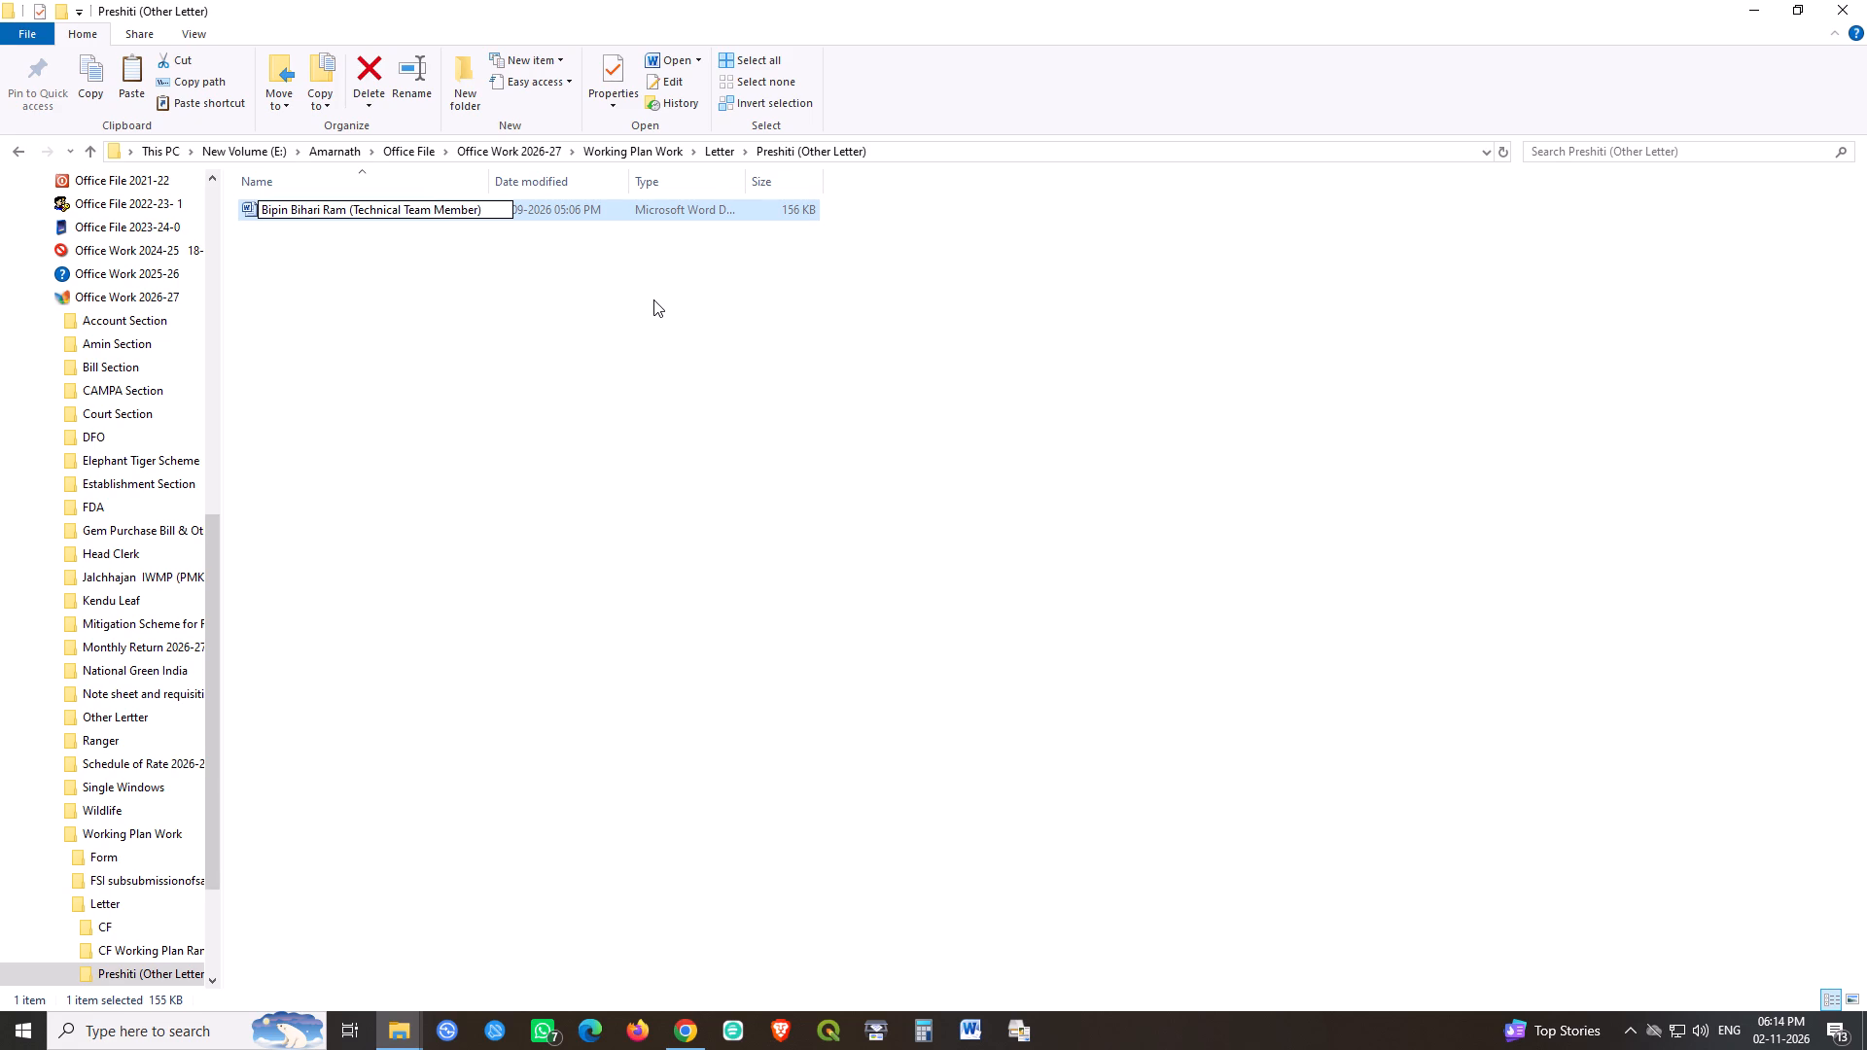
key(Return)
Open the renamed letter and reduce its पत्रांक entry to a dotted blank, removing लेखा–16/2026–27.
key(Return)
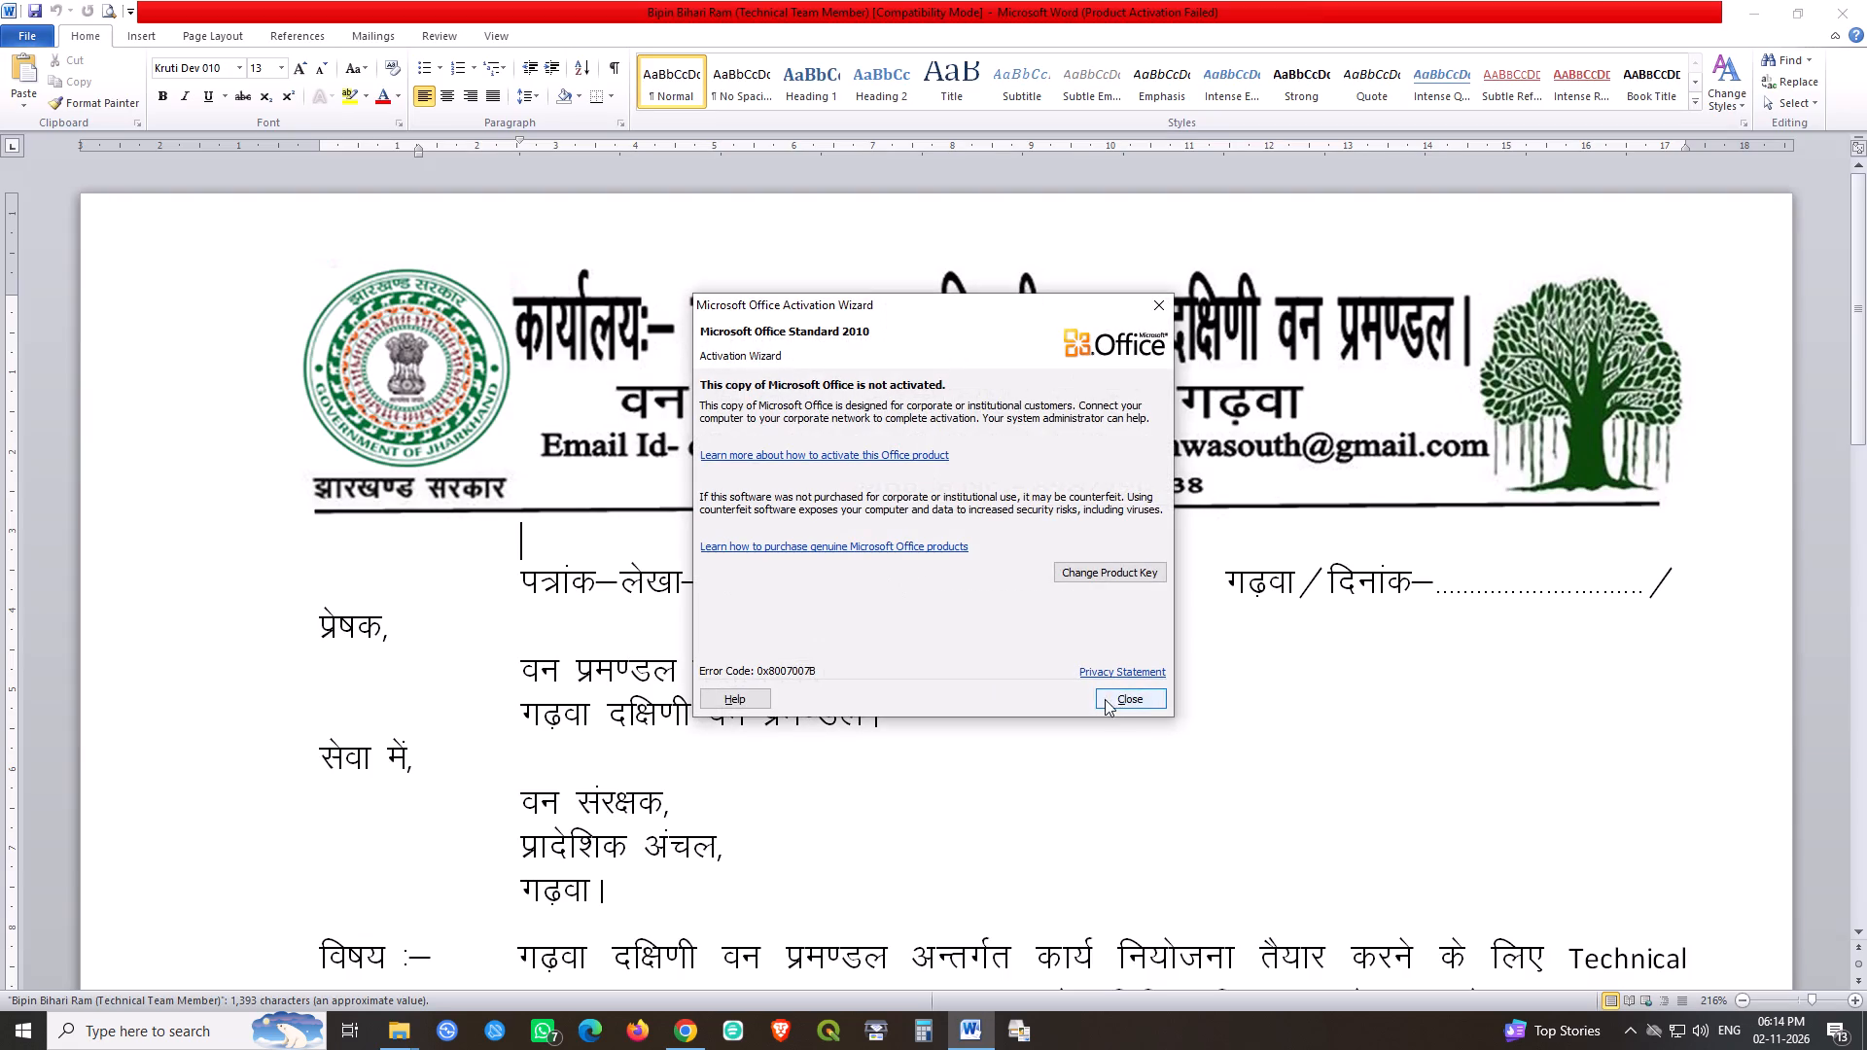
click(1118, 703)
drag(627, 591, 750, 578)
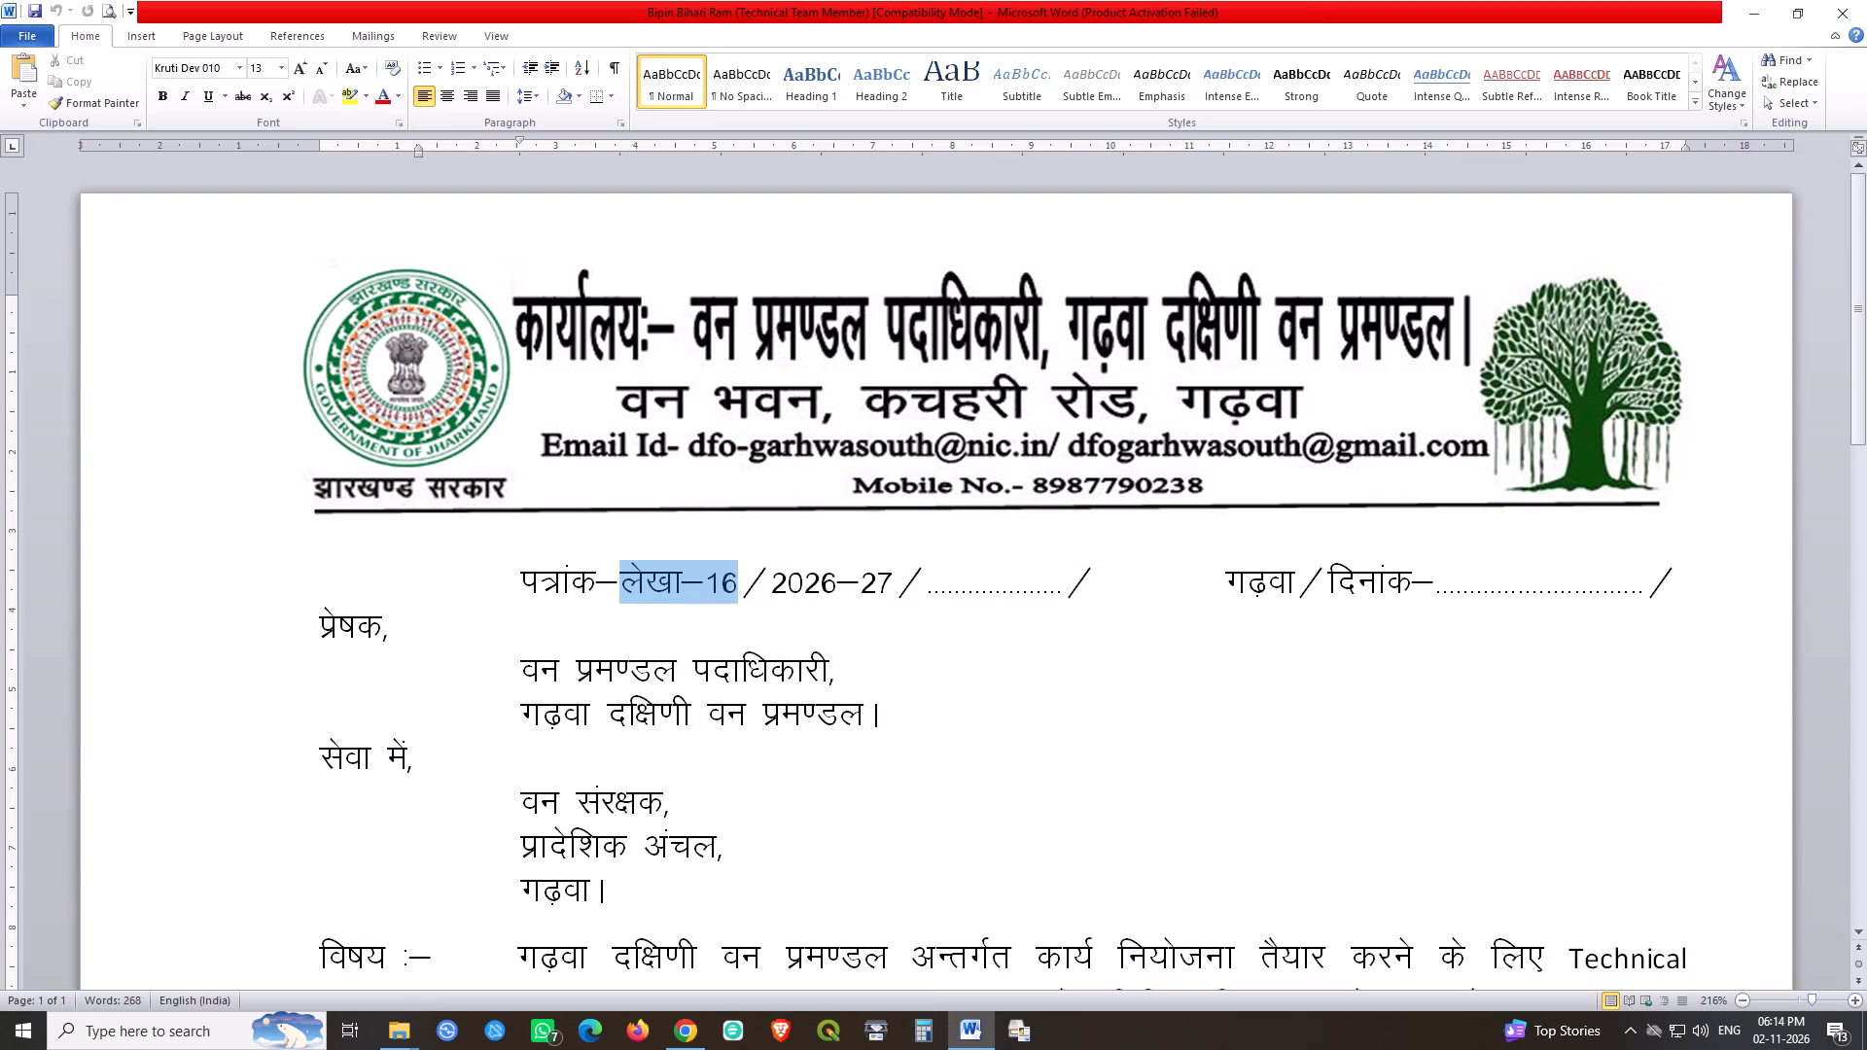
drag(750, 578, 875, 585)
key(Delete)
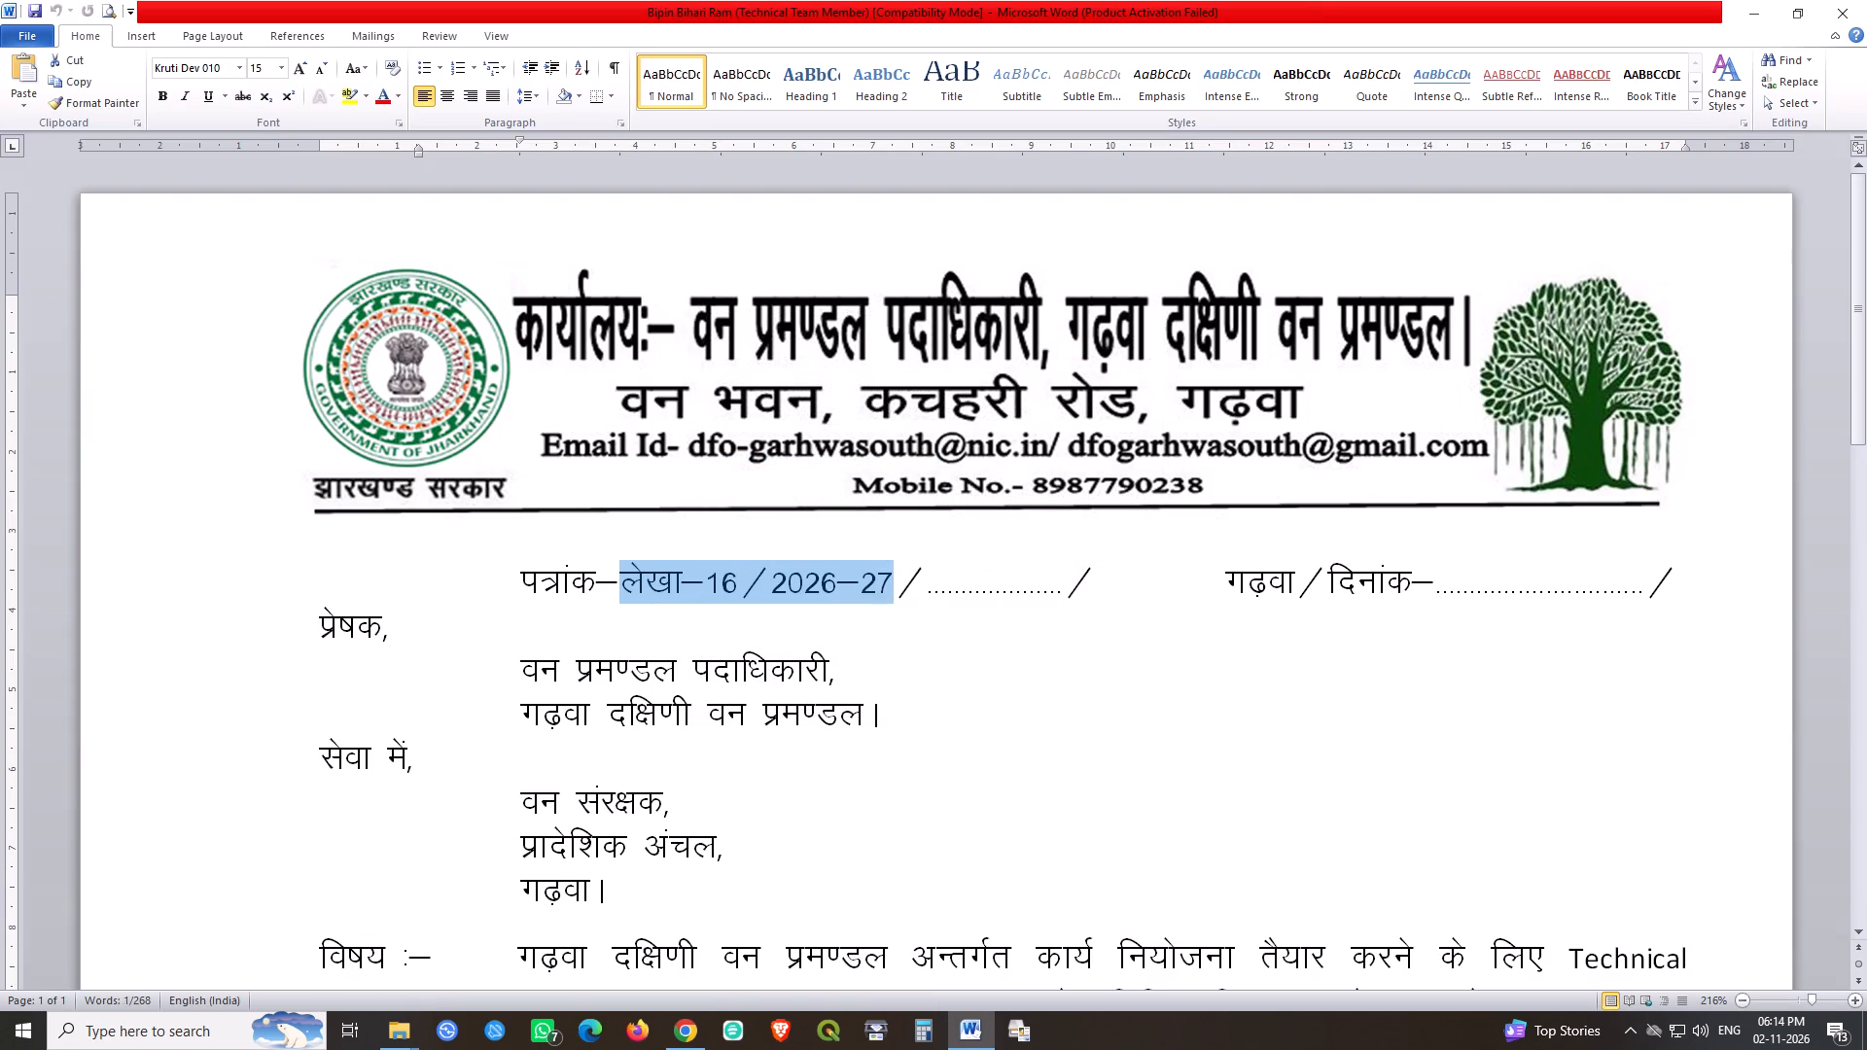
key(Delete)
key(Delete)
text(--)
Shift गढ़वा/दिनांक one tab stop toward the page's outer margin and lengthen its dotted date blank.
click(1012, 579)
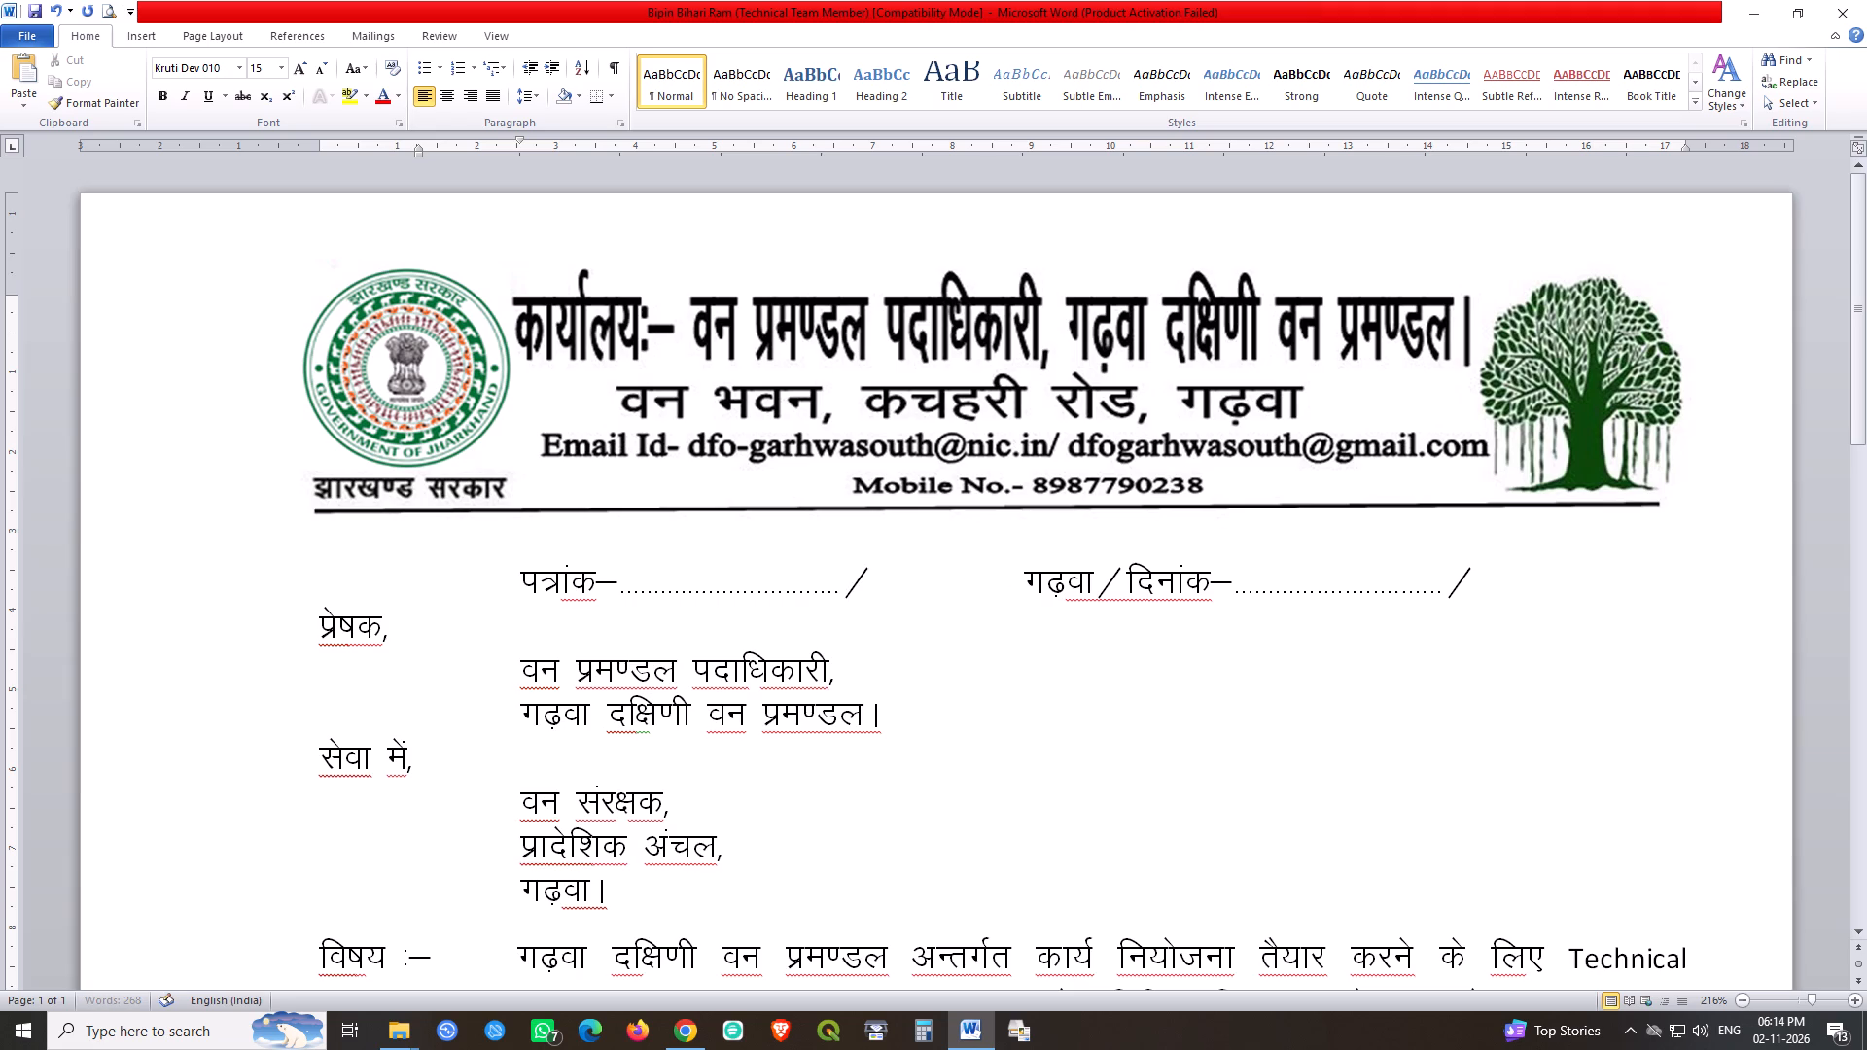
key(Tab)
key(Tab)
key(BackSpace)
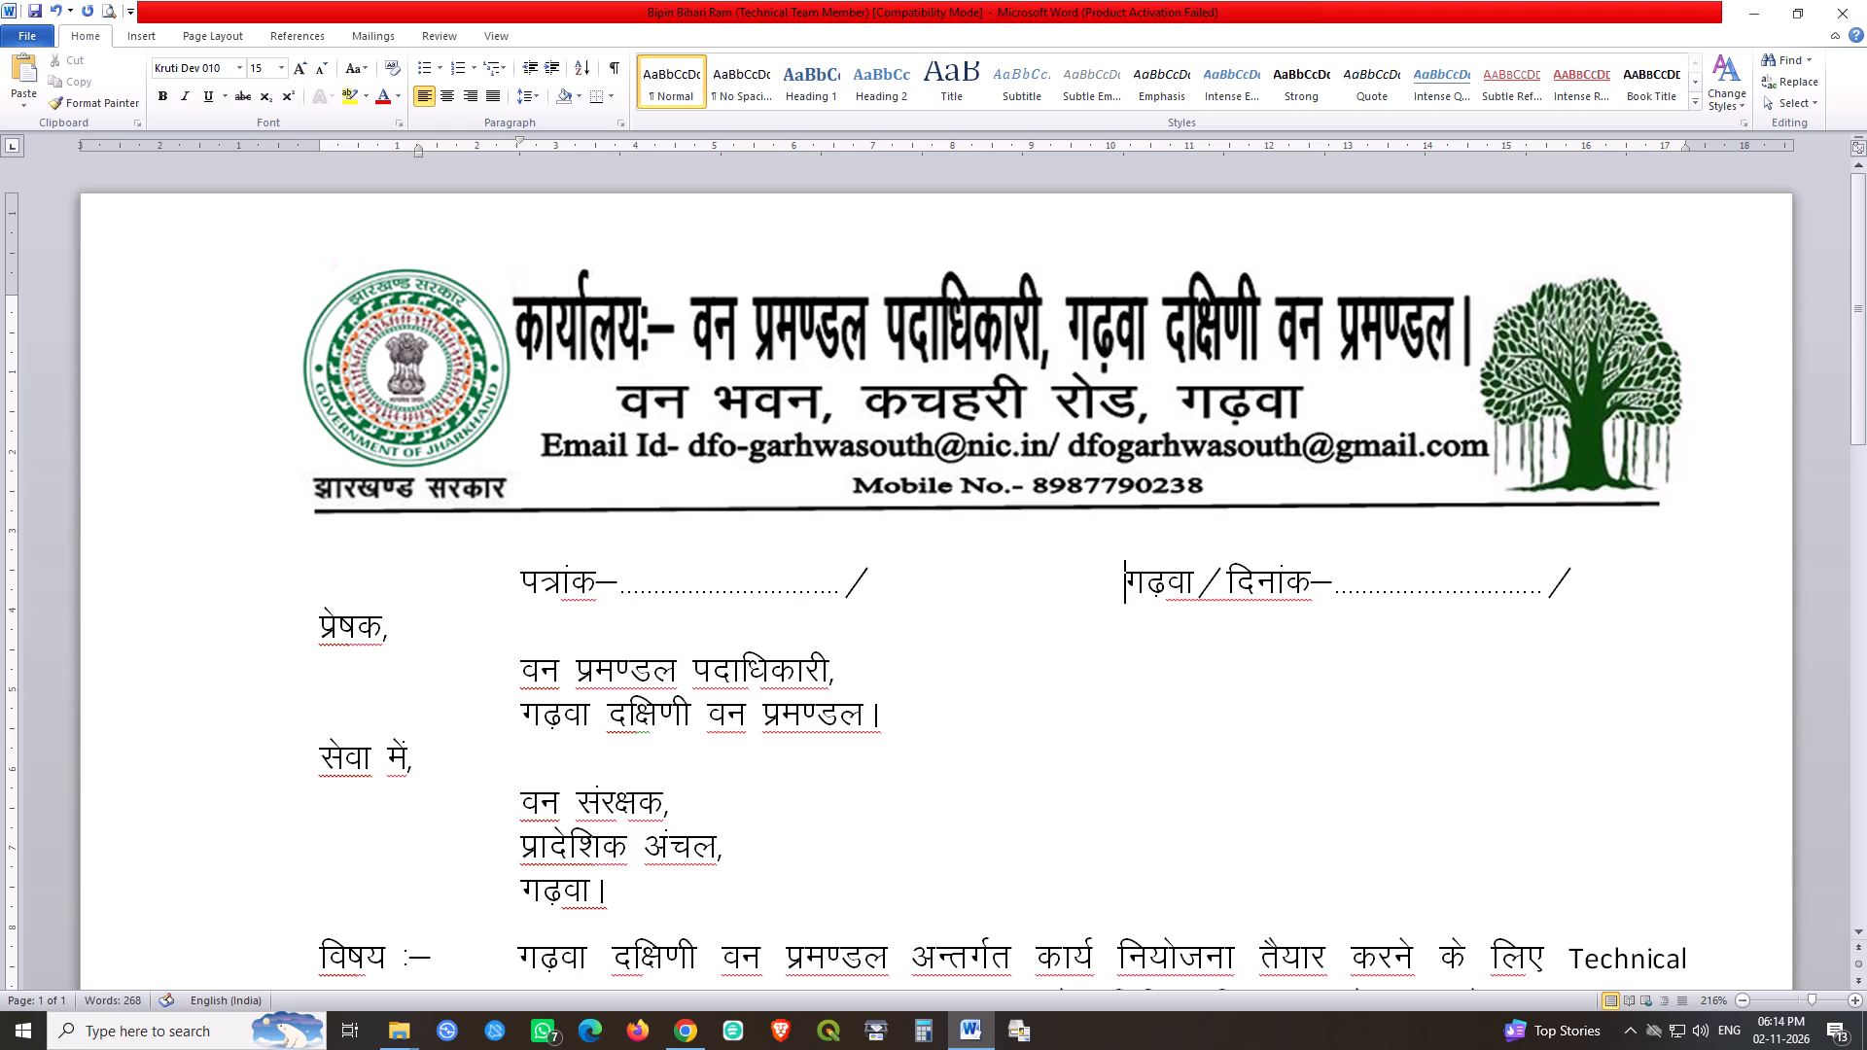
click(1430, 603)
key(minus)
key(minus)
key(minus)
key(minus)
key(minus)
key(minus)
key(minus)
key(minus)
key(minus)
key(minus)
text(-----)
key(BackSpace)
Replace the addressee heading सेवा में, with प्रेषिति,.
scroll(448, 647, down, 2)
drag(315, 553, 384, 554)
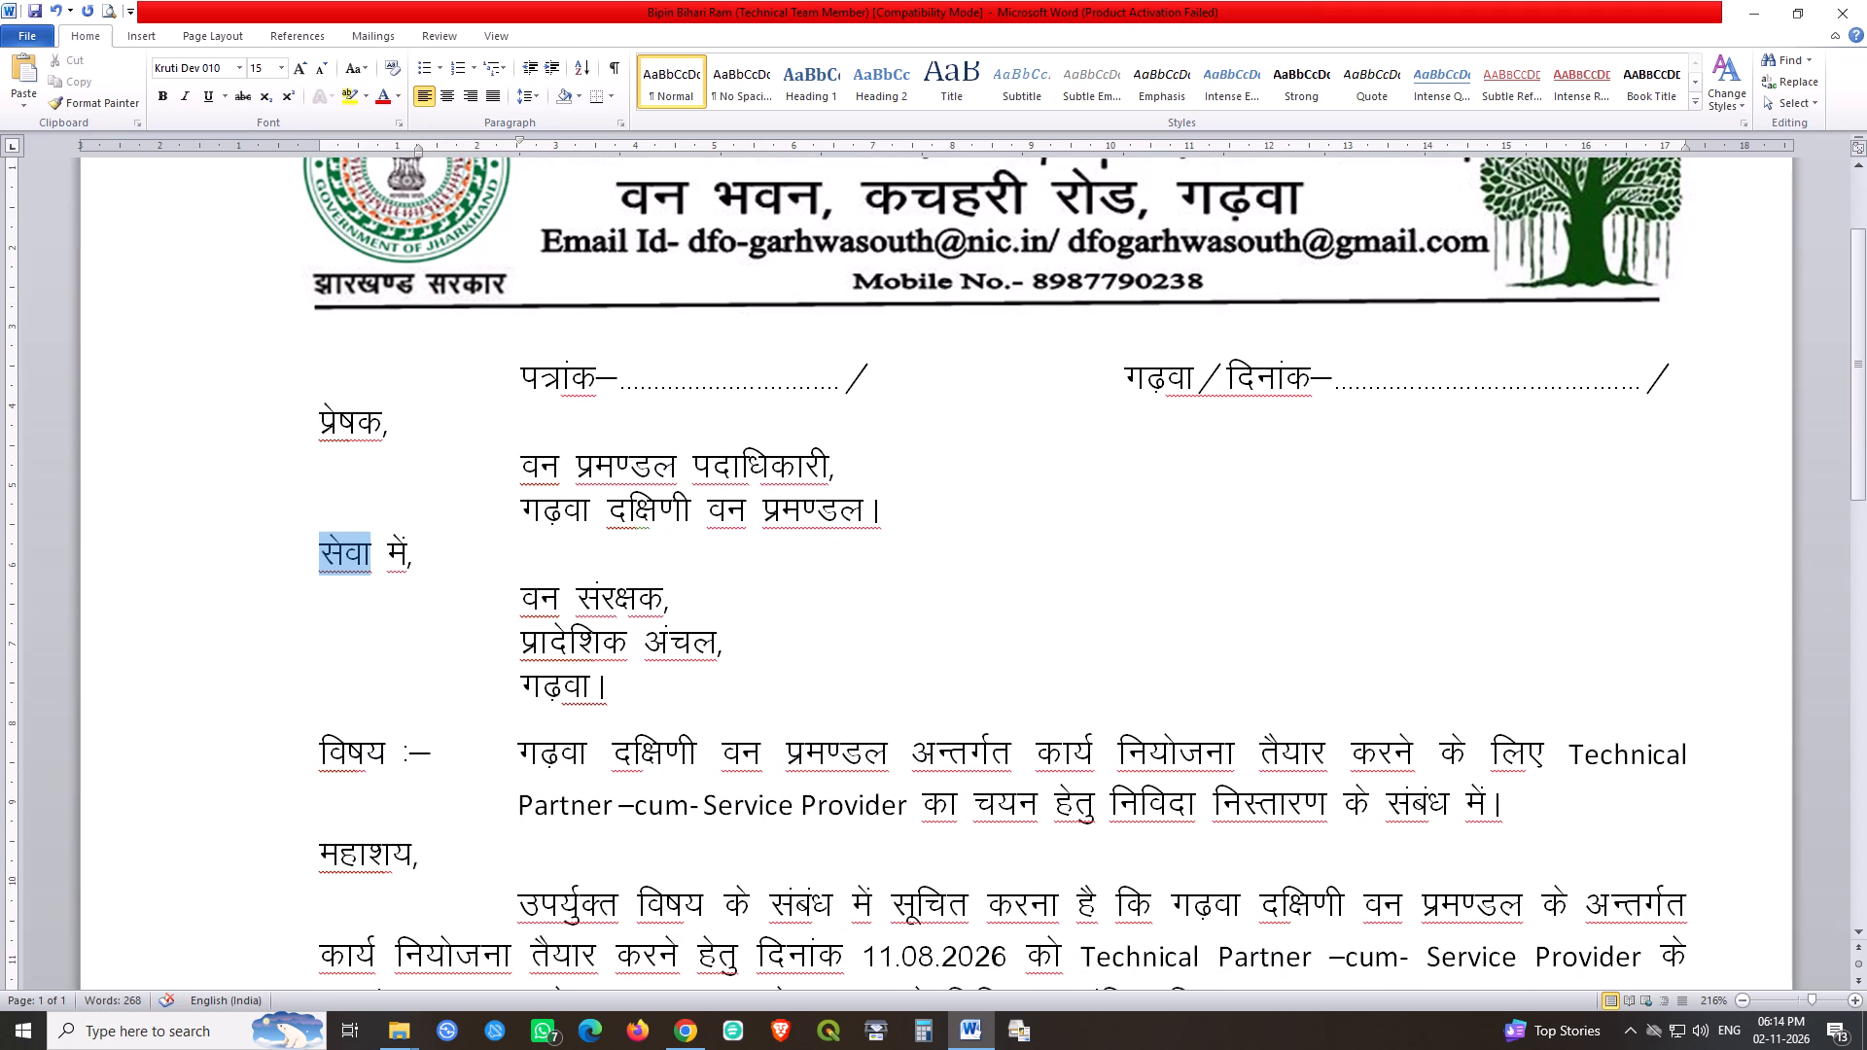
drag(384, 554, 401, 554)
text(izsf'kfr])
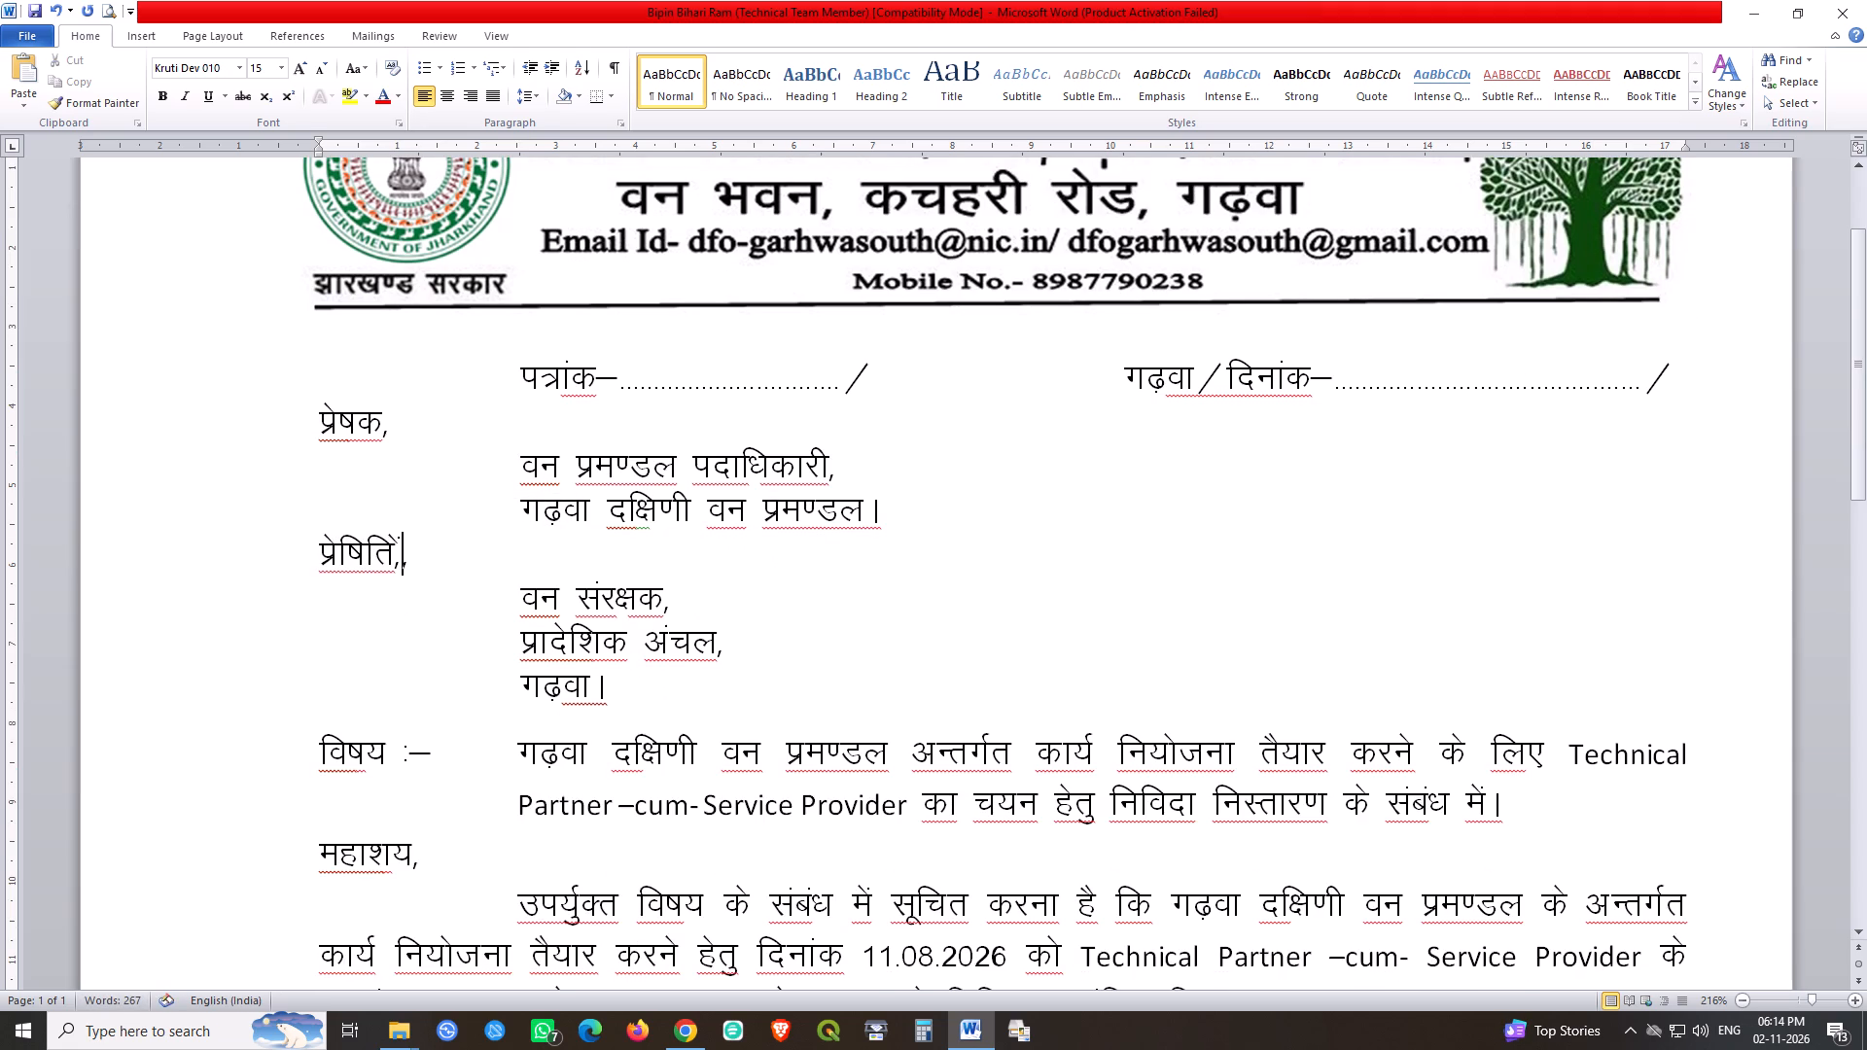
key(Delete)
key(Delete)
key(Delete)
Replace वन संरक्षक in the addressee block with श्री and the team member's full name.
drag(511, 592, 666, 600)
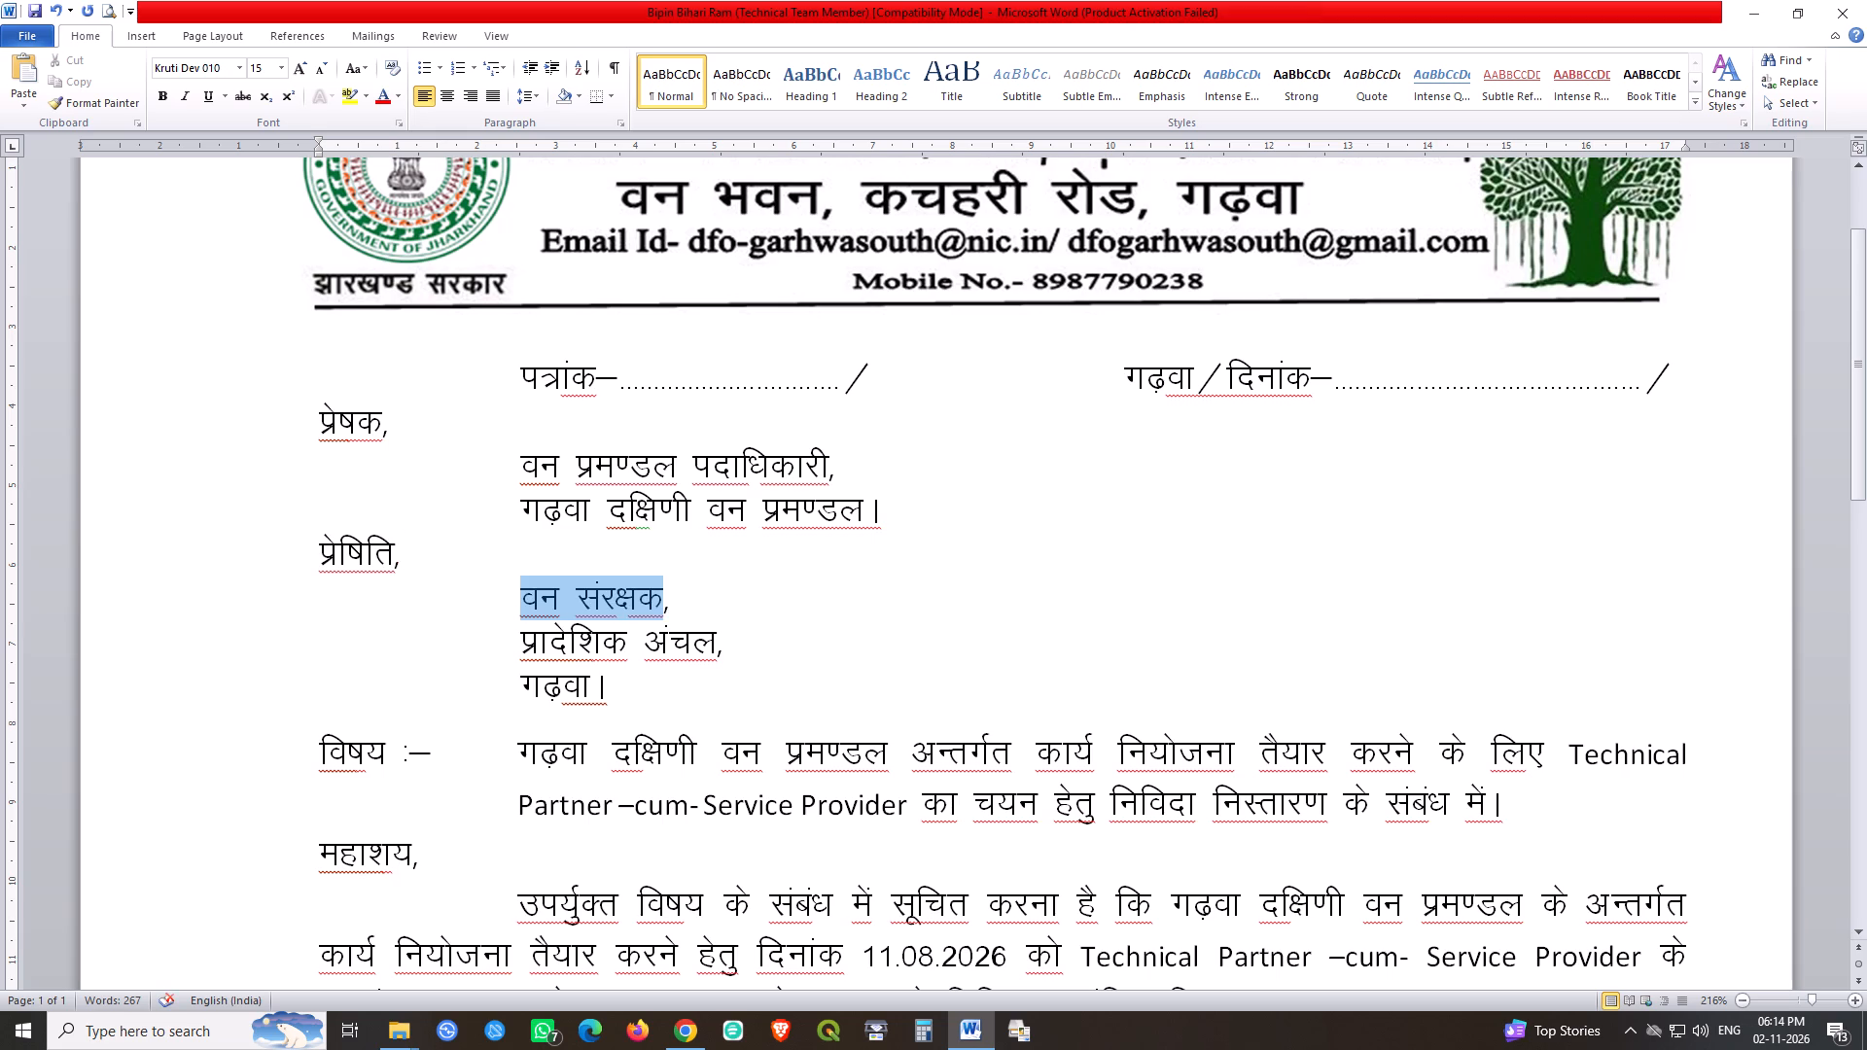
drag(666, 600, 665, 600)
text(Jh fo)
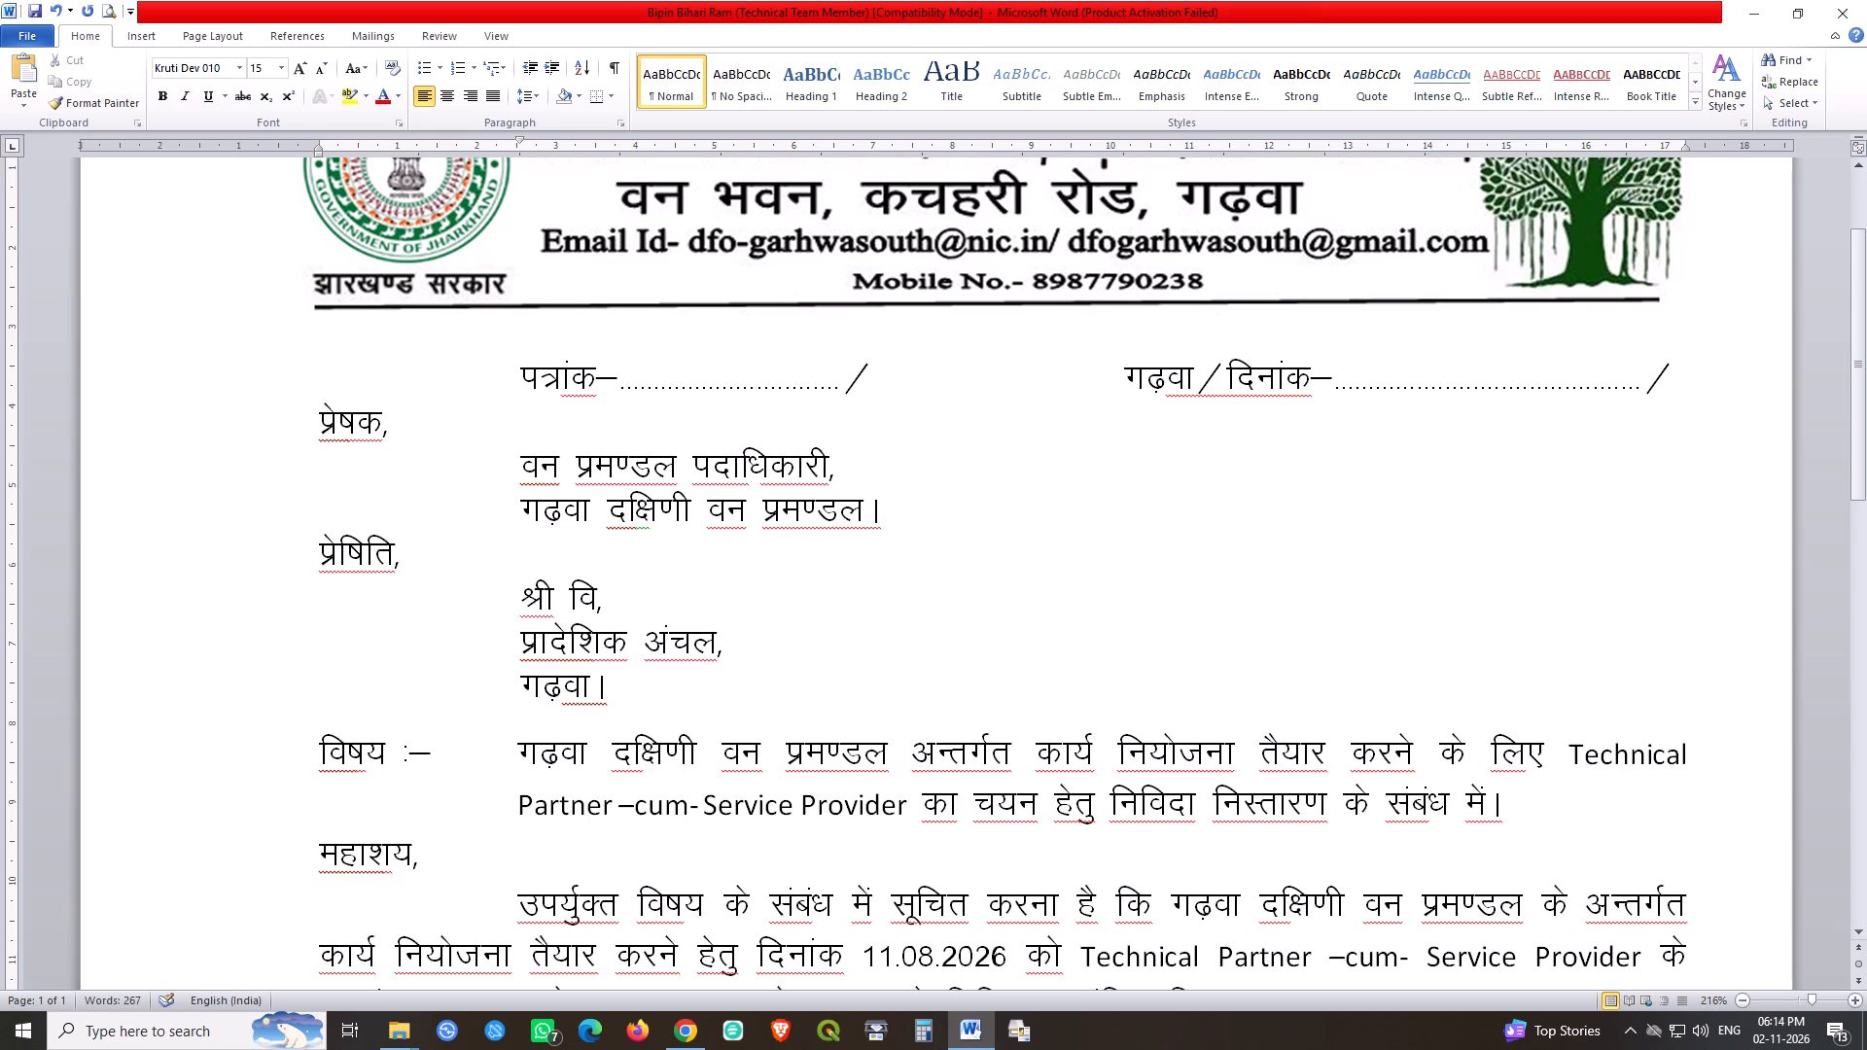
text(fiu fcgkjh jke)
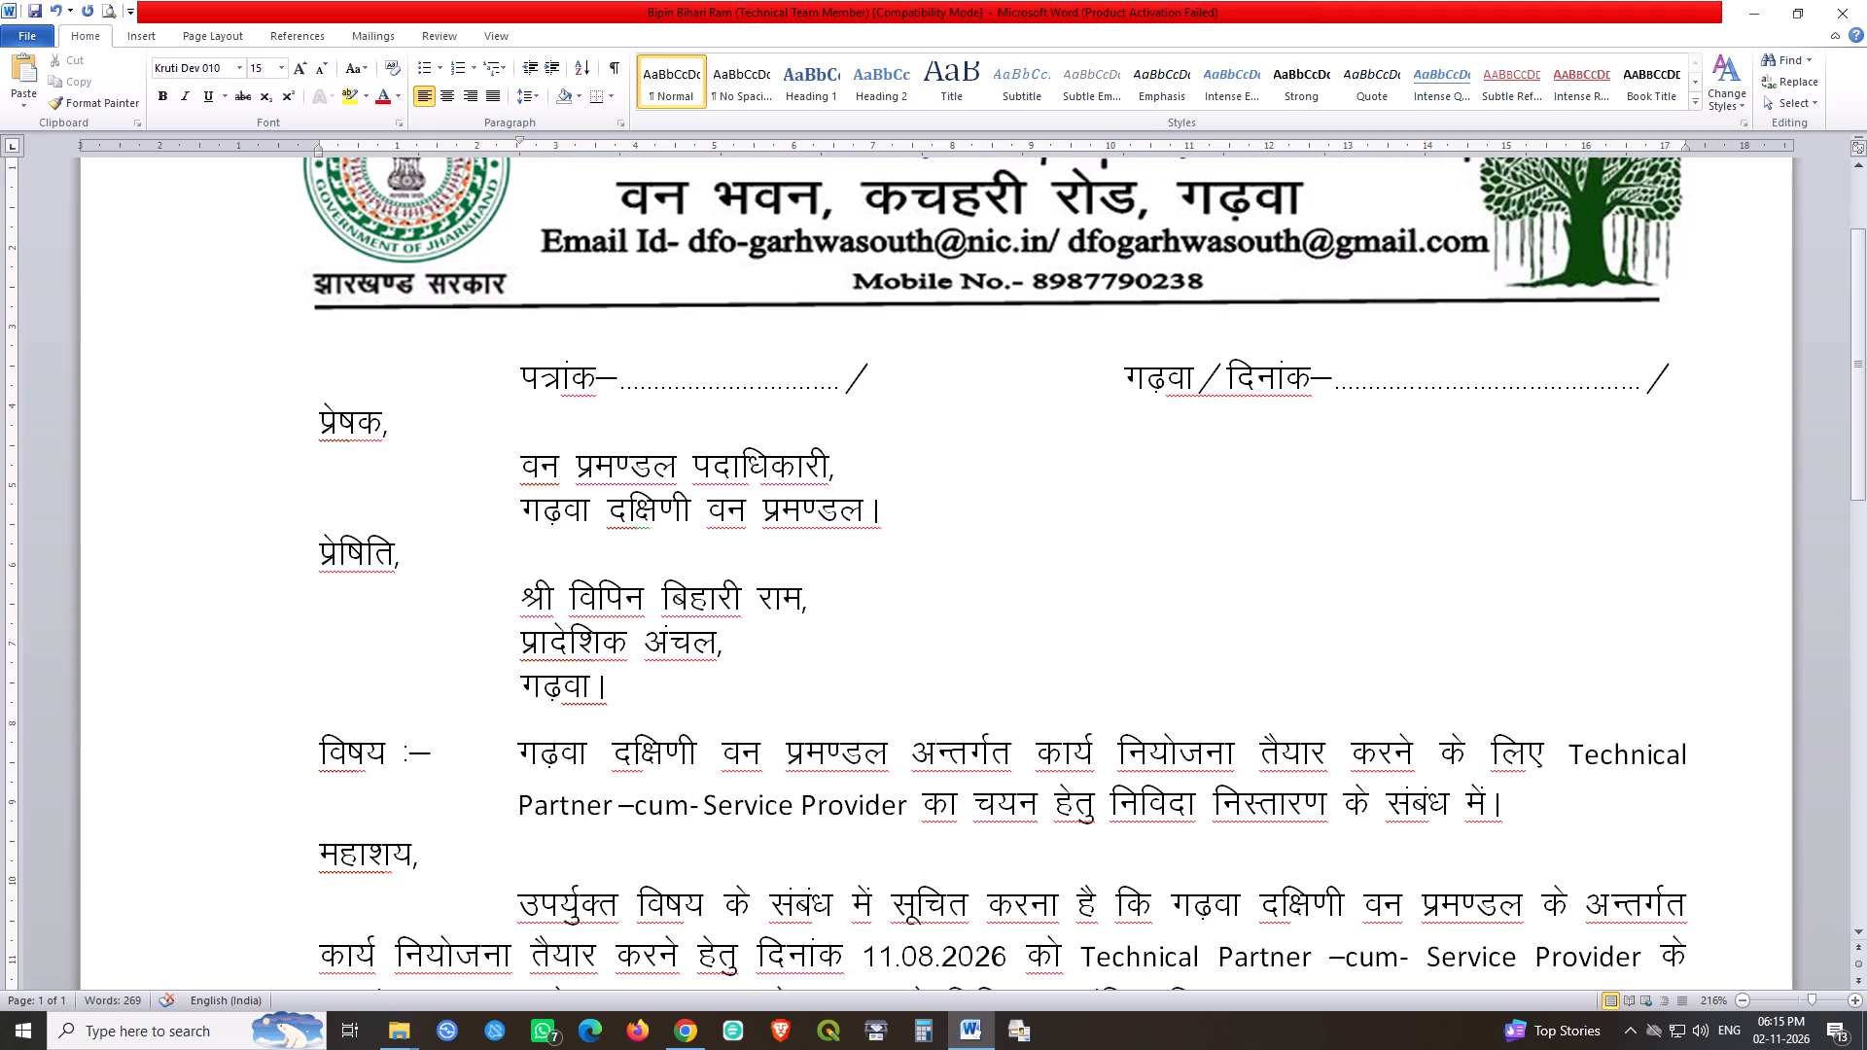
Replace प्रादेशिक अंचल in the addressee block with the designation starting तकनिकी, undoing the automatic letter correction.
drag(523, 645, 710, 645)
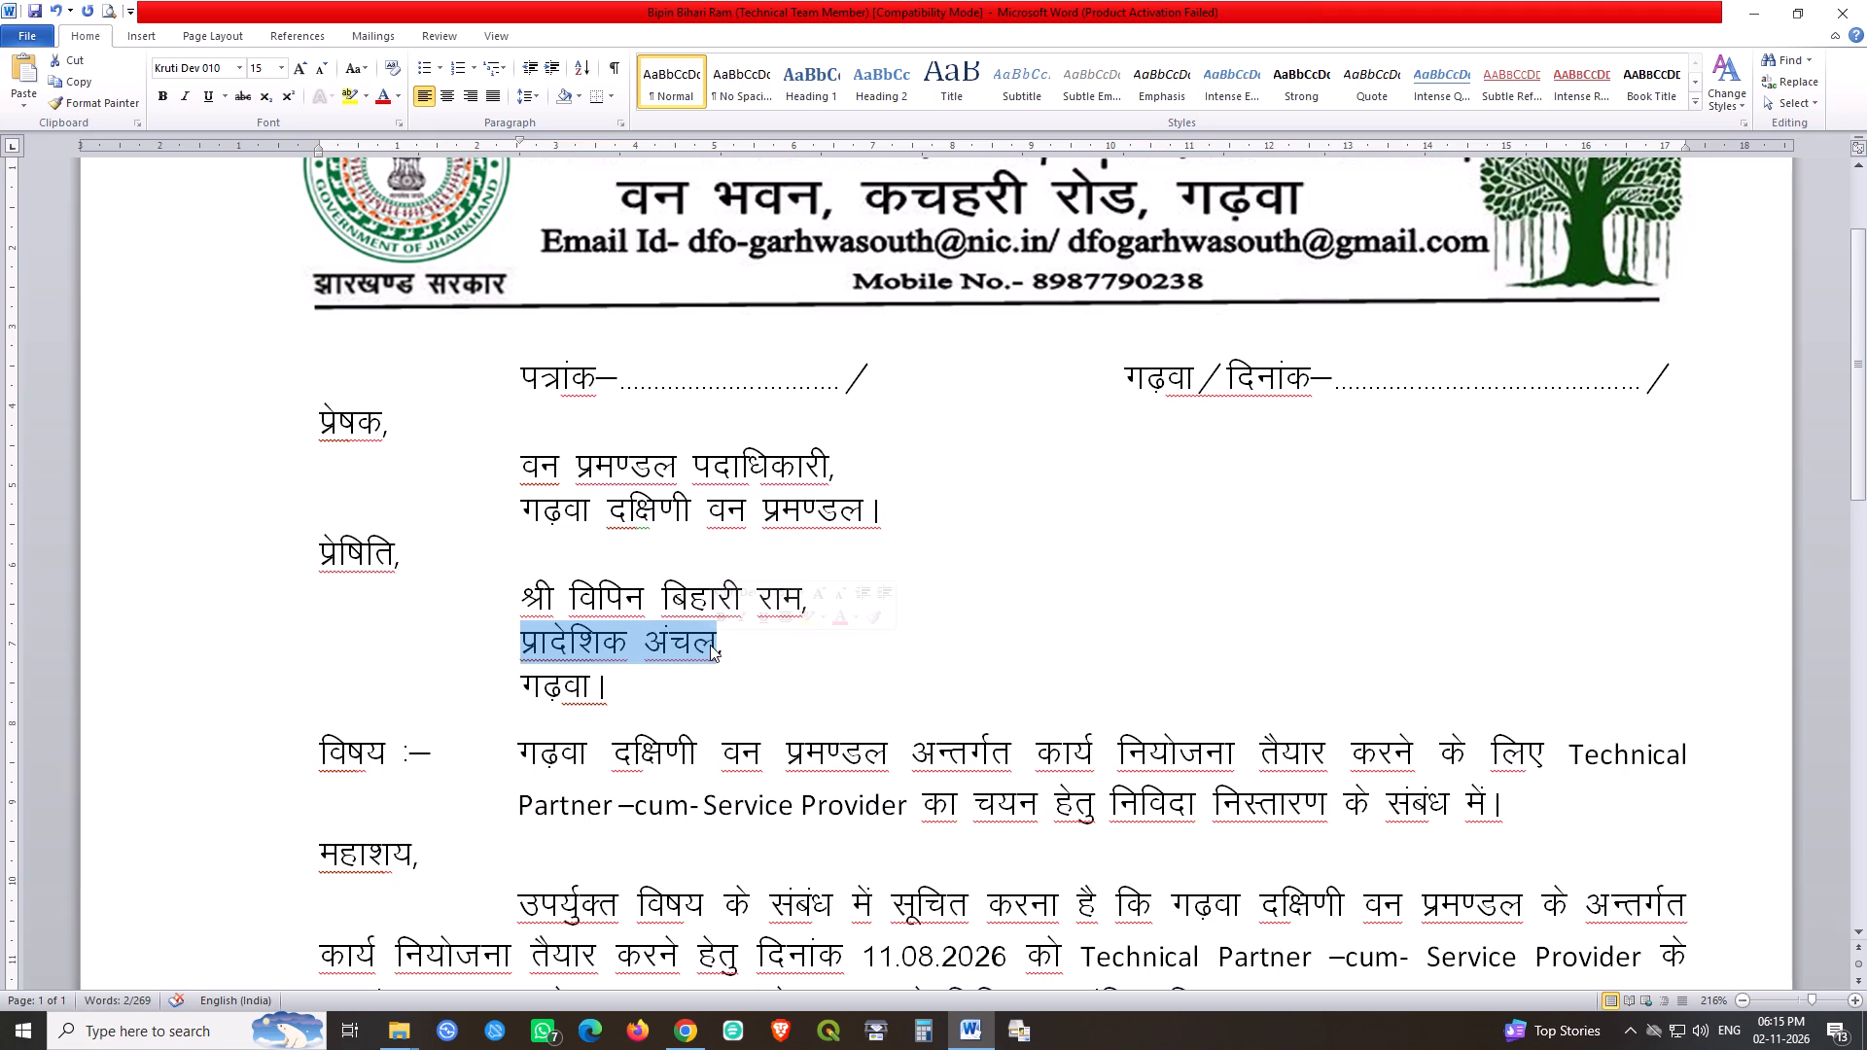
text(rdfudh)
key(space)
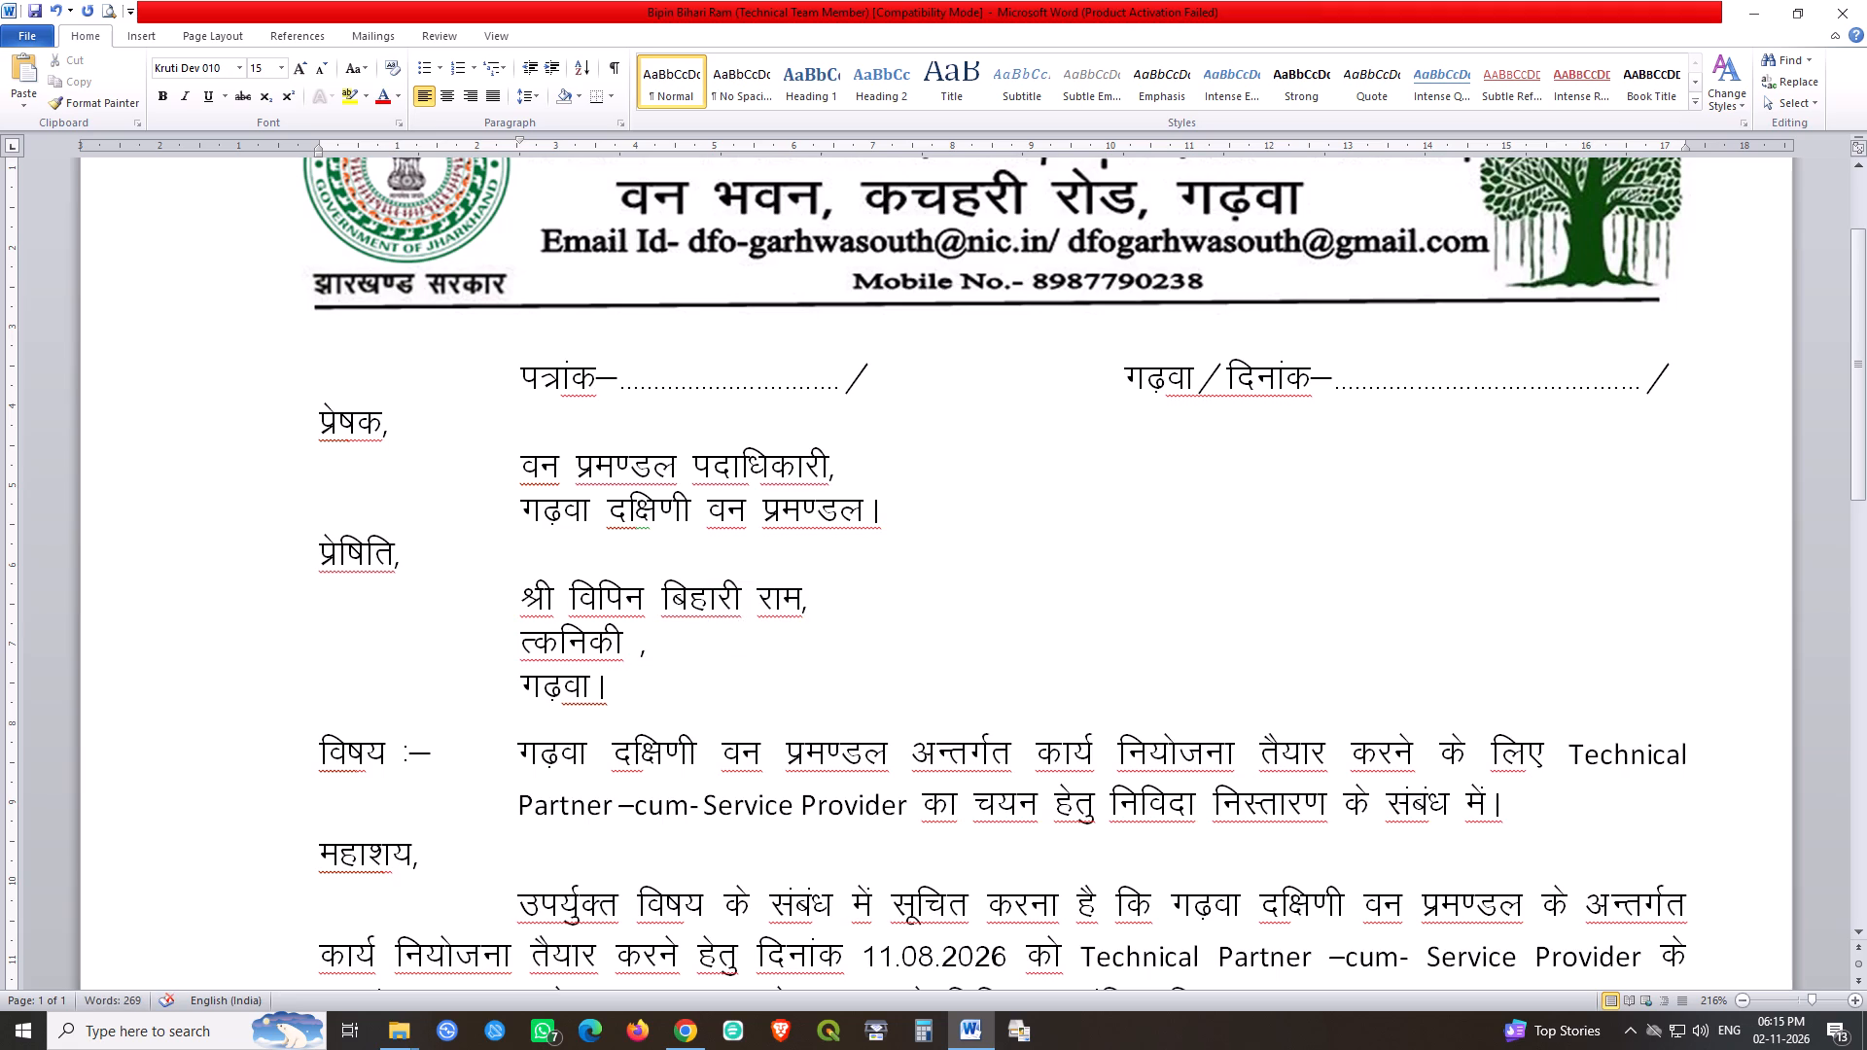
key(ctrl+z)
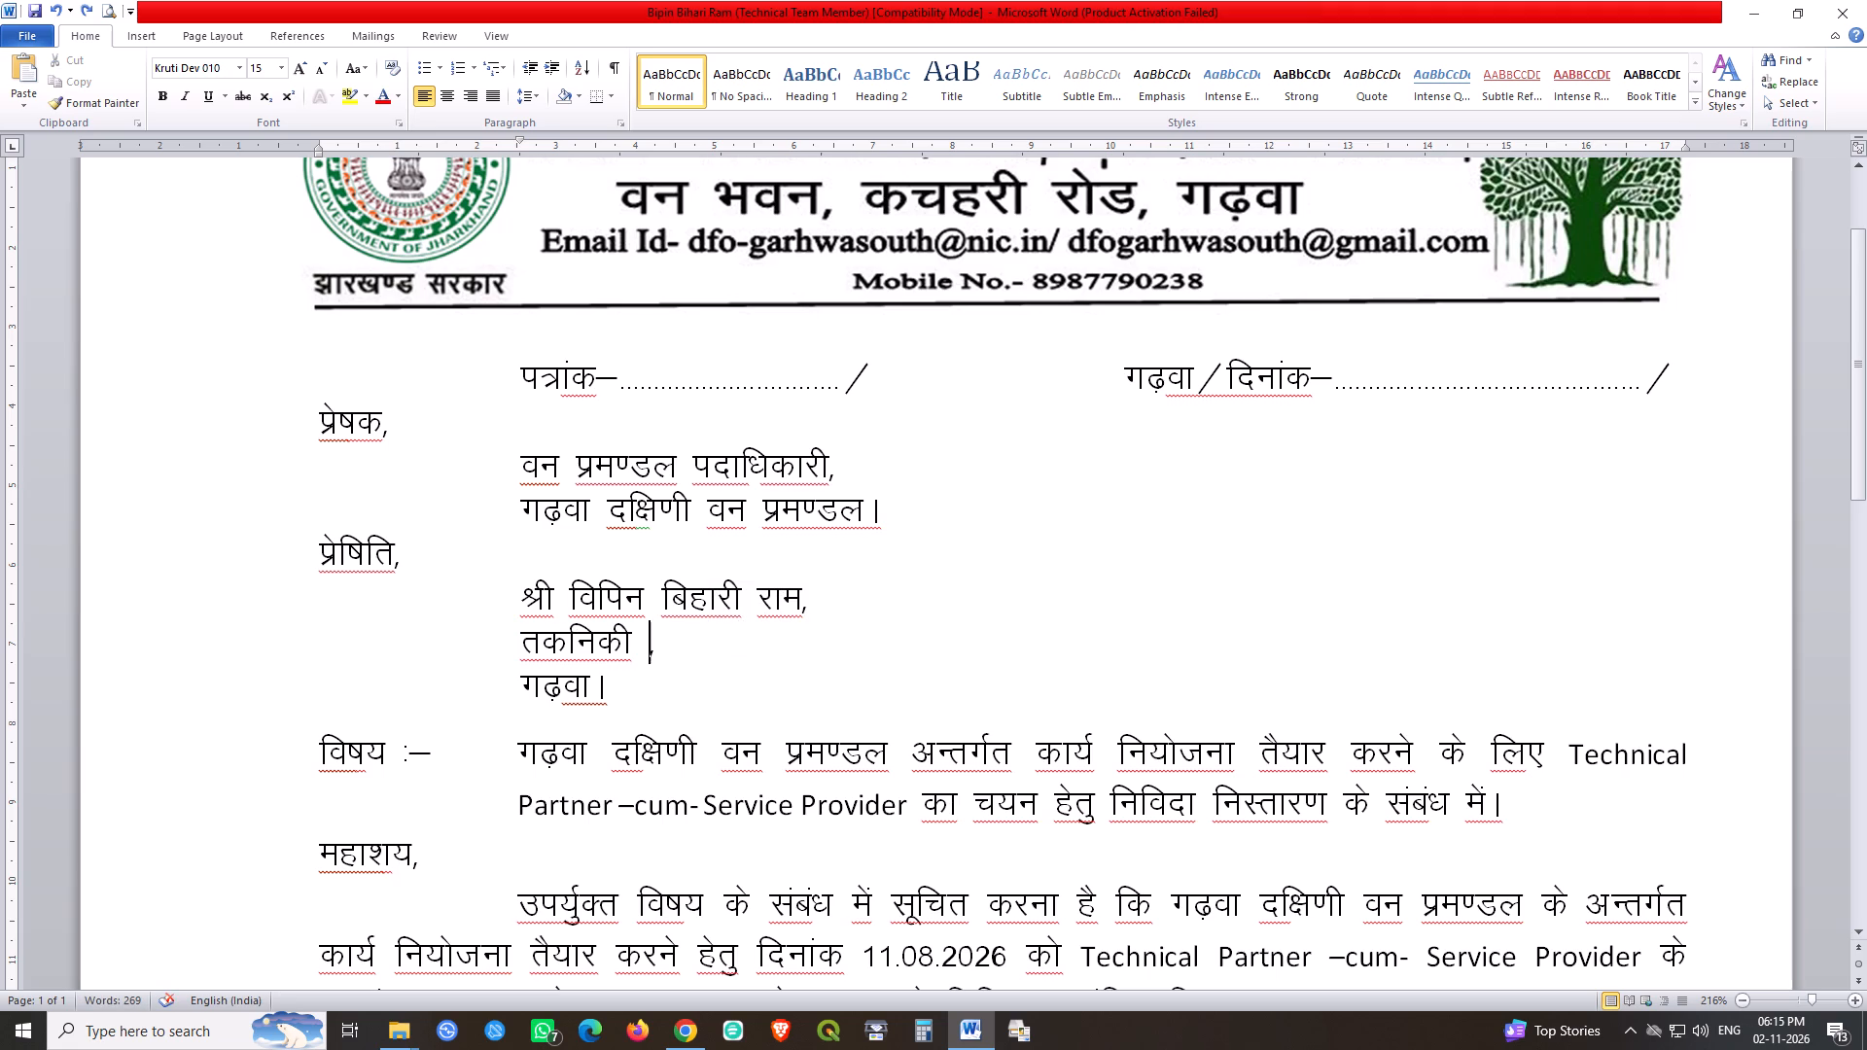
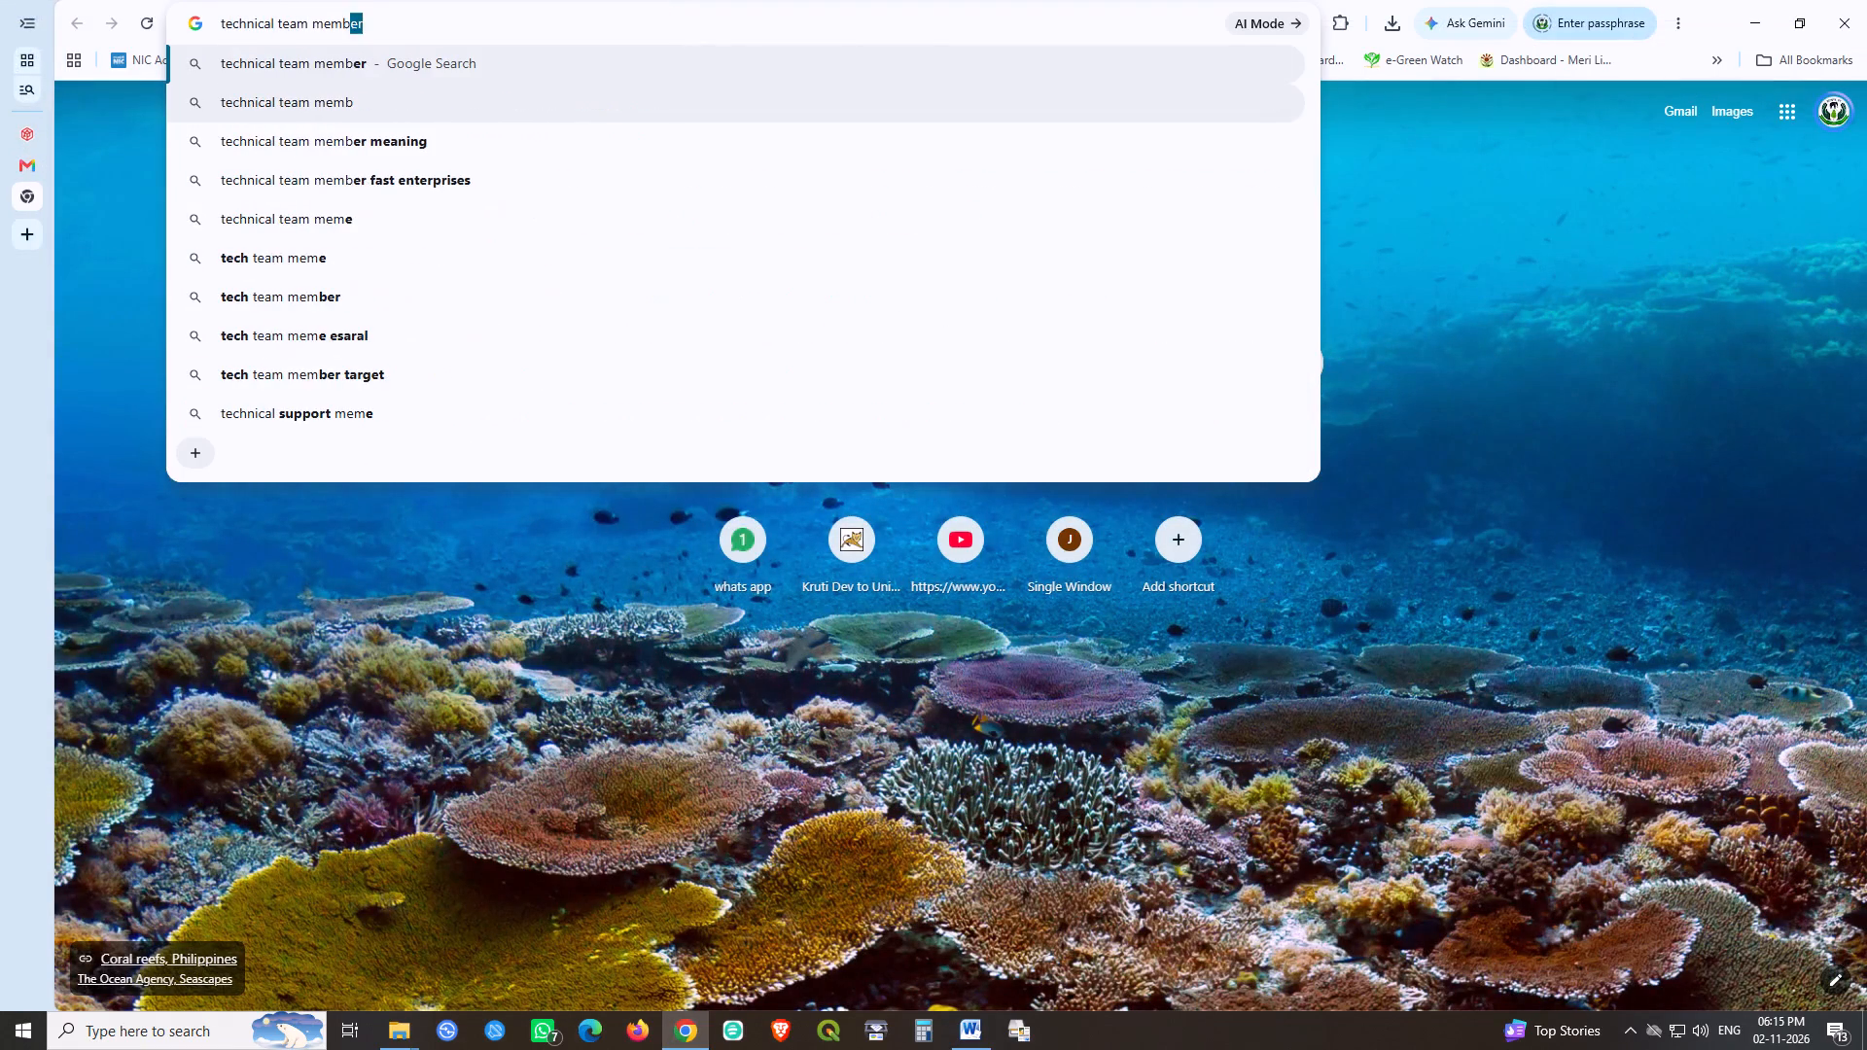
Search the web for "technical team member ka hindi" and return to the Word letter.
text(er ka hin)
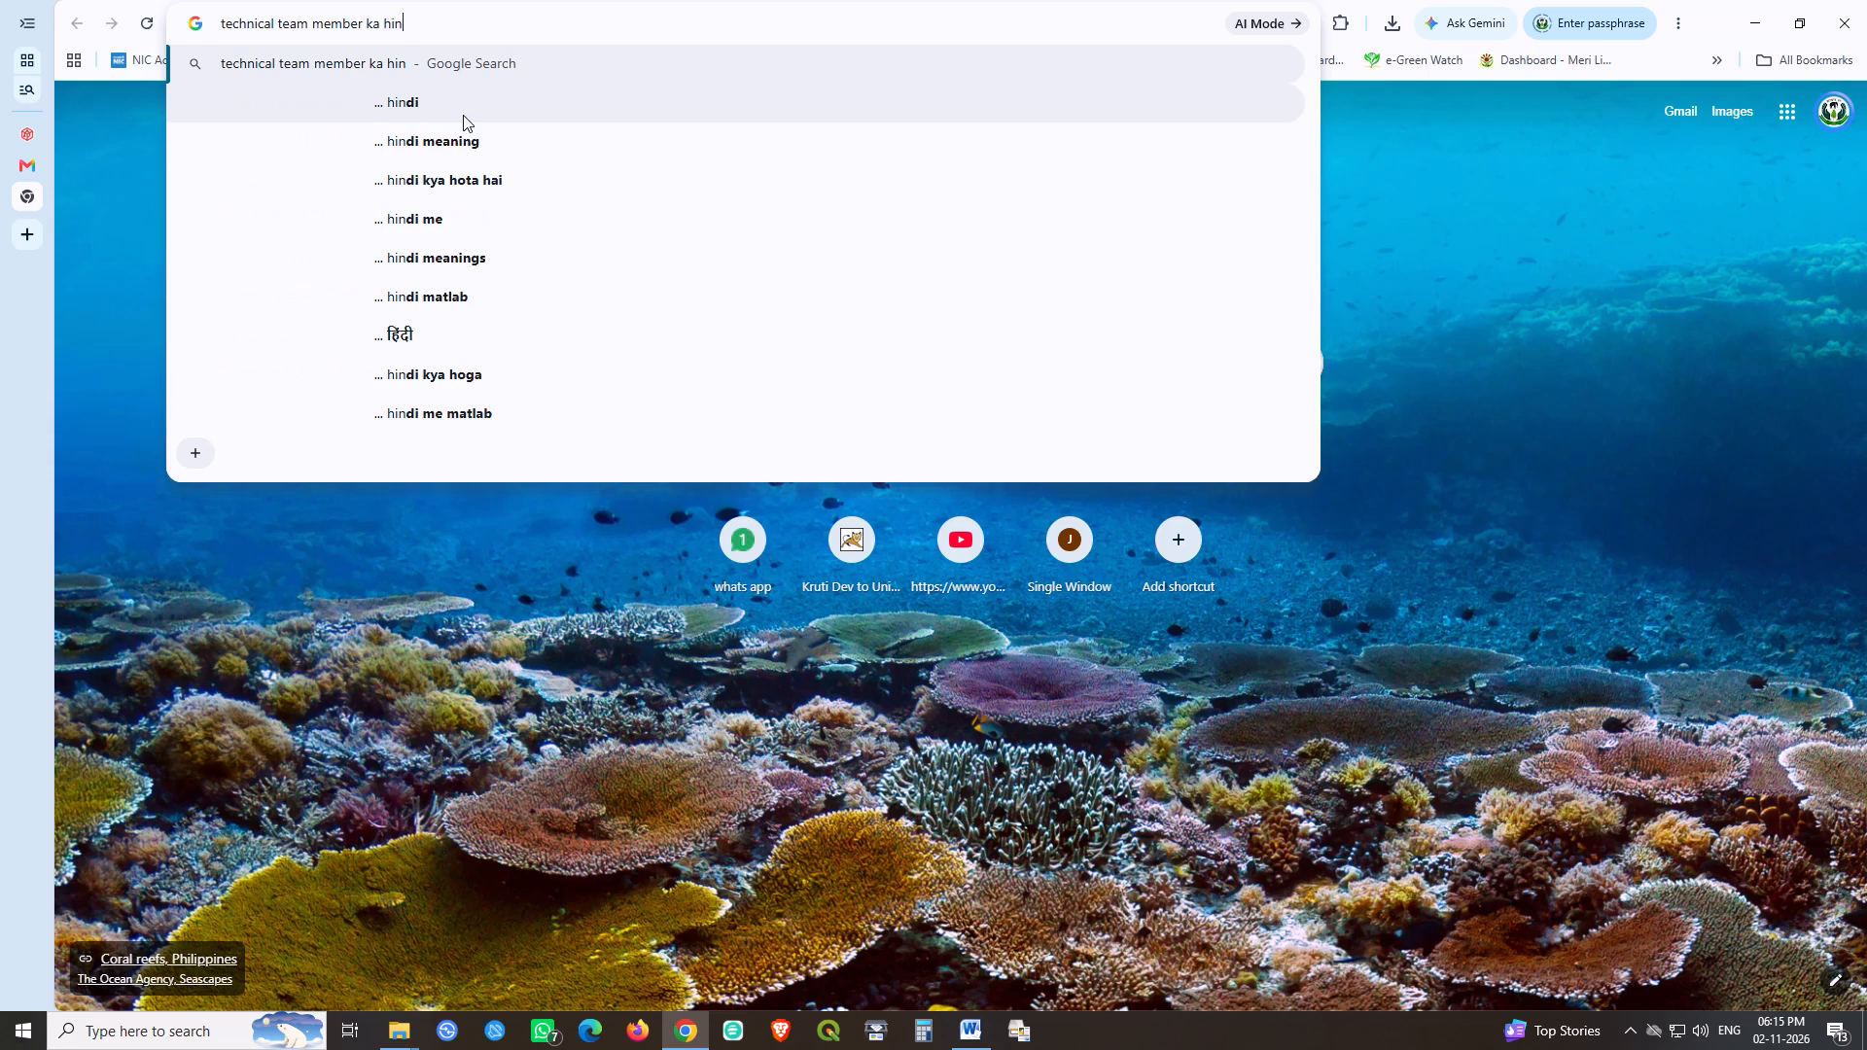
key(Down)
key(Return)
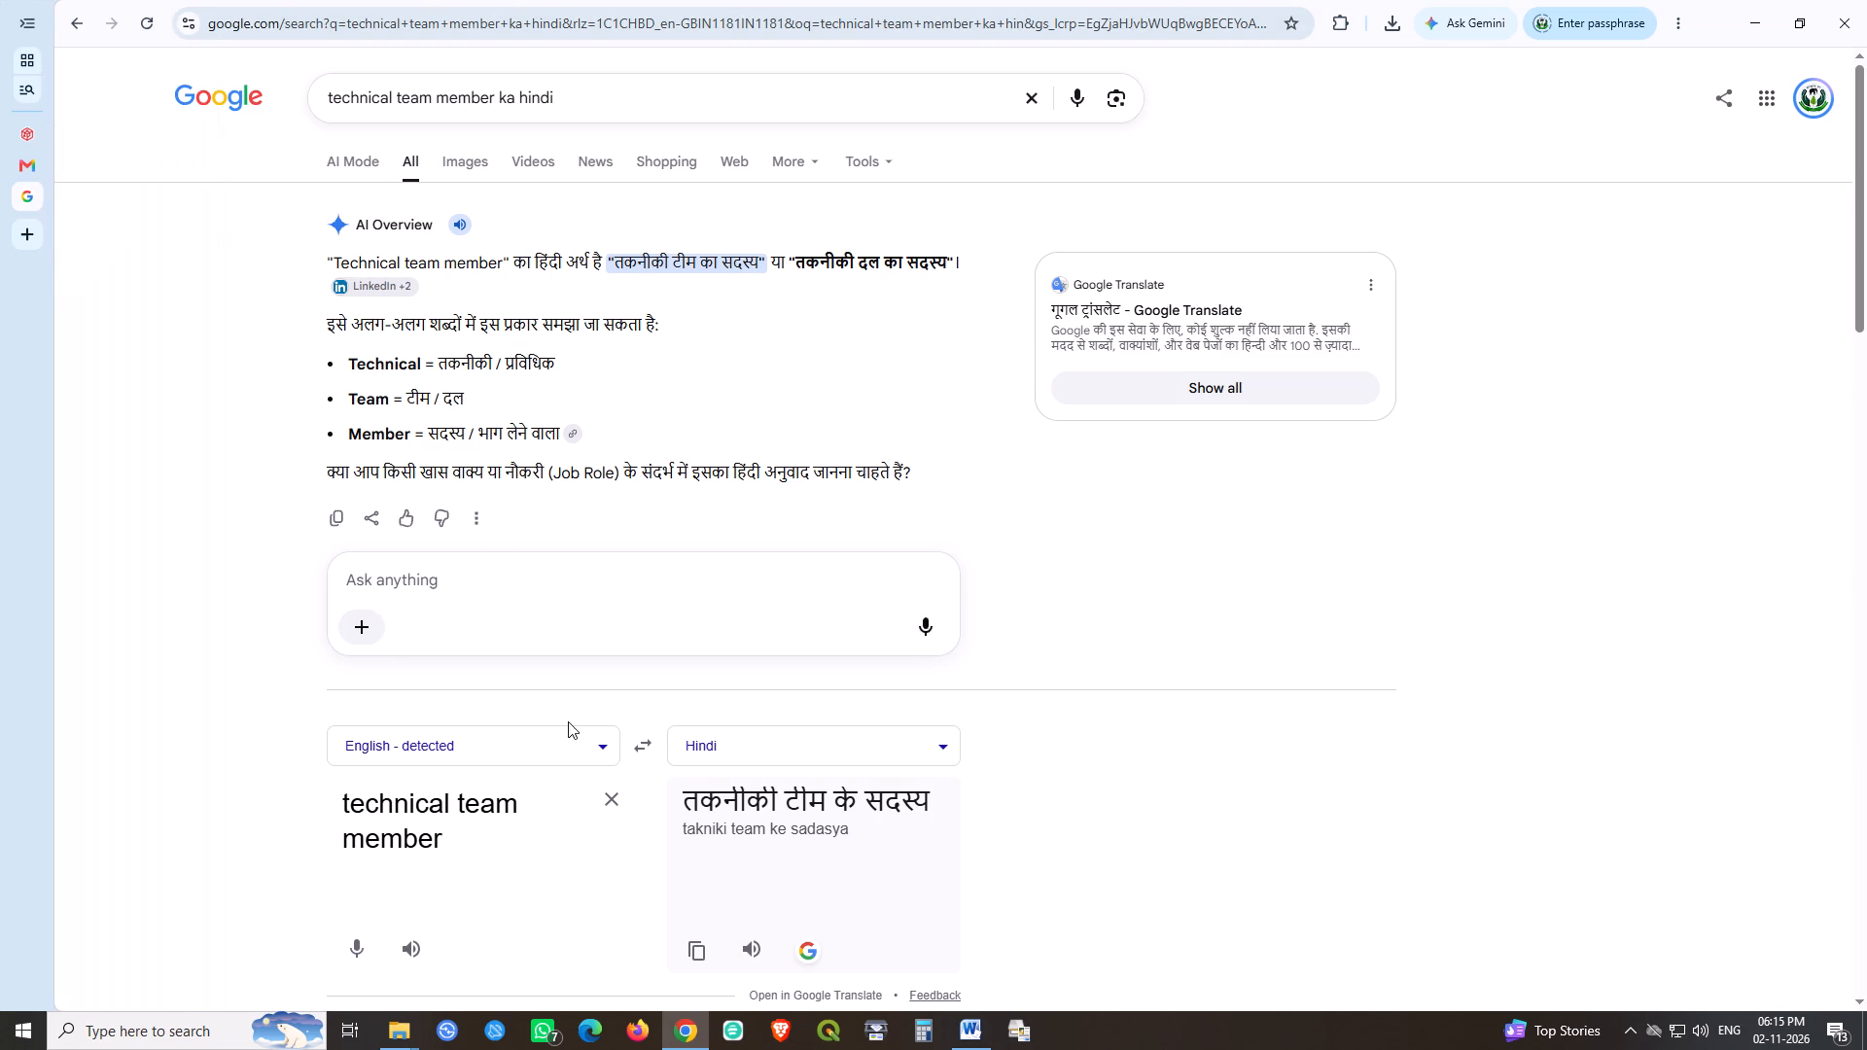
click(1746, 16)
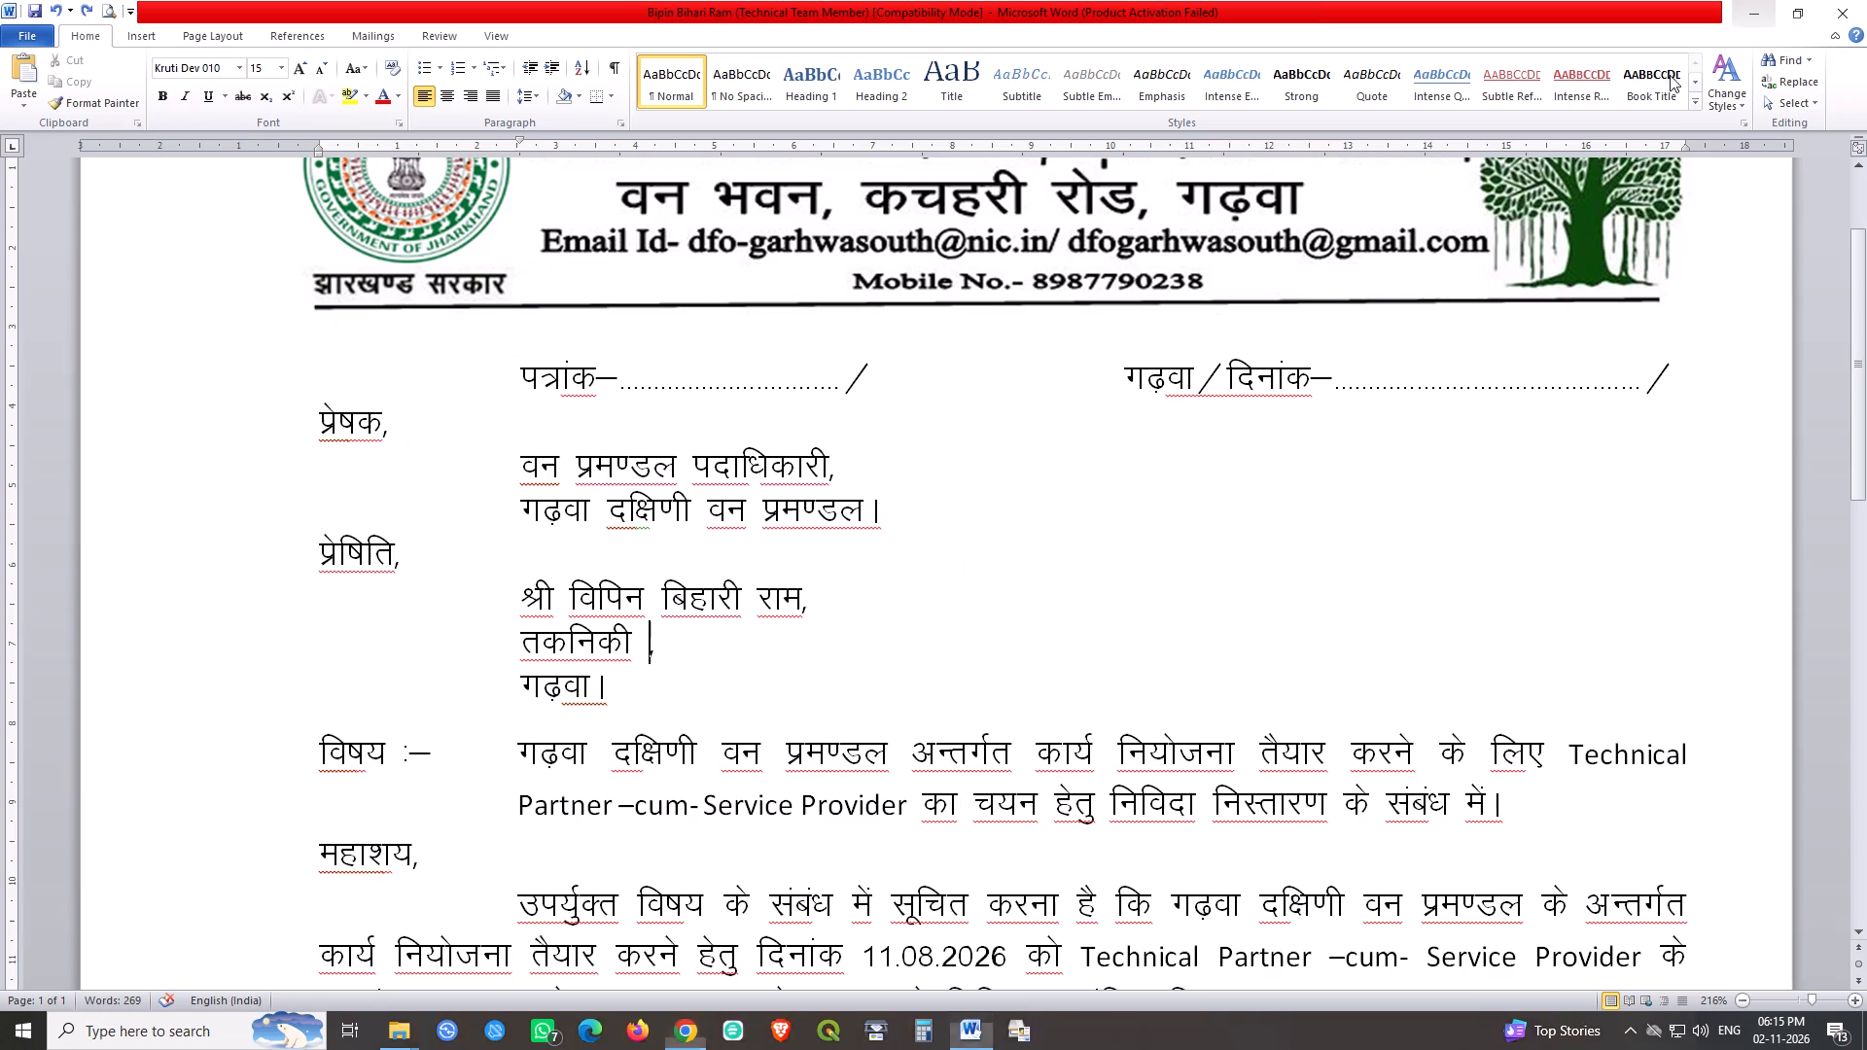
Replace तकनिकी in the addressee block with "Technical Team Member," in English, resetting that line's character formatting to the default font.
drag(515, 647, 656, 644)
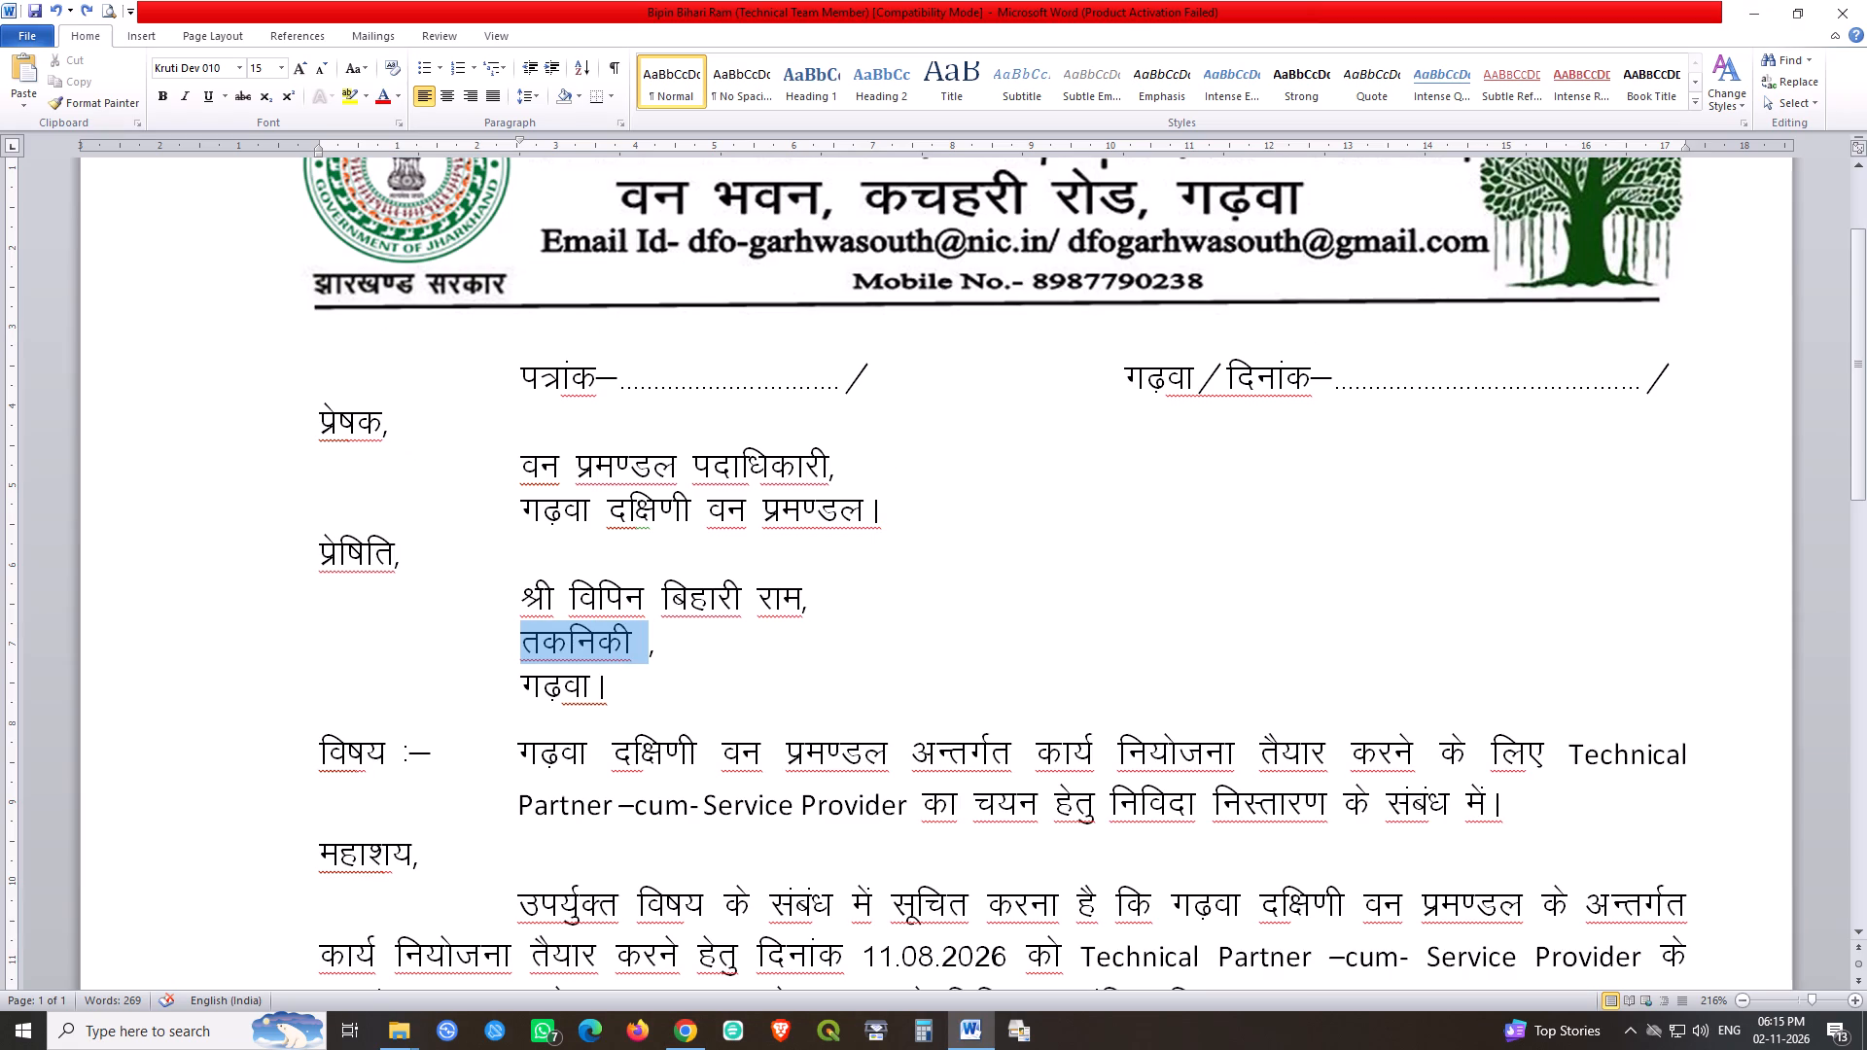
drag(656, 644, 656, 646)
key(ctrl+space)
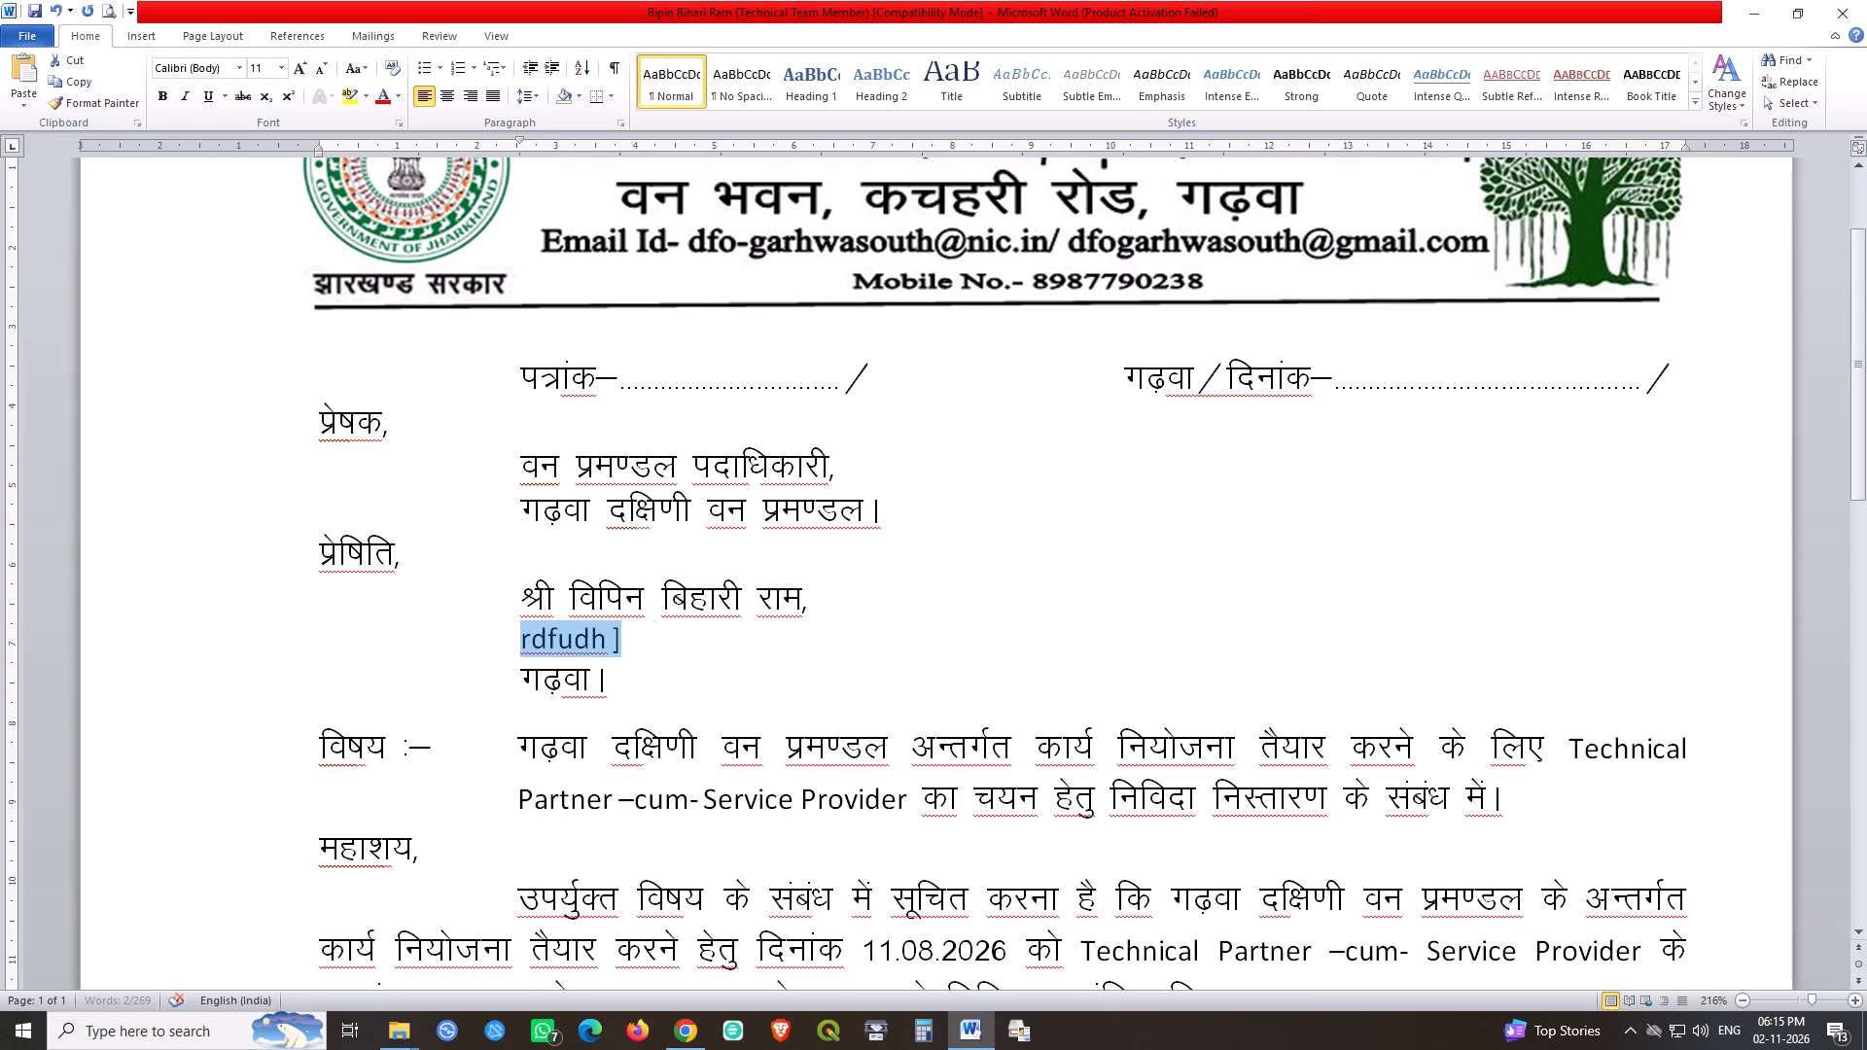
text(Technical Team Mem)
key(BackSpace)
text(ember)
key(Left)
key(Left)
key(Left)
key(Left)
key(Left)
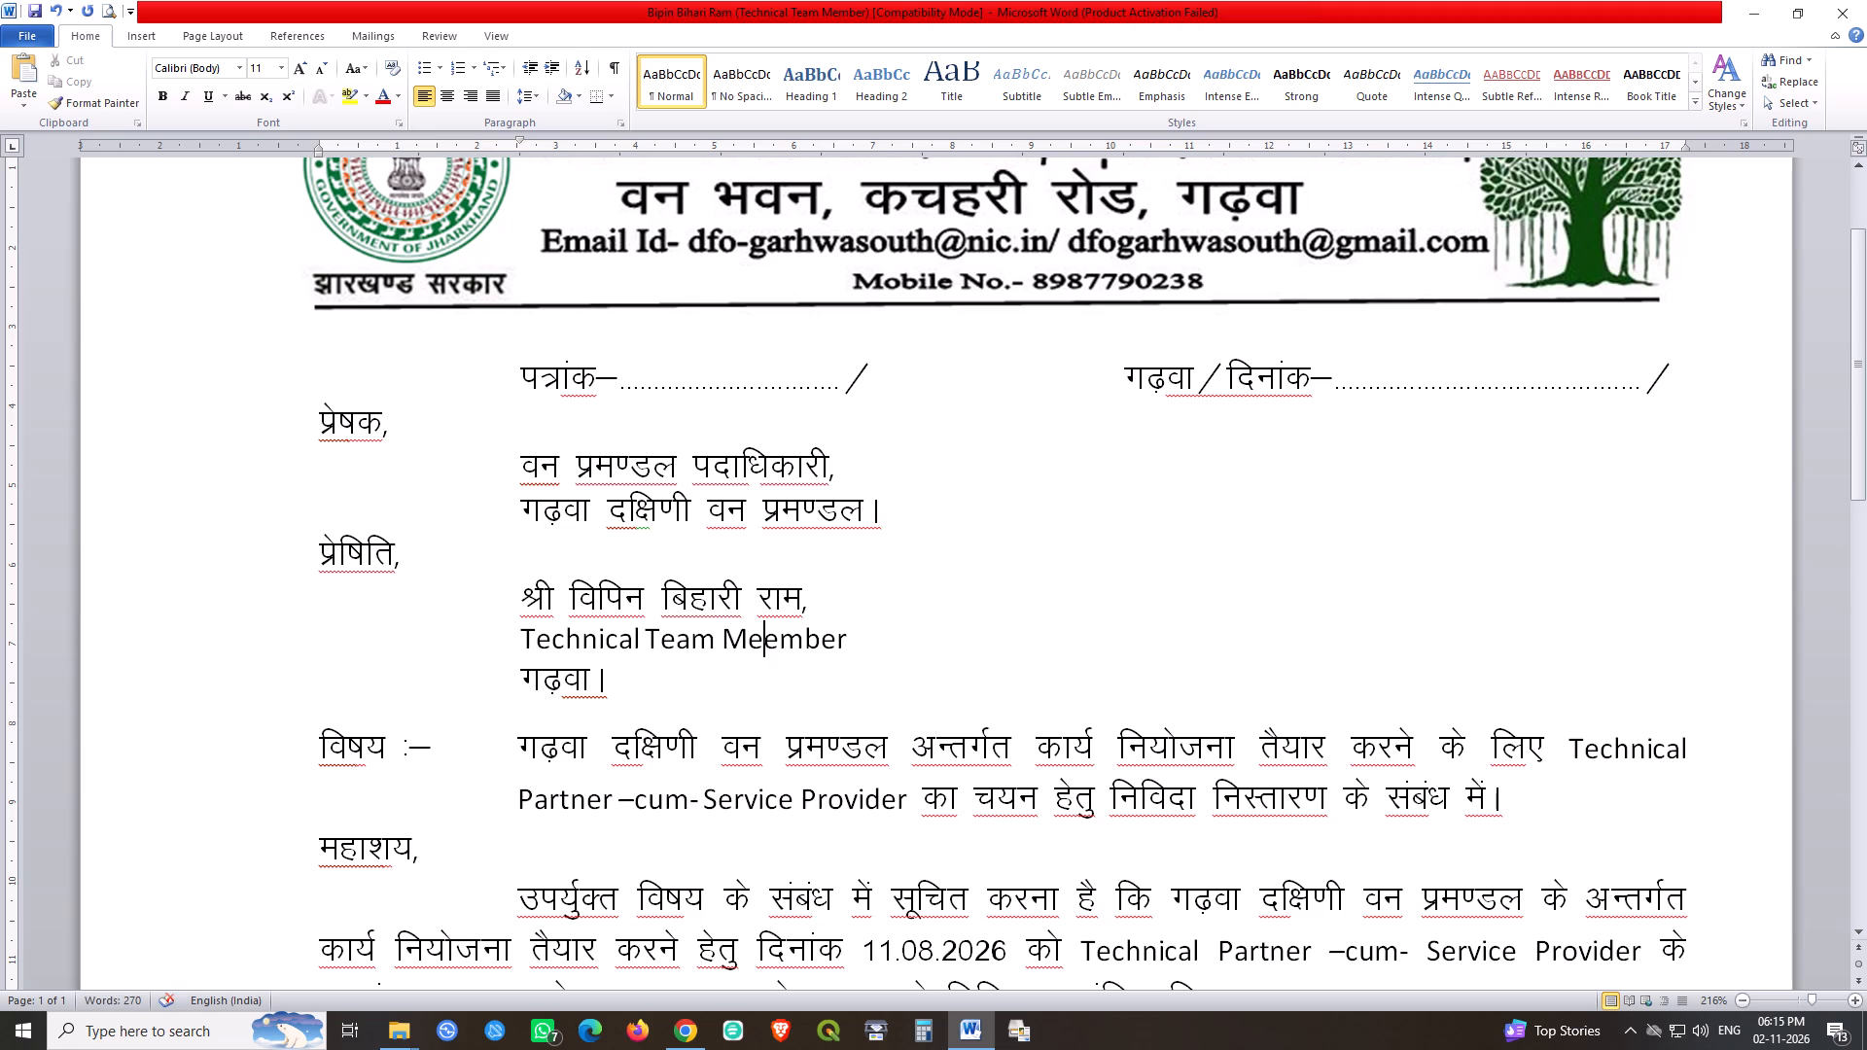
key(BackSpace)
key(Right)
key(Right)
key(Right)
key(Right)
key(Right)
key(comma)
Replace the addressee's place line गढ़वा। with गढ़वा दक्षिणी वन प्रमण्डल।.
drag(520, 681, 586, 681)
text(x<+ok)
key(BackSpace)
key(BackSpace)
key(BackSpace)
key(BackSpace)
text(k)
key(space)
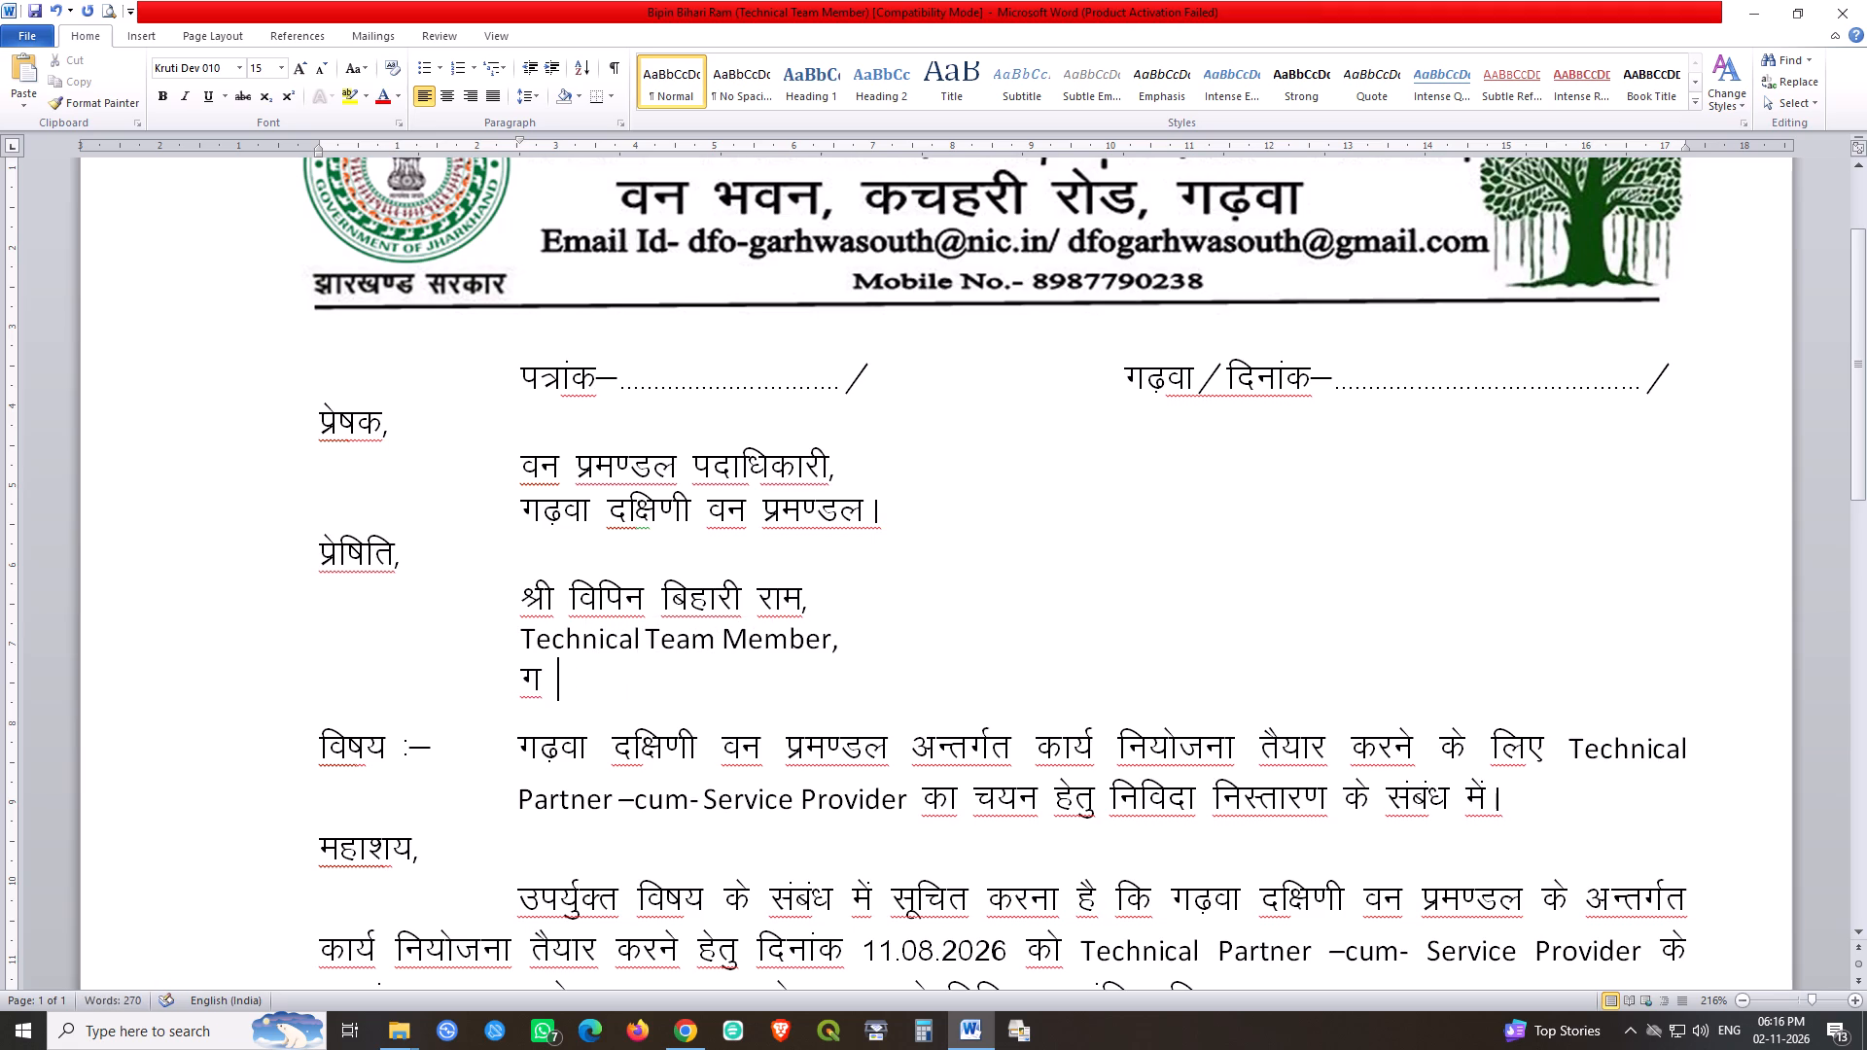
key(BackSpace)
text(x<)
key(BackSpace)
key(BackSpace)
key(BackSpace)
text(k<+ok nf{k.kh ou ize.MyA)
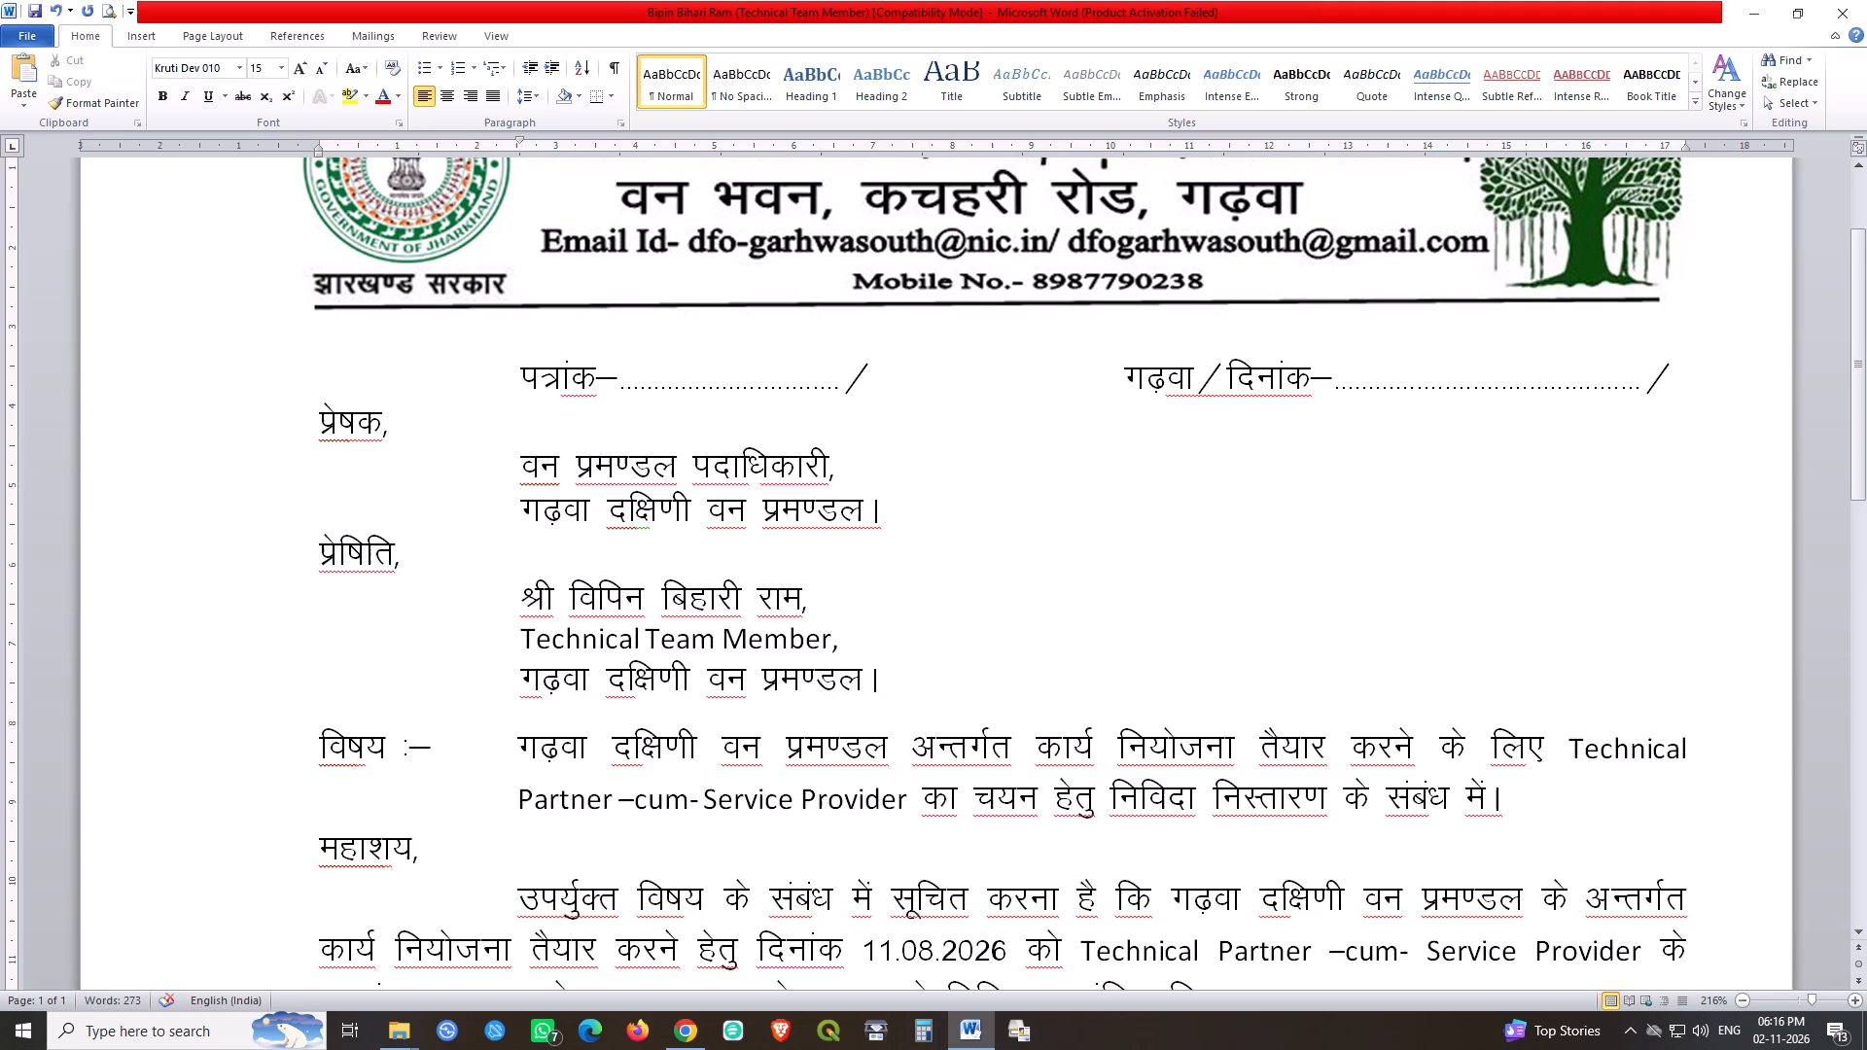
Replace the subject text after विषय with बिना अनुमति के कार्य से अनुपस्थित पाए जाने के संबंध में।.
drag(515, 740, 835, 787)
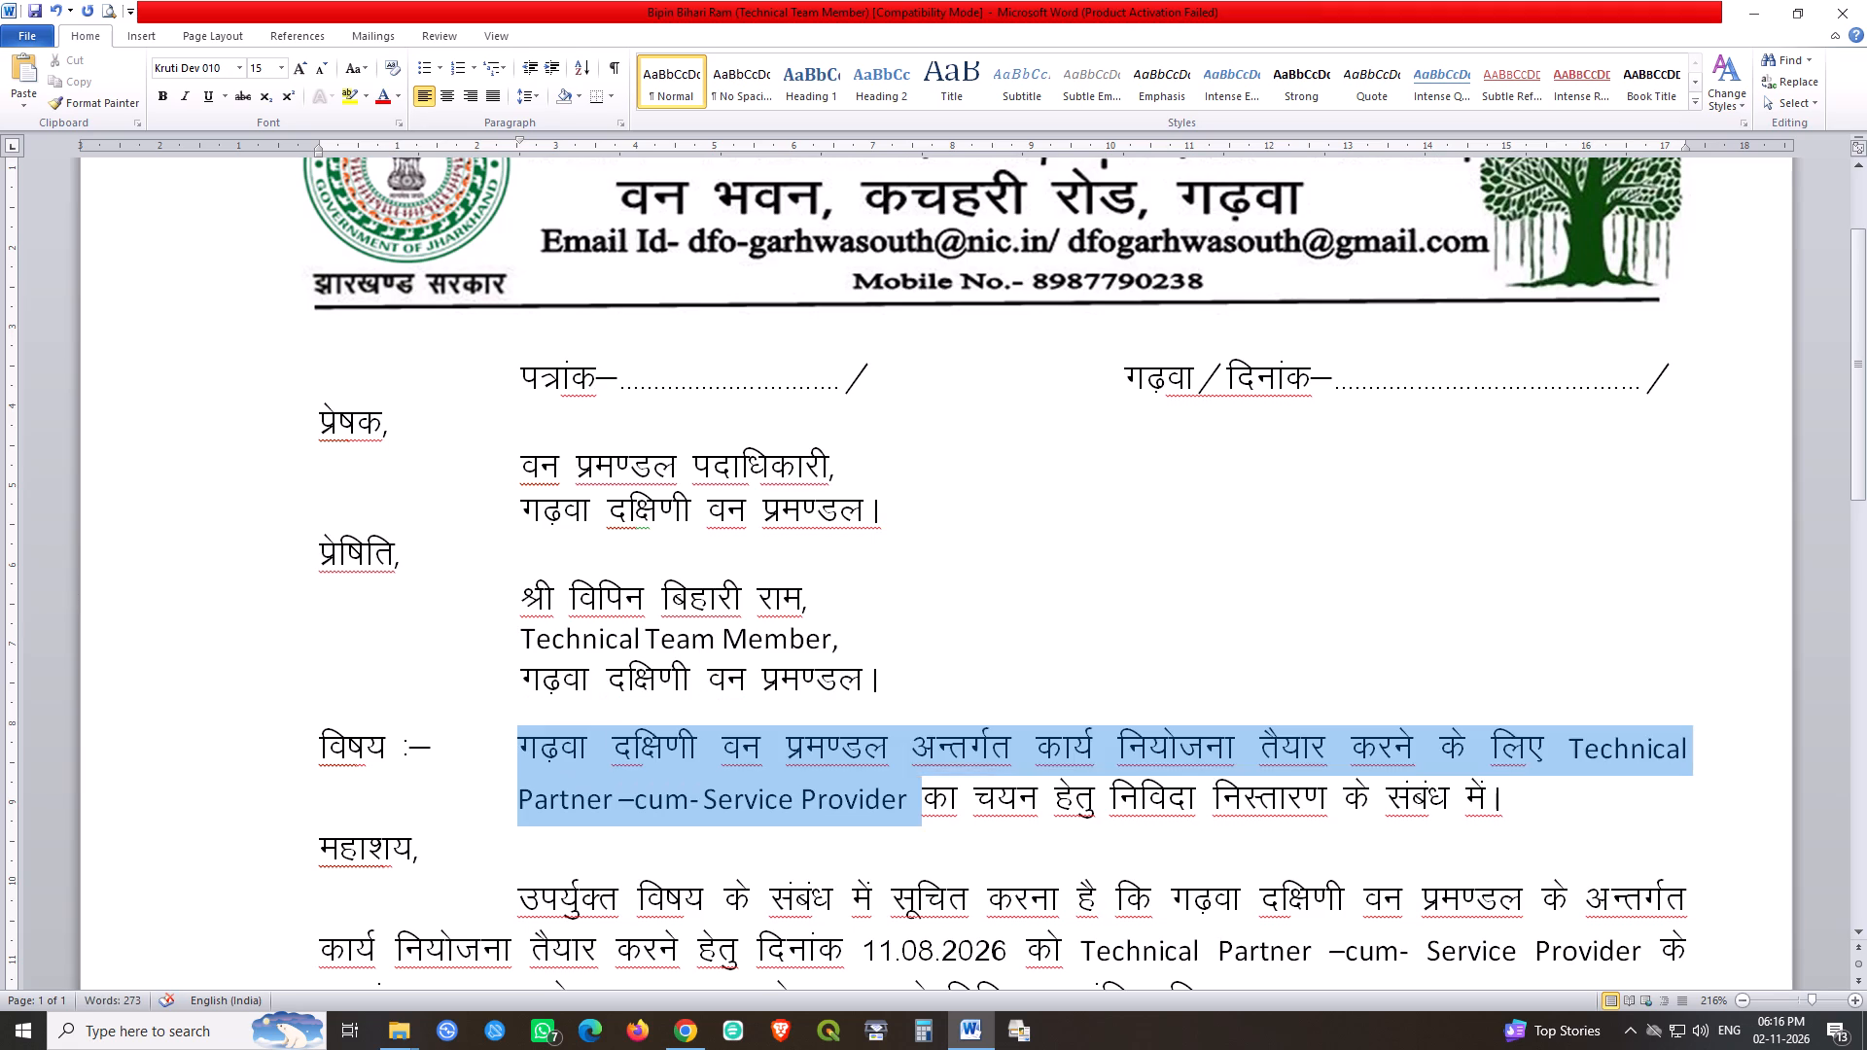
drag(835, 787, 1506, 815)
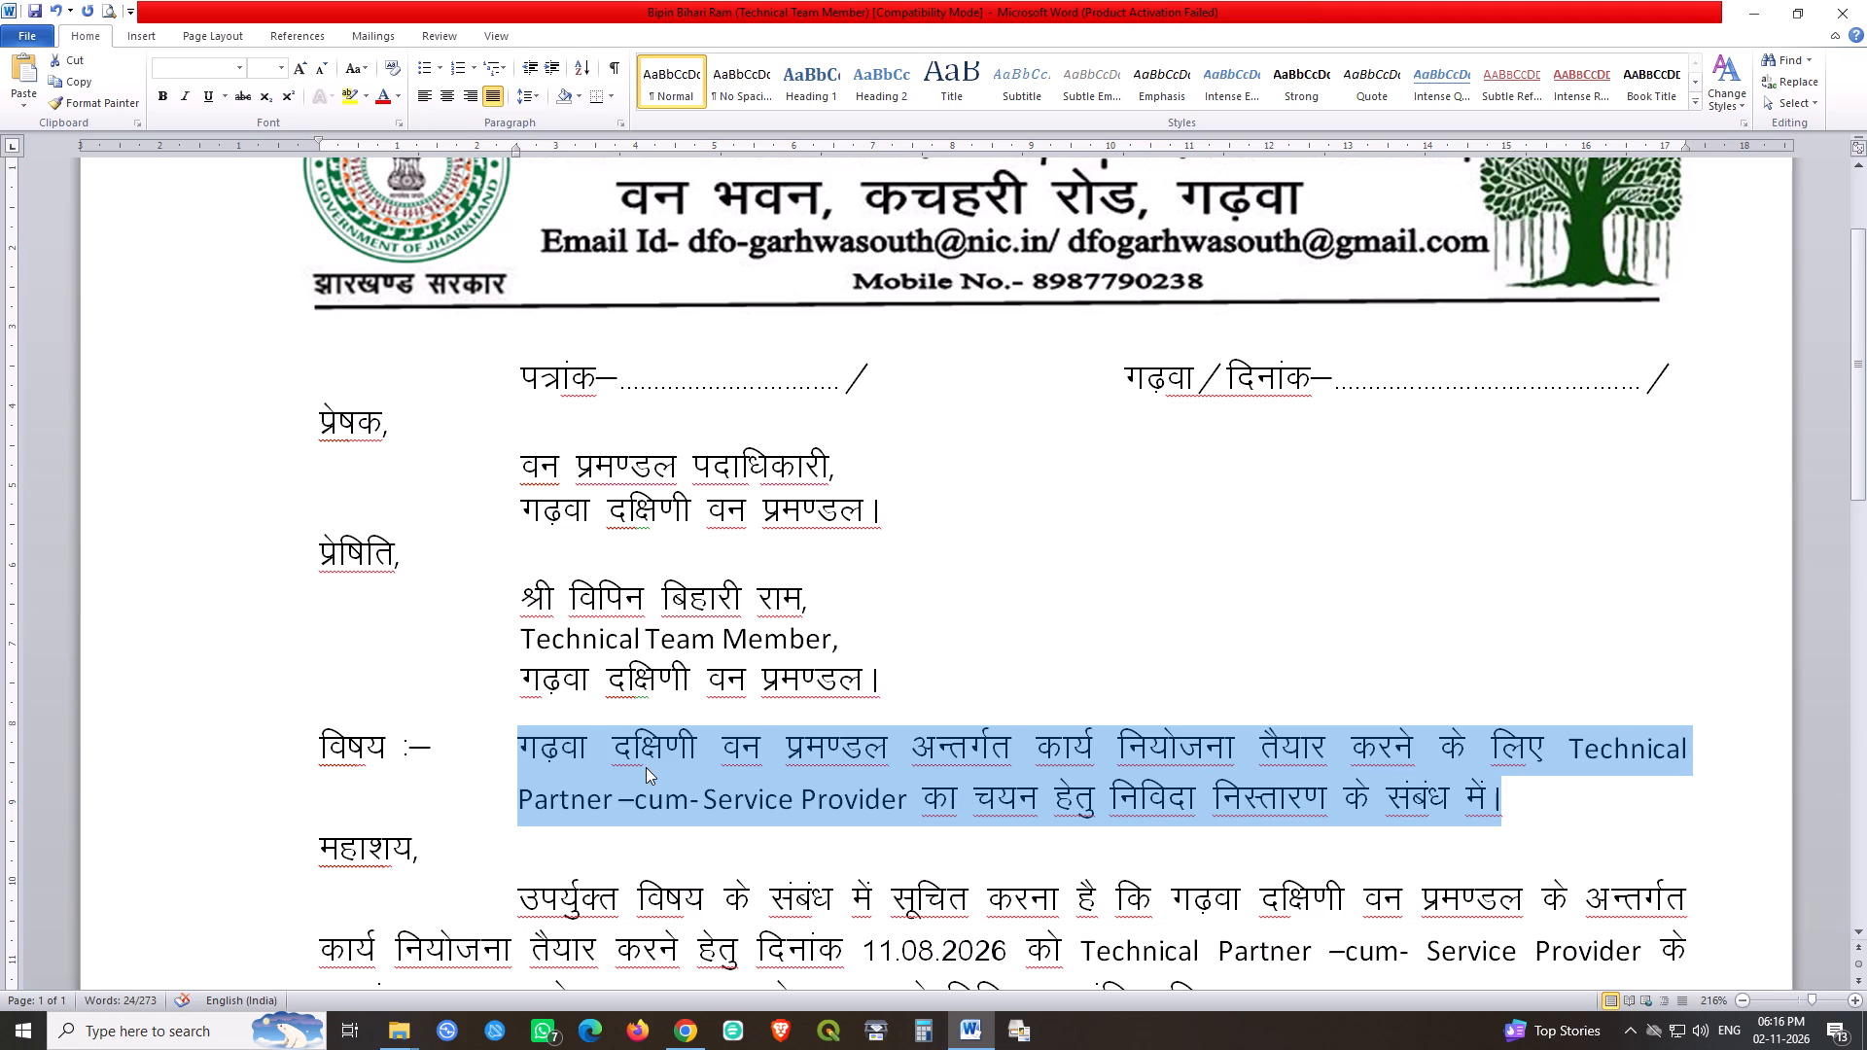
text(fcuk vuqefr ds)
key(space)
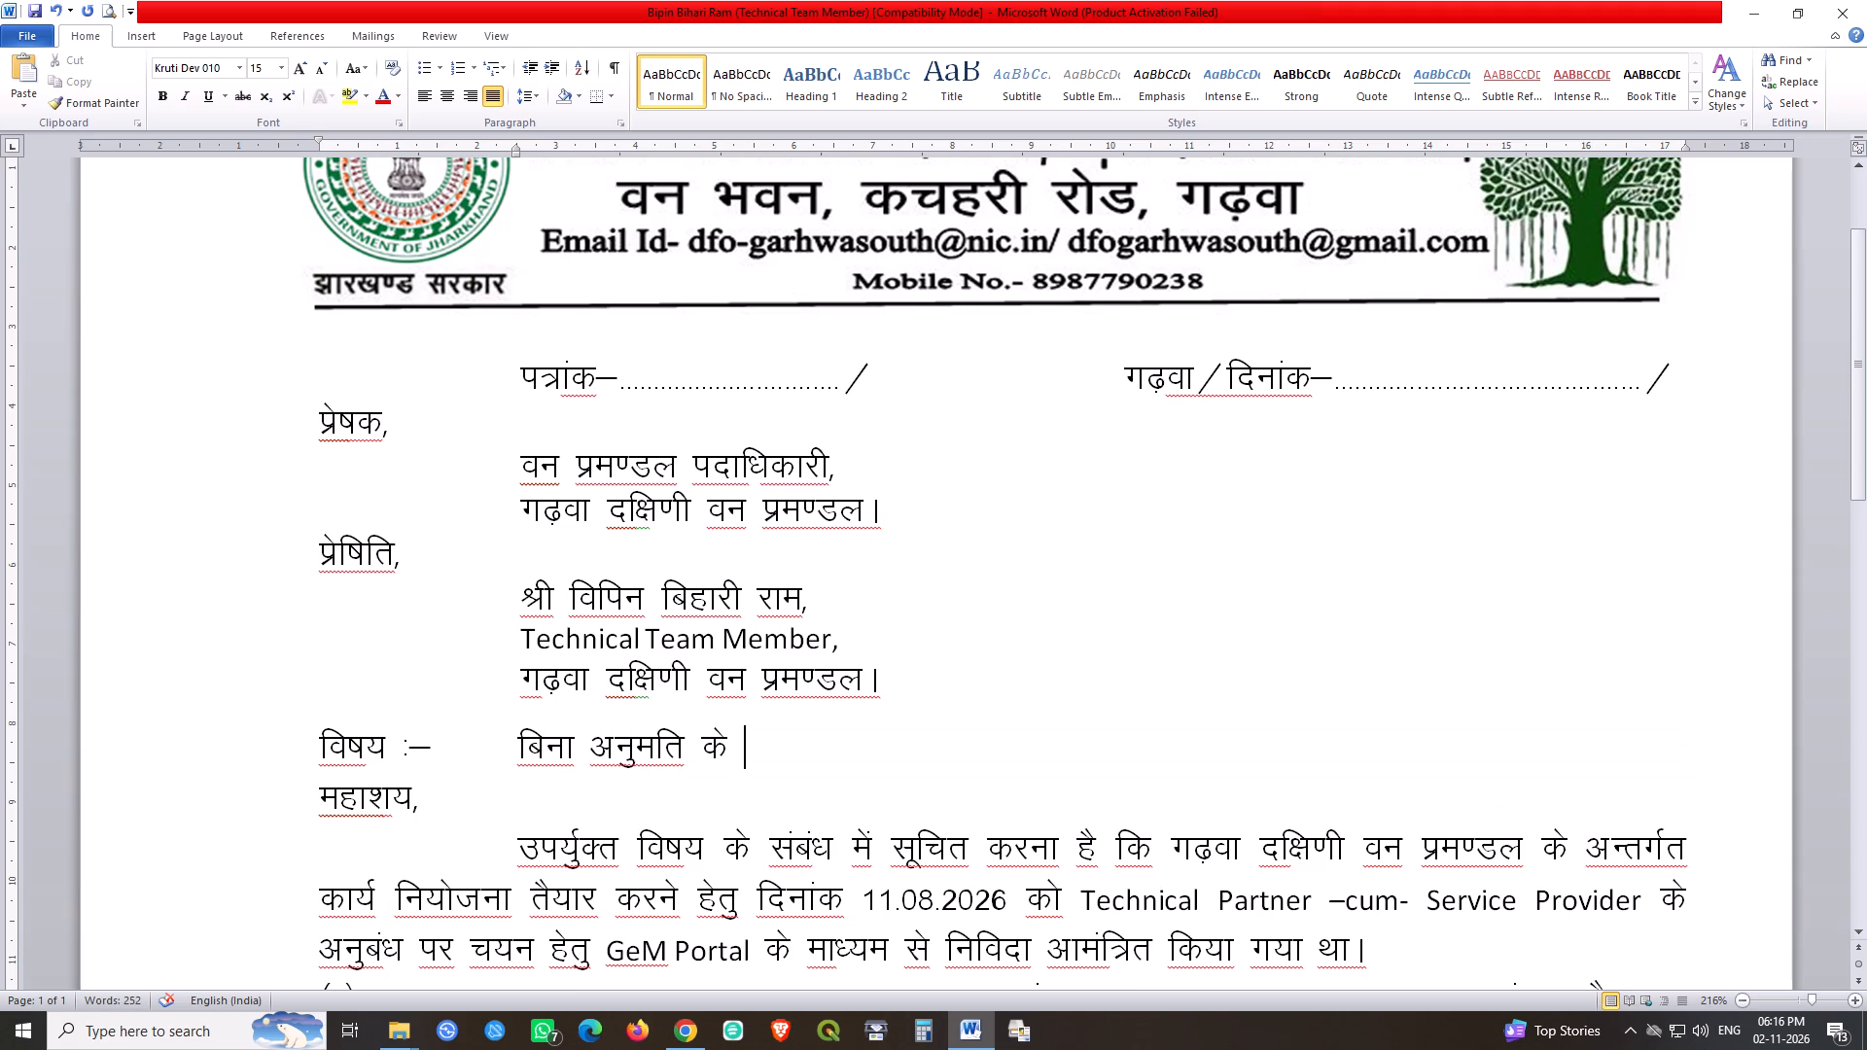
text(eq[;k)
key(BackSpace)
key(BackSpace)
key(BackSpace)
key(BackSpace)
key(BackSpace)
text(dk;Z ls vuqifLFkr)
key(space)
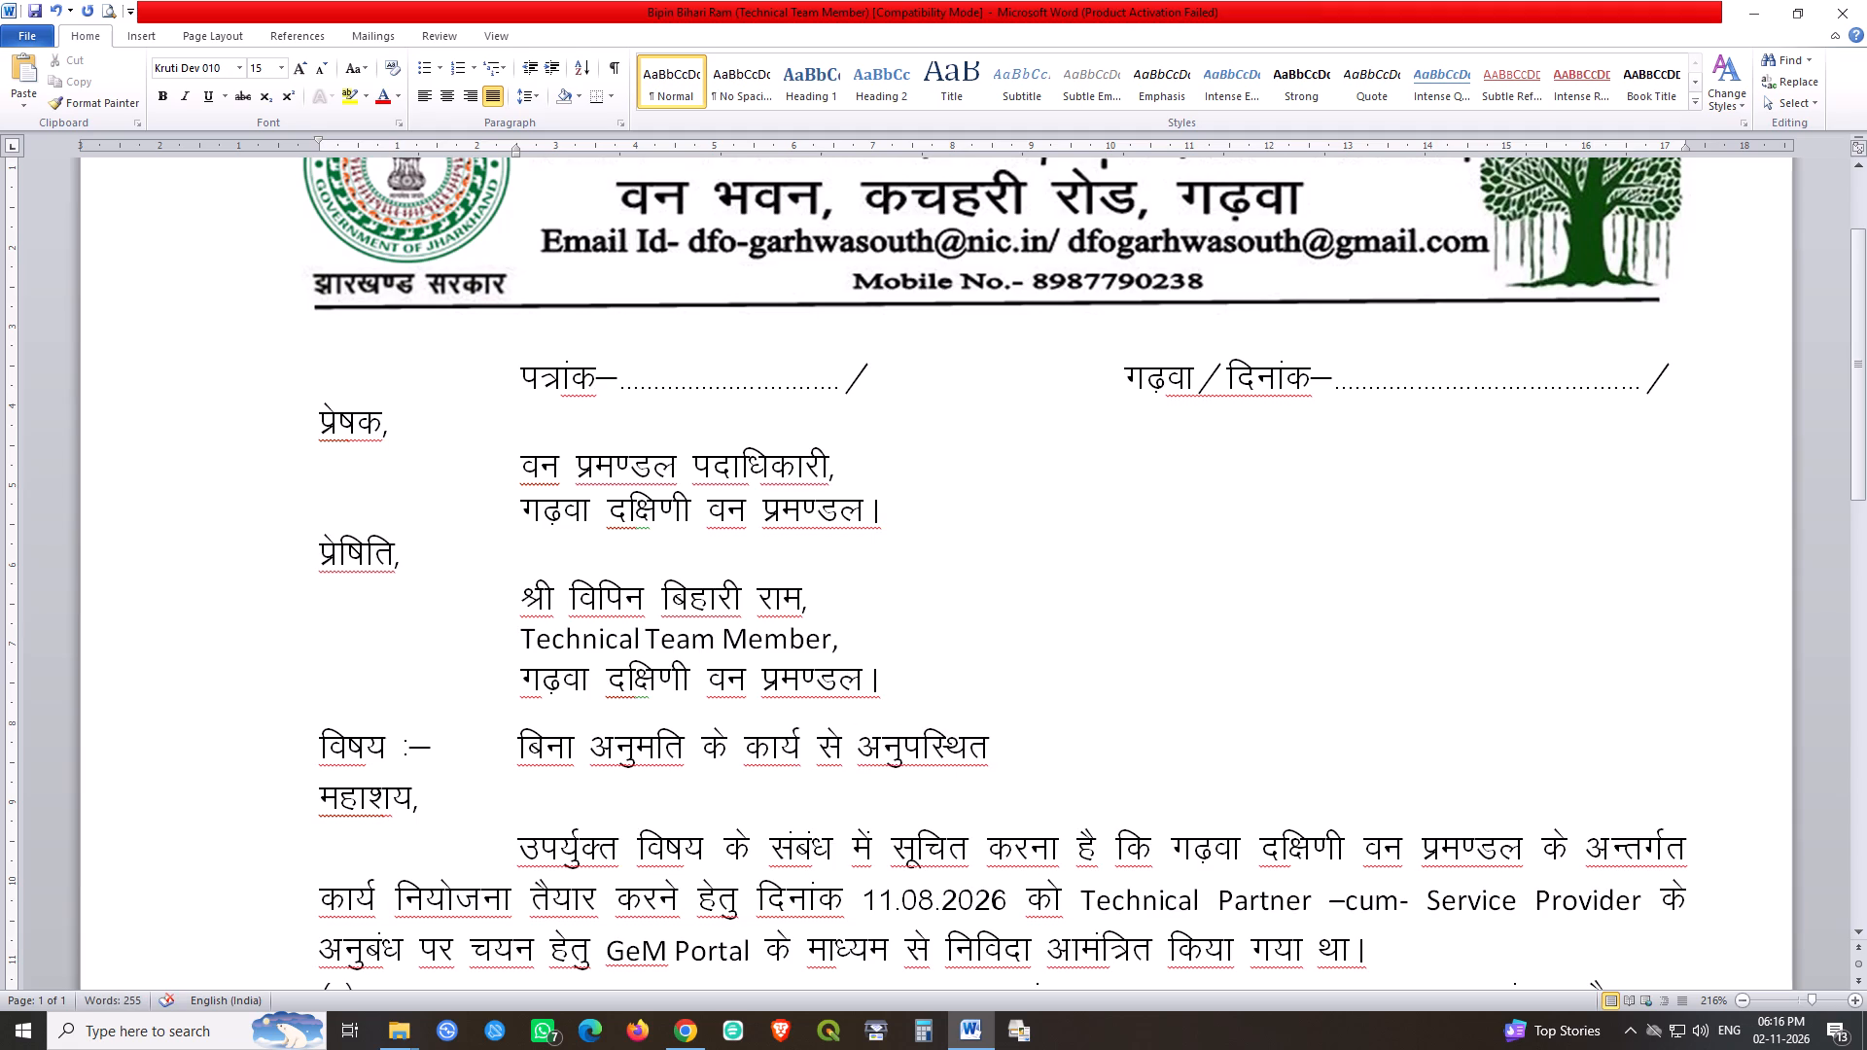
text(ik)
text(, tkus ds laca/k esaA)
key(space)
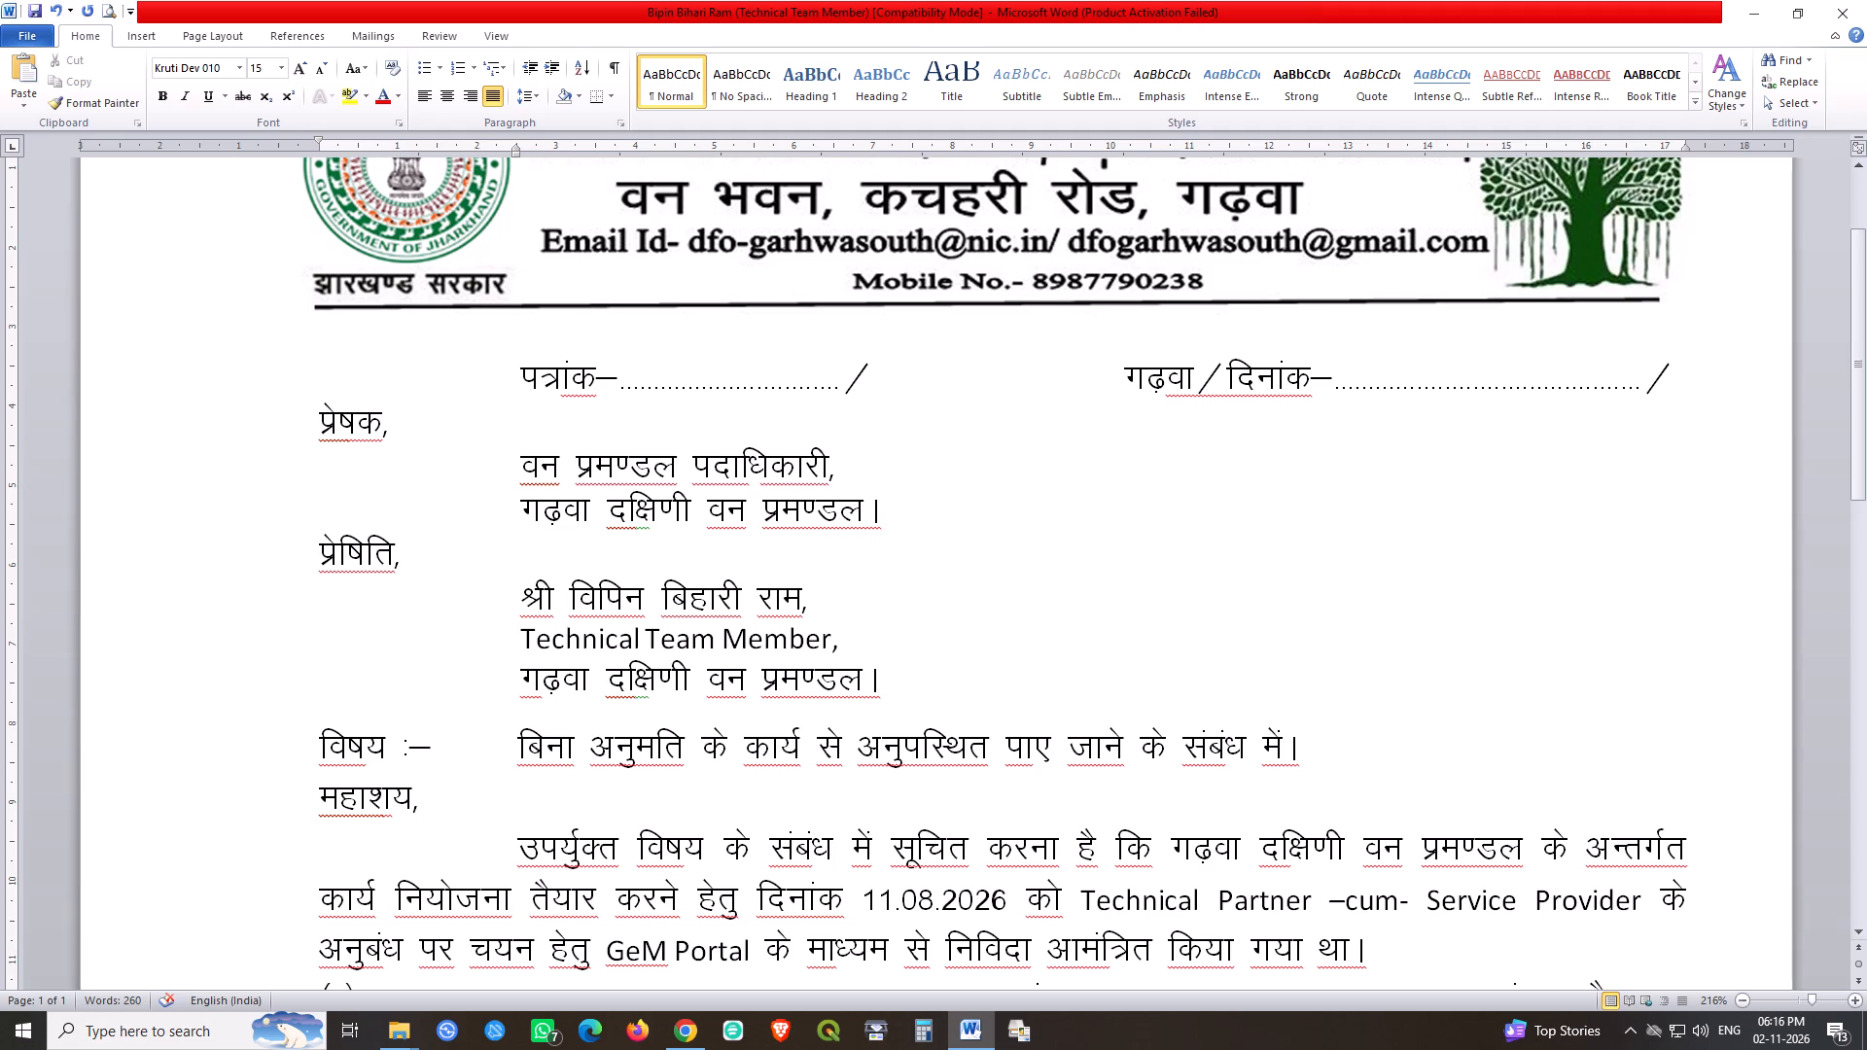
Make the whole विषय subject line bold.
drag(1329, 736, 282, 760)
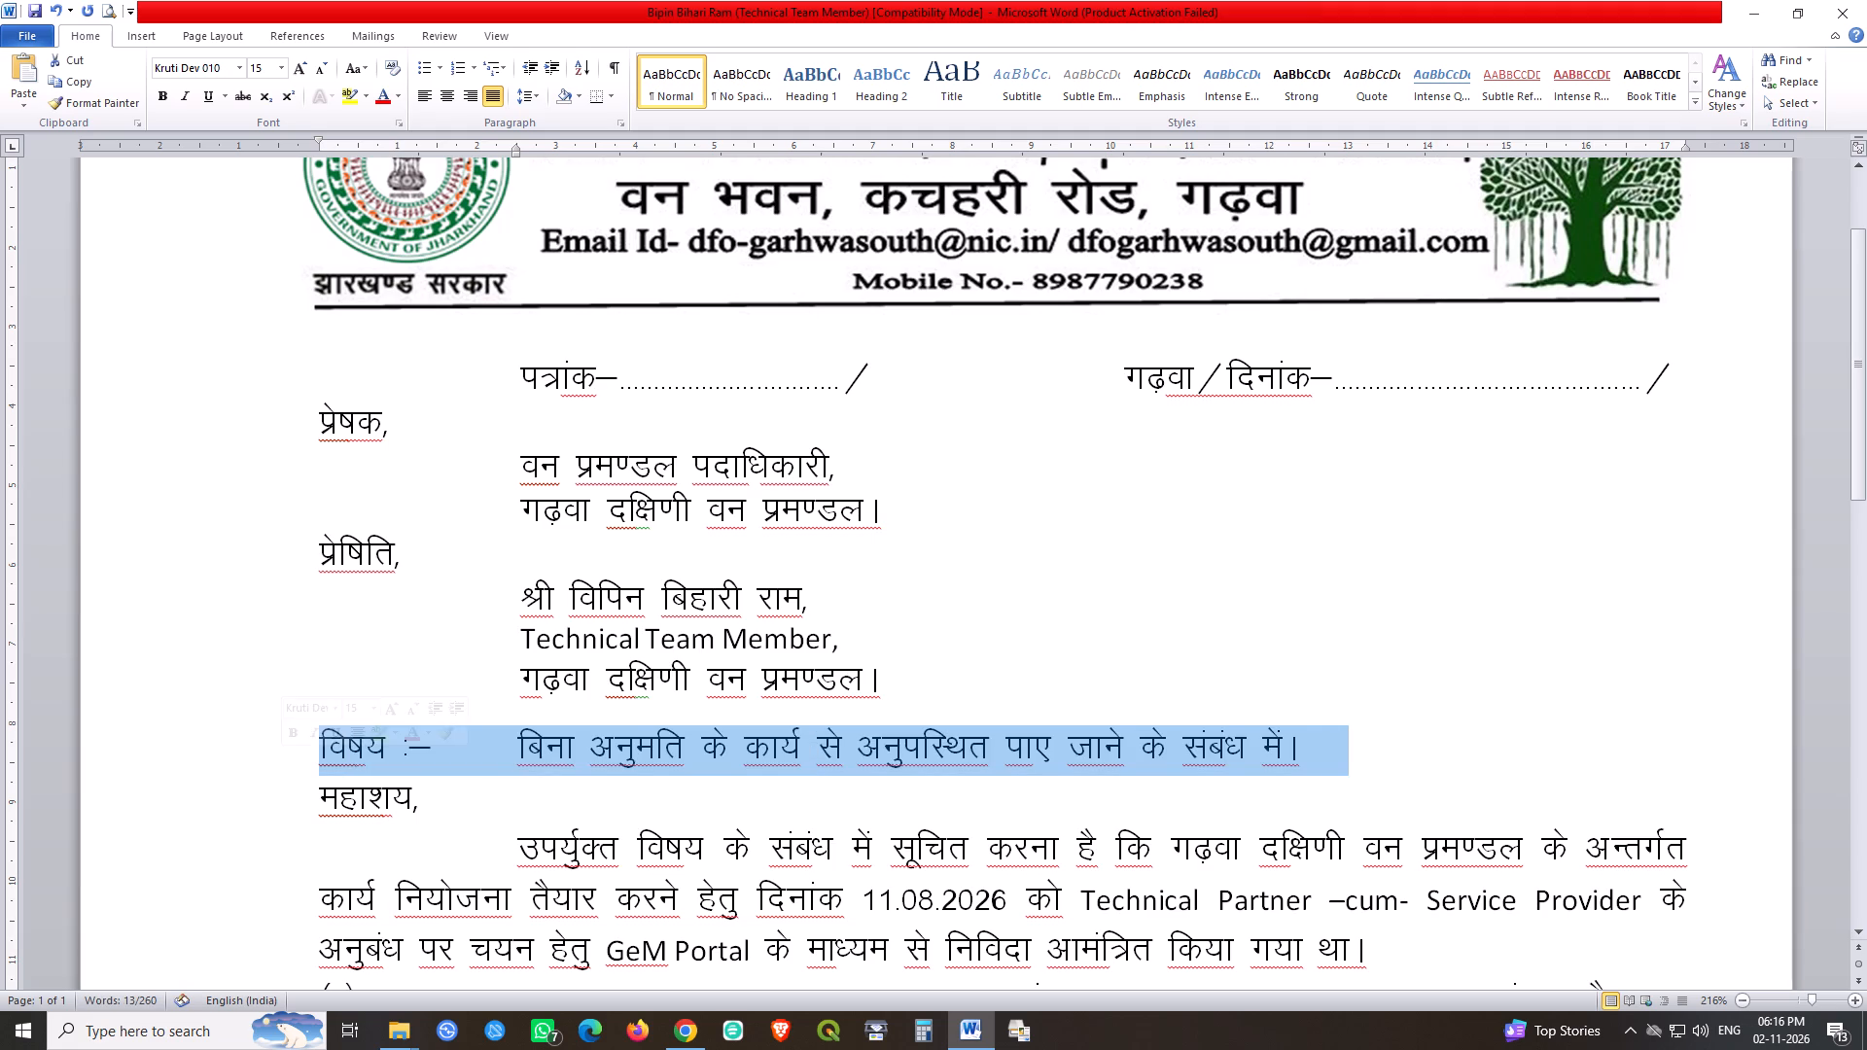
key(ctrl+b)
click(1321, 582)
Insert आप अपने कार्य क्षेत्र से बिना किसी सूचना after सूचित करना है कि in the first body paragraph.
scroll(1131, 812, down, 2)
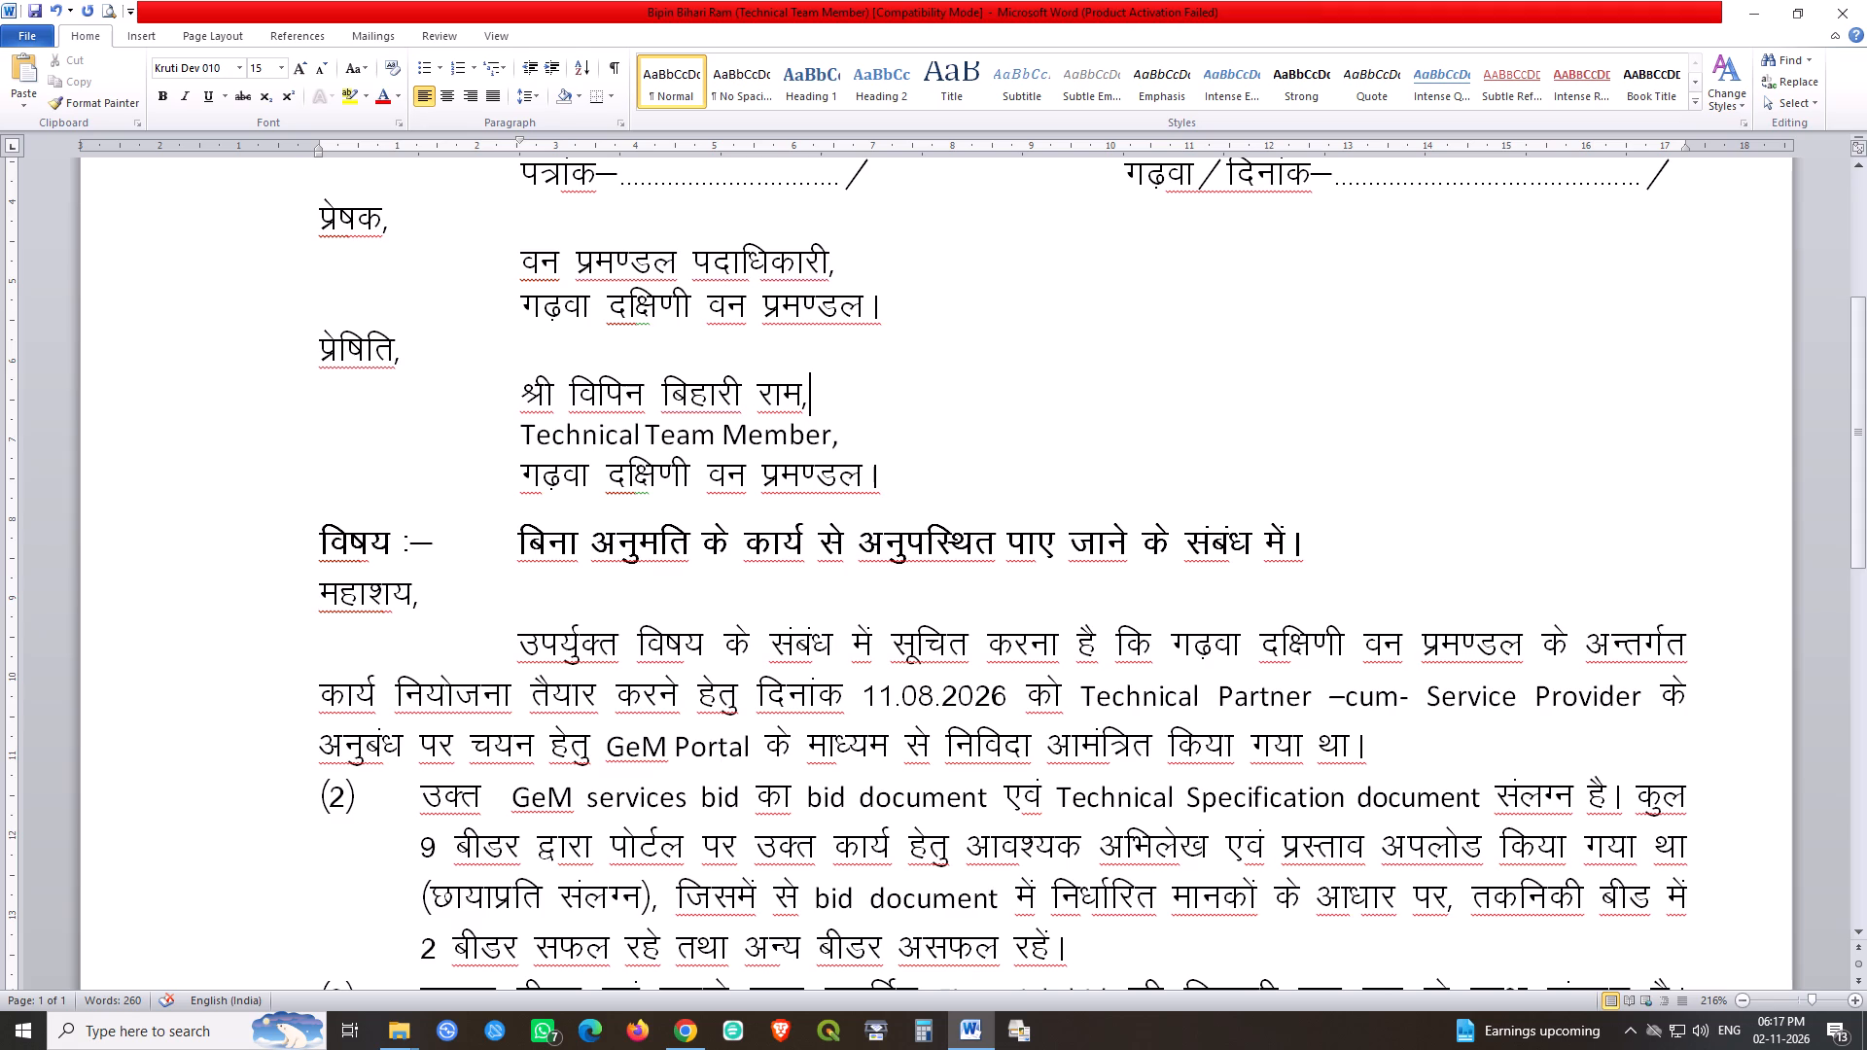
click(1164, 644)
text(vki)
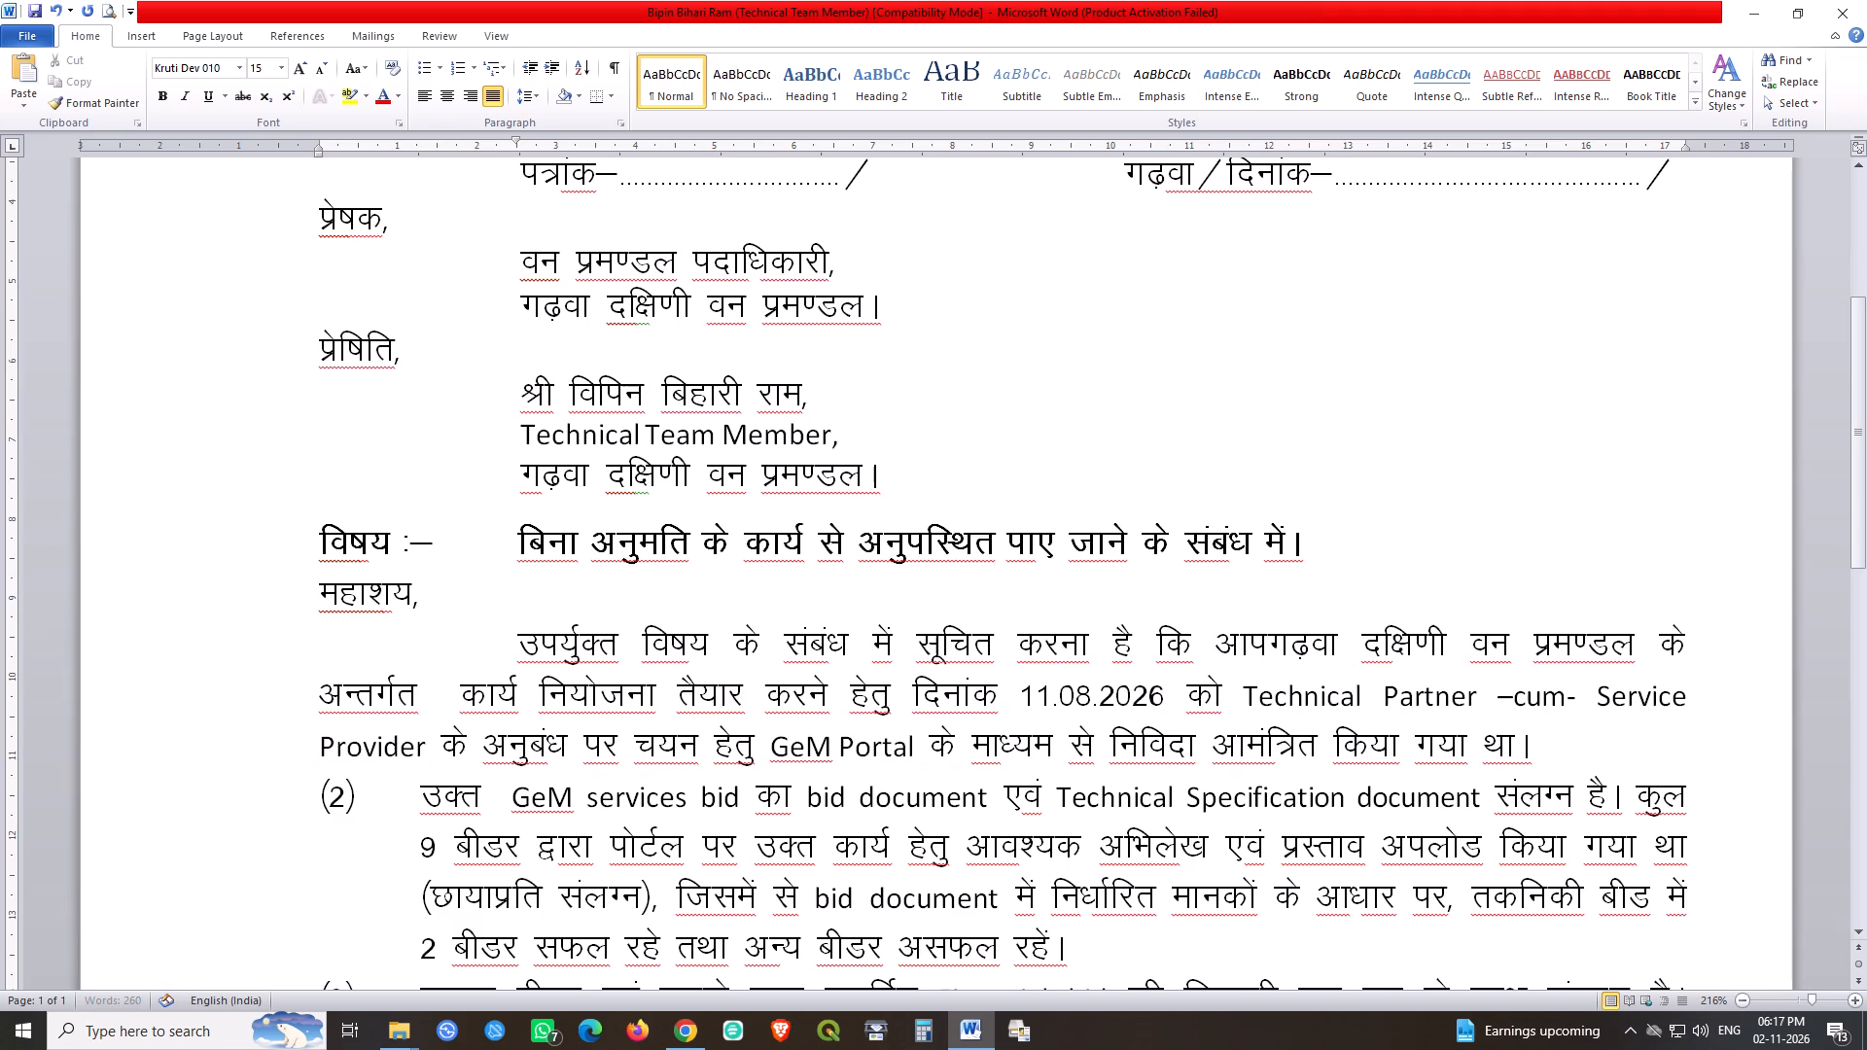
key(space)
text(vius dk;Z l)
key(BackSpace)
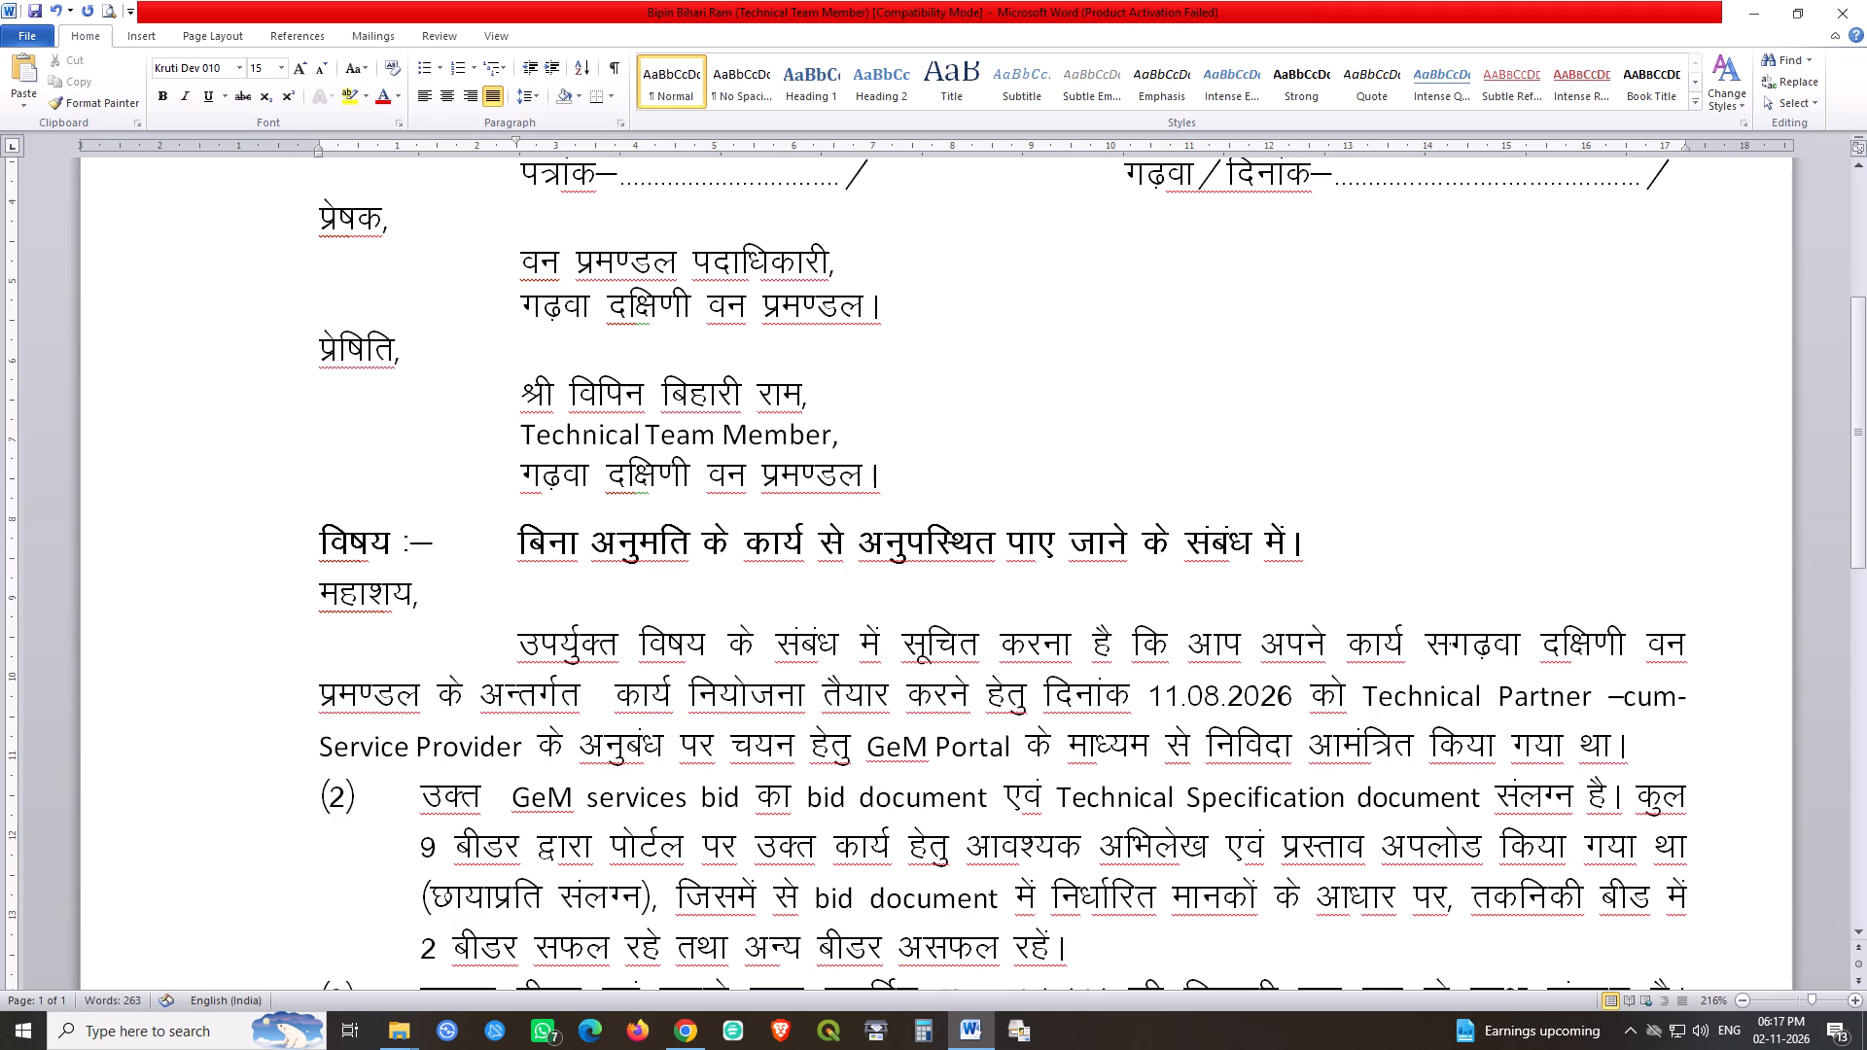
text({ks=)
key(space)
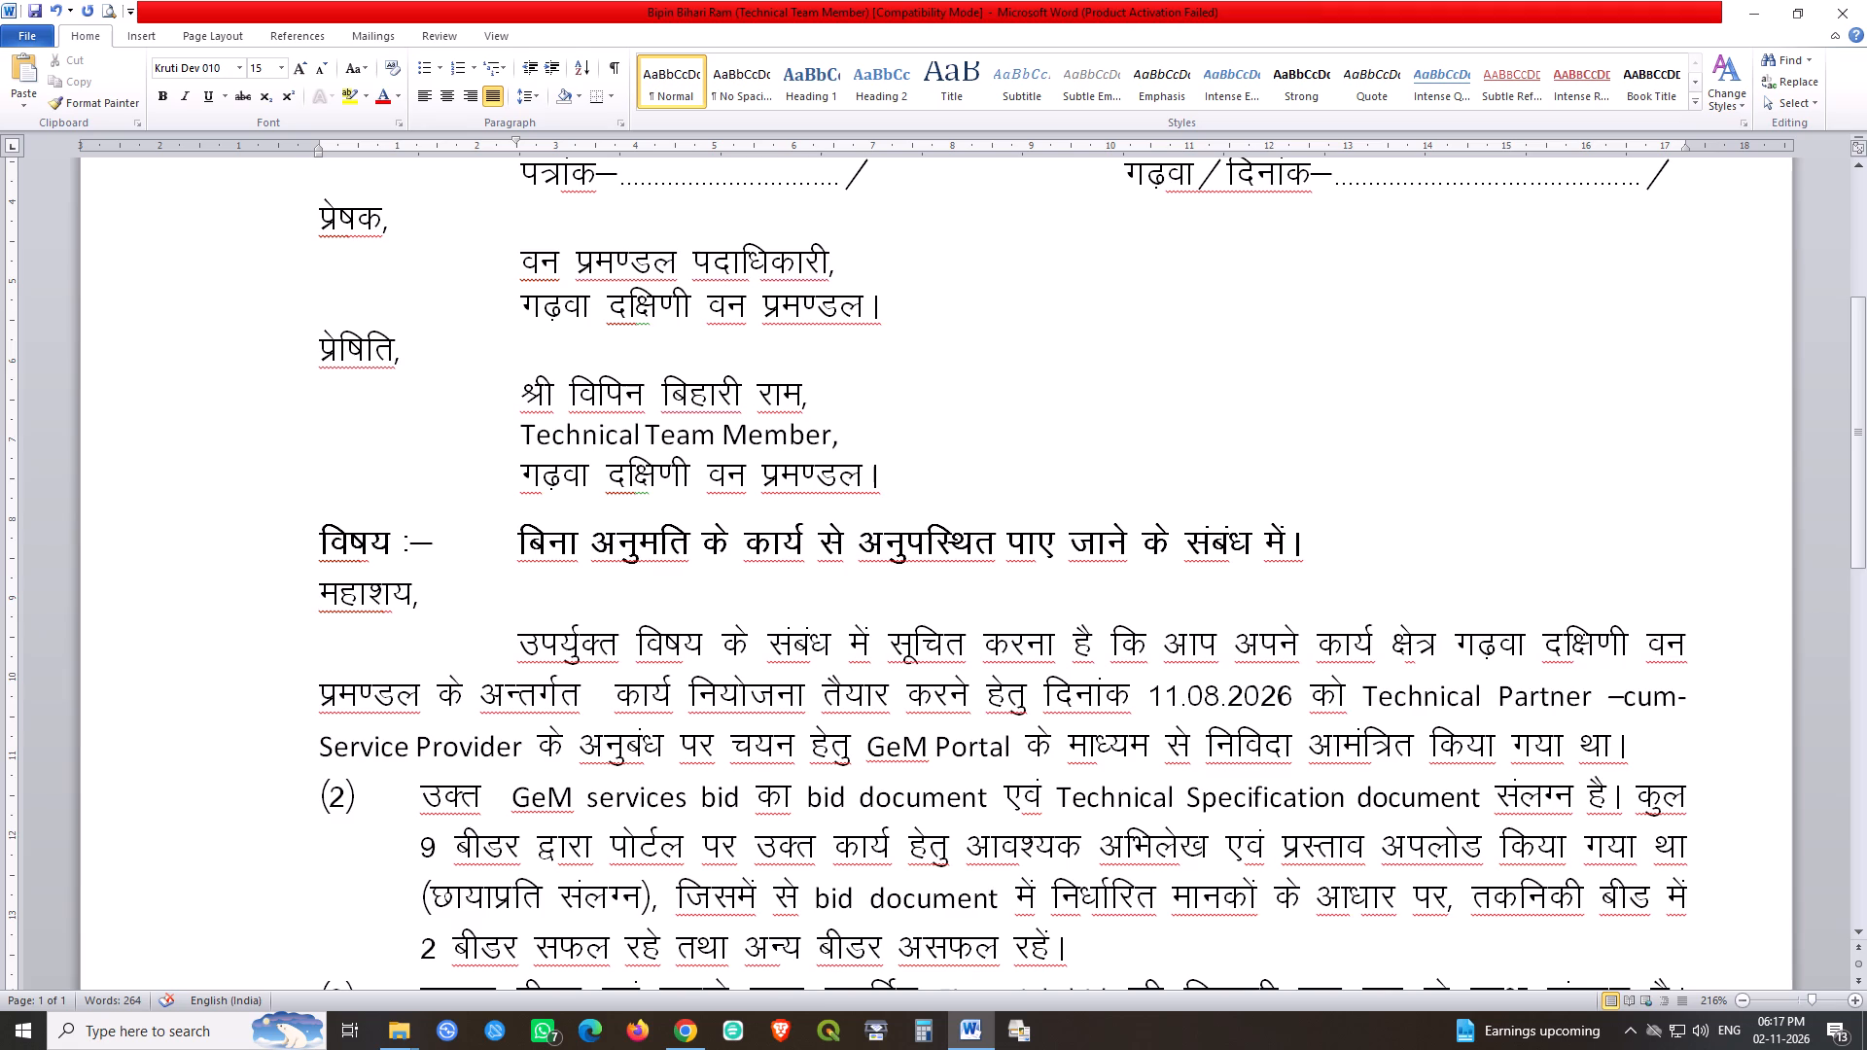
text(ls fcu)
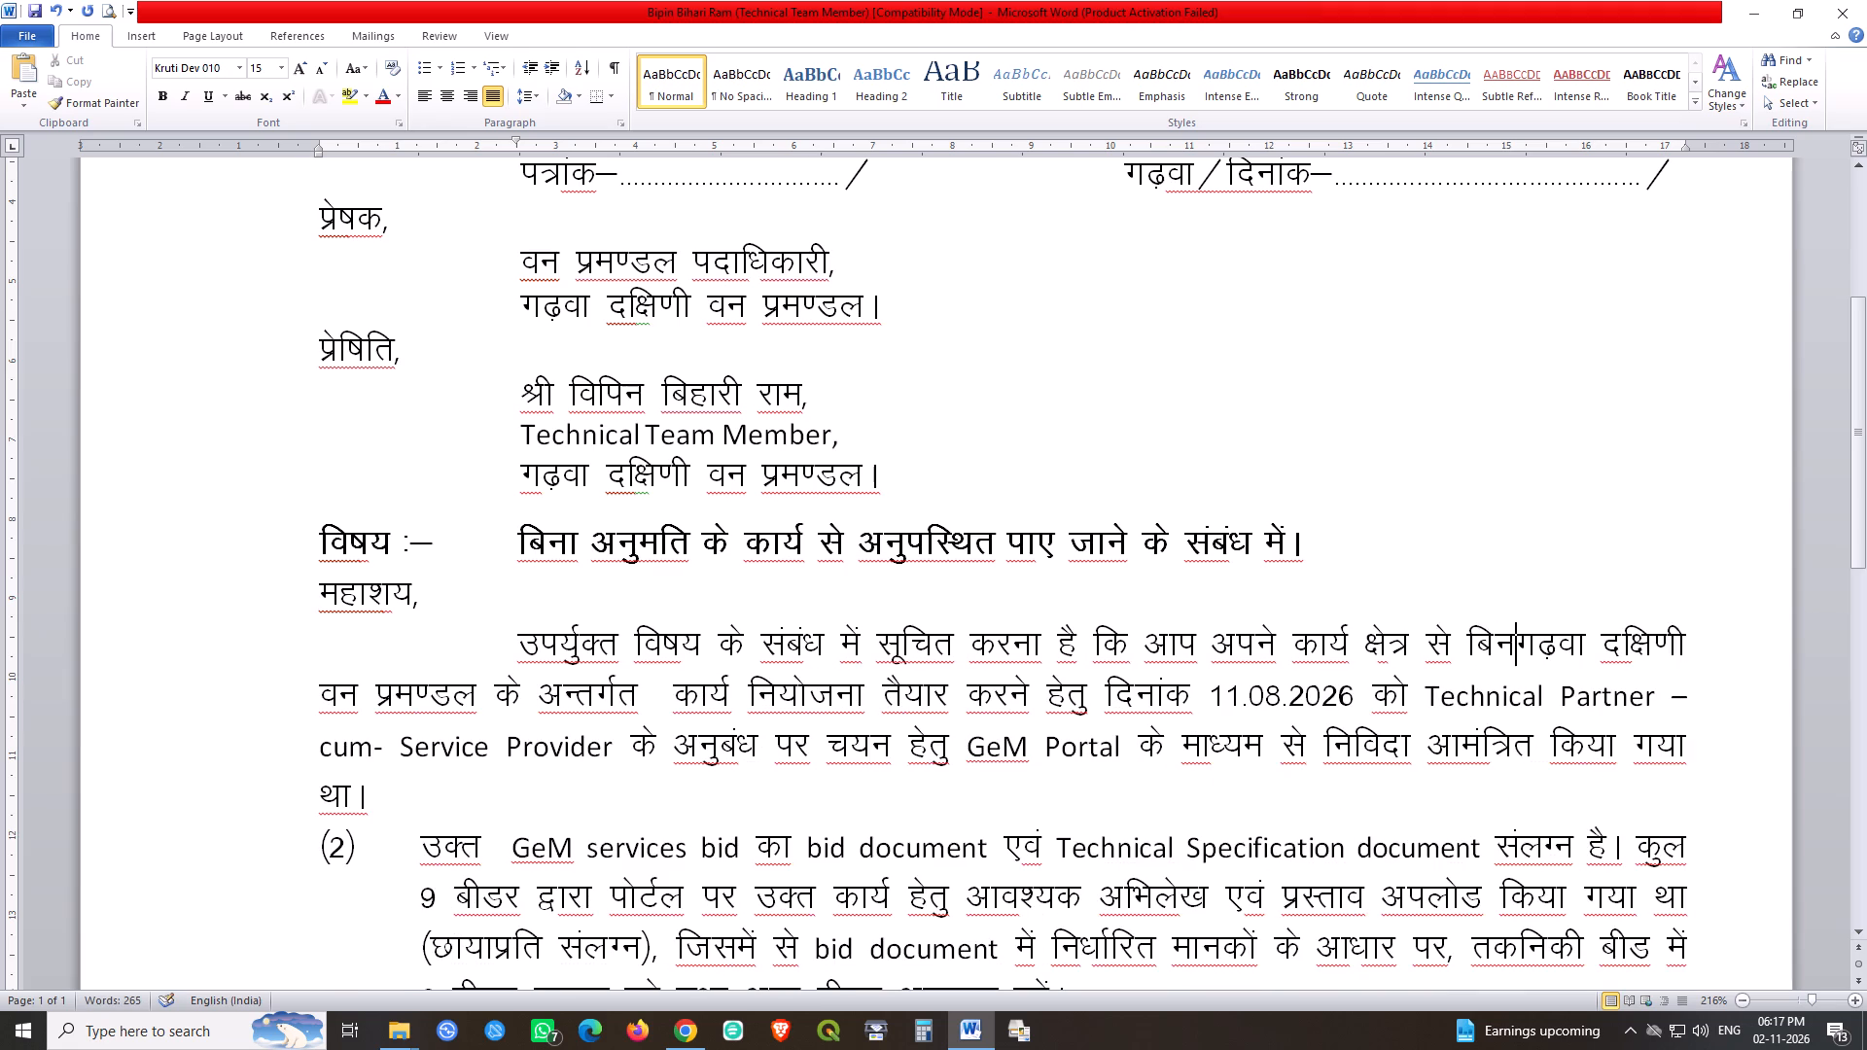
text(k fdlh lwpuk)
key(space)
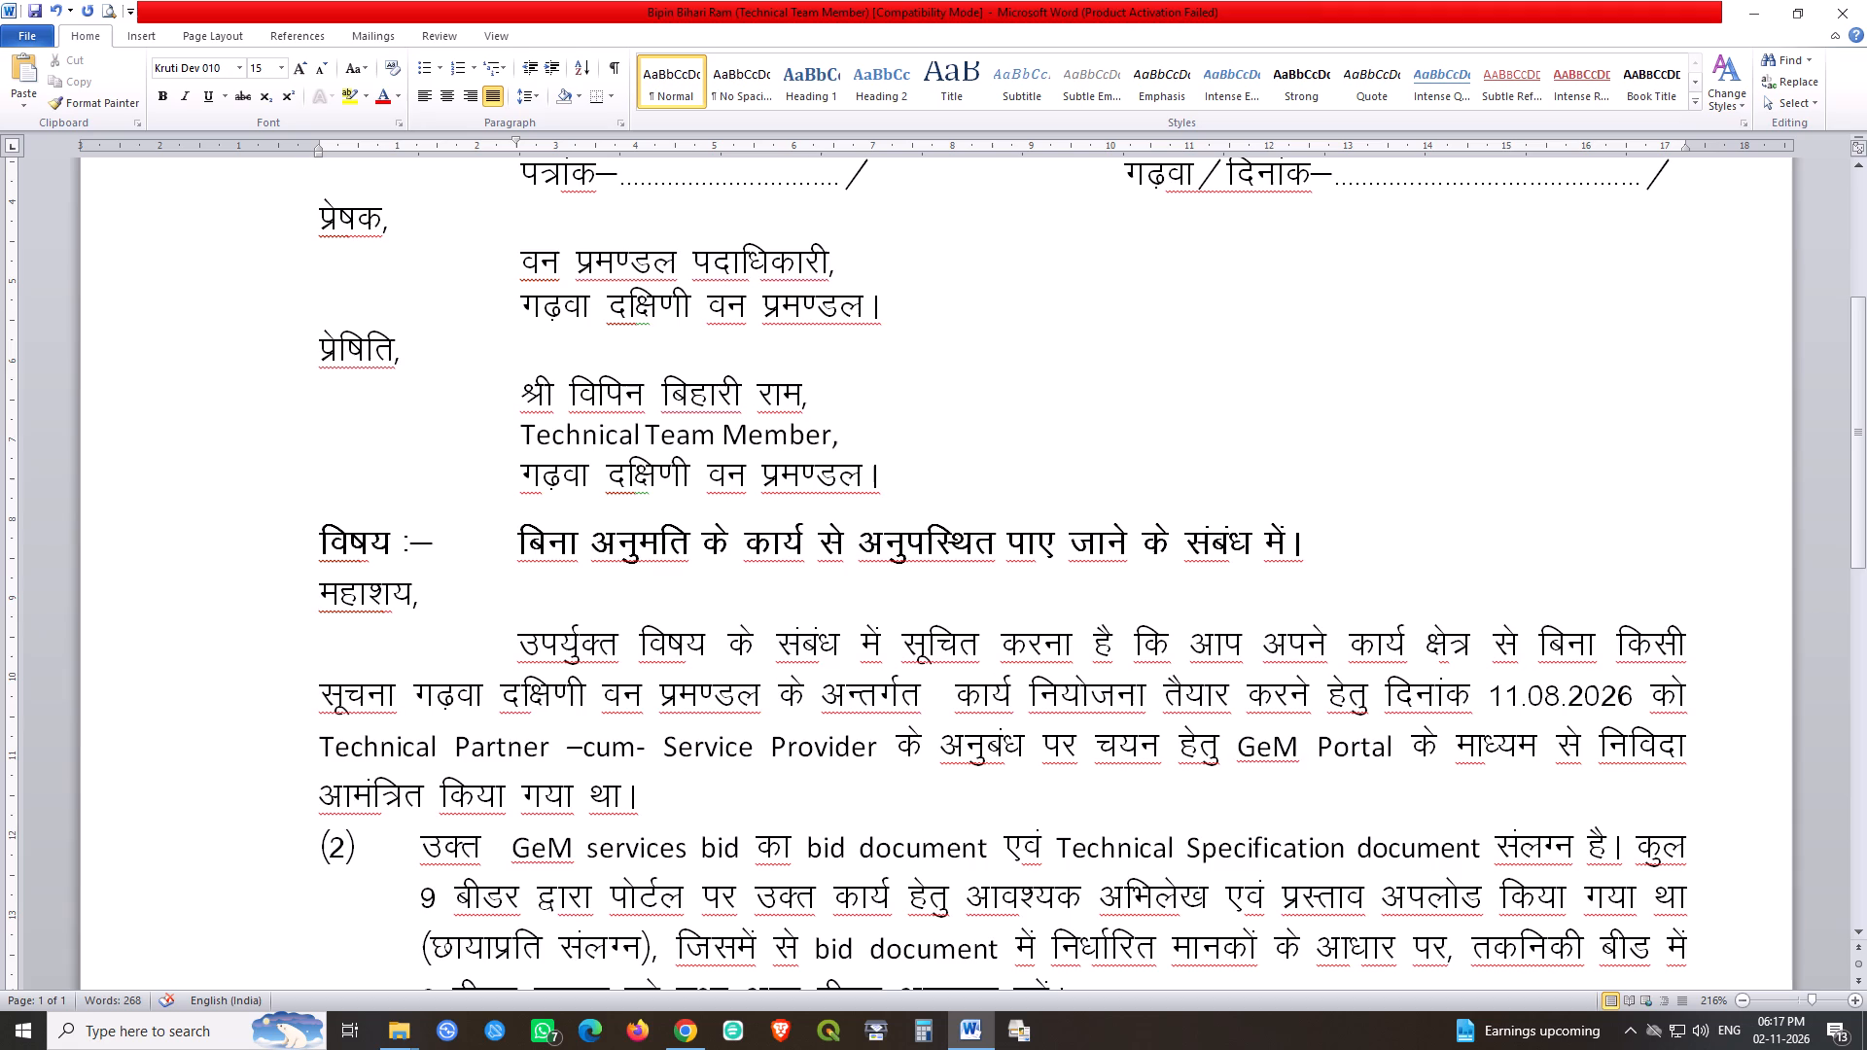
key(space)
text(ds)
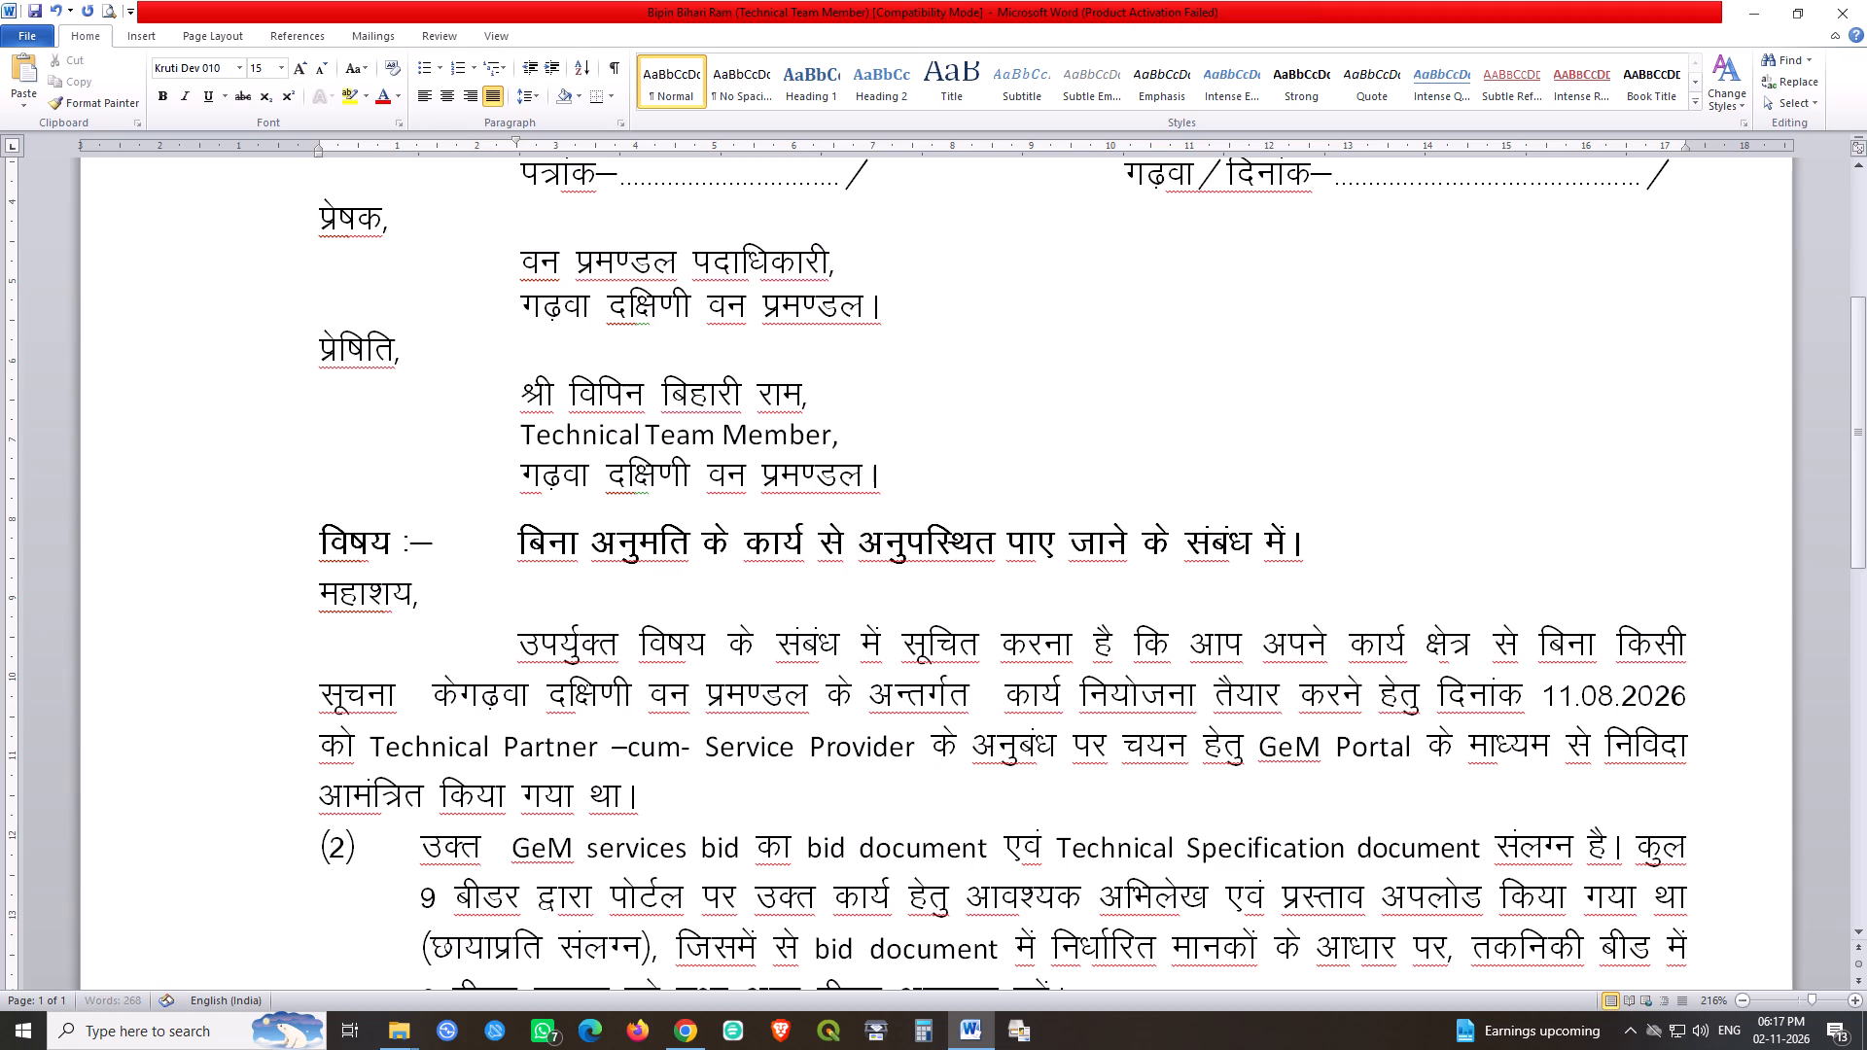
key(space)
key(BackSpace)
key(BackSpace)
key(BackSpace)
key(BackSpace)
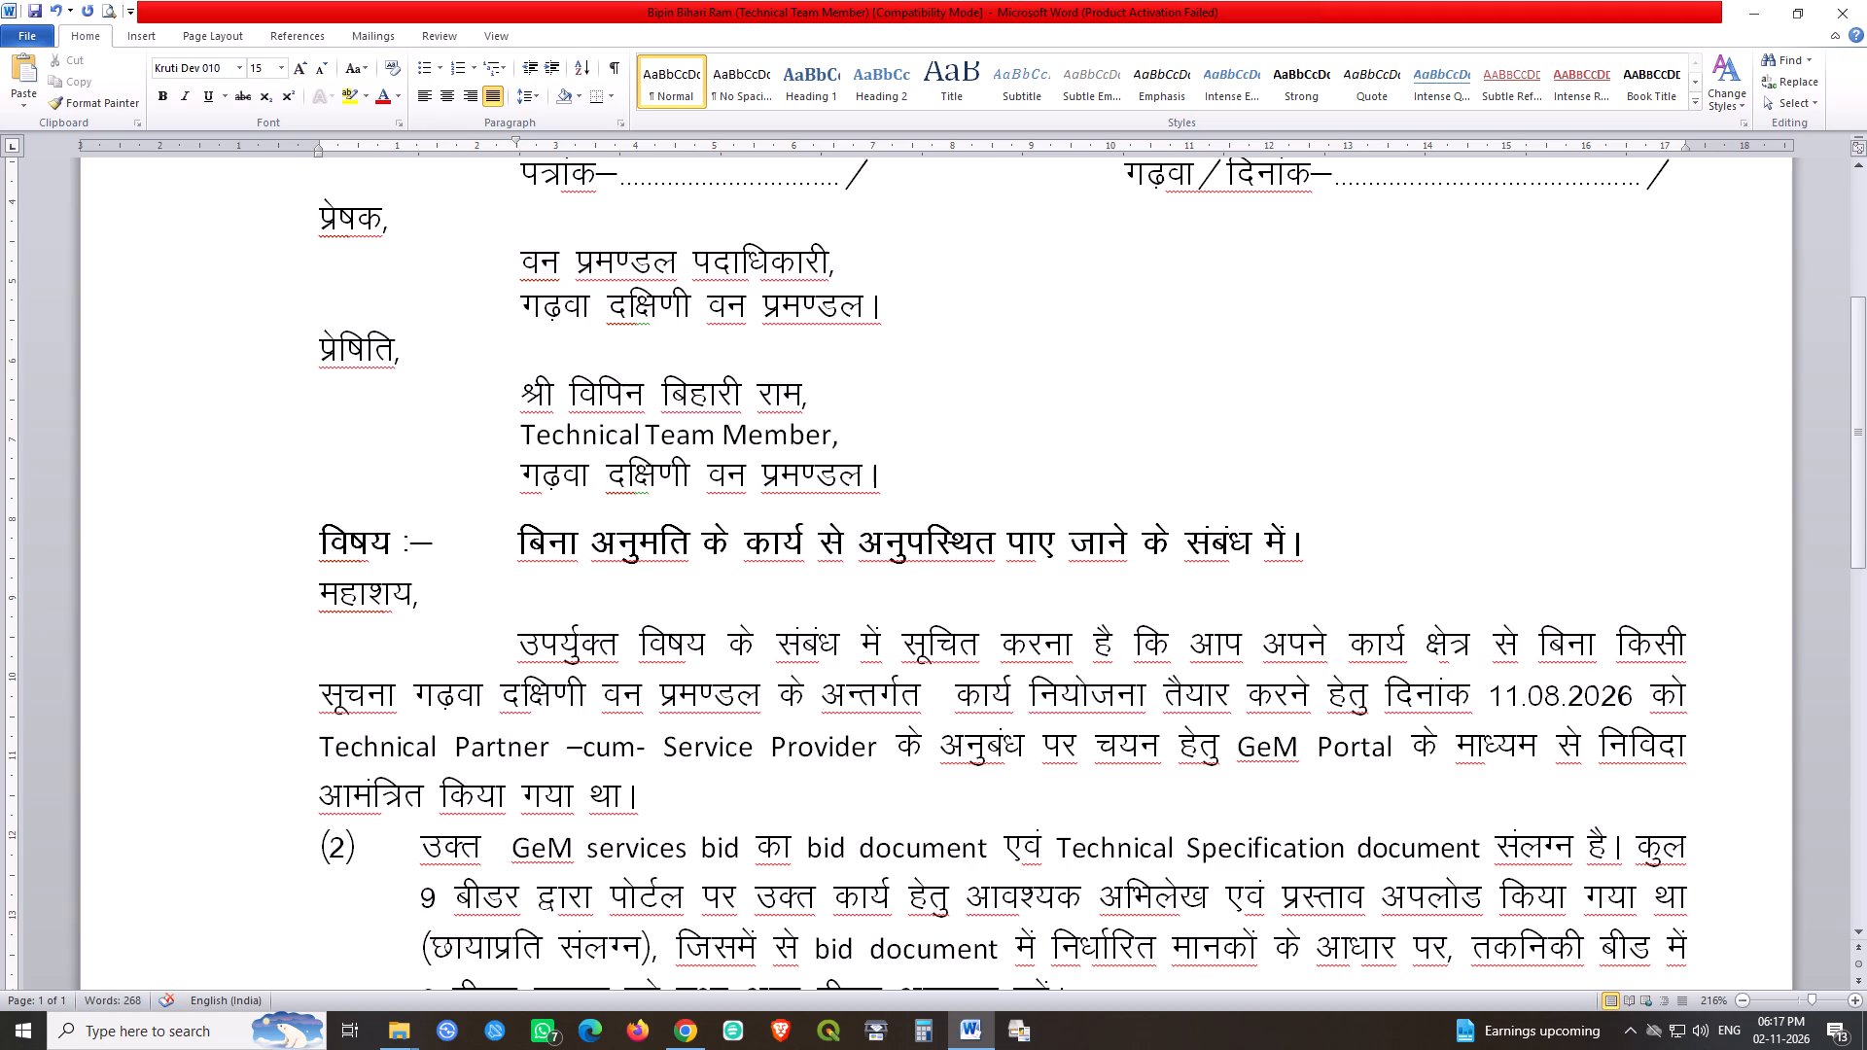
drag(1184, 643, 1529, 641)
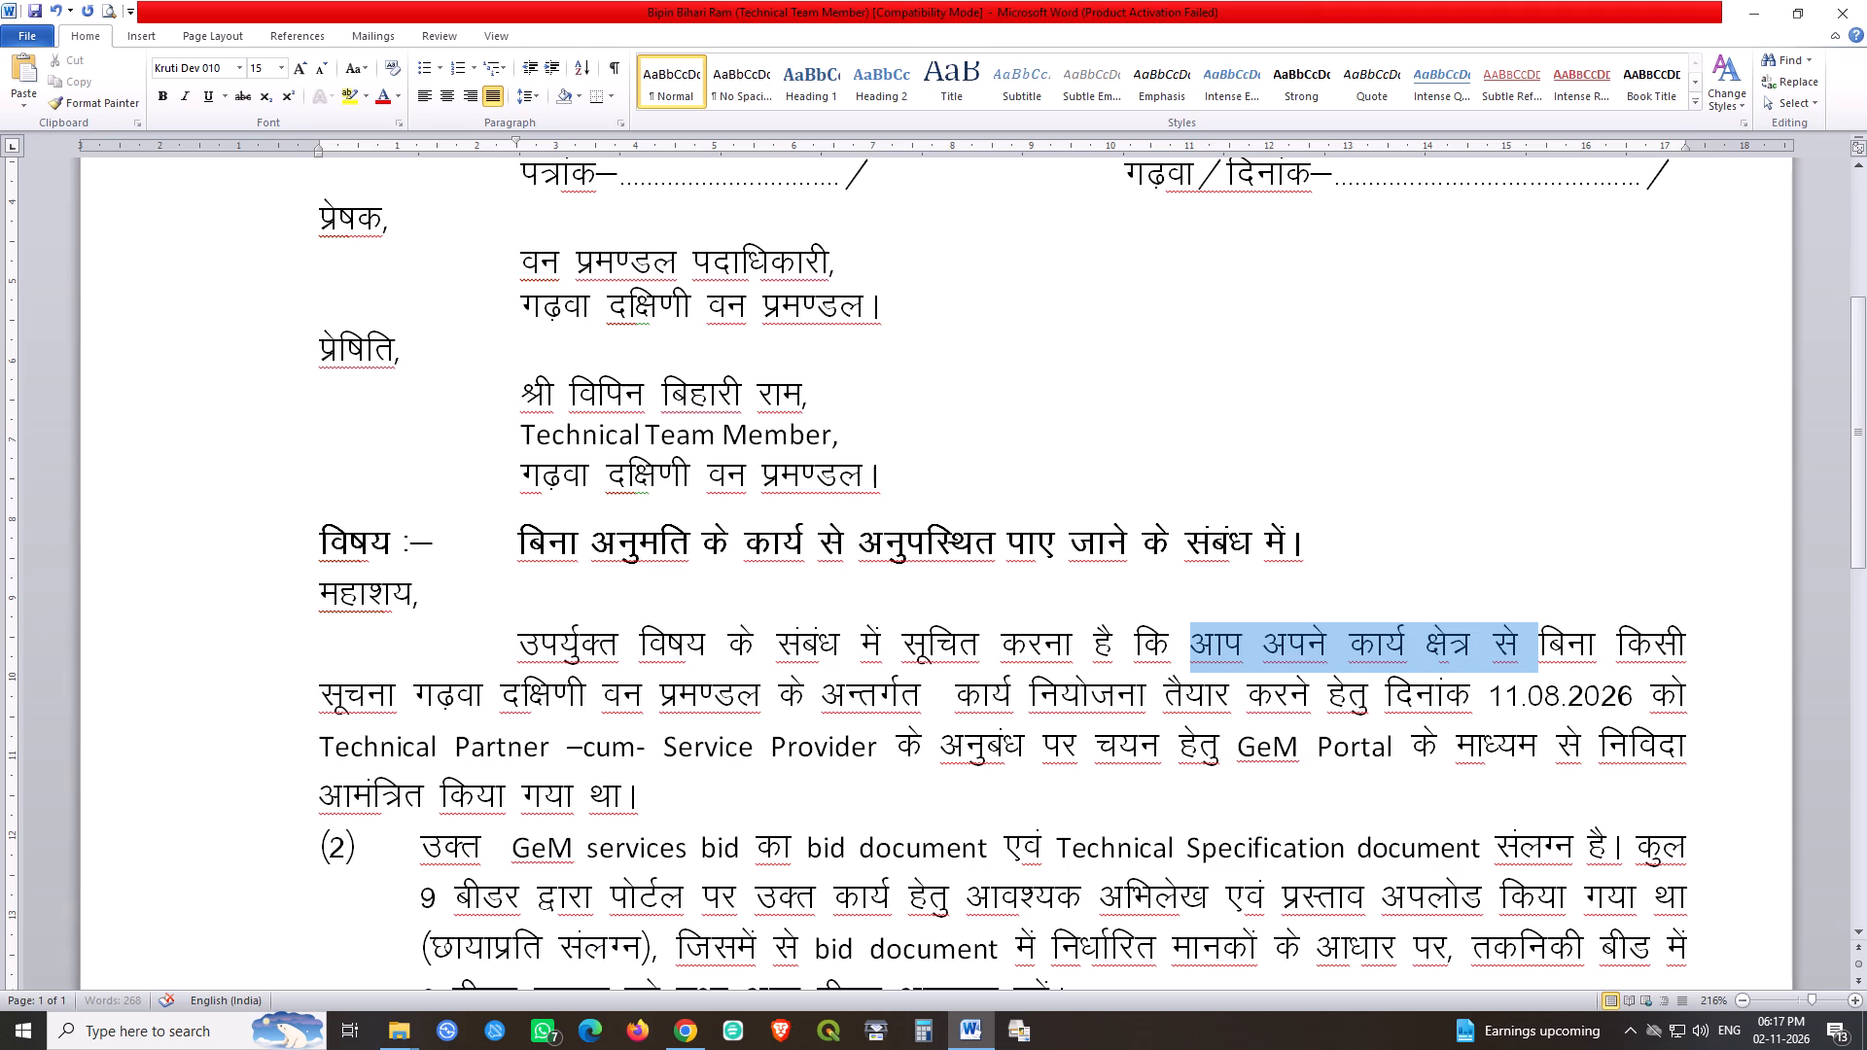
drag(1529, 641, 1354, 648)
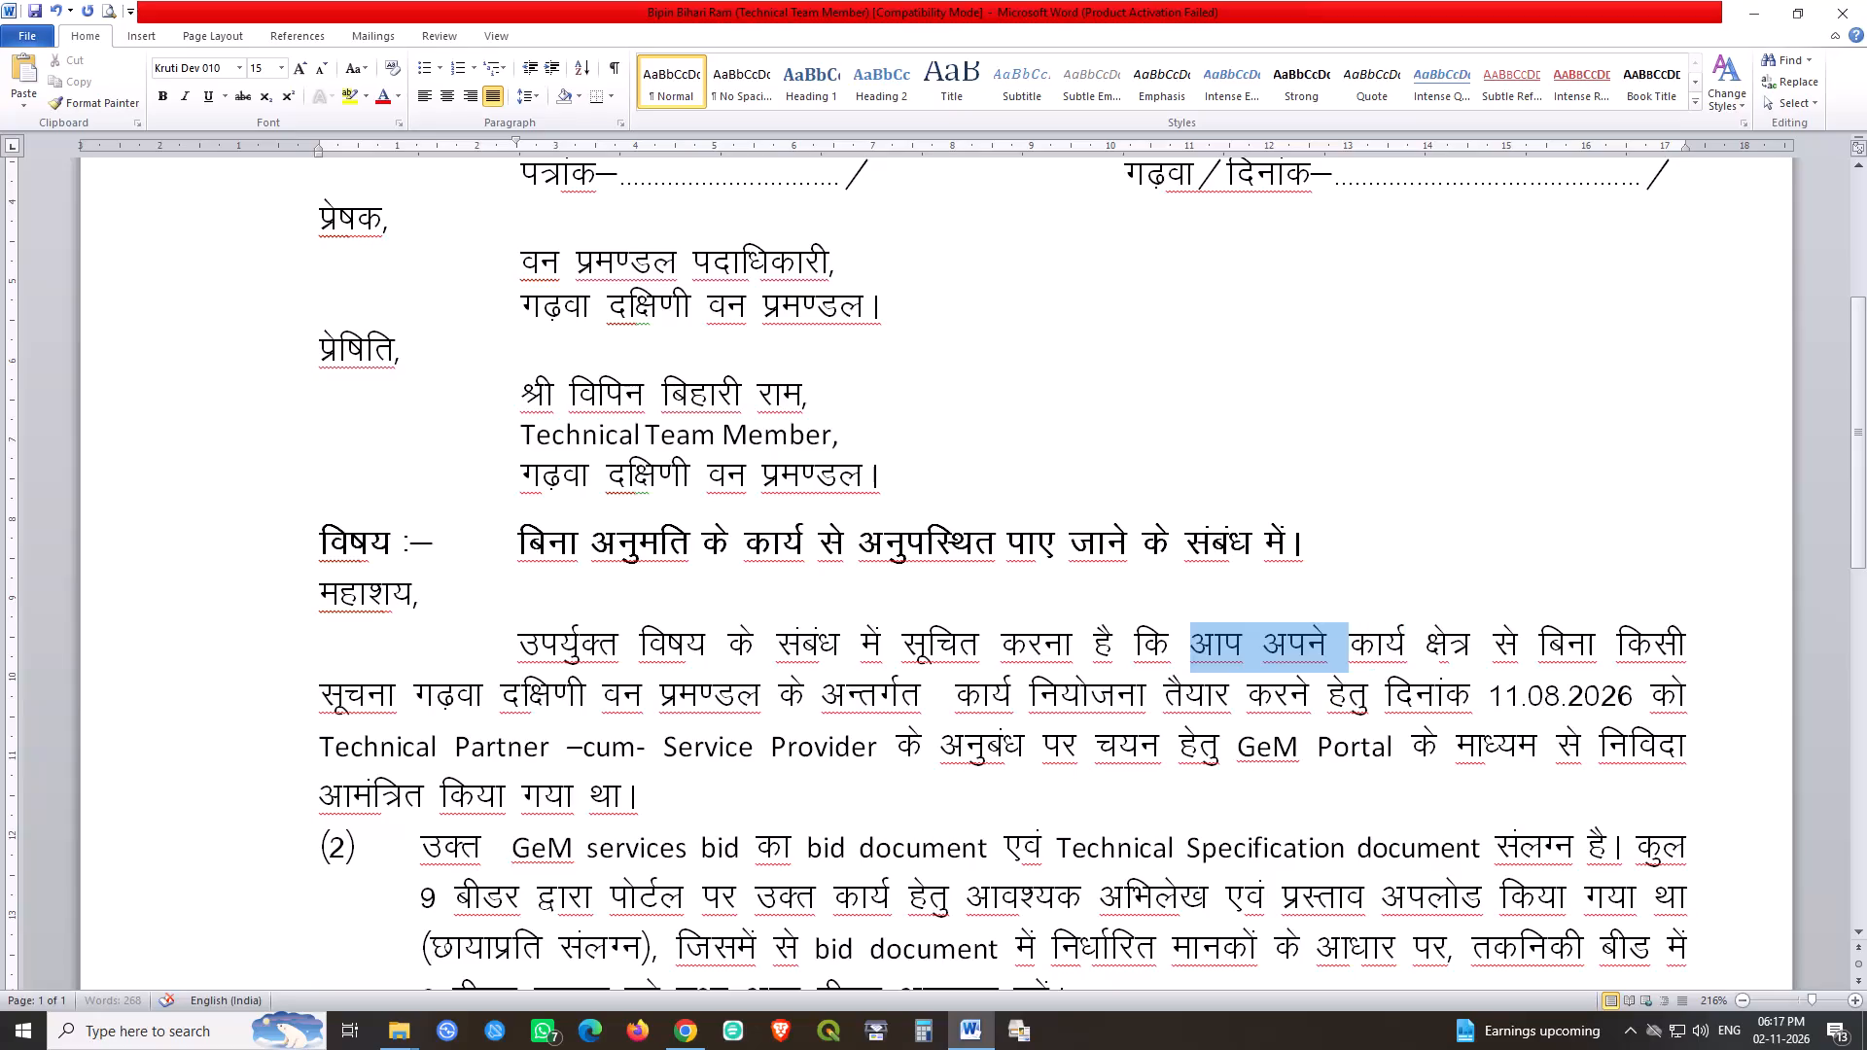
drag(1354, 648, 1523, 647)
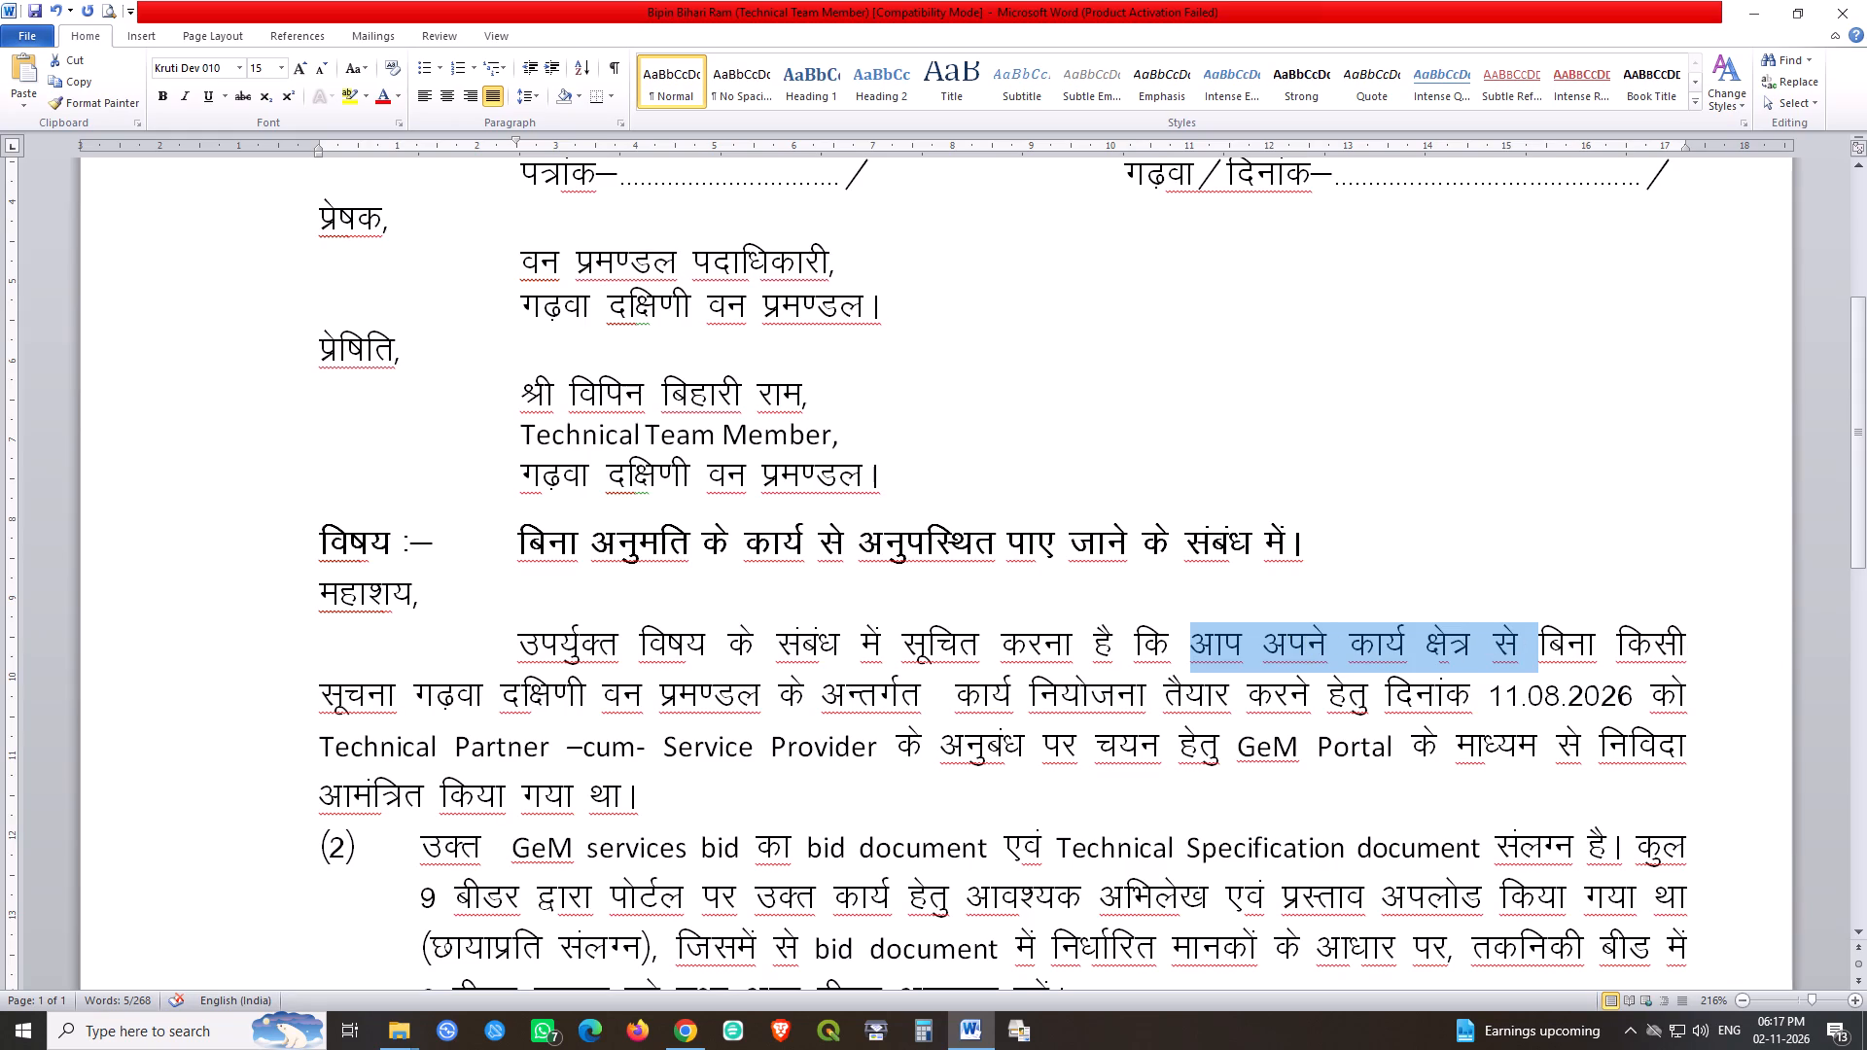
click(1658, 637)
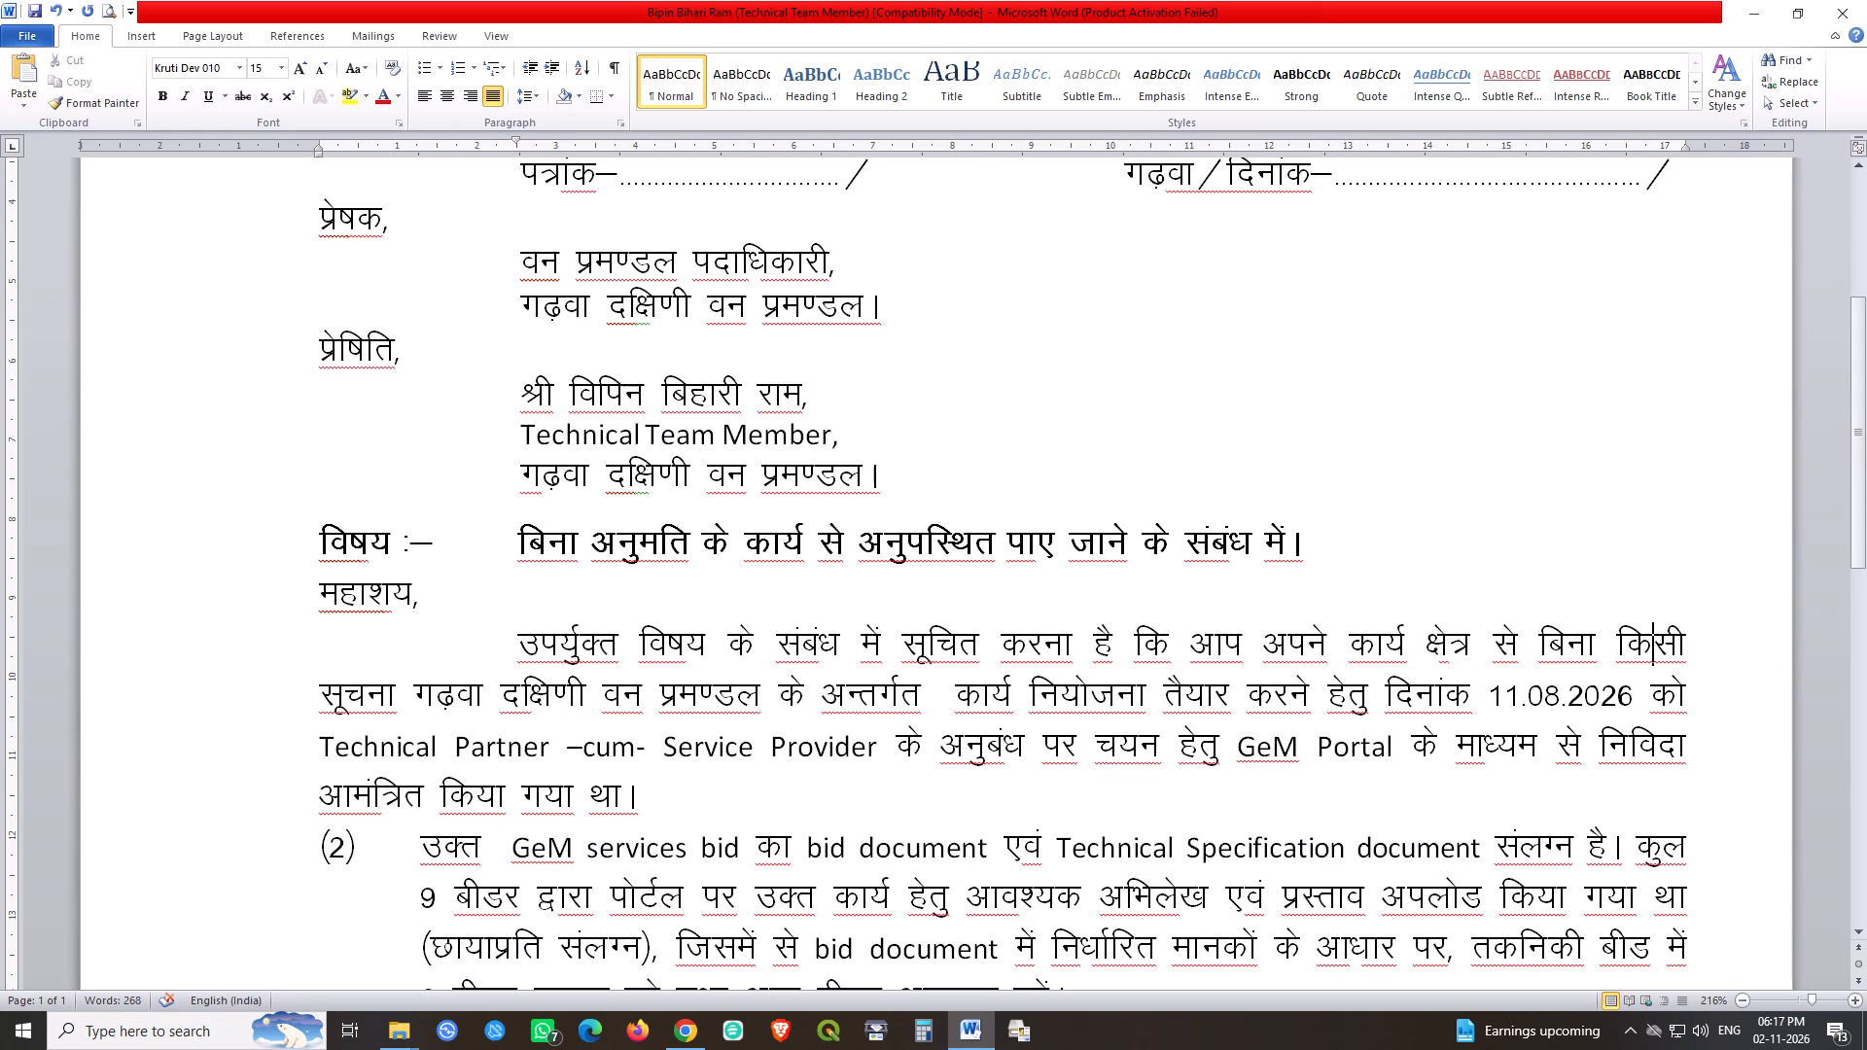
Complete the new opening sentence by inserting अनुपस्थित पाये गये। after बिना किसी सूचना, ahead of the old गढ़वा दक्षिणी text.
click(419, 697)
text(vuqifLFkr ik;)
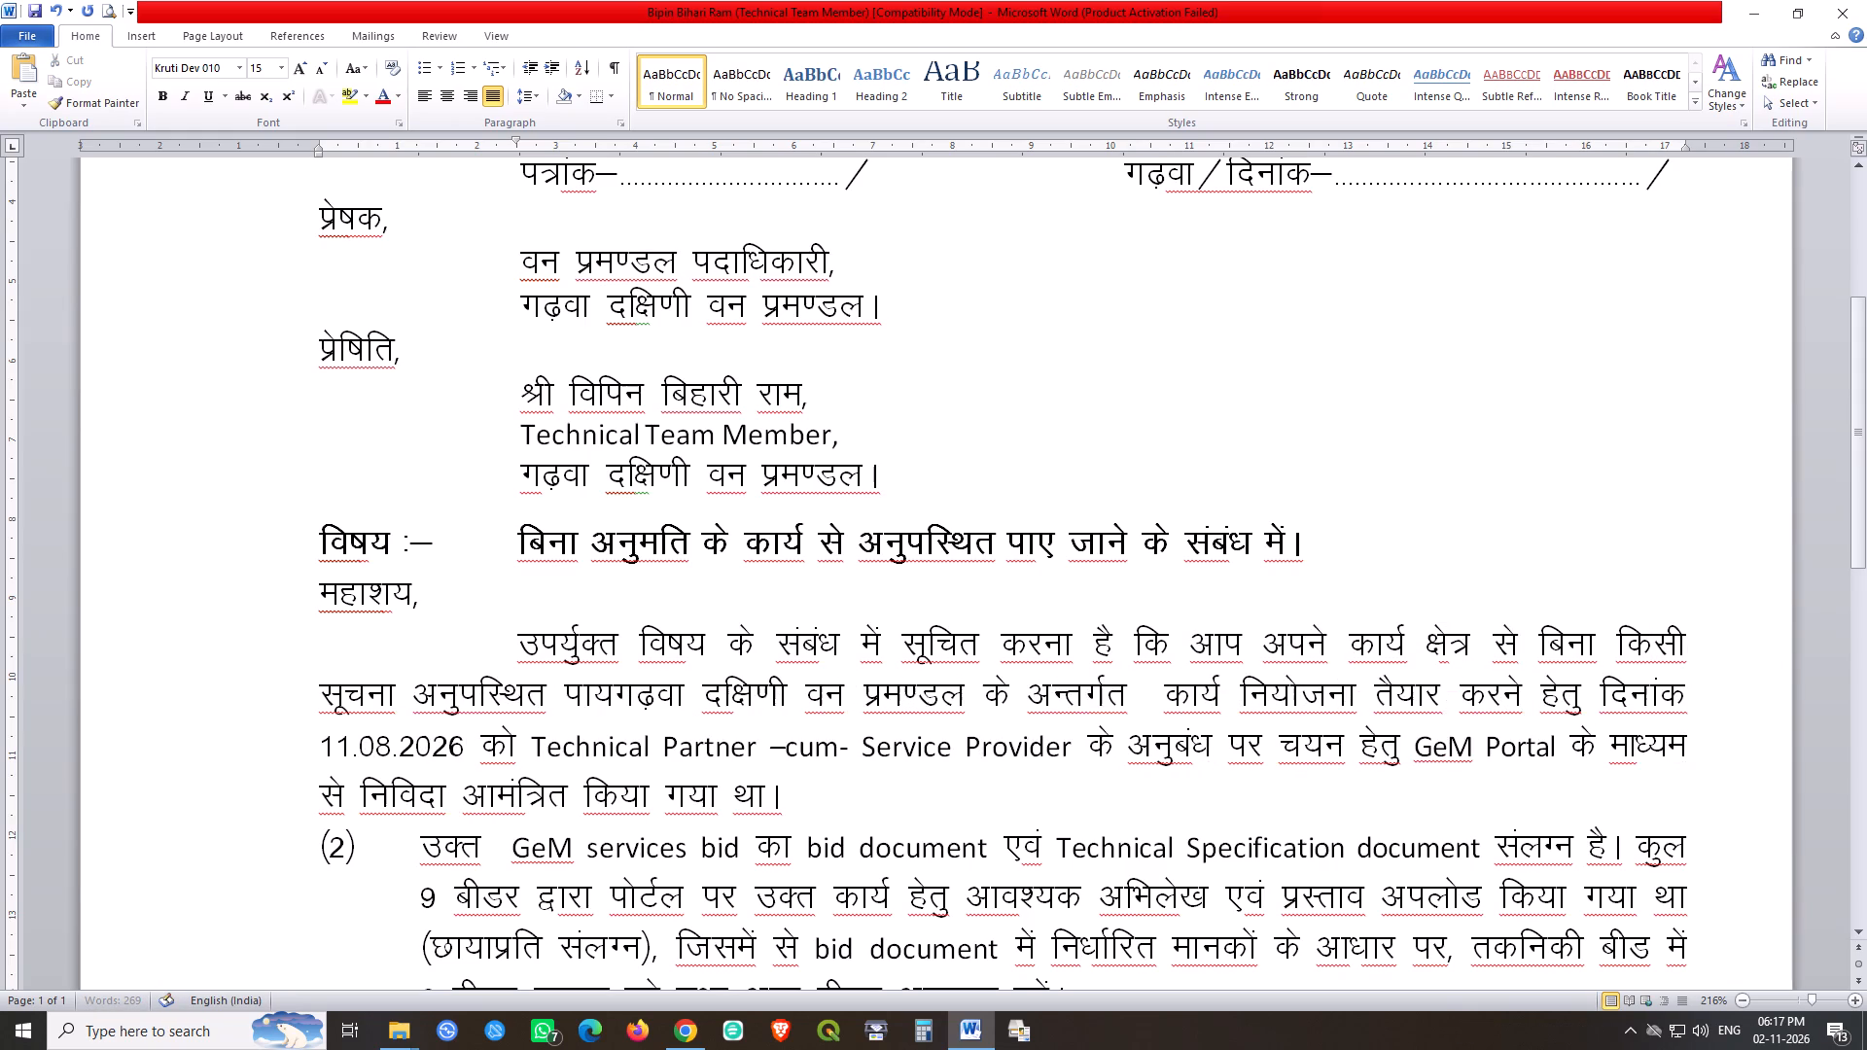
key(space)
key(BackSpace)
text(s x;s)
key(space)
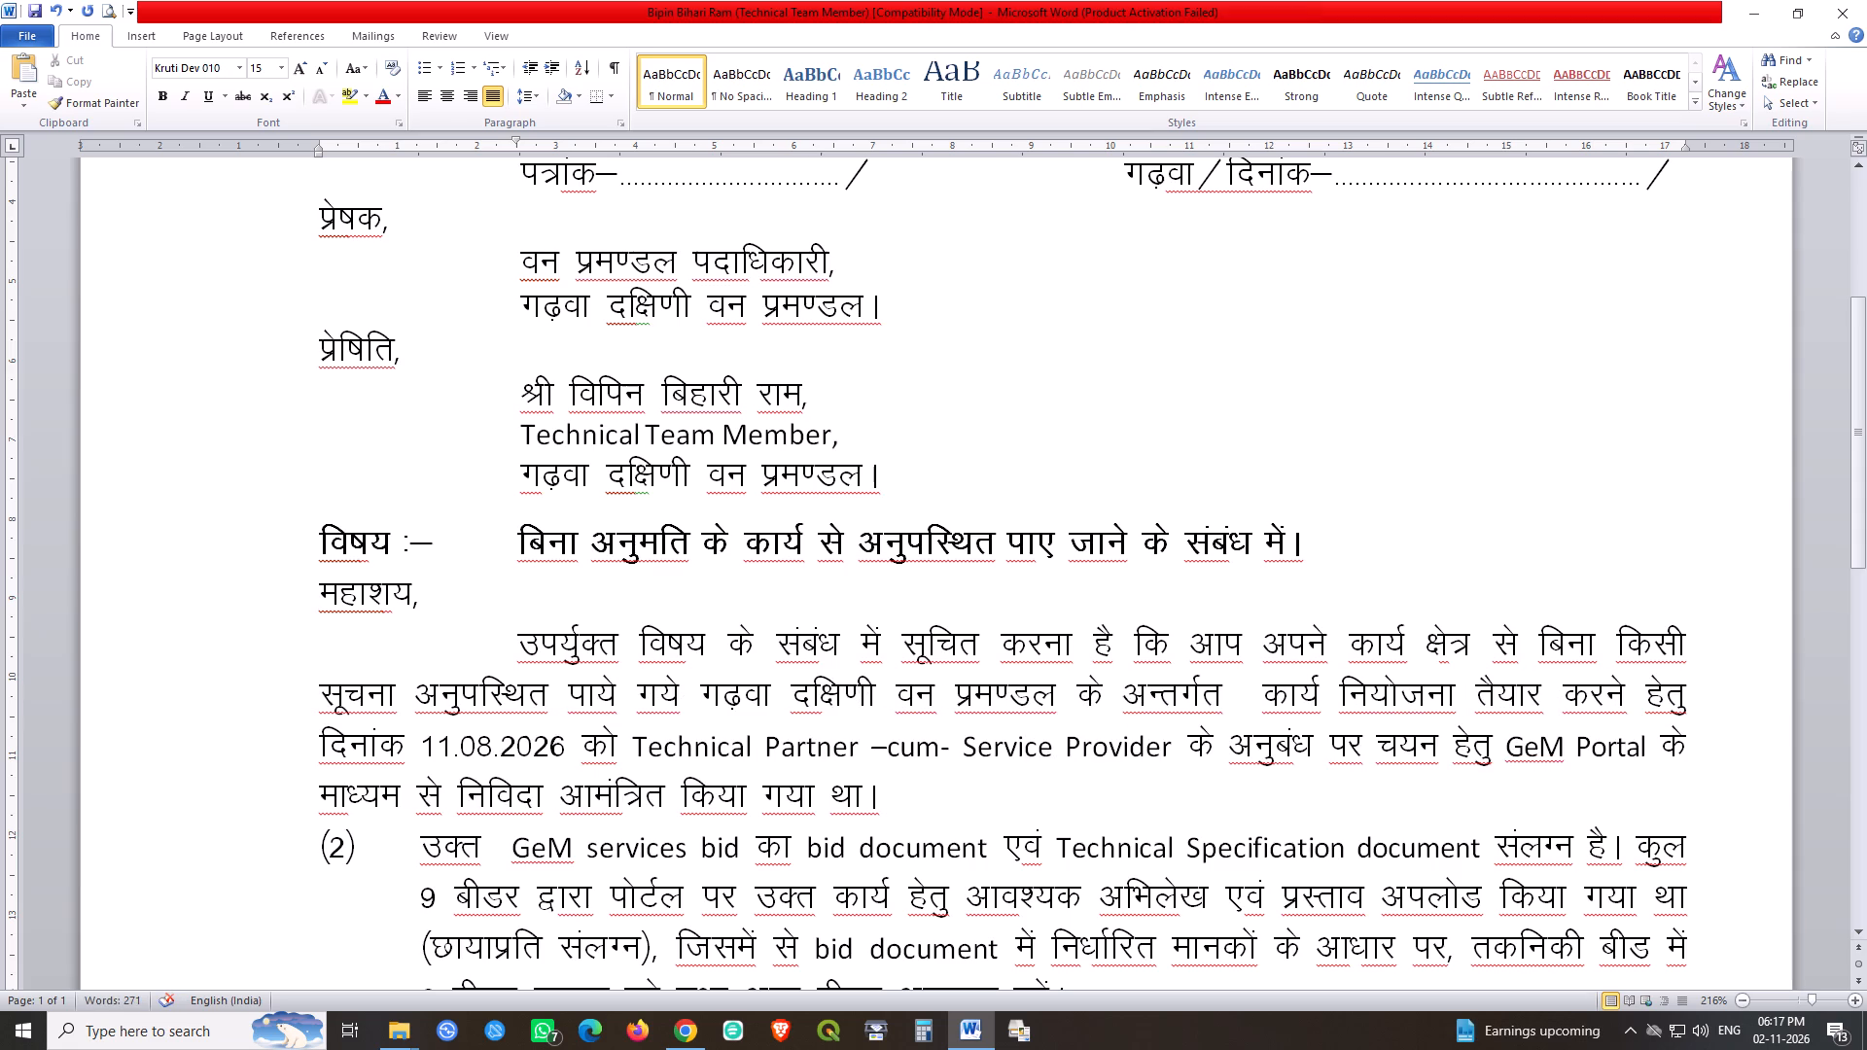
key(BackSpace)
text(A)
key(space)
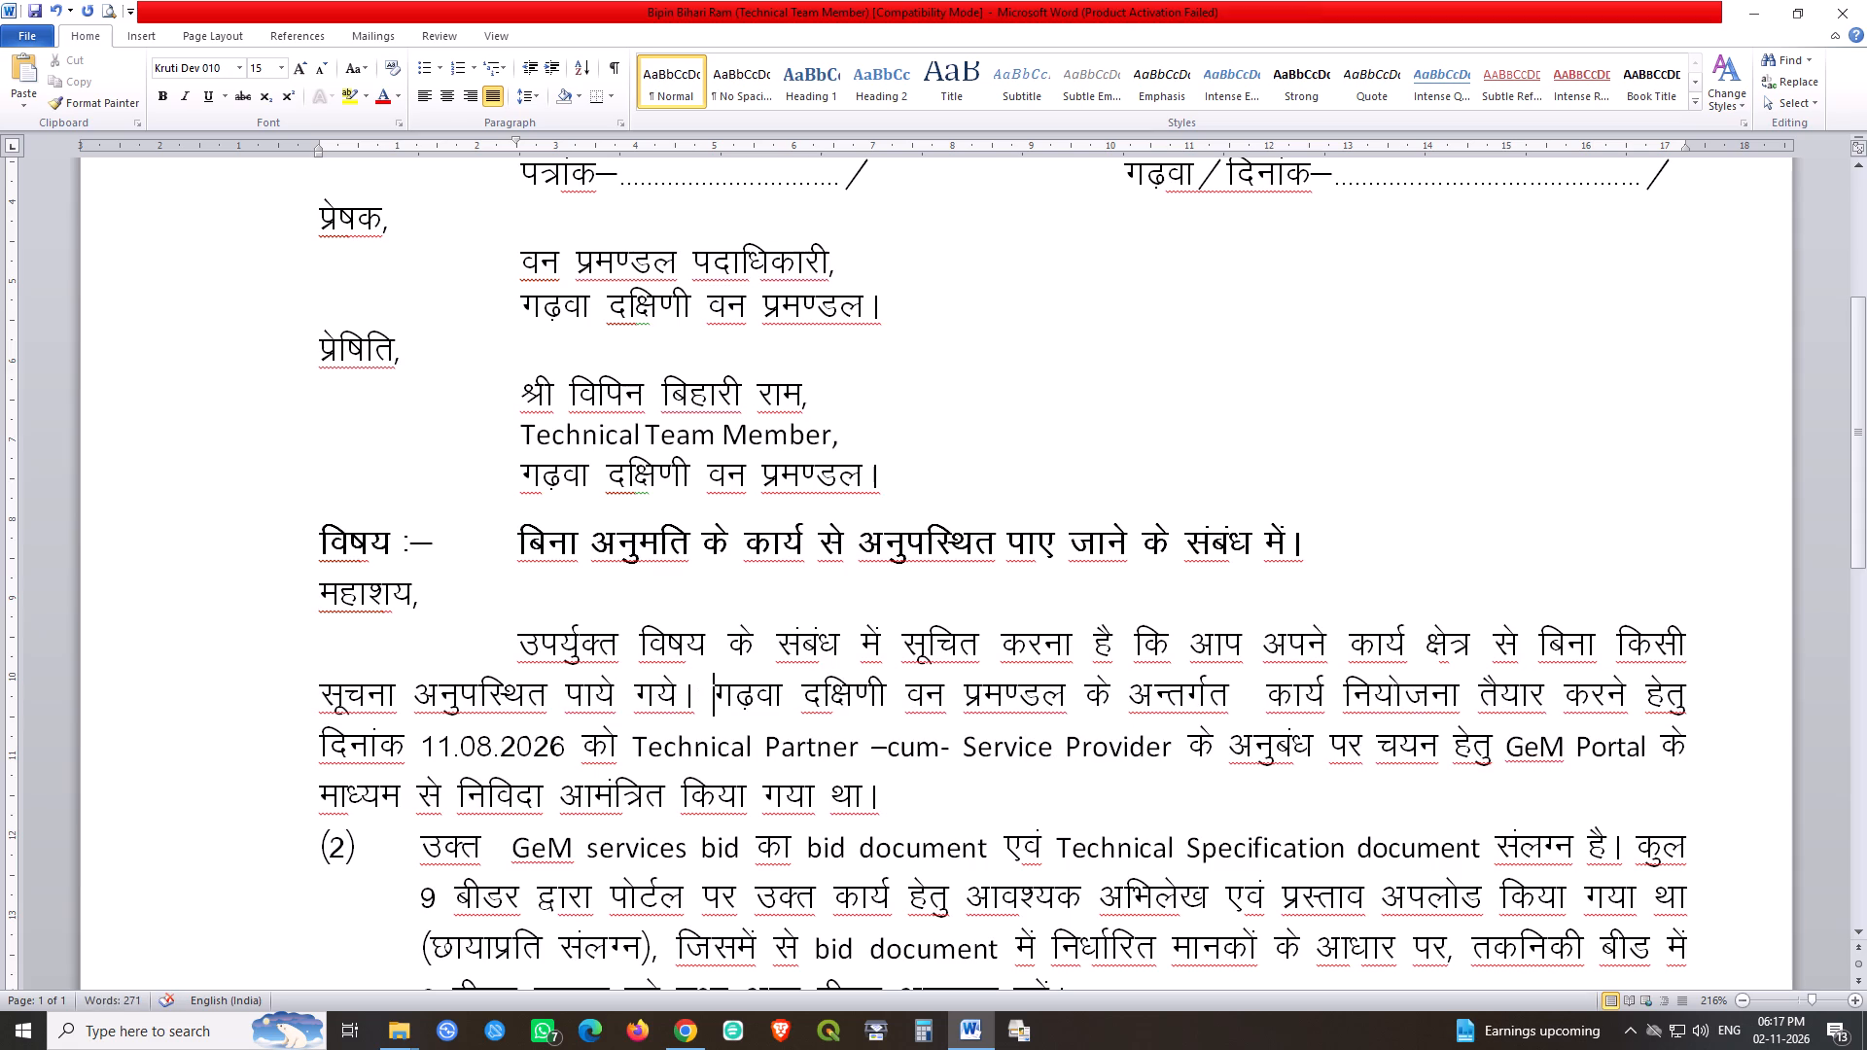
Save the letter document.
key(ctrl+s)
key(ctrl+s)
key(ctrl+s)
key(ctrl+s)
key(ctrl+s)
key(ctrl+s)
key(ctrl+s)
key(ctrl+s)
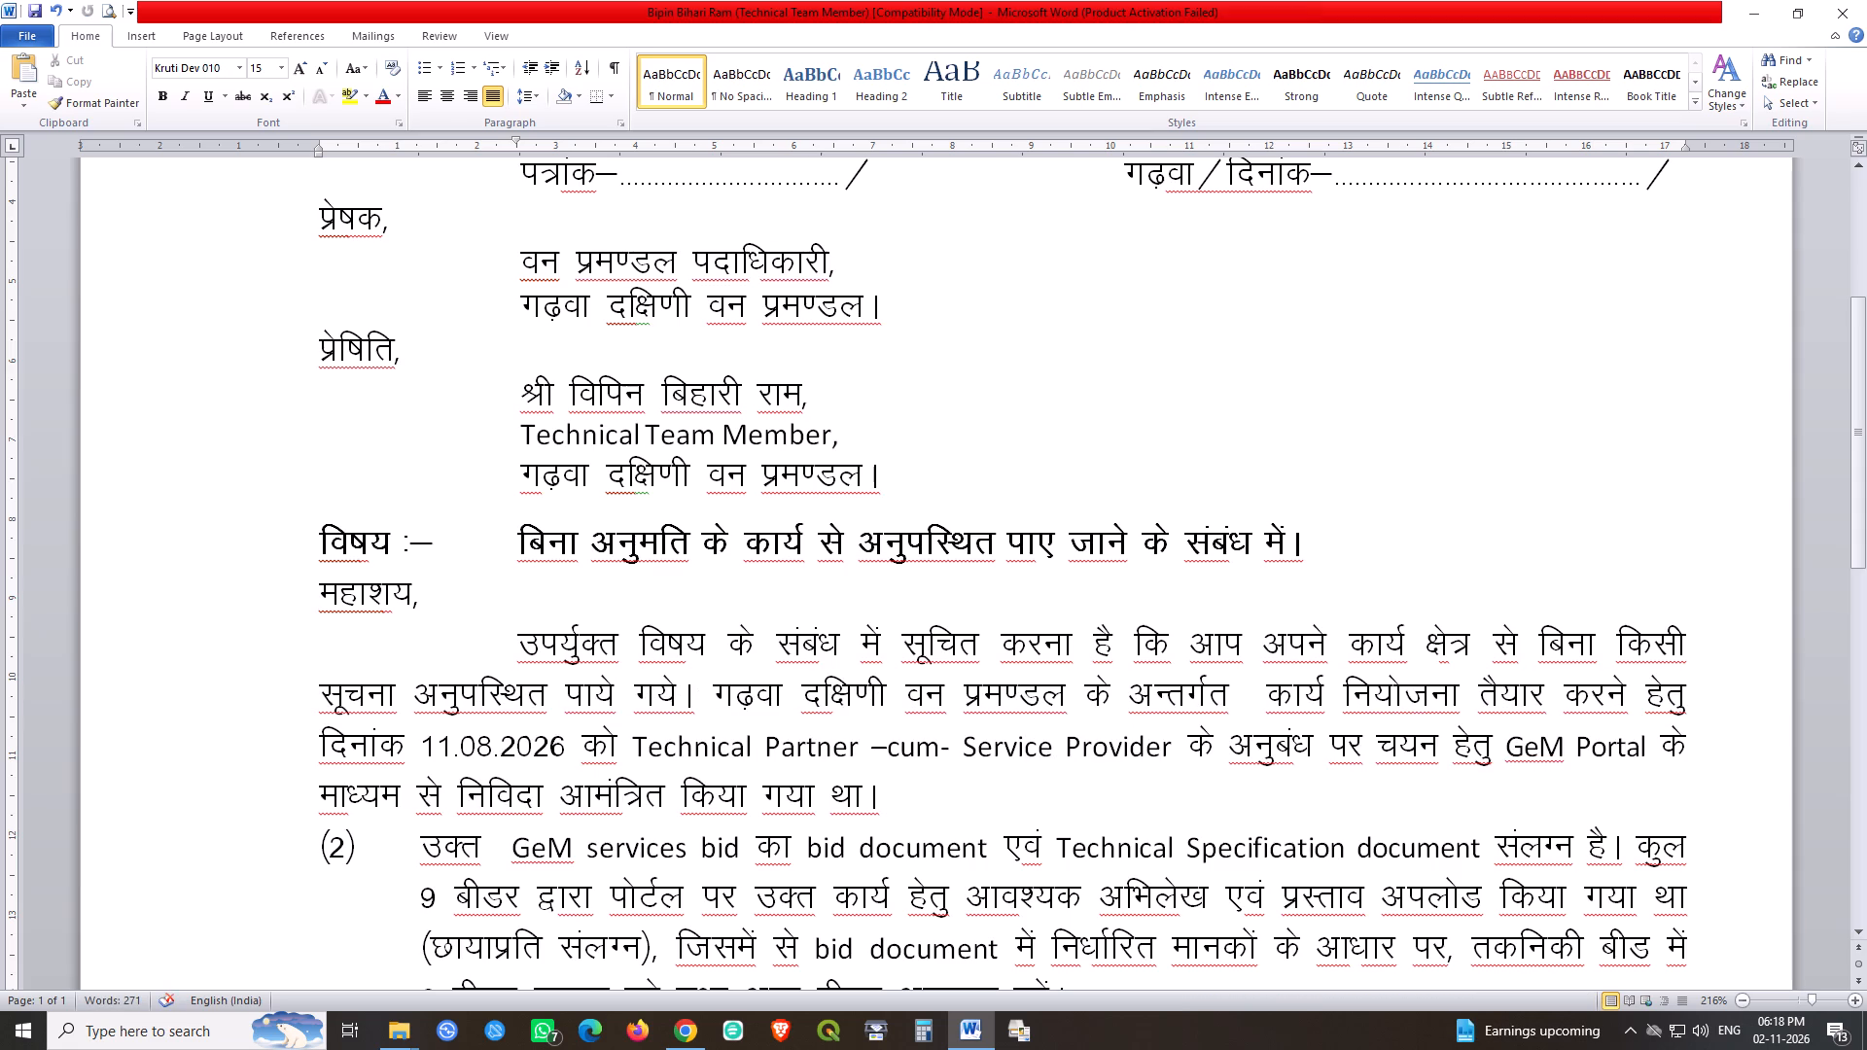
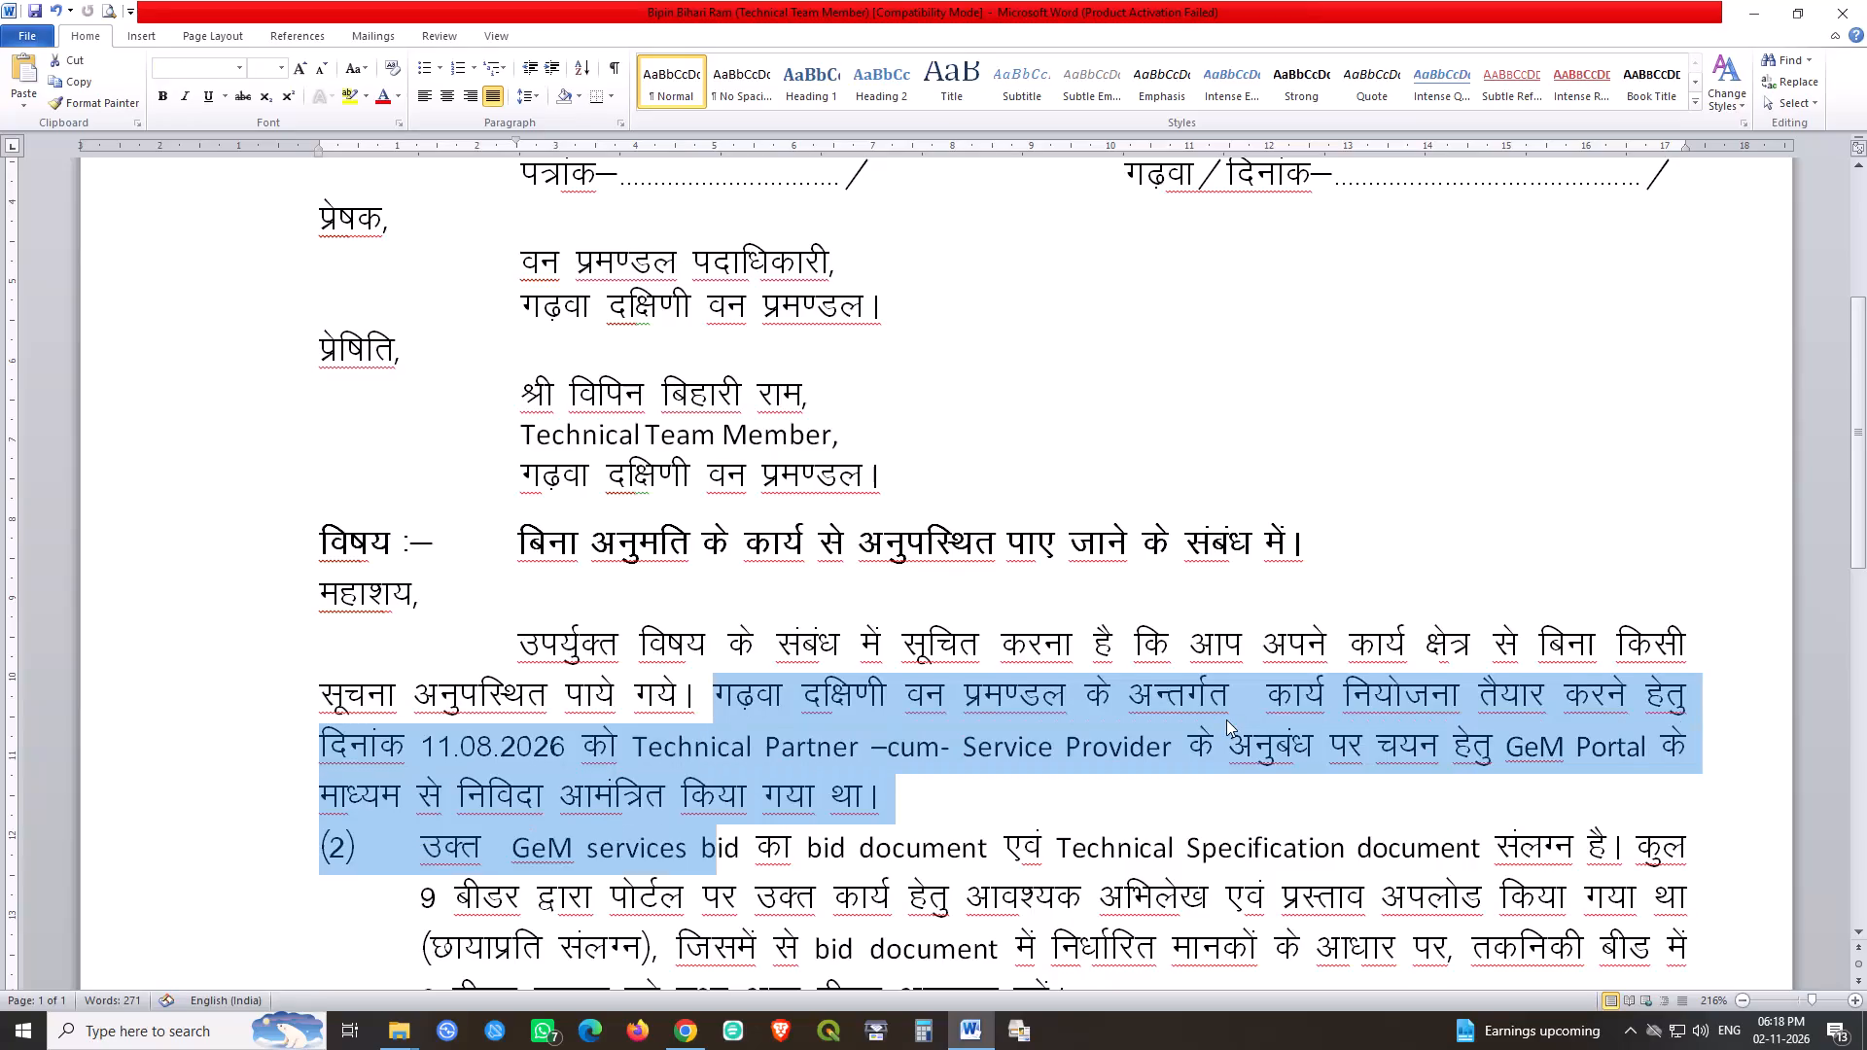
Delete the old tender text from गढ़वा दक्षिणी वन प्रमण्डल के अन्तर्गत through the end of paragraph (4).
key(shift+Down)
key(shift+Down)
key(shift+Down)
key(shift+Down)
key(shift+Down)
key(shift+Down)
key(shift+Down)
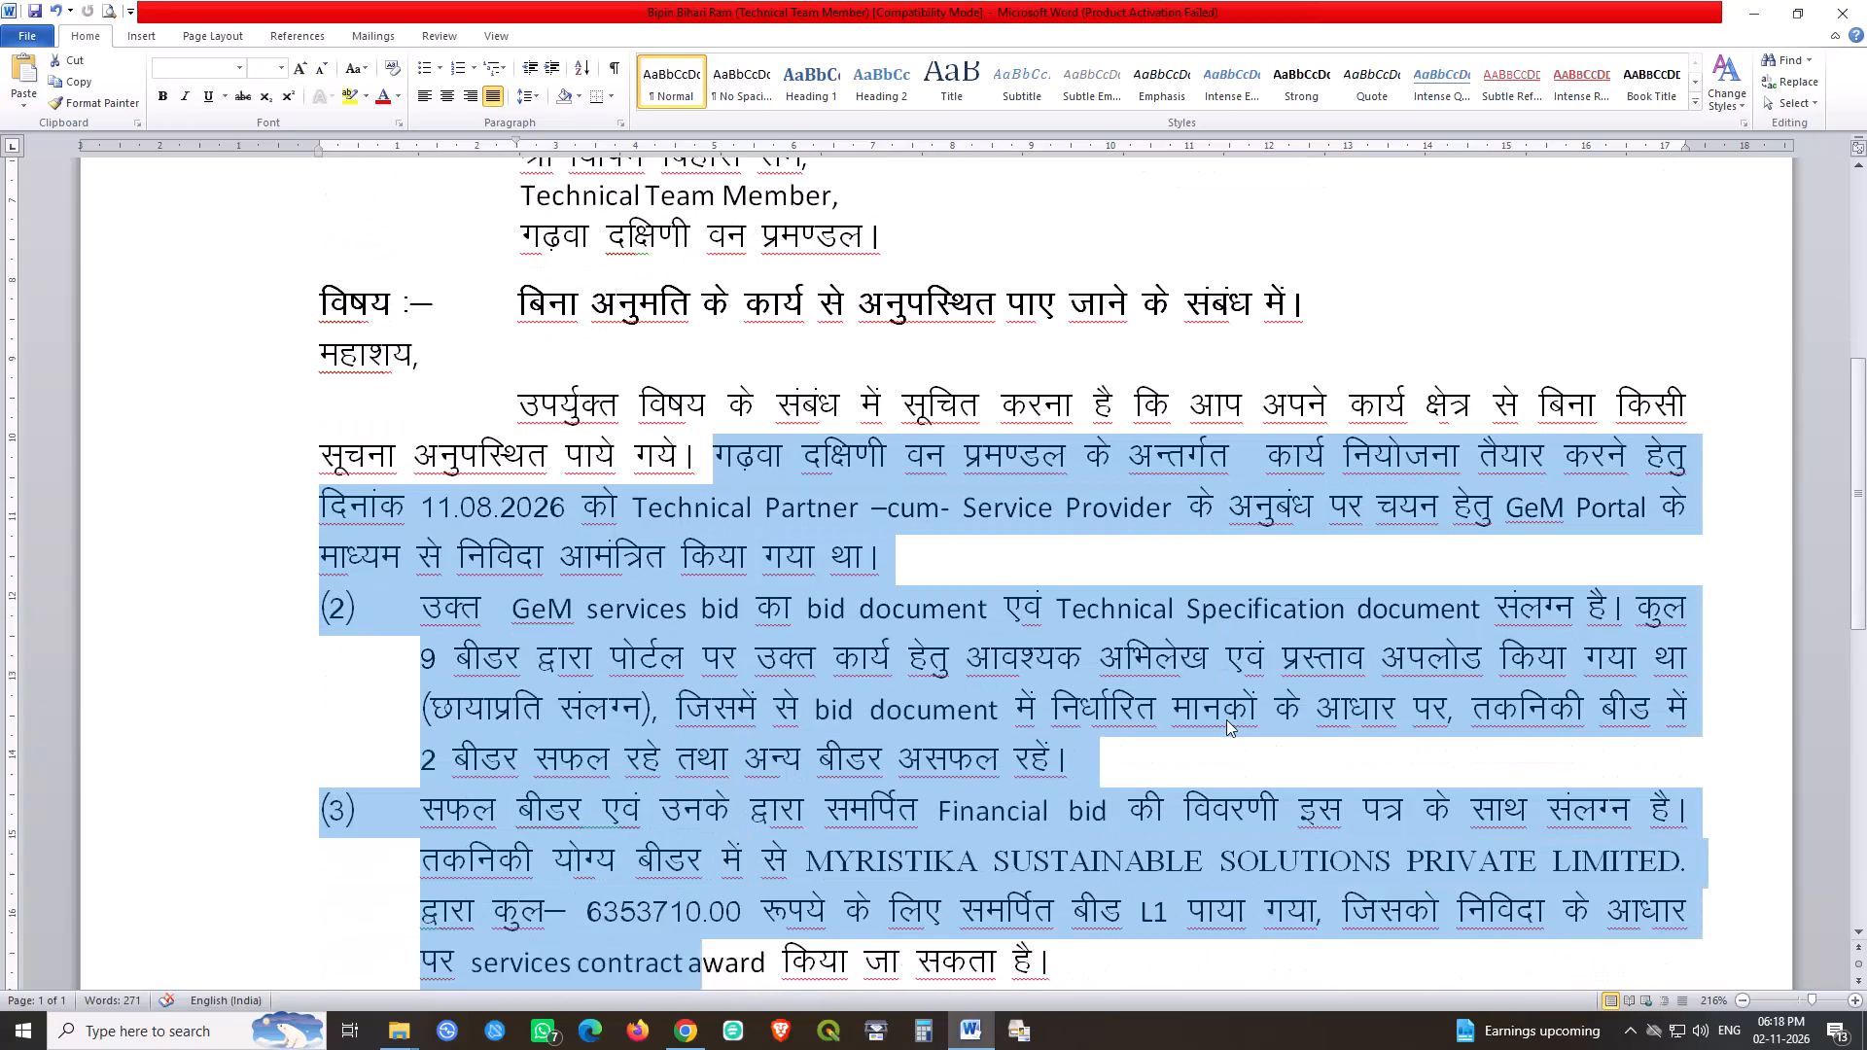
key(shift+Down)
key(shift+Down)
key(shift+Down)
key(shift+Down)
key(shift+Down)
key(shift+Down)
key(shift+Up)
key(shift+Up)
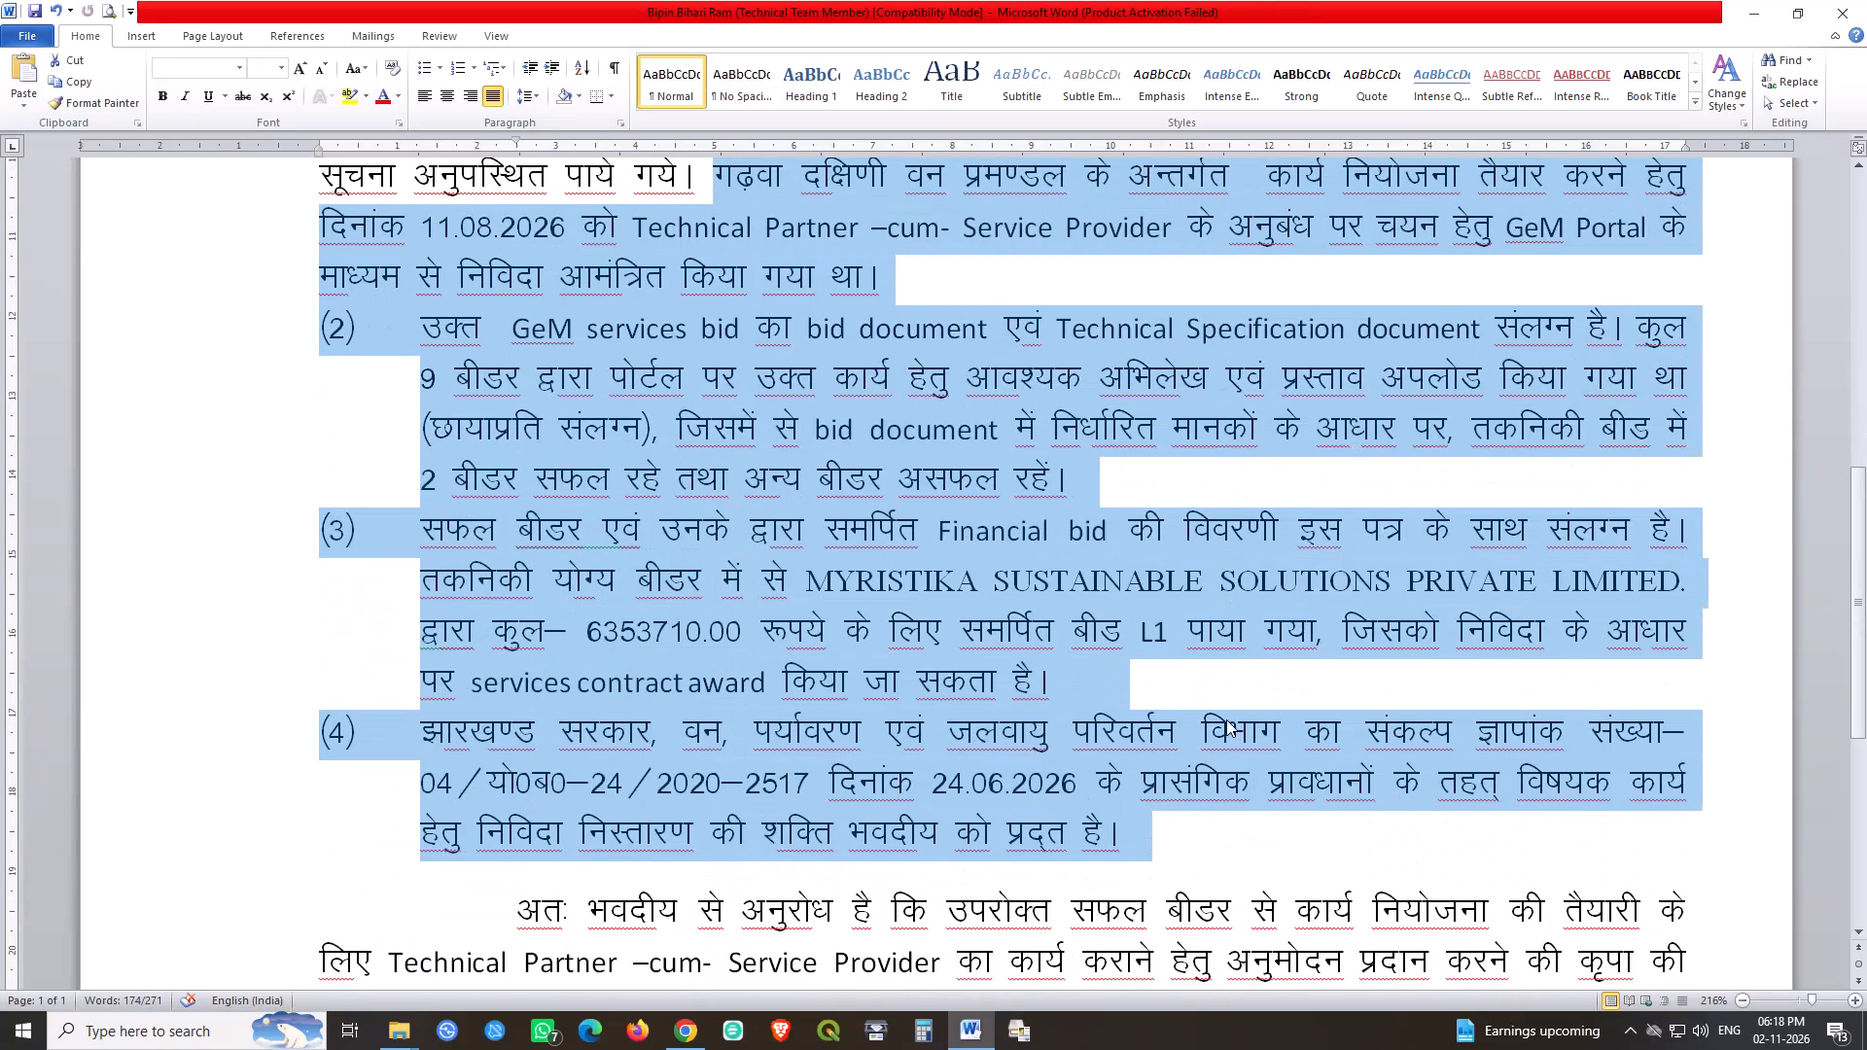
key(shift+Left)
key(shift+Left)
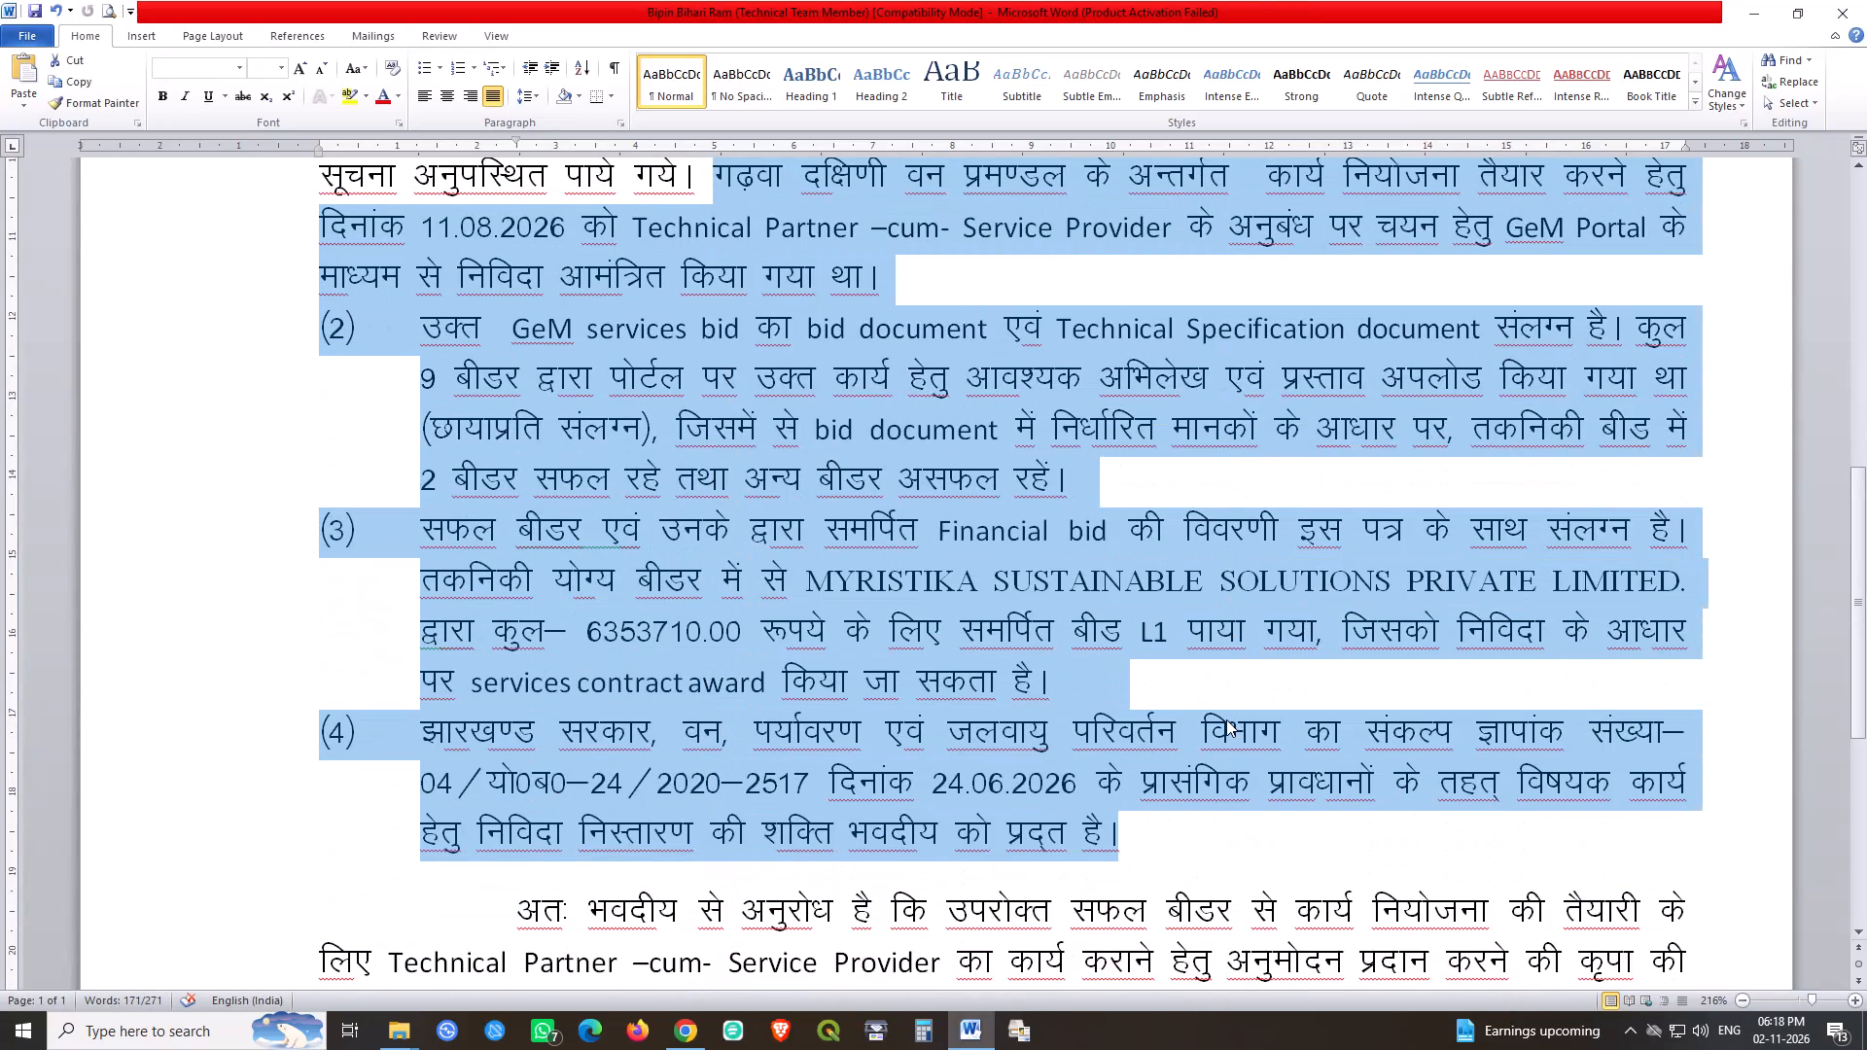
key(Delete)
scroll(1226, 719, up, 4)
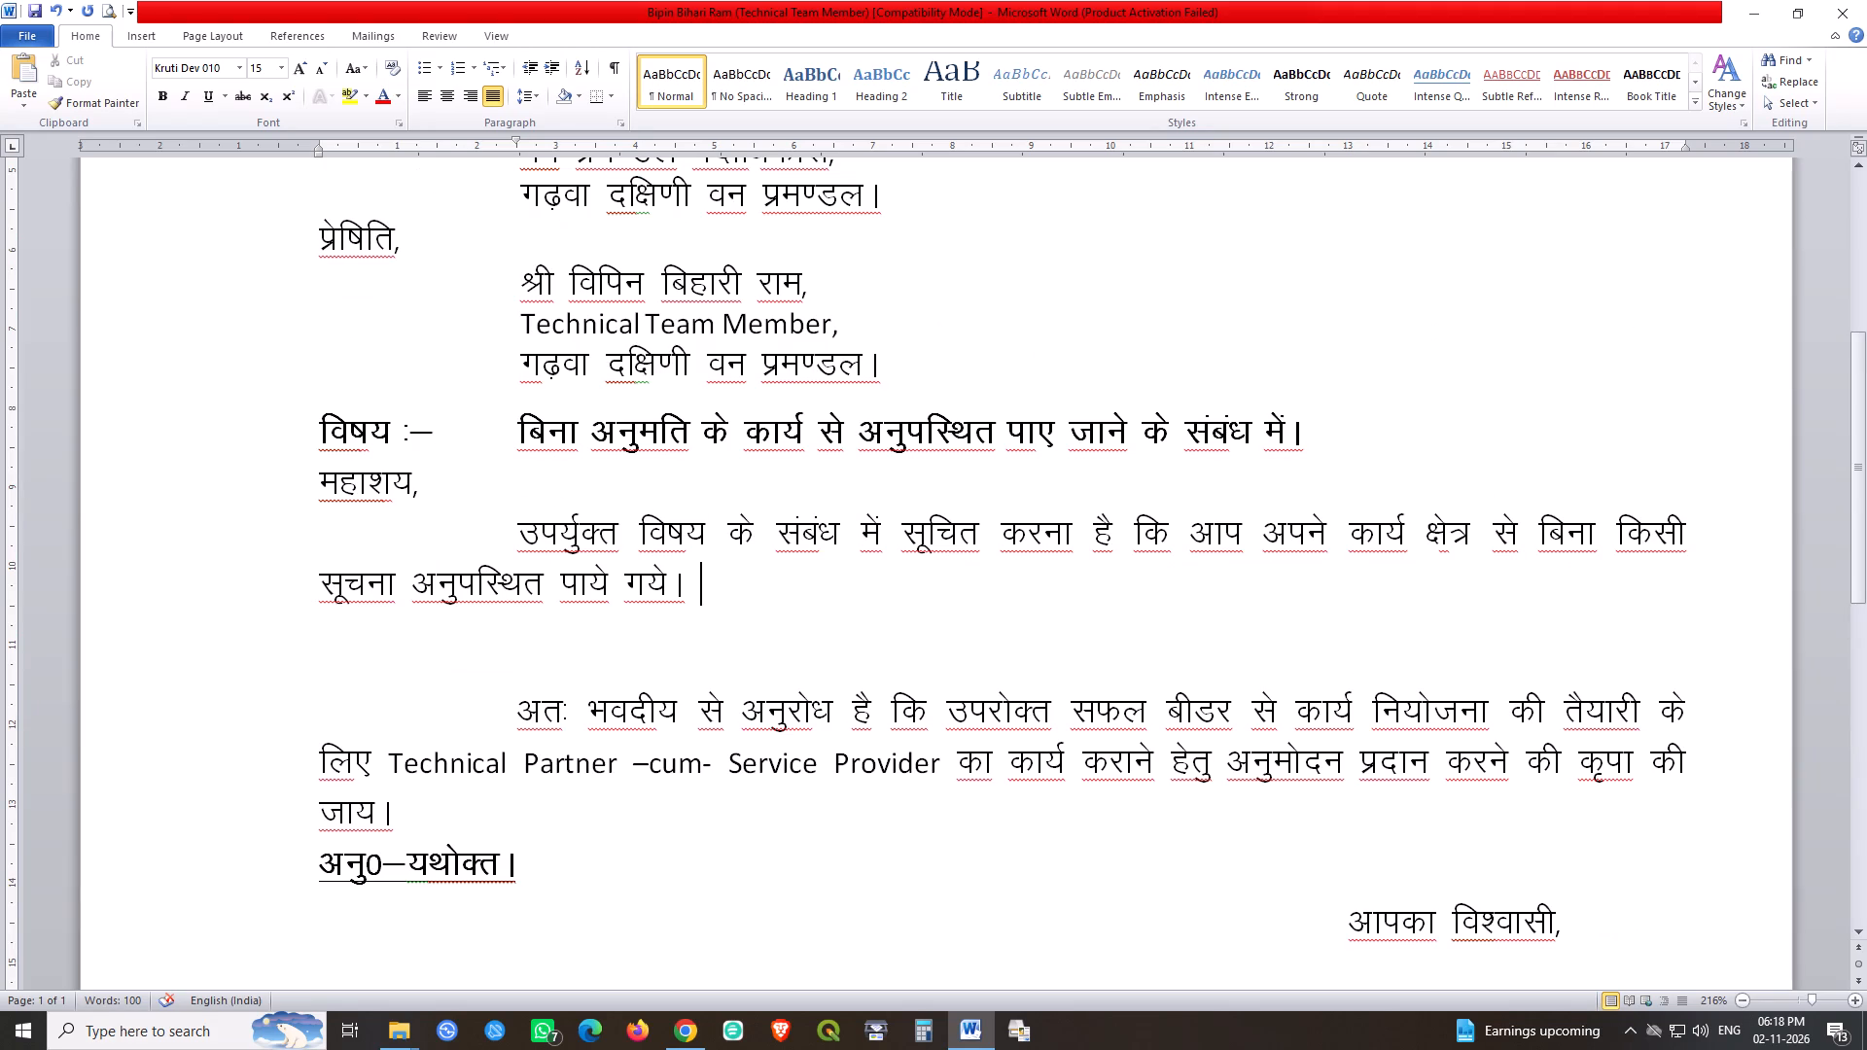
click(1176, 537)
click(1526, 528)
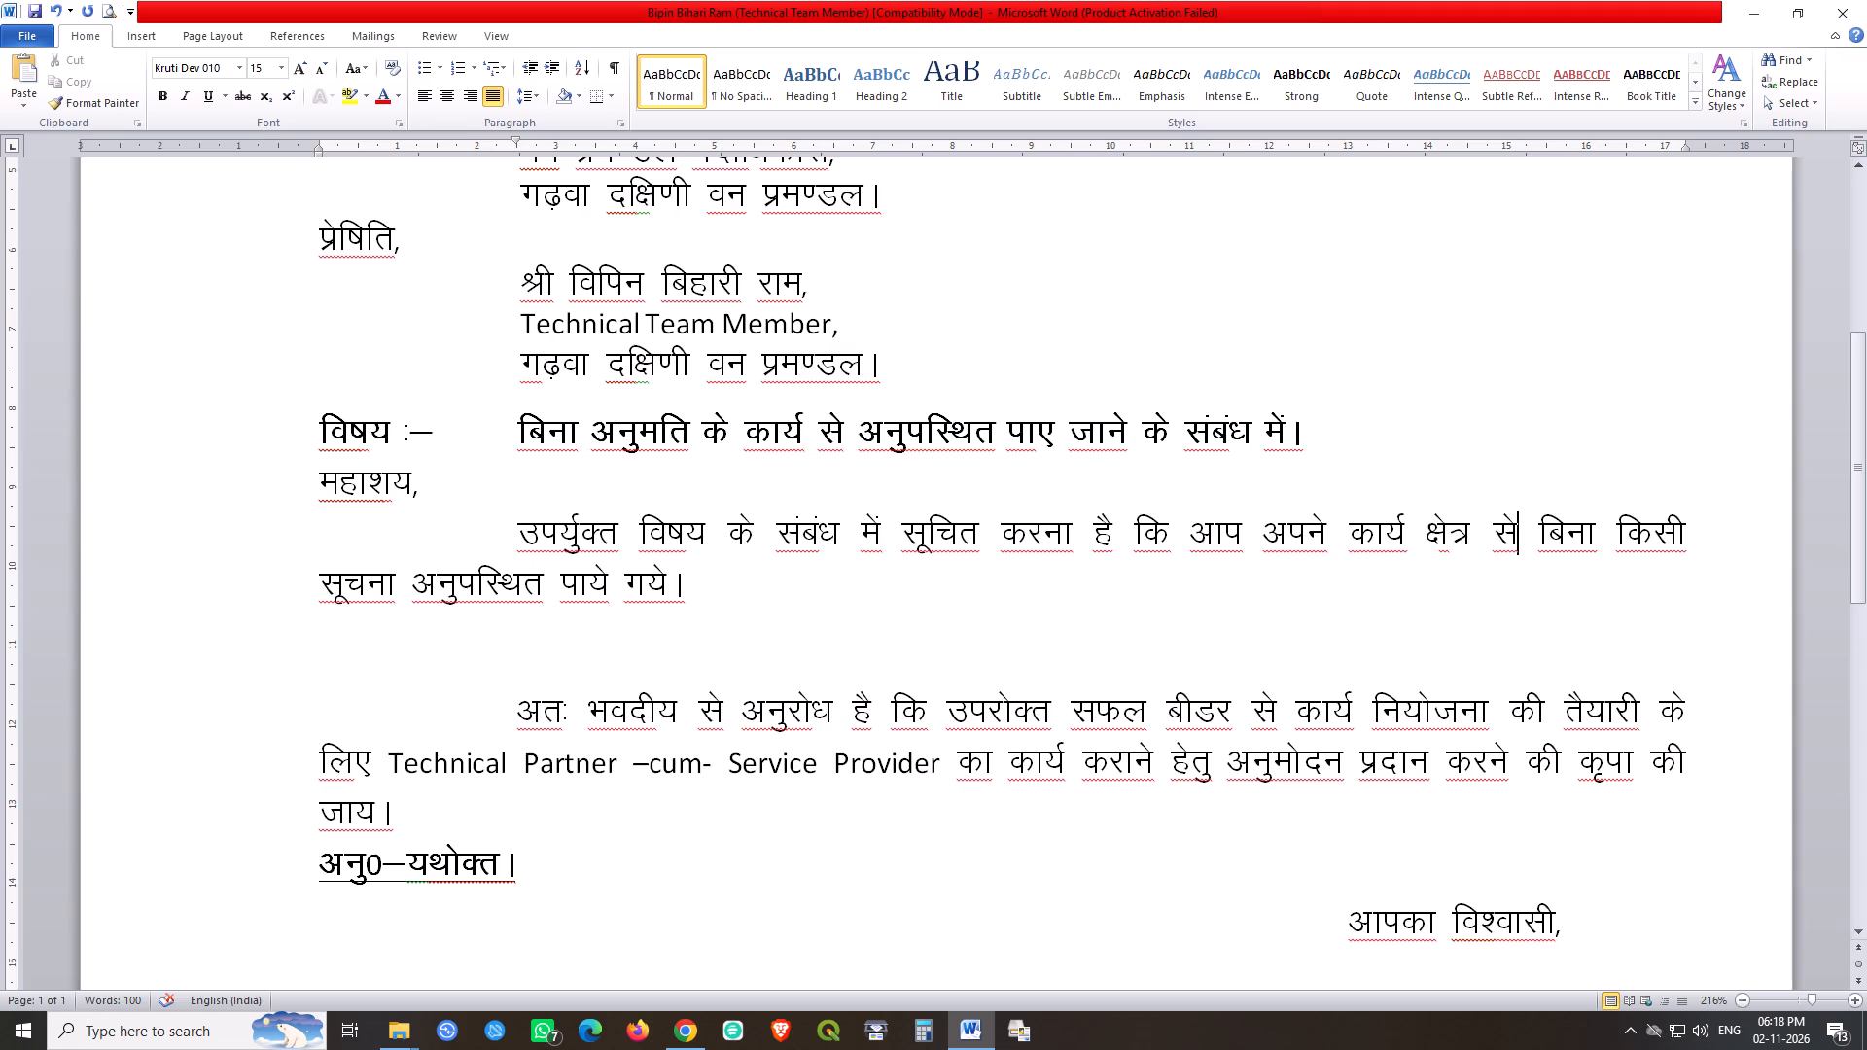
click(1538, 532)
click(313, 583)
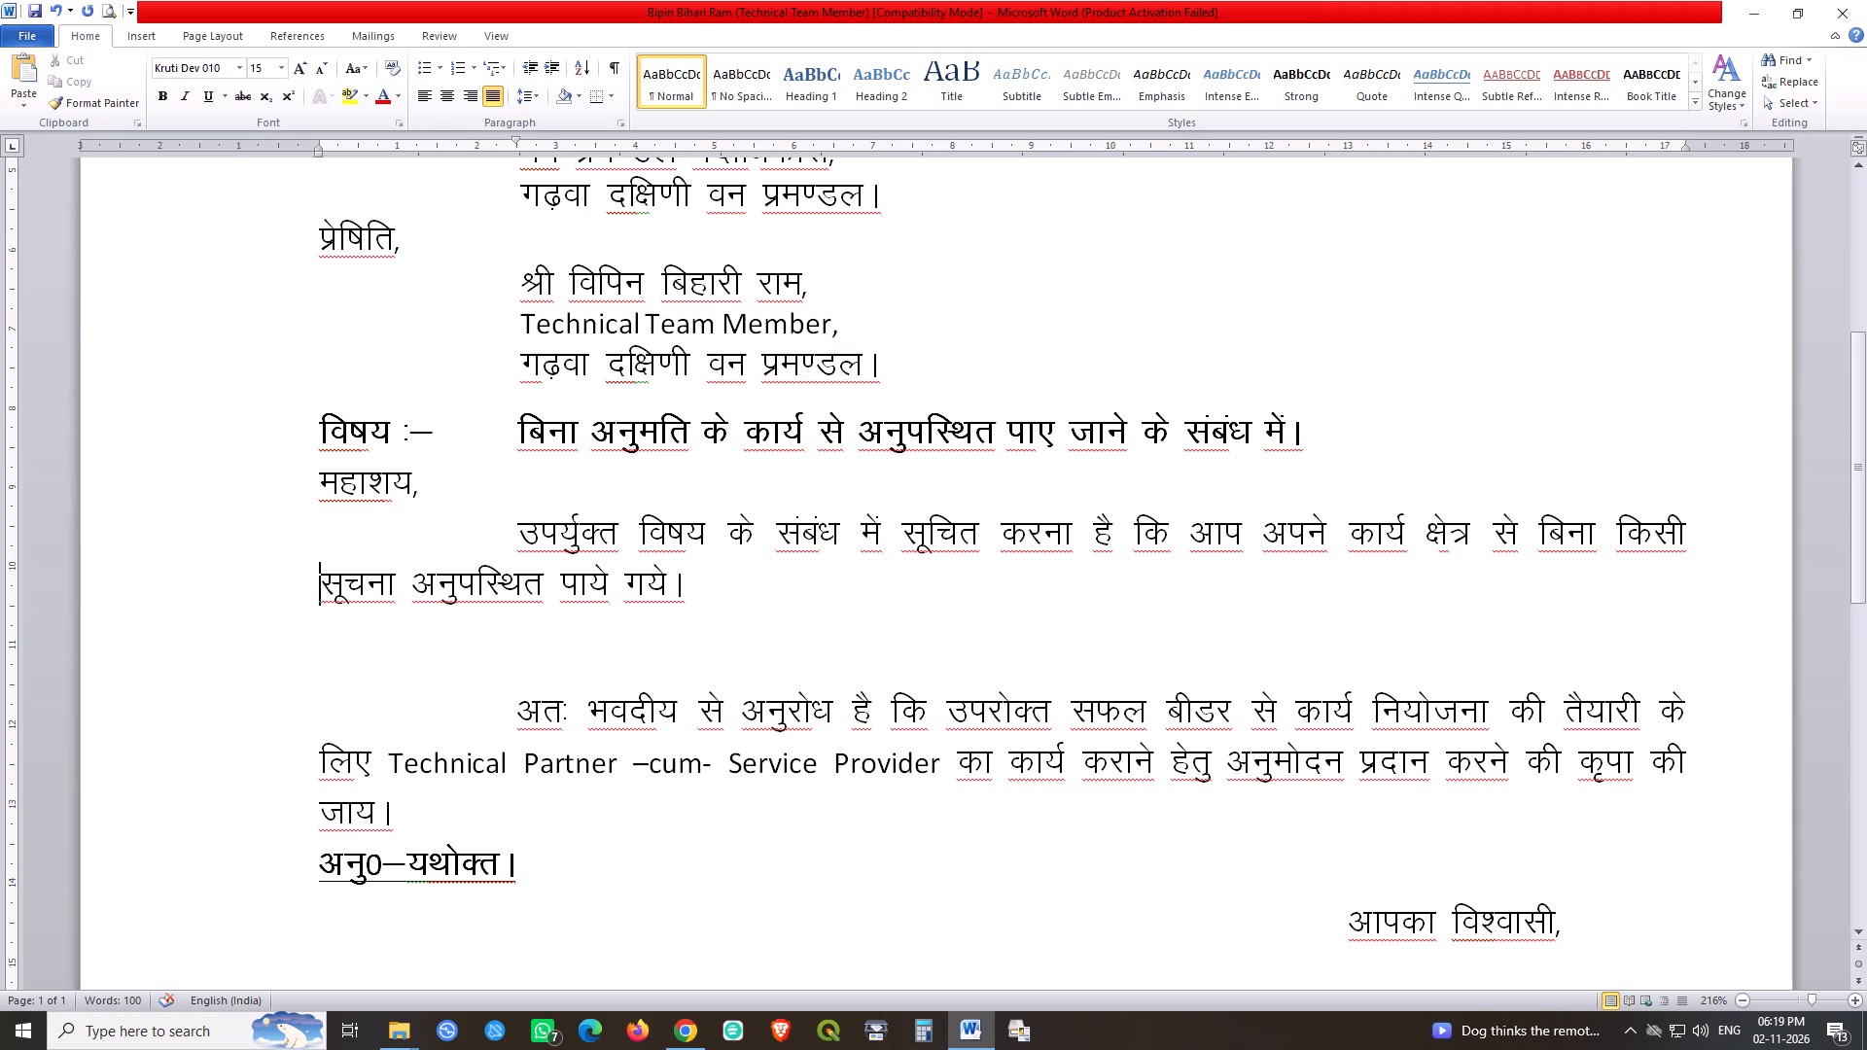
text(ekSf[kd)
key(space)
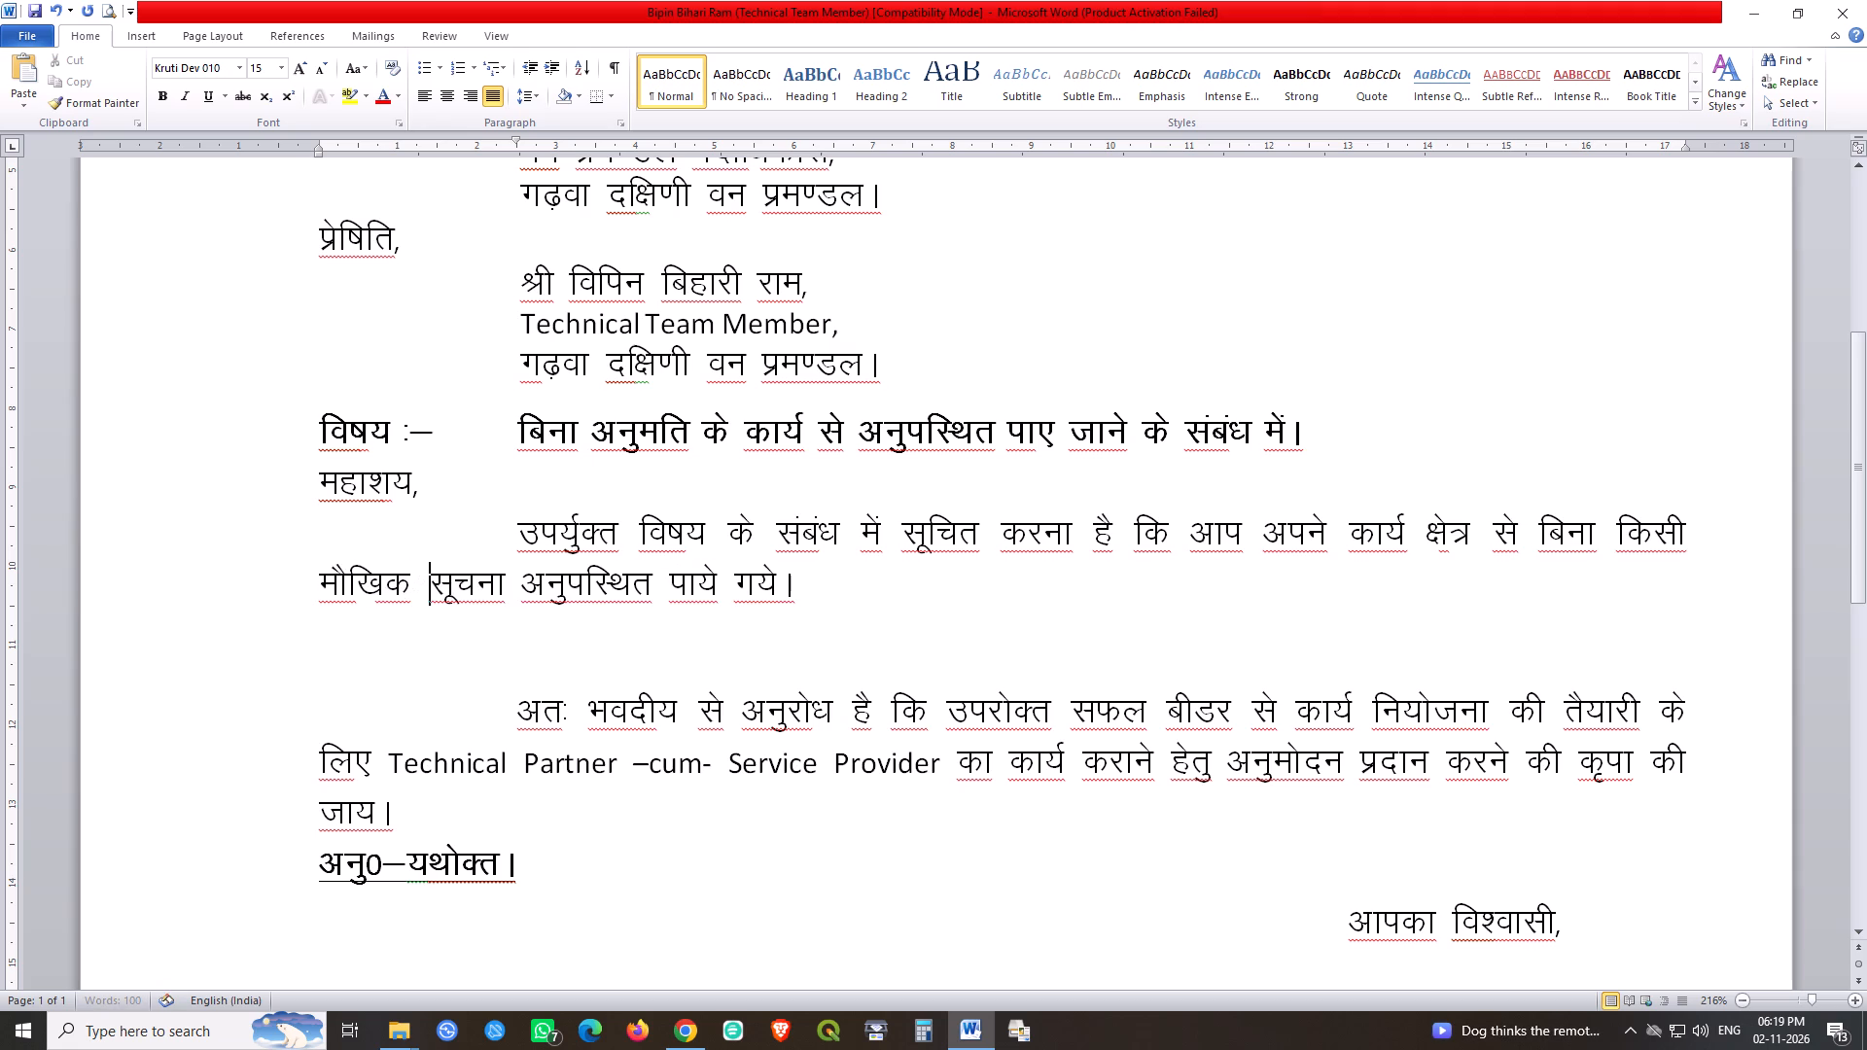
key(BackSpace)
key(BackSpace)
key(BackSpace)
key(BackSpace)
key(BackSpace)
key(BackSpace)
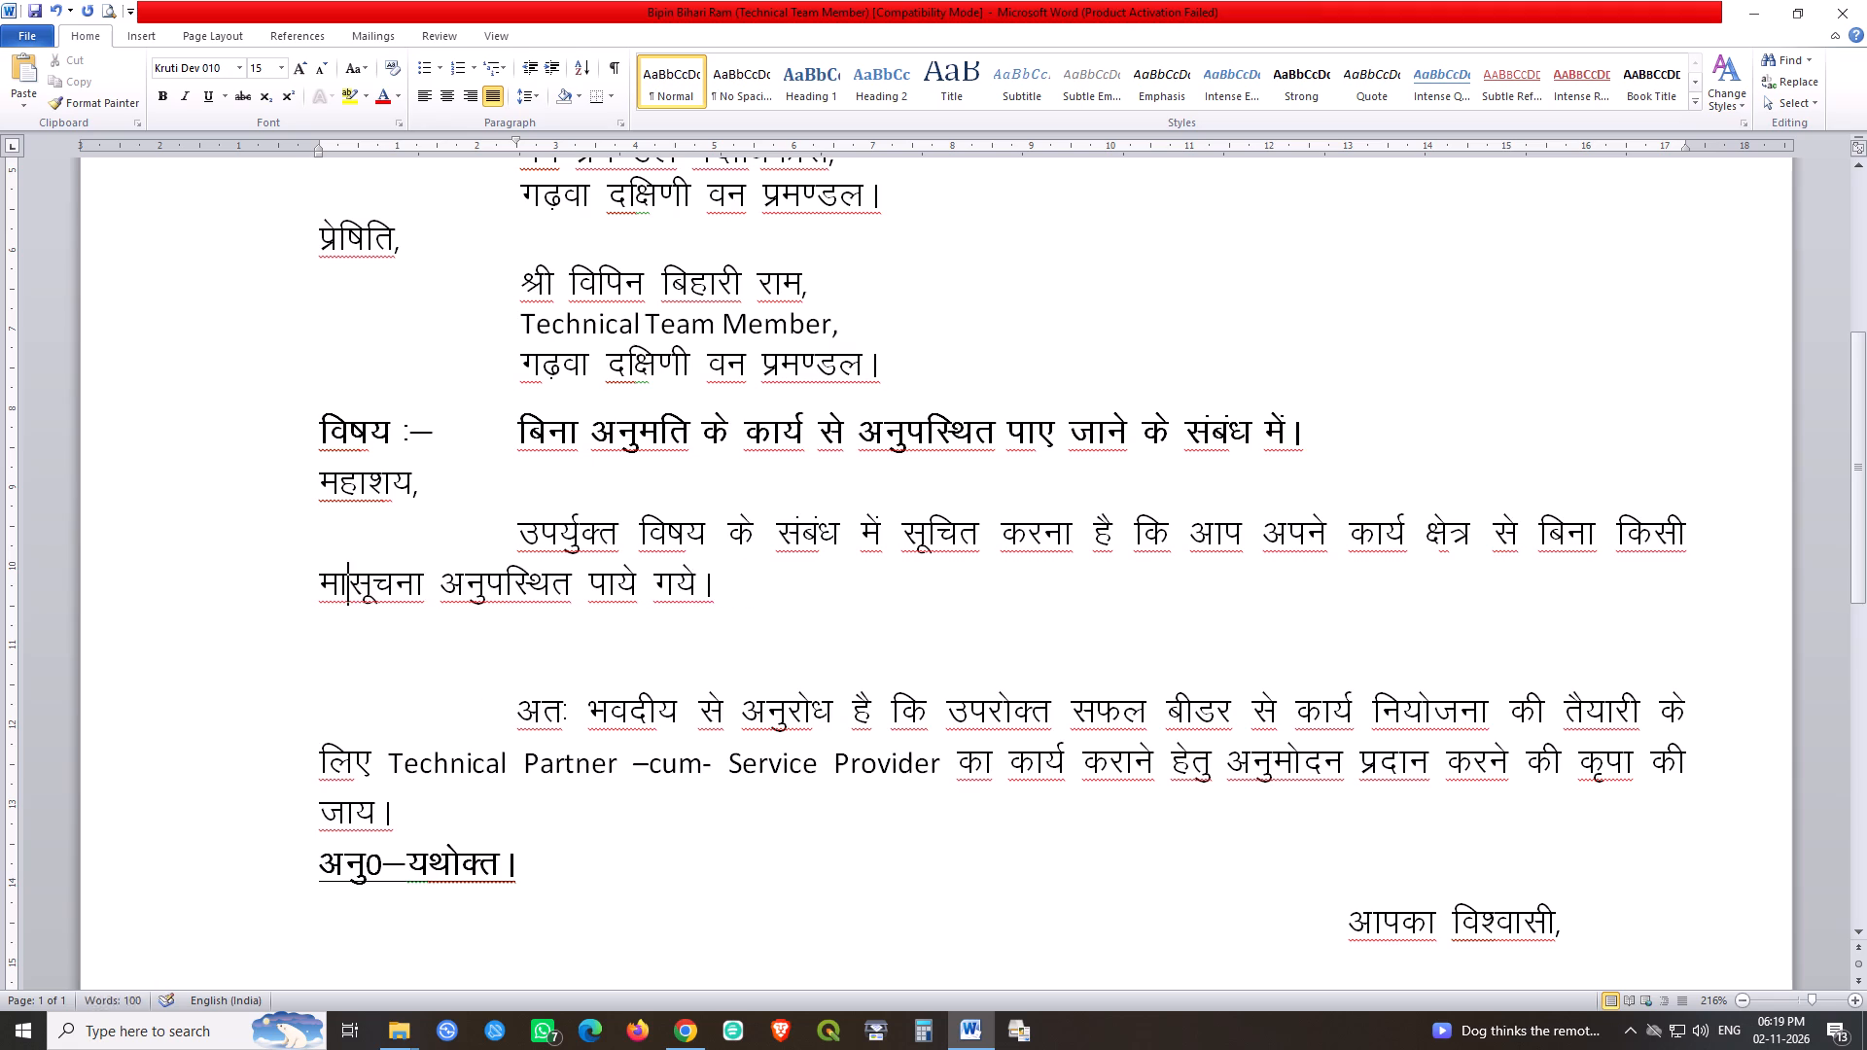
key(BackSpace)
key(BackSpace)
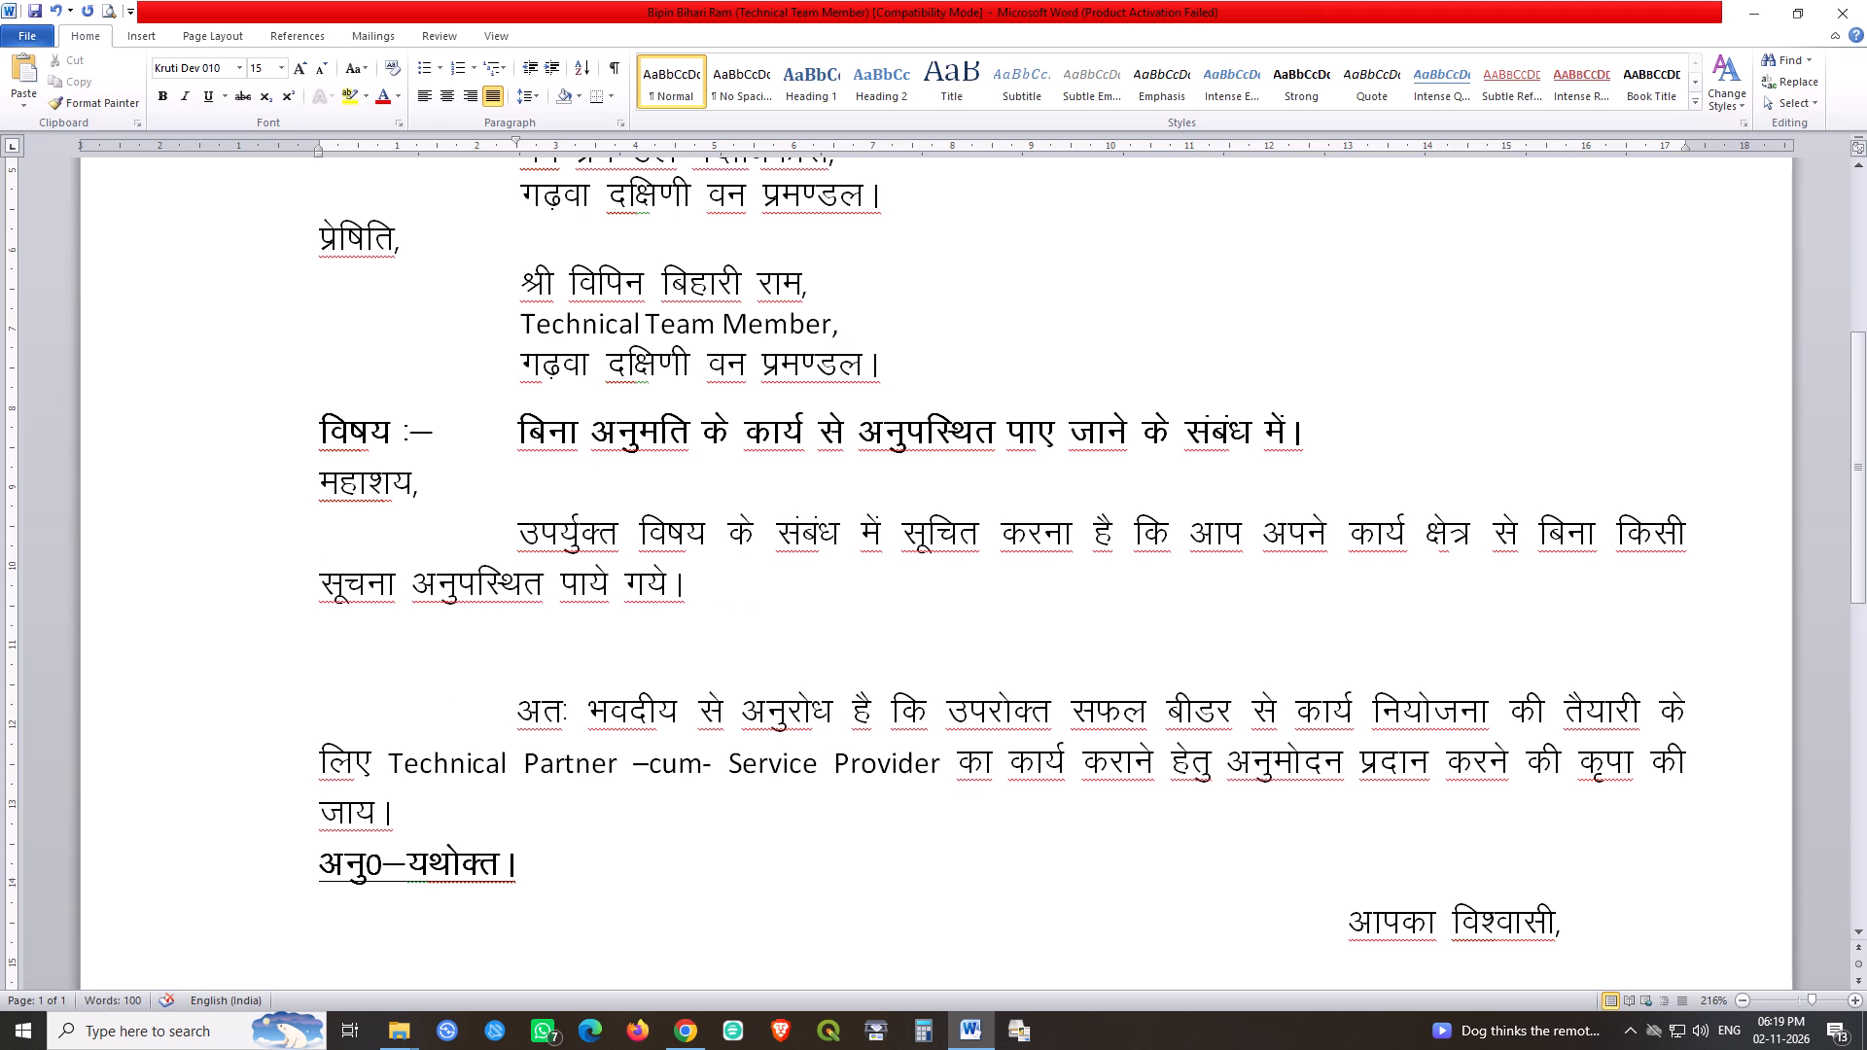
Insert लिखित या दूरभाष पर सूचना after बिना किसी in the body paragraph.
text(fyf[kr lwpukj)
key(space)
key(BackSpace)
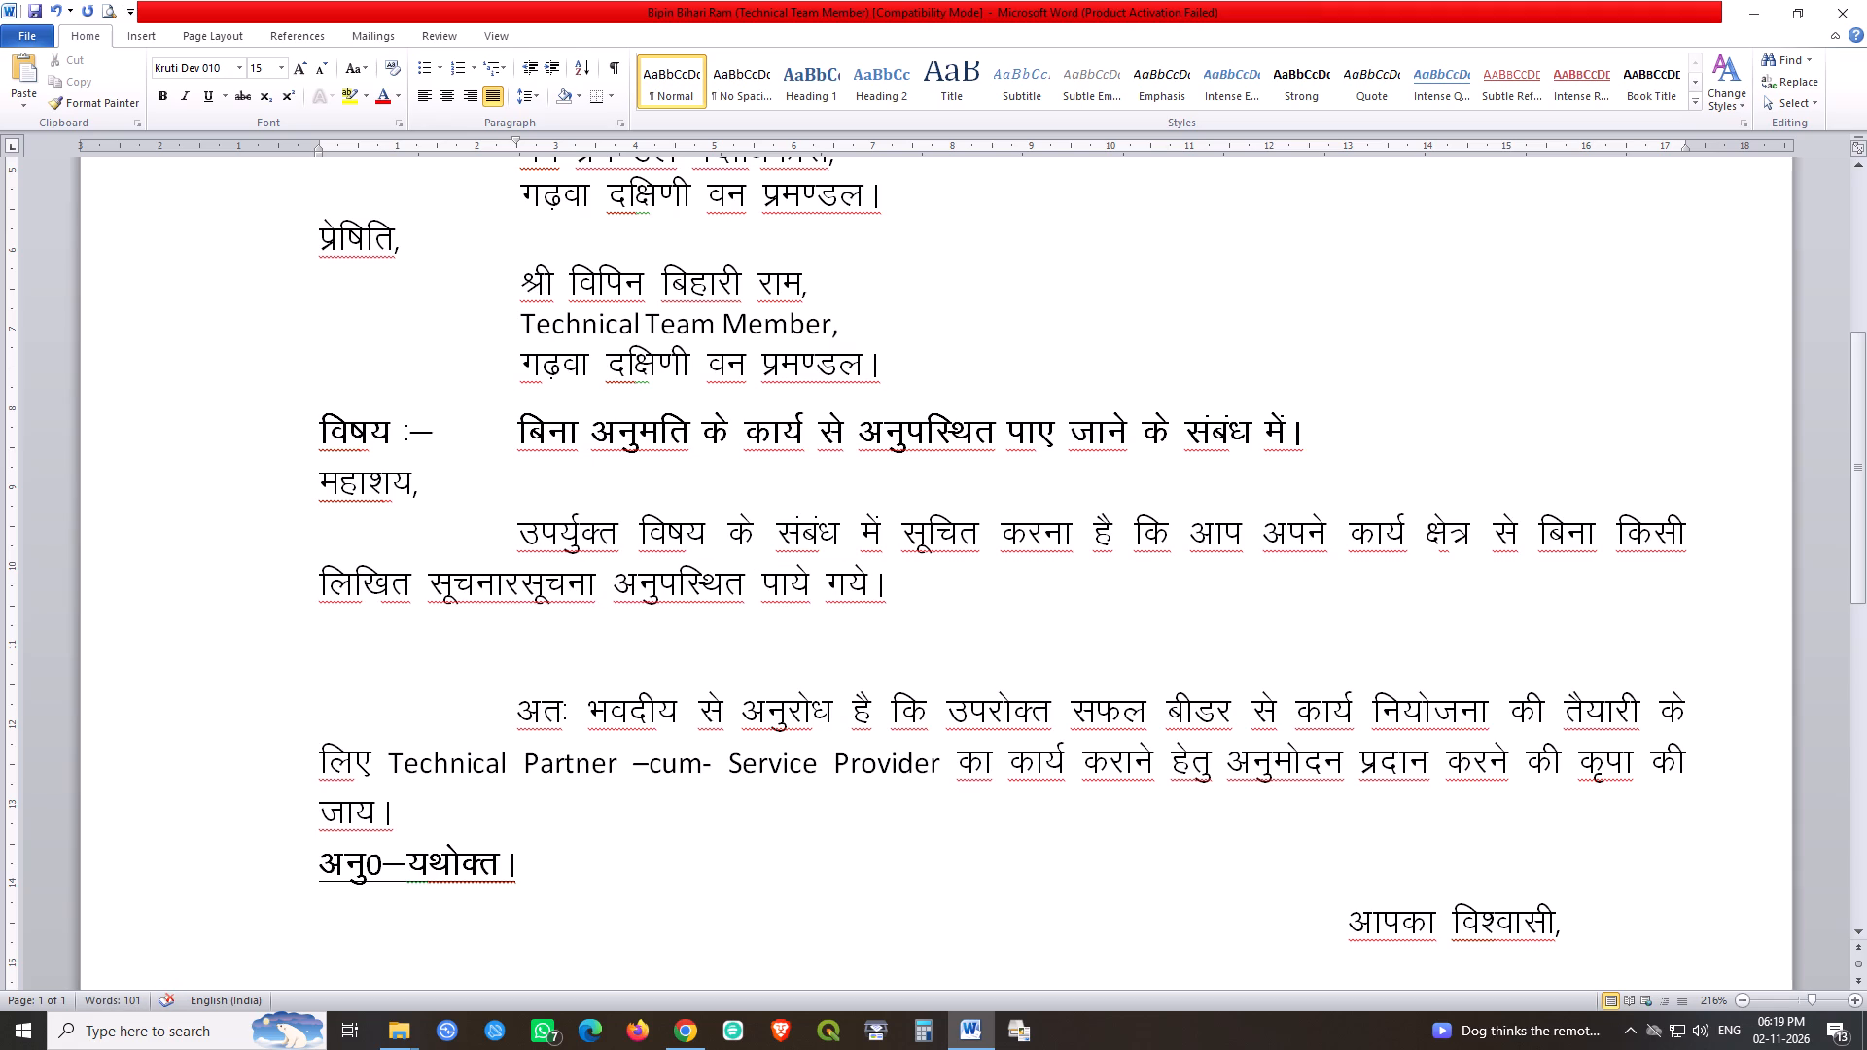
key(Left)
key(Left)
key(Left)
key(Left)
key(Left)
key(Left)
text(;k)
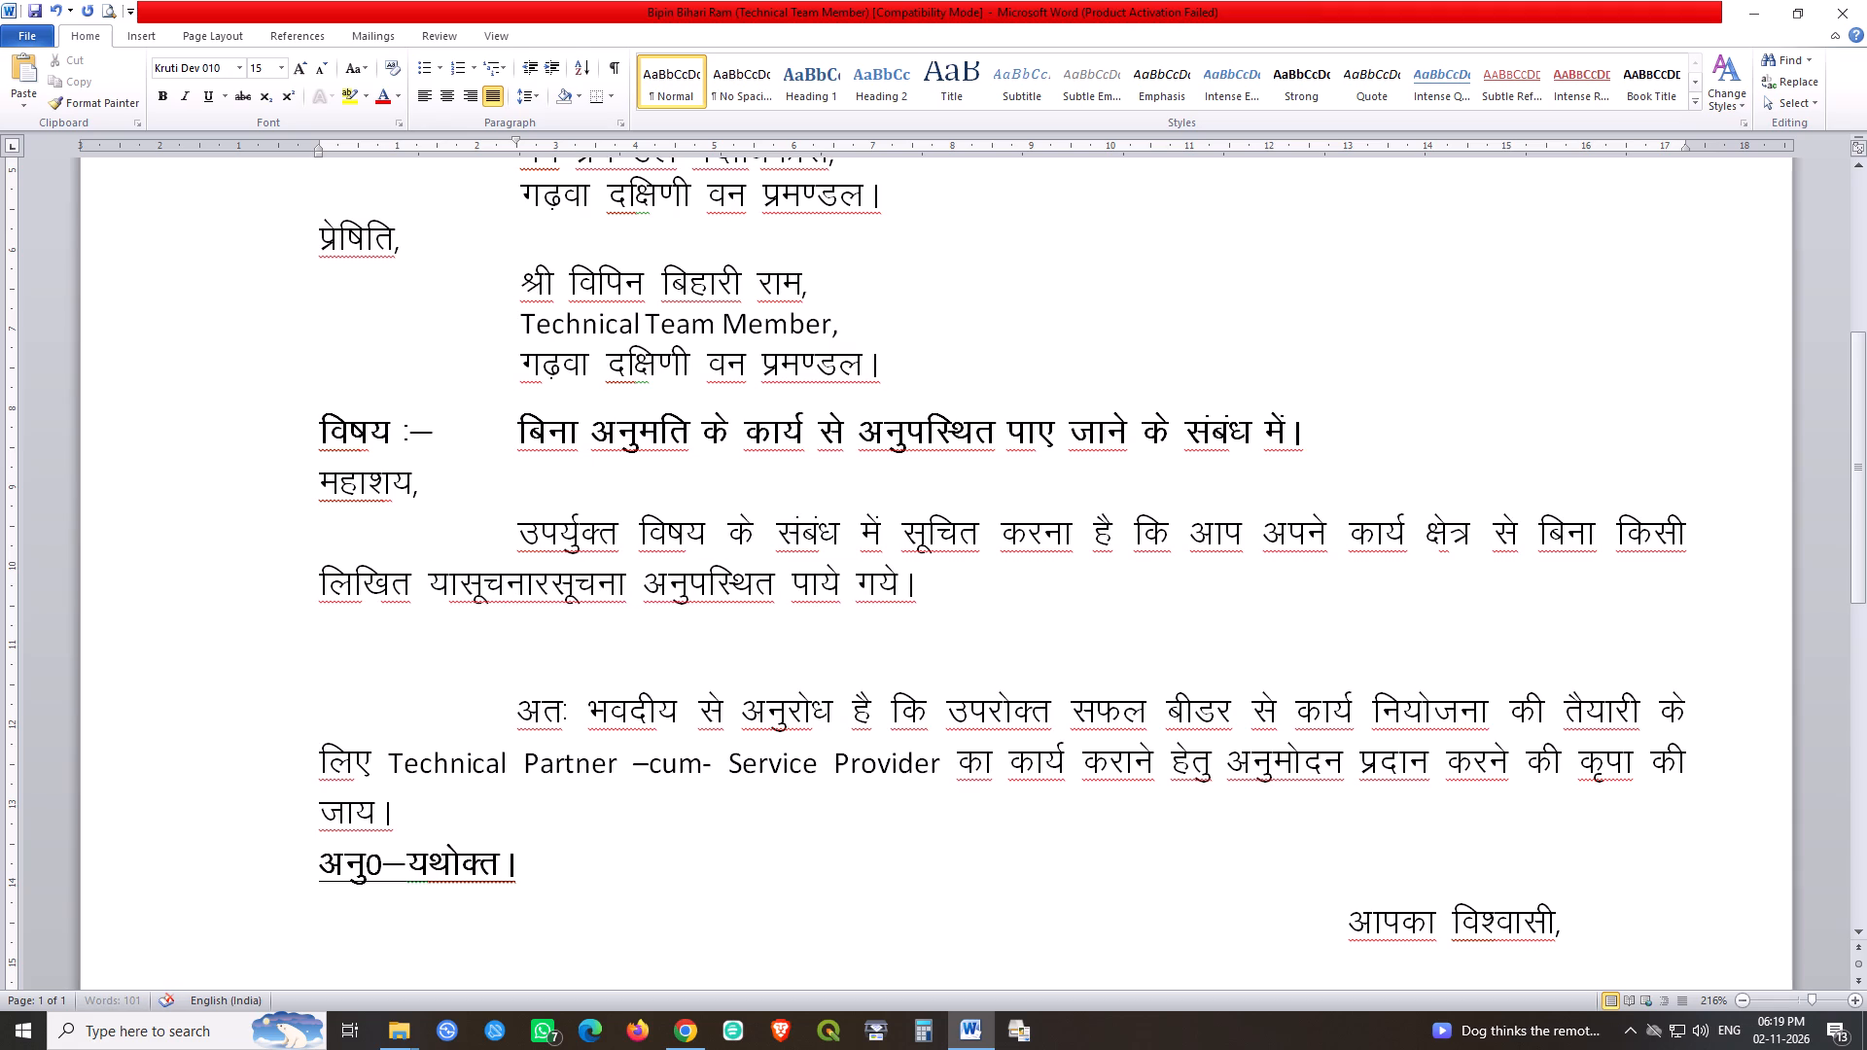
key(space)
text(nwj)
text(Hkk'k)
key(space)
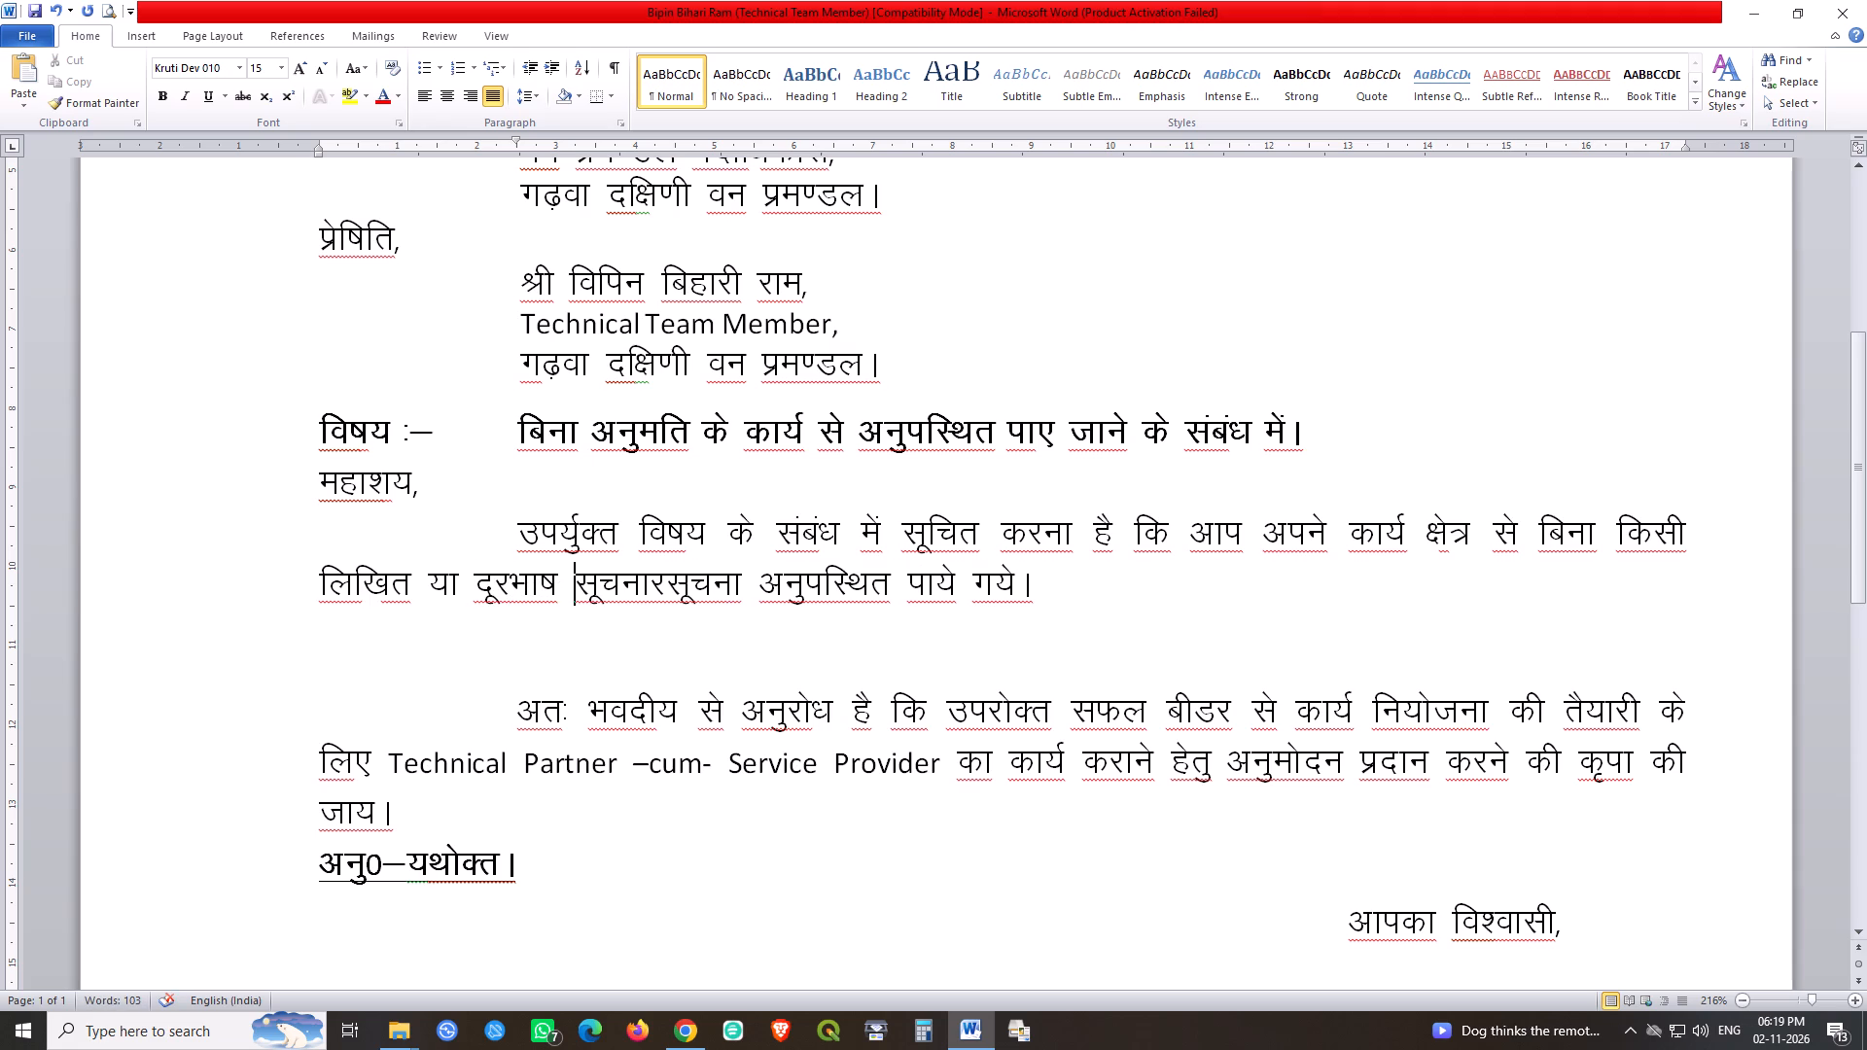
text(ij)
key(space)
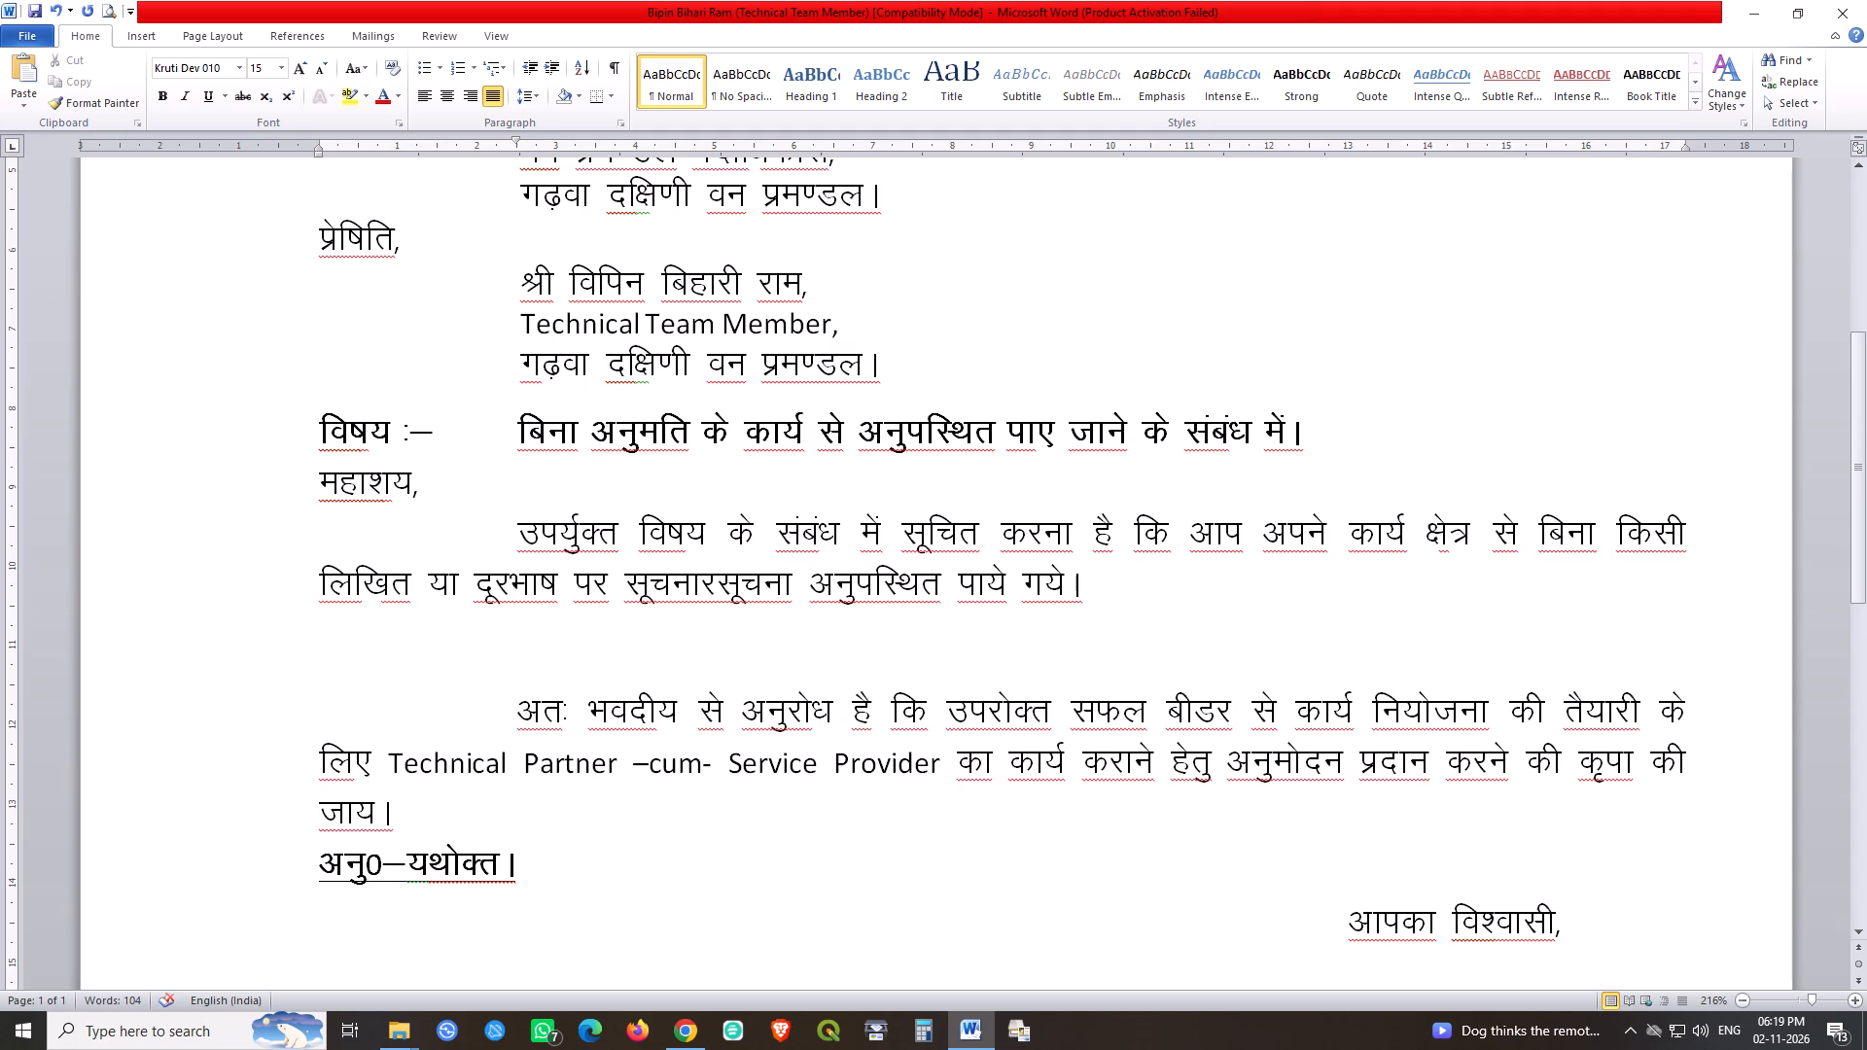
Replace the duplicated रसूचना after दूरभाष पर सूचना with दिये, ahead of अनुपस्थित.
click(1687, 520)
drag(701, 588, 730, 592)
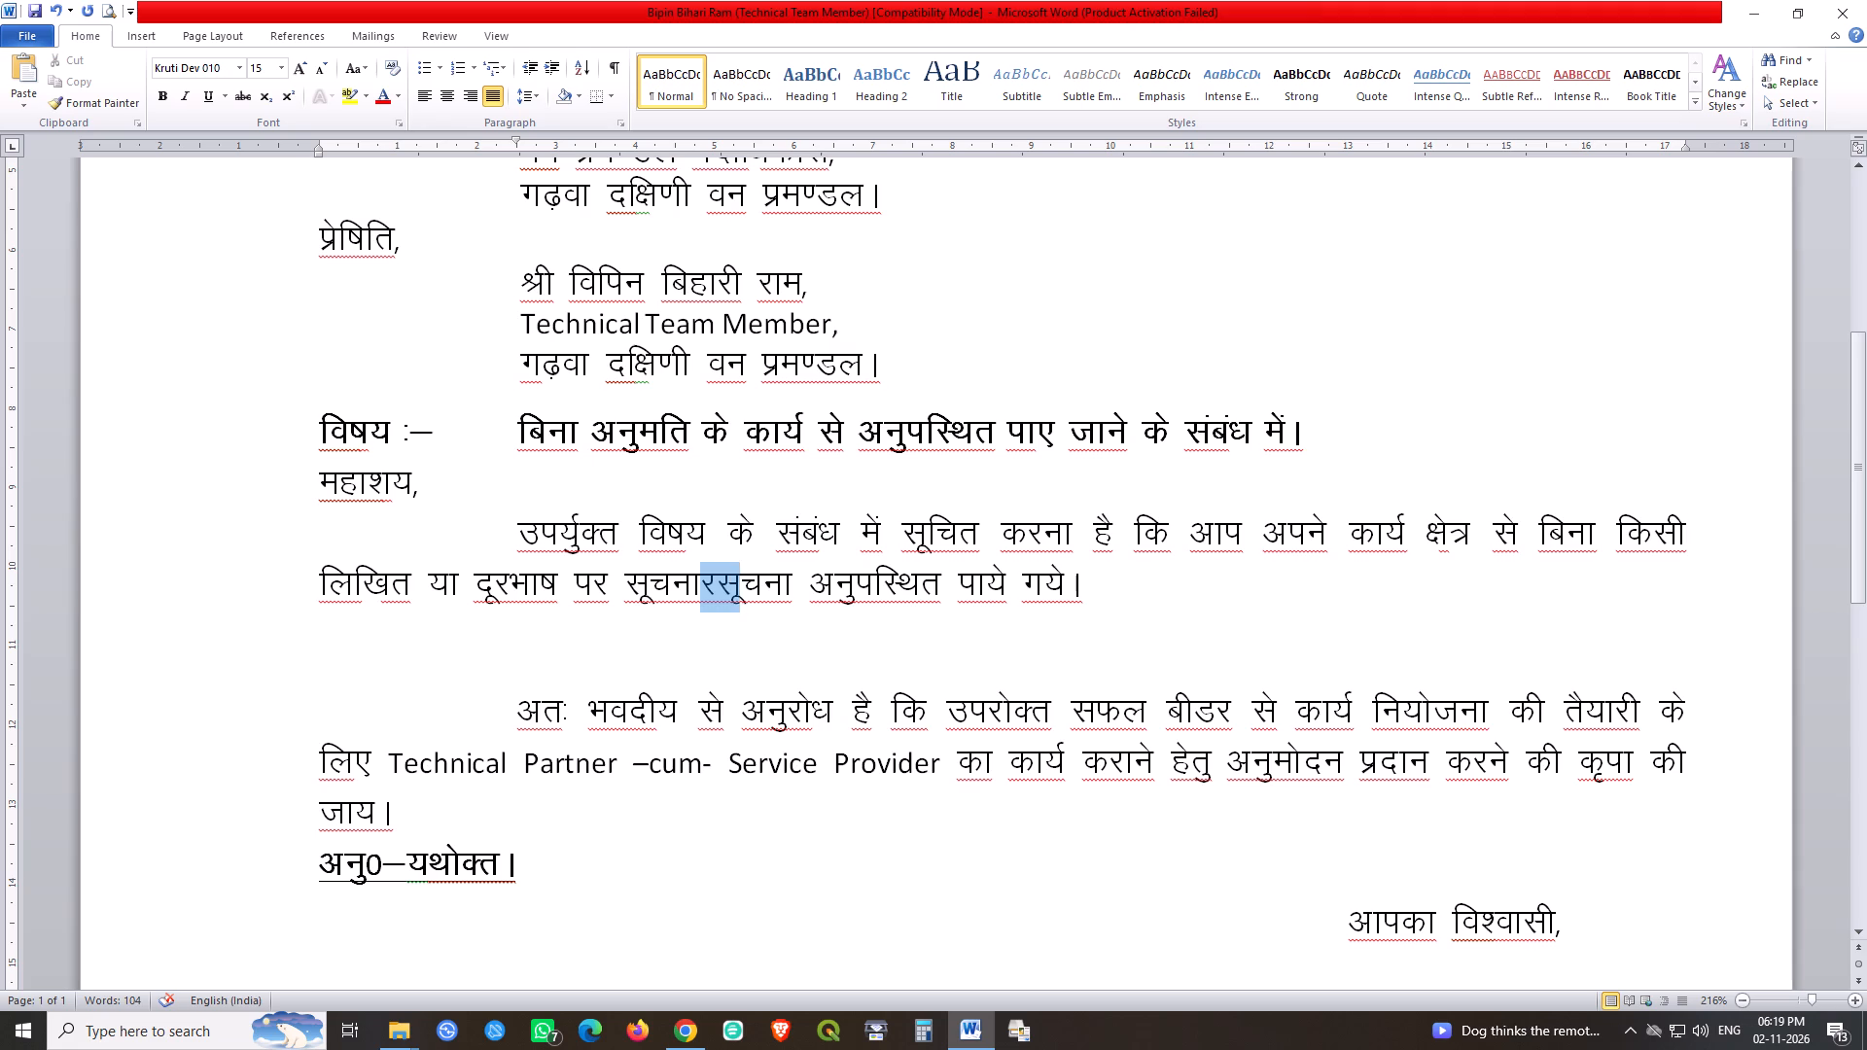
drag(730, 592, 788, 595)
key(Delete)
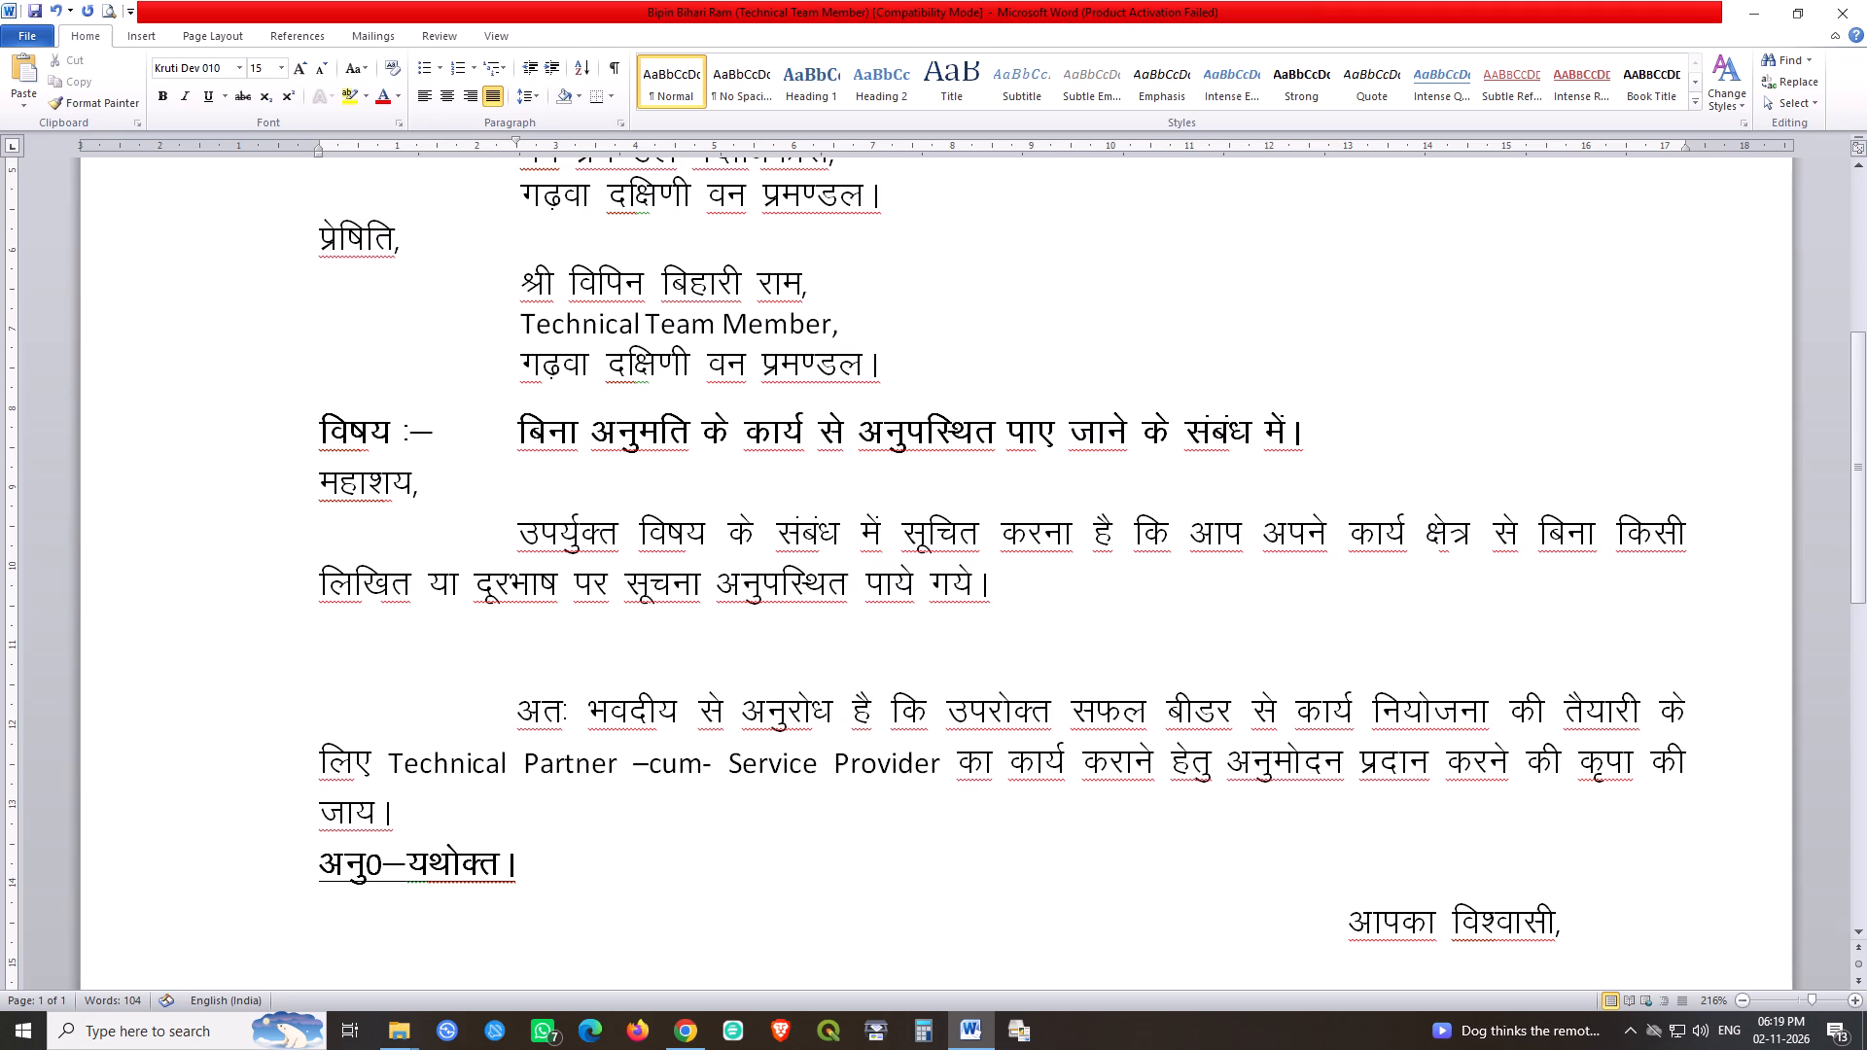
key(space)
text(fn;s)
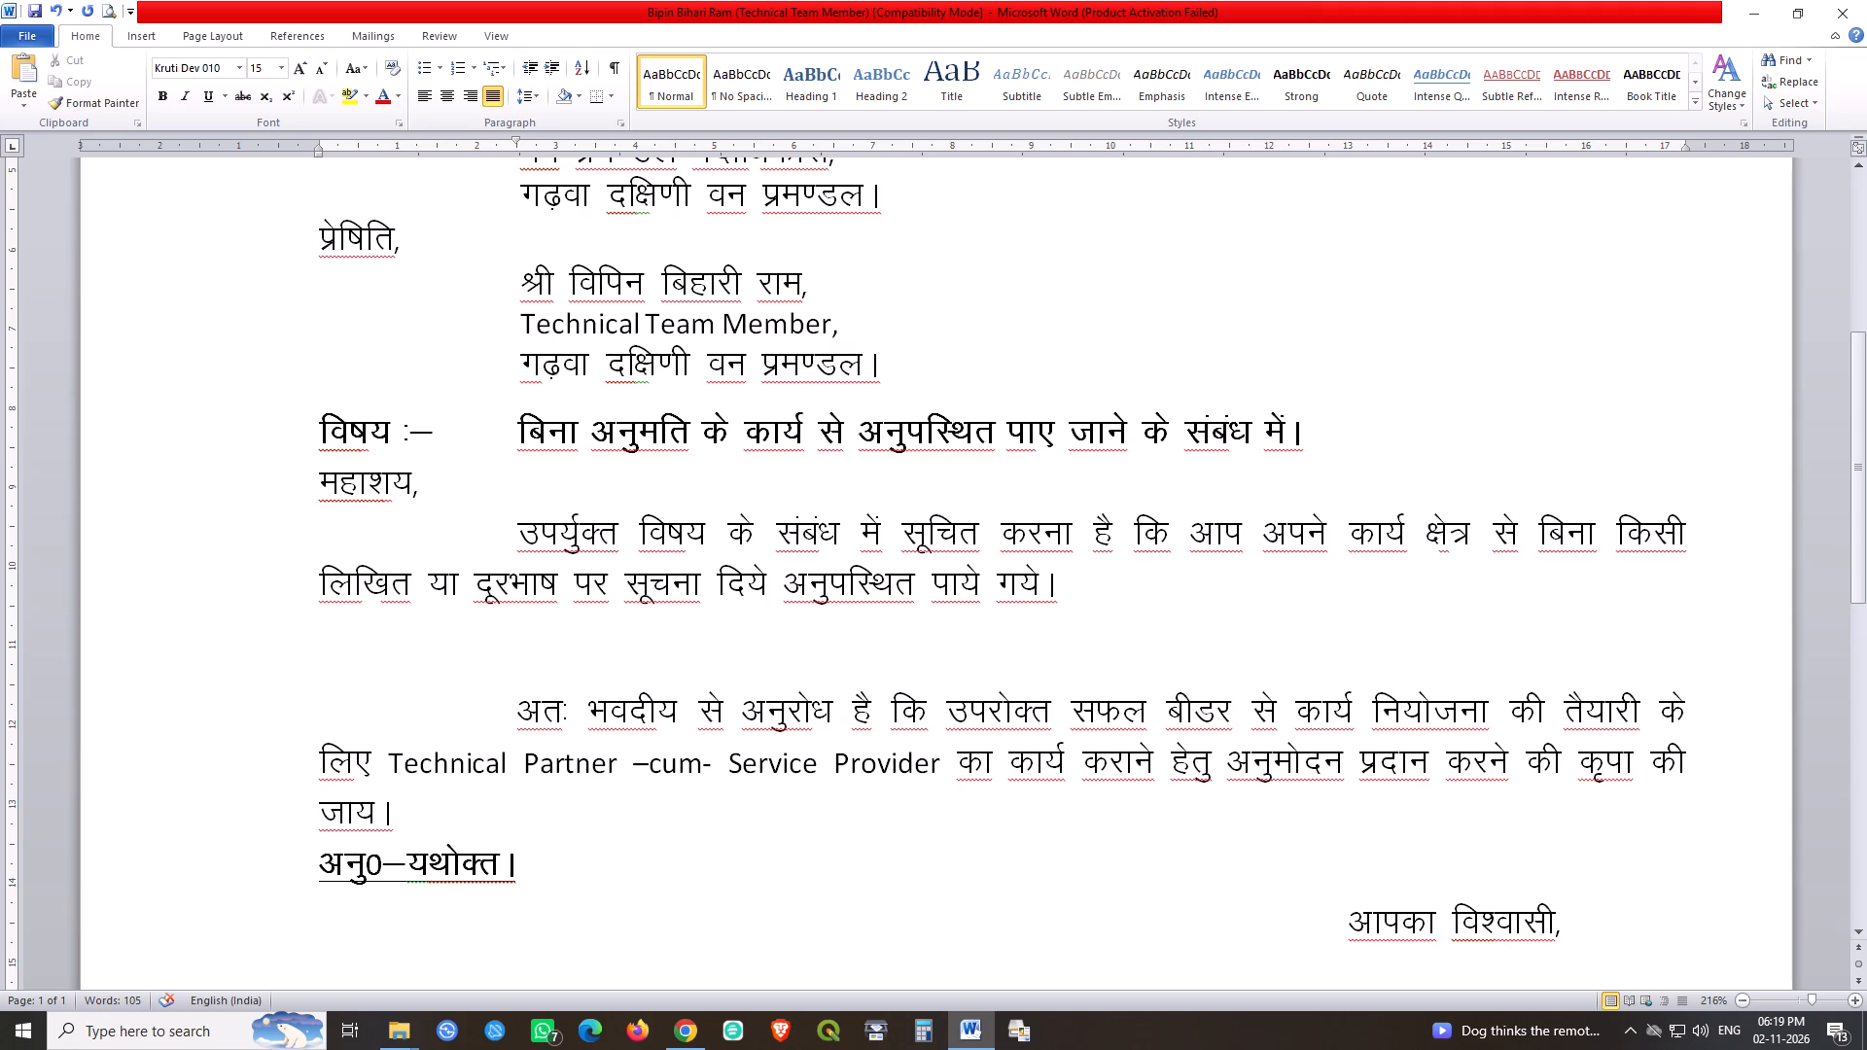
Add the sentence यह आपके कार्य में लापरवाही बरतने का द्योतक है। at the end of the body paragraph.
click(1075, 577)
text(;g)
key(space)
text(vkids dk;Z)
key(space)
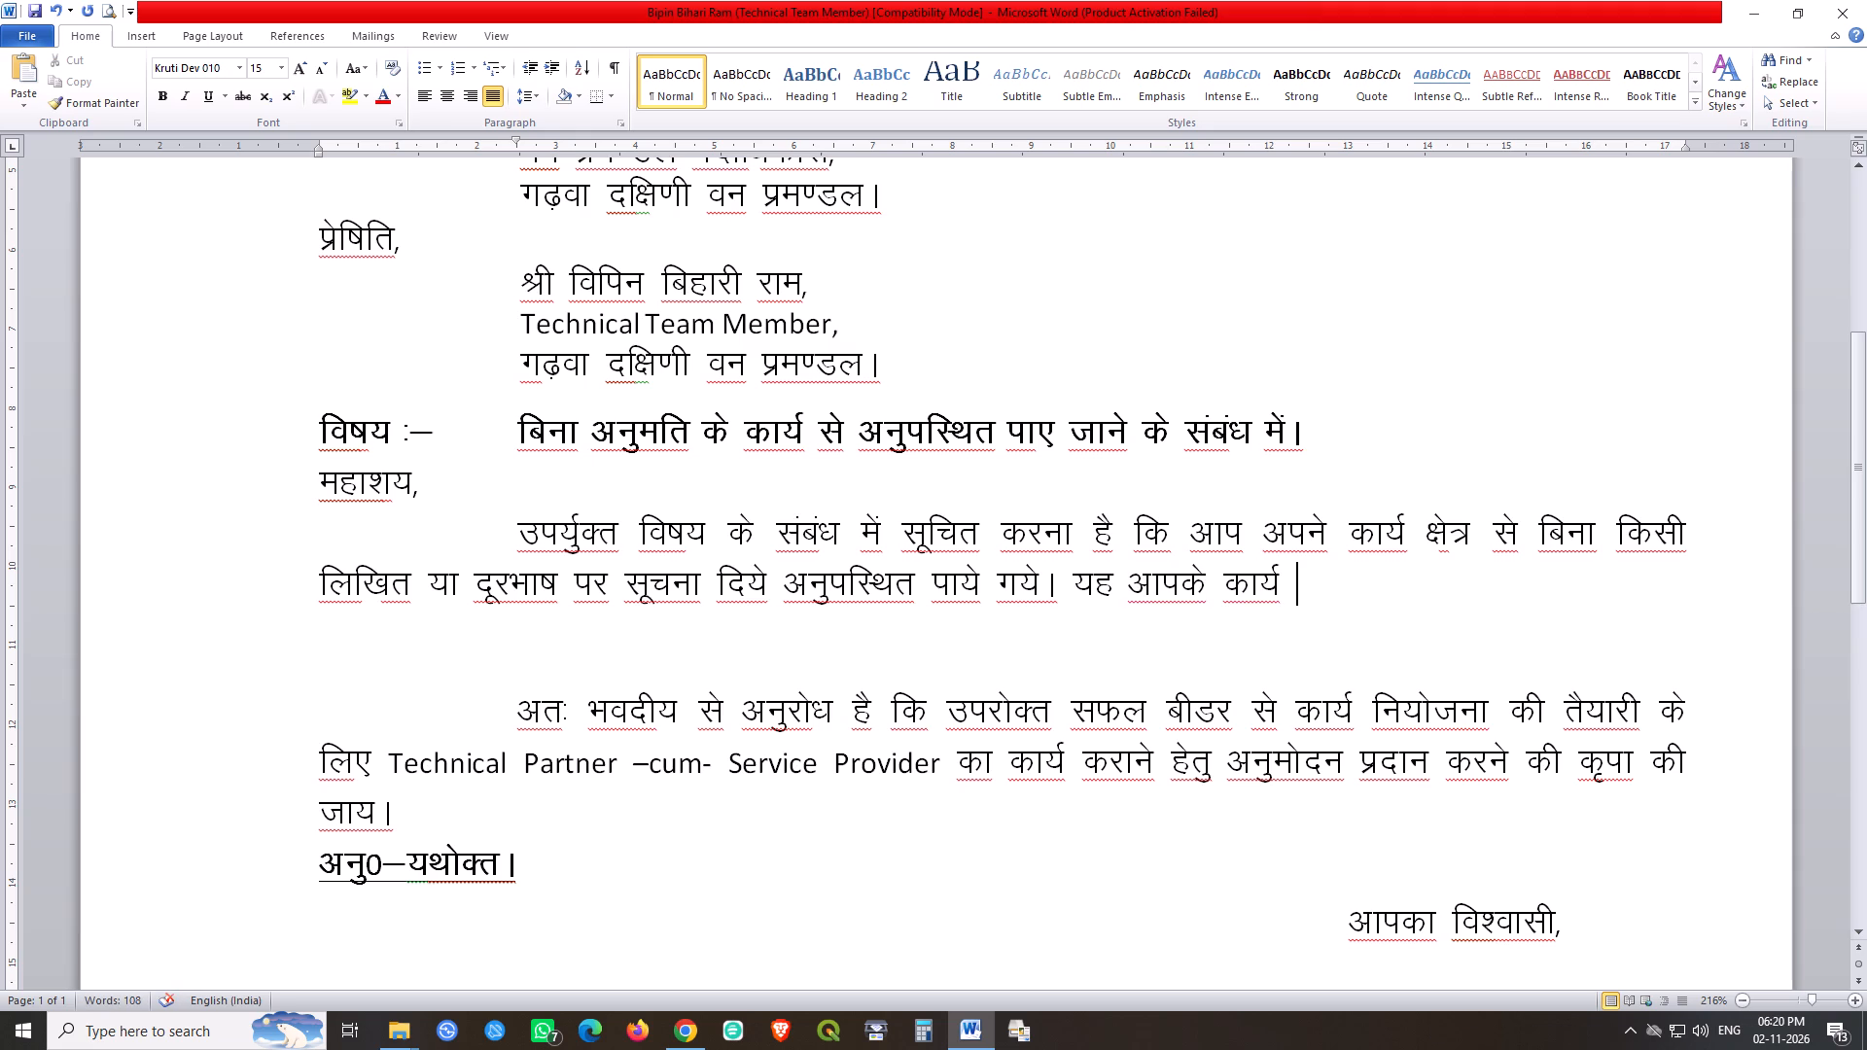
text(esa ykj)
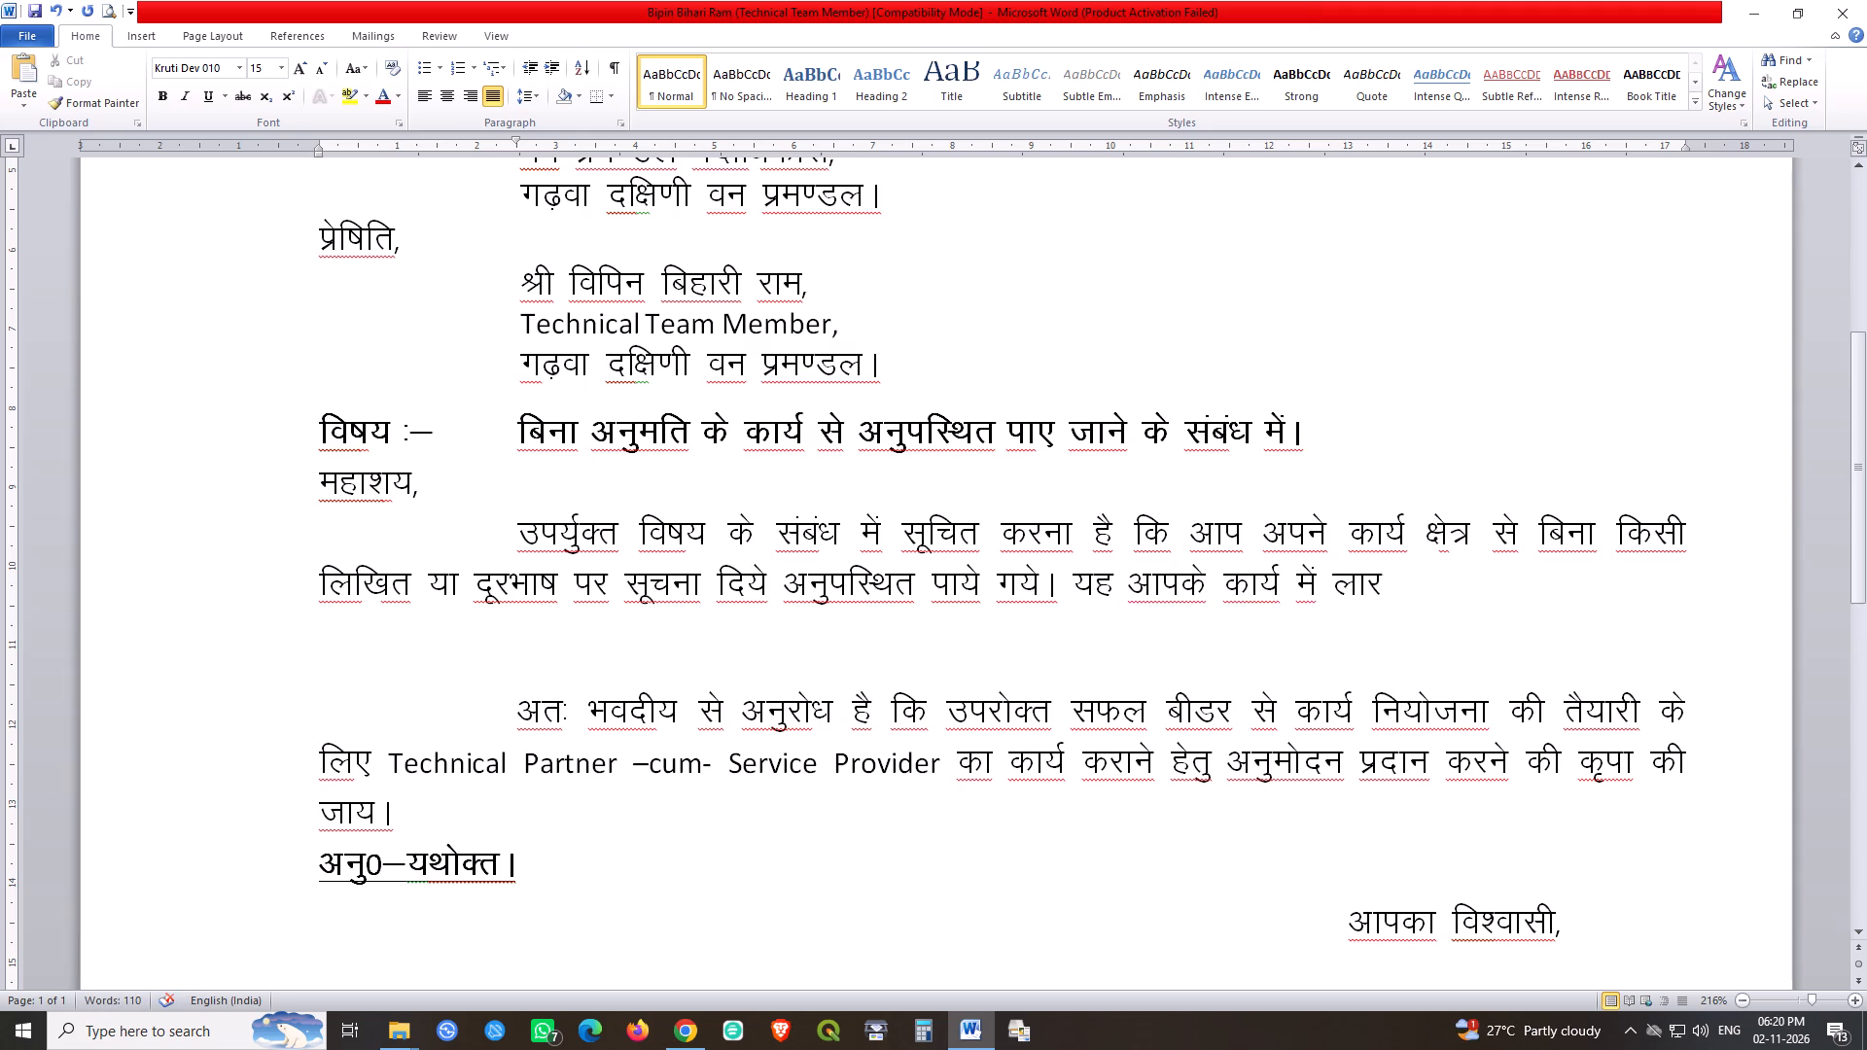
key(i)
key(BackSpace)
key(BackSpace)
text(ijokgh cjrus dk |ksrd gSA)
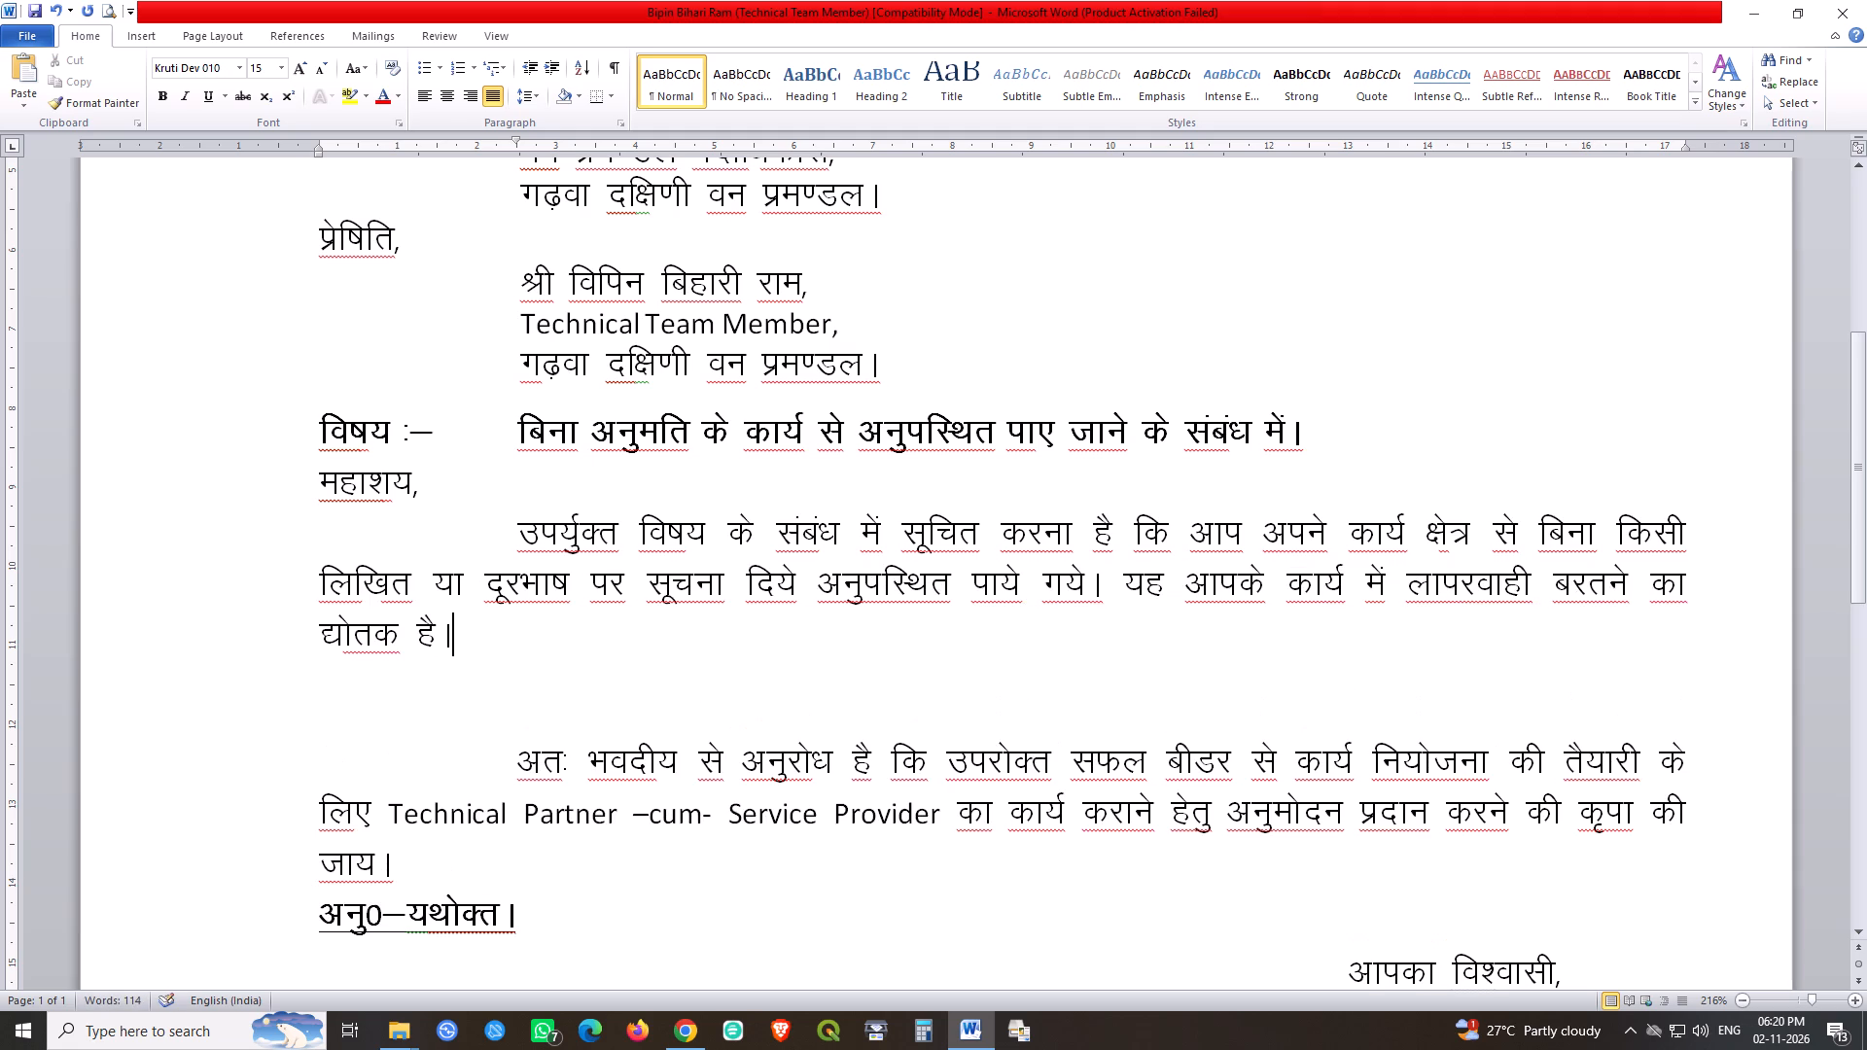
key(space)
drag(1386, 576, 1370, 583)
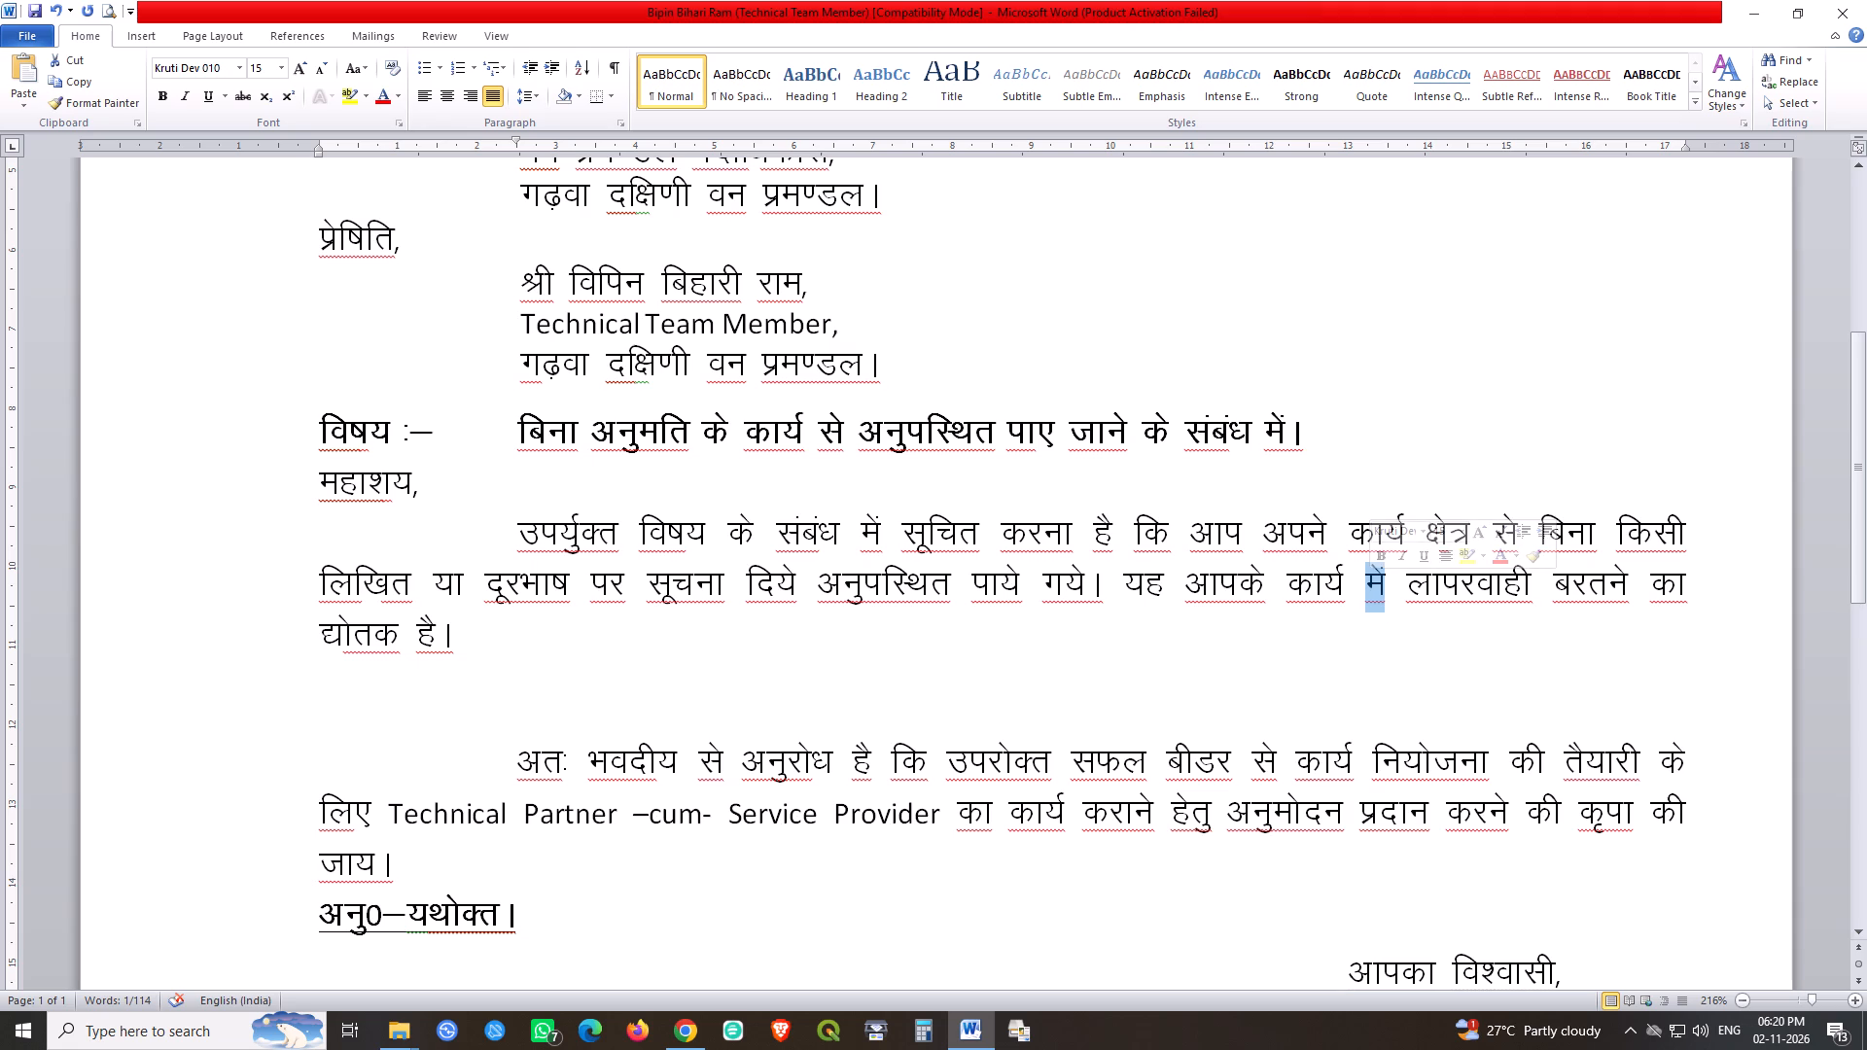
click(465, 636)
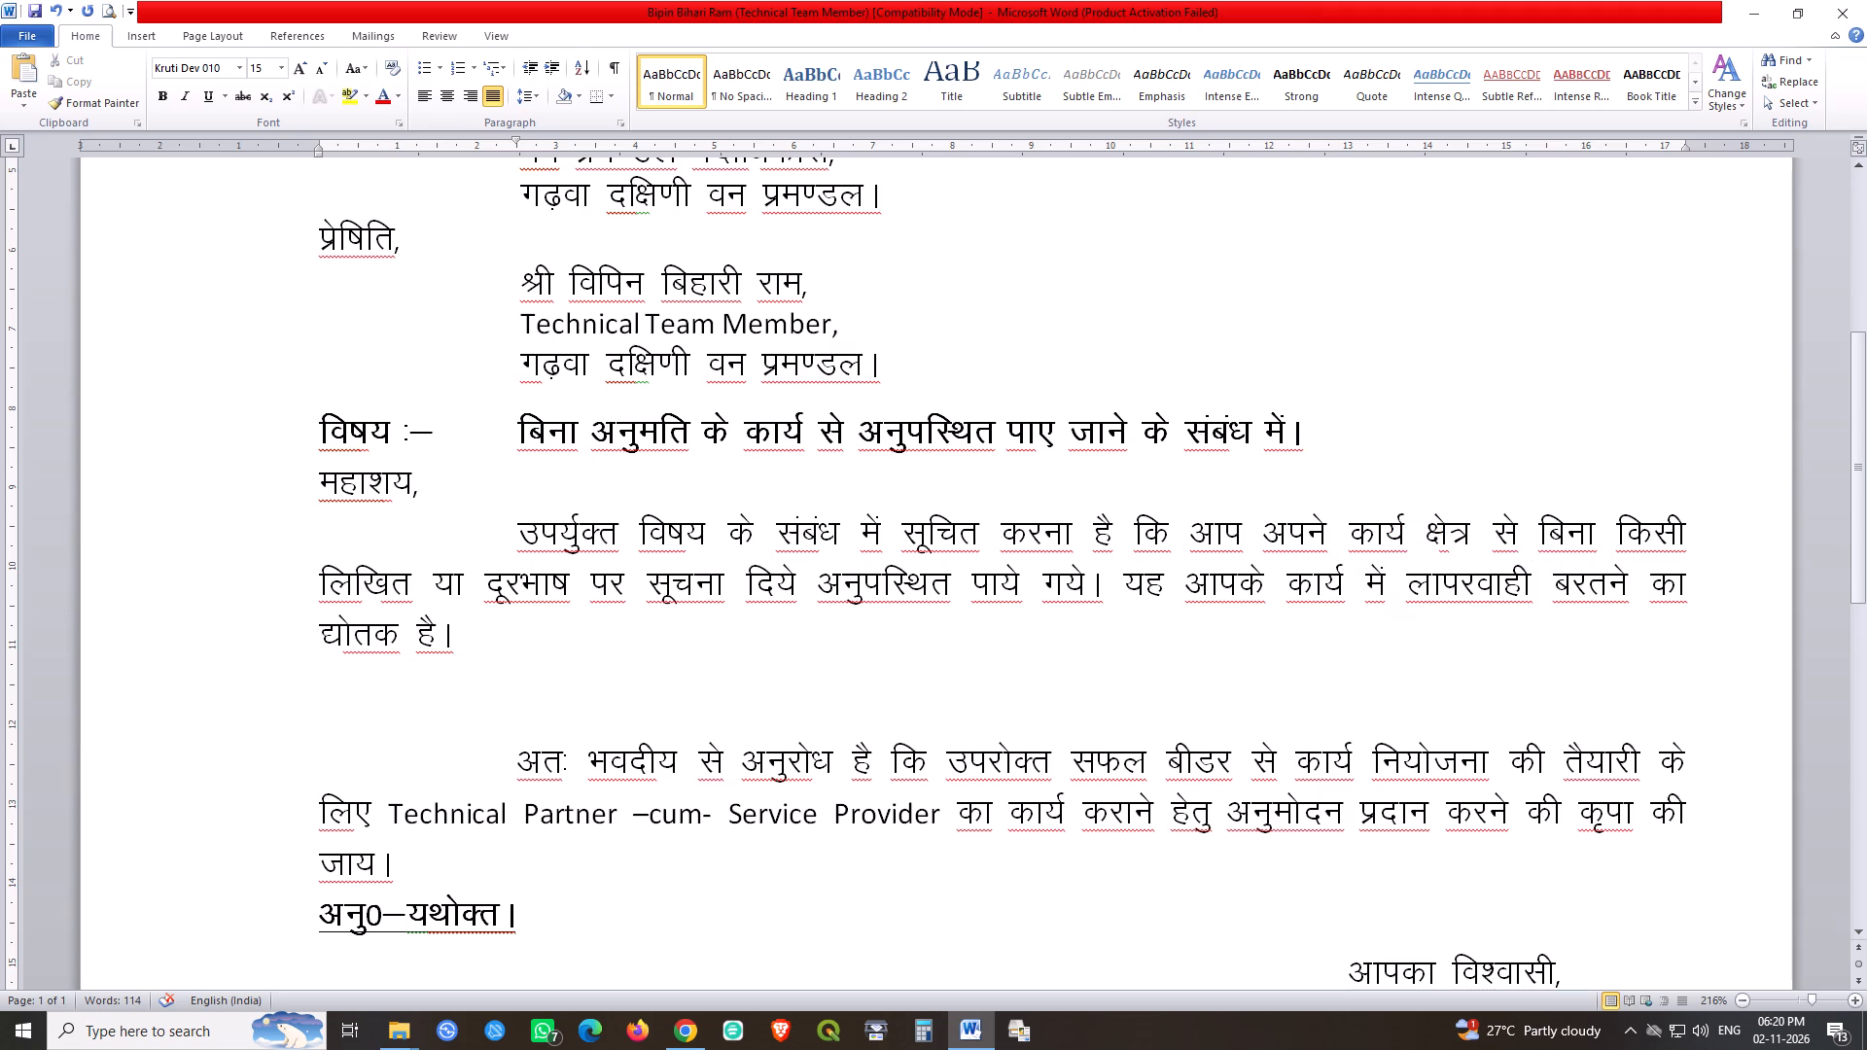
Save the letter document.
key(ctrl+s)
key(ctrl+s)
key(ctrl+s)
Insert के दिनांक 16.10.2026, 23.10.2026, 24.10.2026, 27.10.2026 एवं 28.10.2026 after दूरभाष पर सूचना, ahead of दिये.
click(724, 570)
key(space)
text(ds fnukad)
key(space)
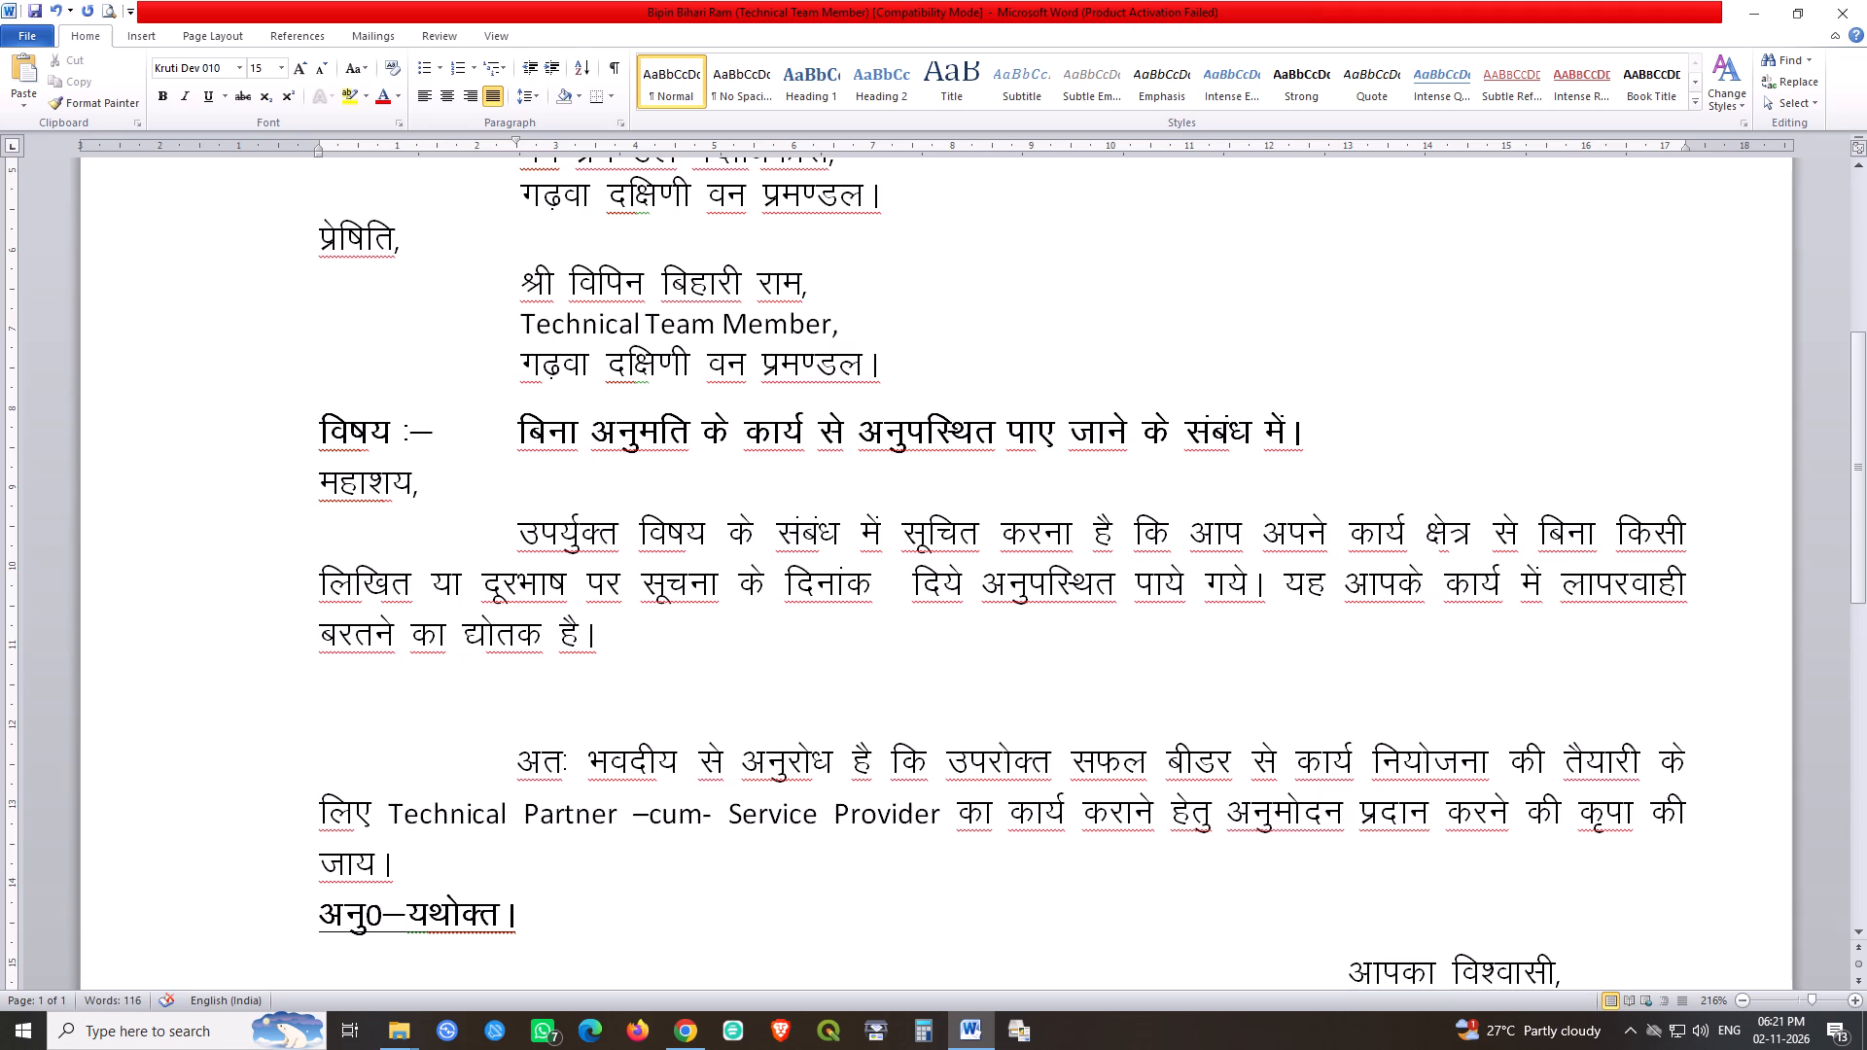
text(16-10-2026] 23-10-2026)
text(] 24-10-2026)
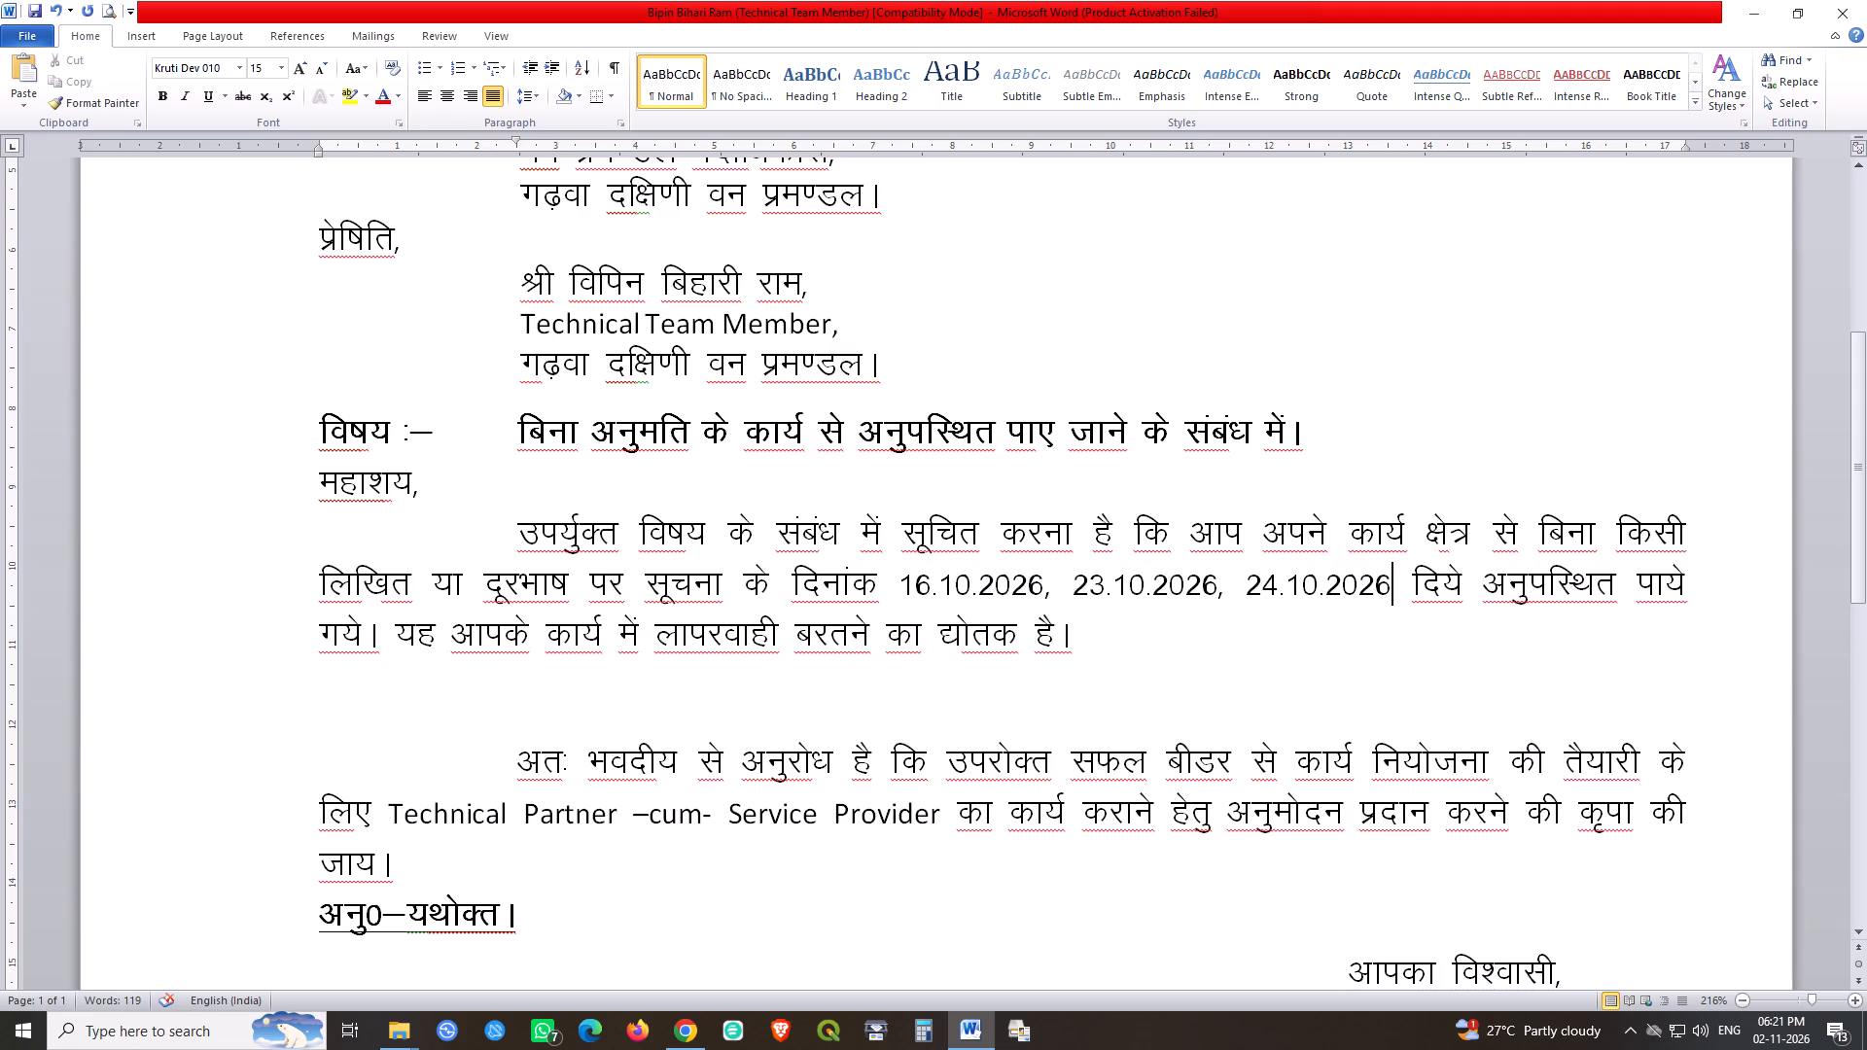
text(] 27-10-2026)
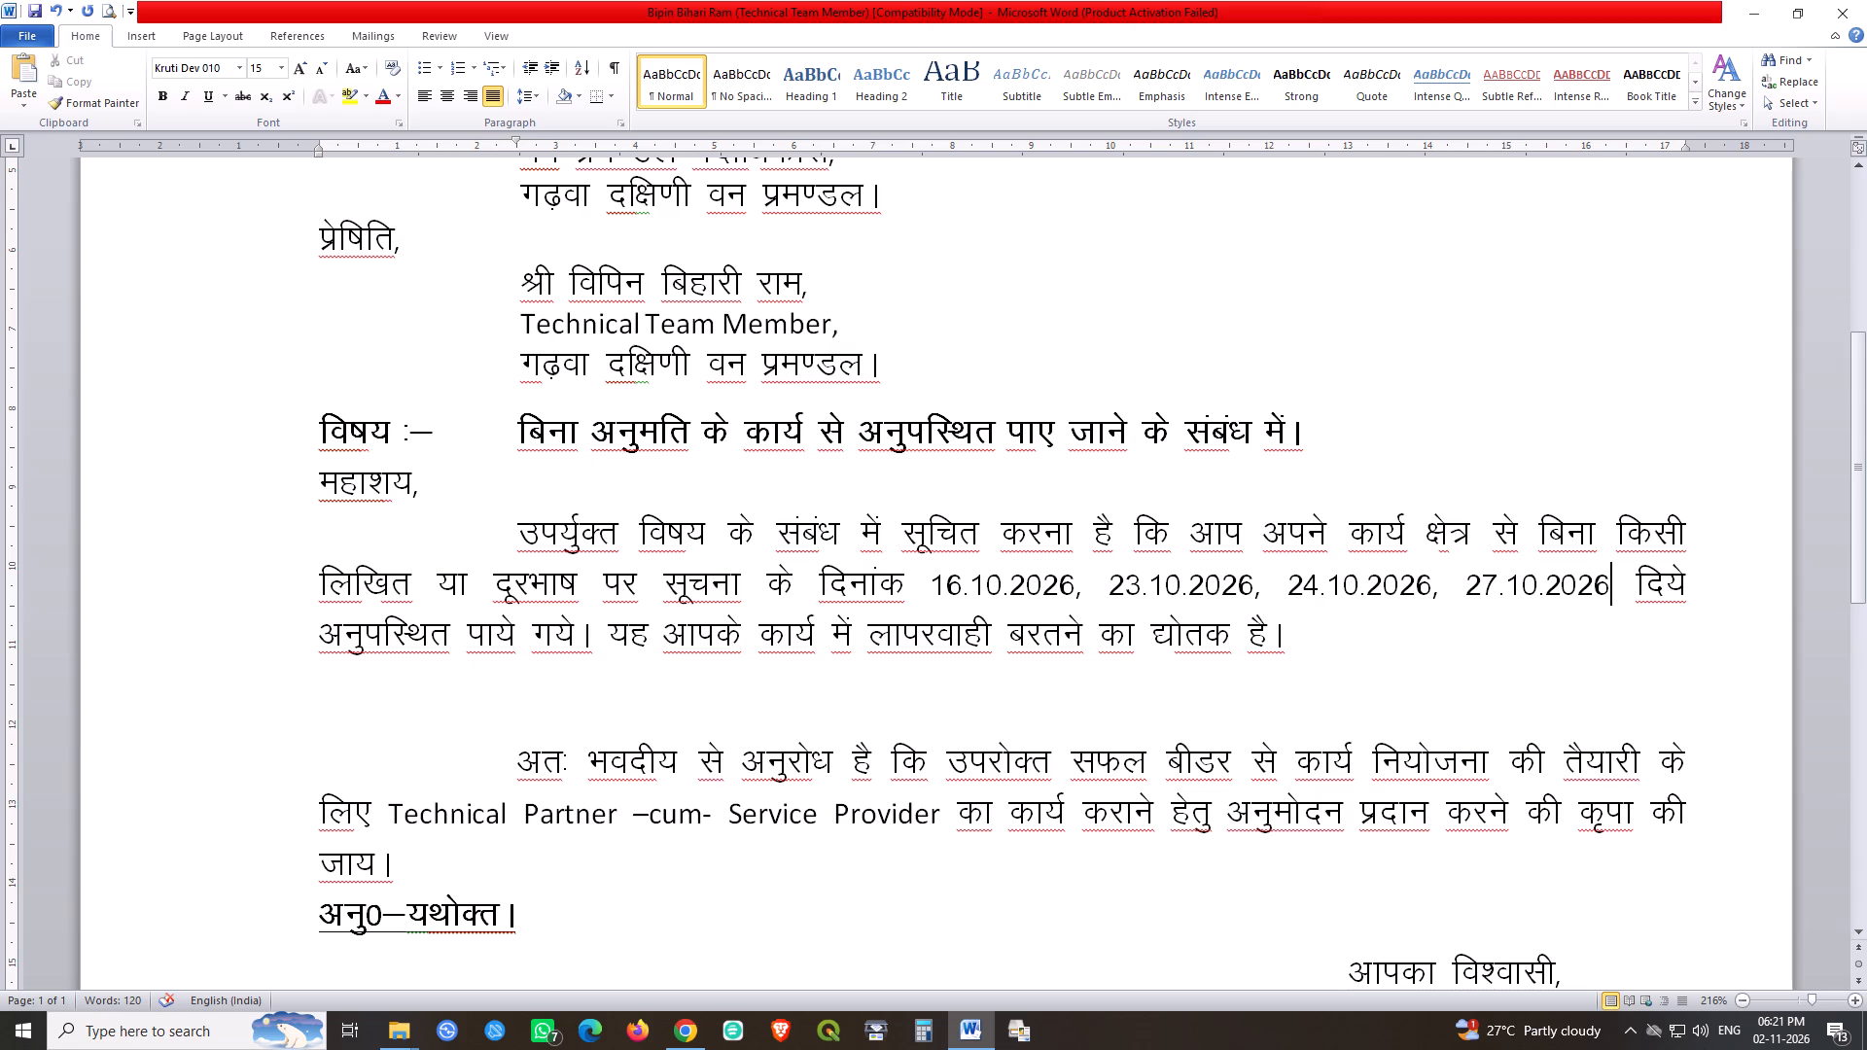
key(space)
text(,oa 28-10-2026)
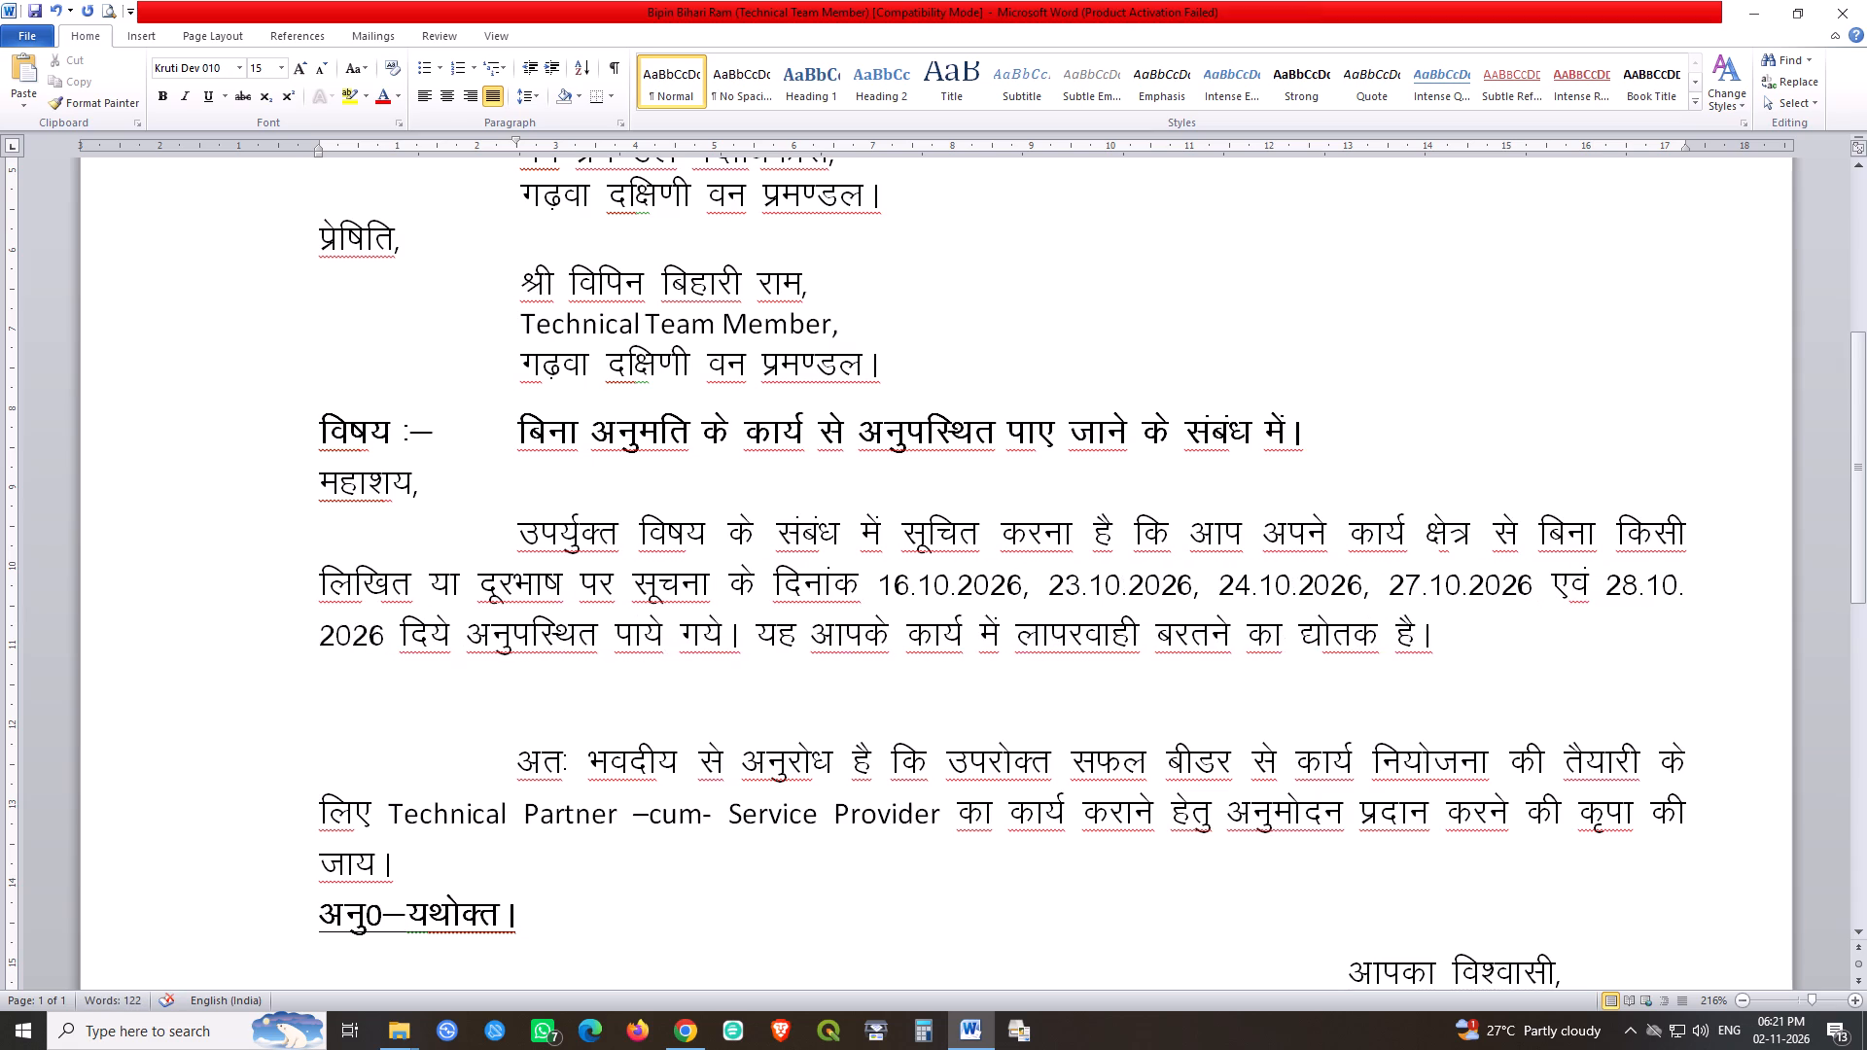
Replace दिये after the date 28.10.2026 with को, ahead of अनुपस्थित पाये गये.
key(Right)
key(ctrl+shift+Right)
key(ctrl+shift+Right)
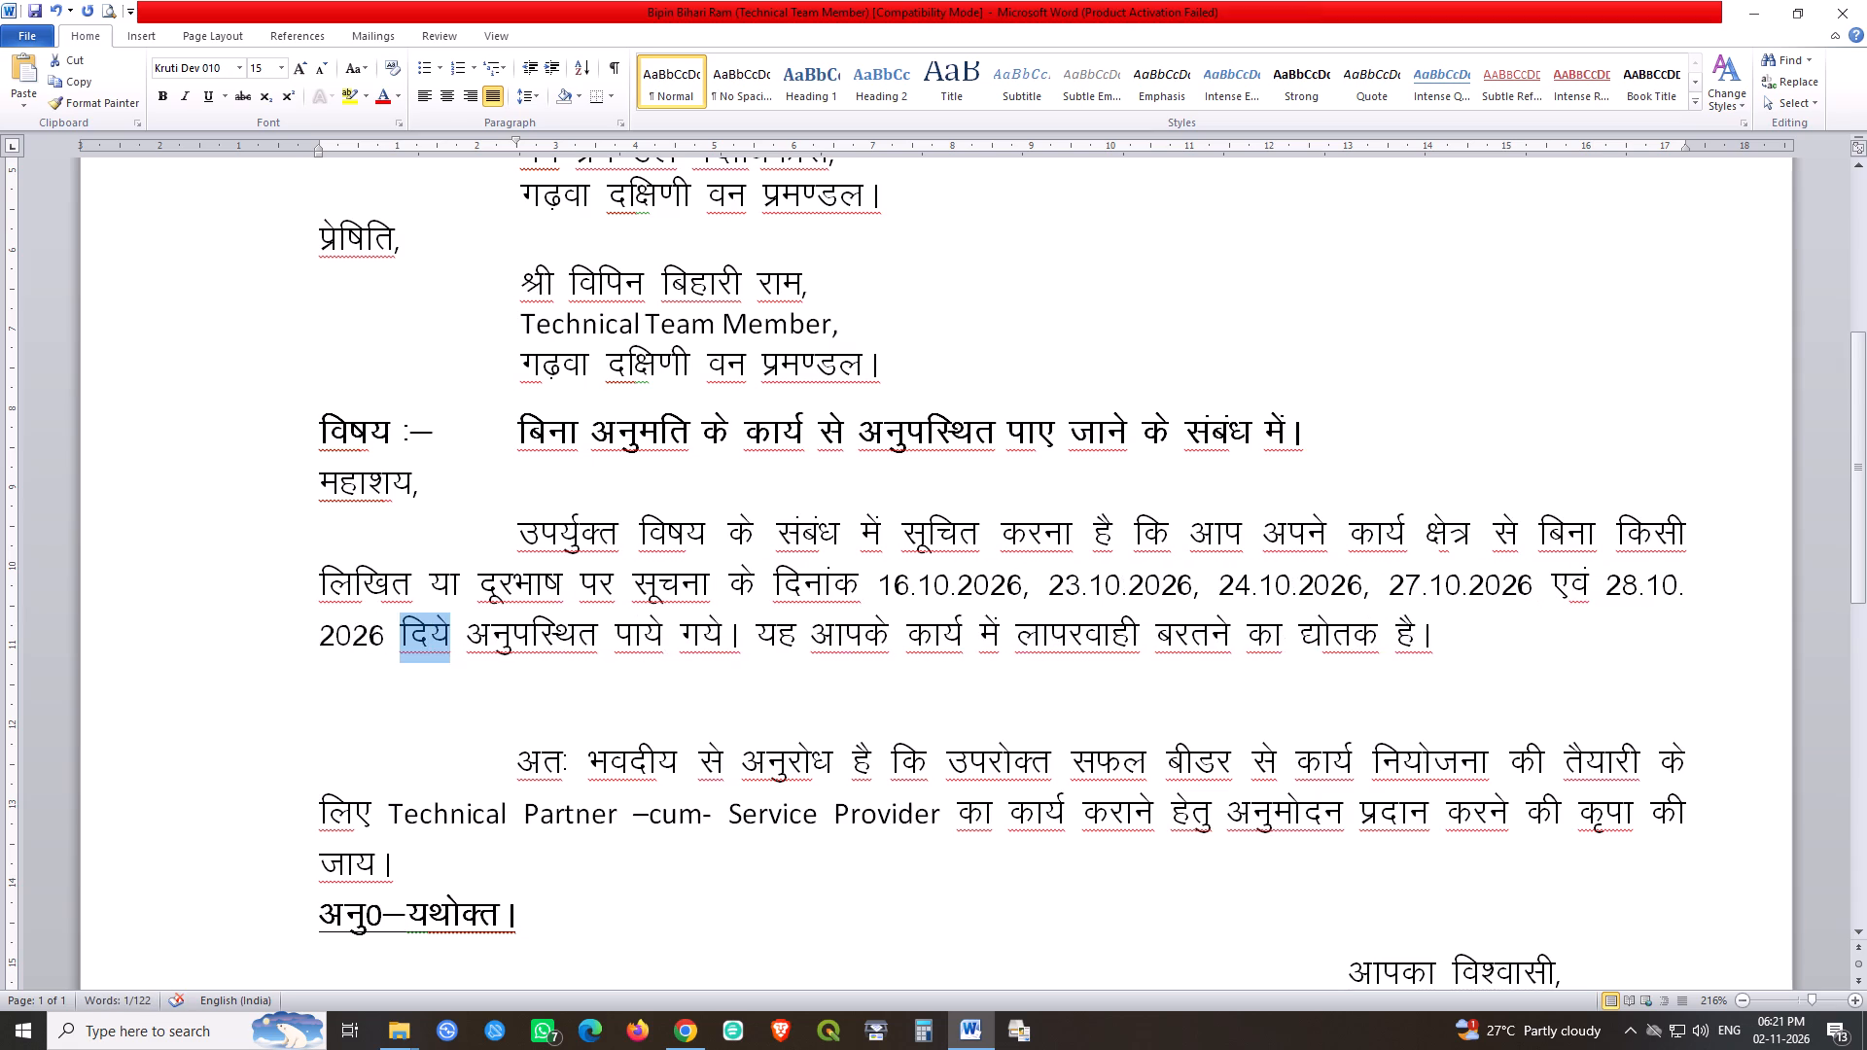
text(dks)
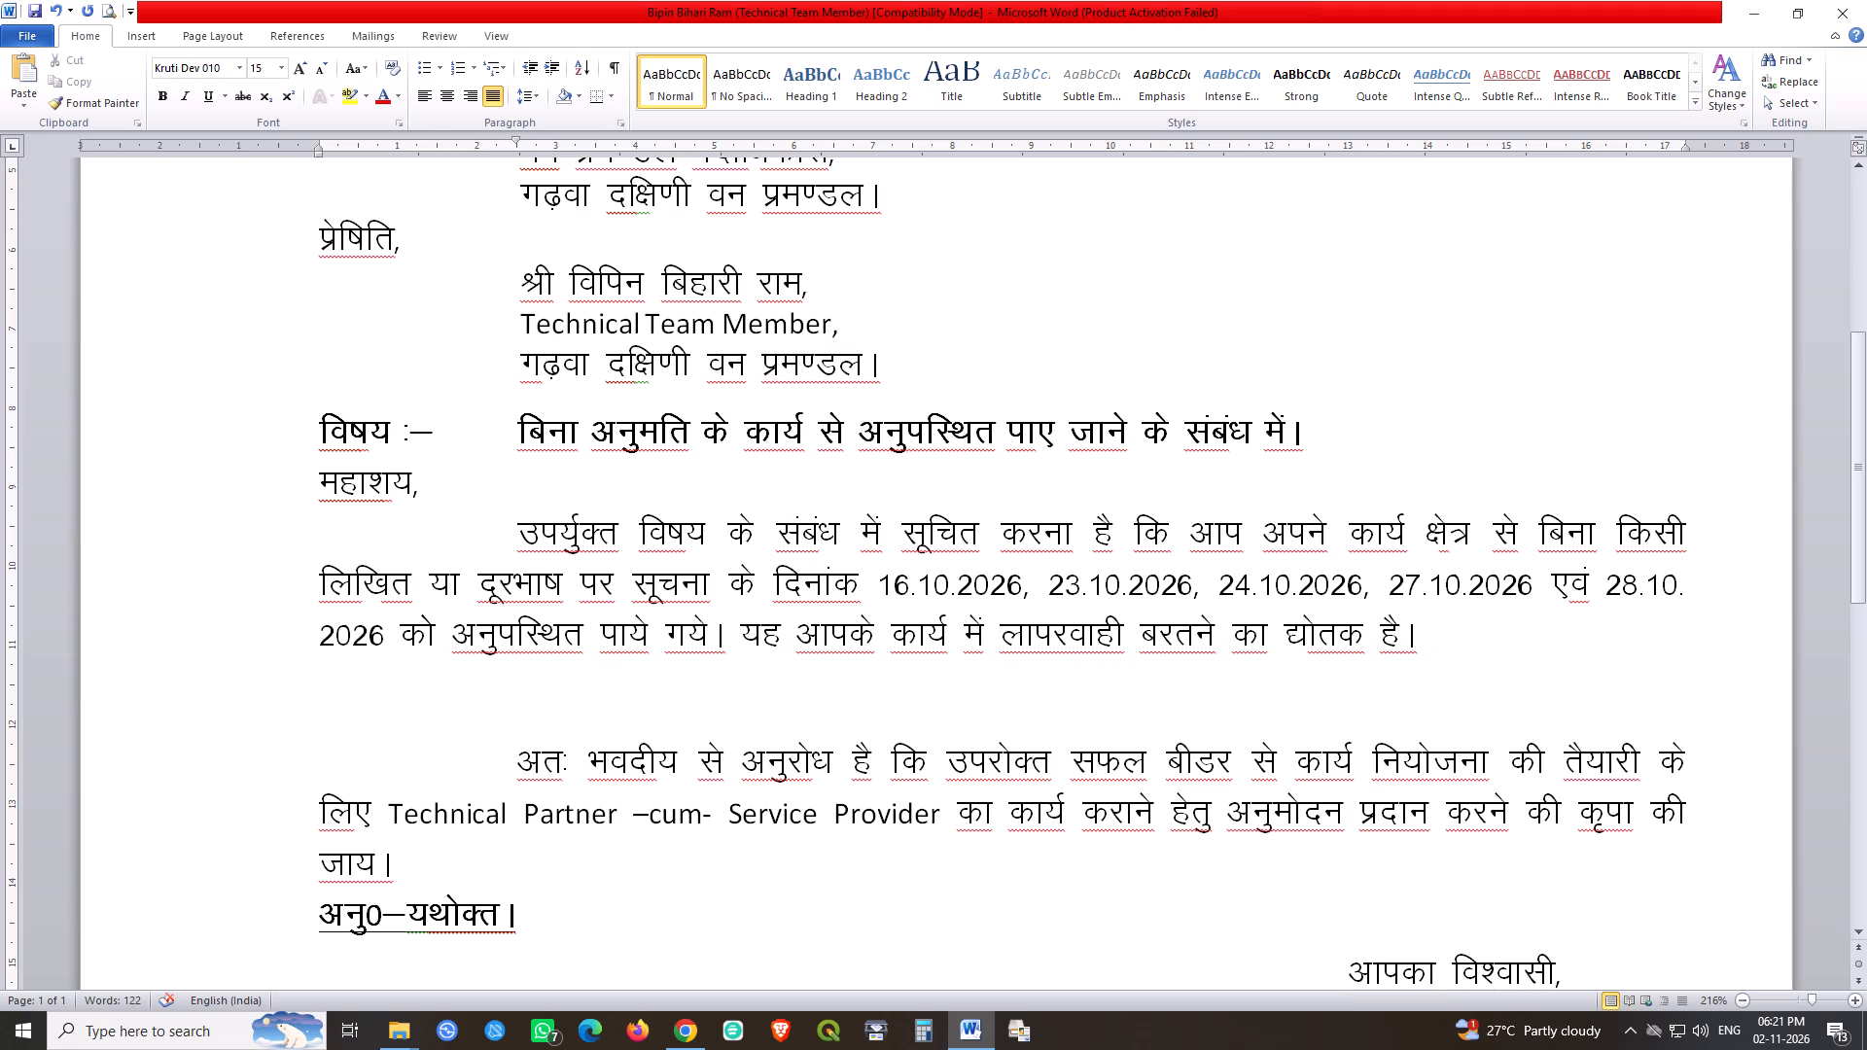
Start a new sentence at the end of the body paragraph: क्यों नहीं बिना किसी सूचना के अनुपस्थित पाये जाने पर आपको.
key(Right)
key(Right)
key(Right)
key(Right)
key(Right)
key(Right)
key(Right)
key(Right)
key(Right)
key(Right)
key(Right)
key(Right)
key(Right)
key(Right)
key(Right)
key(Right)
key(Right)
key(Right)
key(Right)
key(Right)
key(Right)
key(Right)
key(Right)
key(Right)
key(Right)
key(Right)
key(Right)
key(Right)
key(Right)
key(Right)
key(Right)
key(Right)
key(Right)
key(Right)
key(Right)
key(Right)
key(Right)
key(Right)
key(Right)
key(Right)
key(Right)
key(Right)
key(Right)
key(Right)
key(Right)
key(Right)
key(Right)
key(Right)
key(Right)
key(Right)
key(Right)
key(Right)
key(Right)
key(Right)
key(Right)
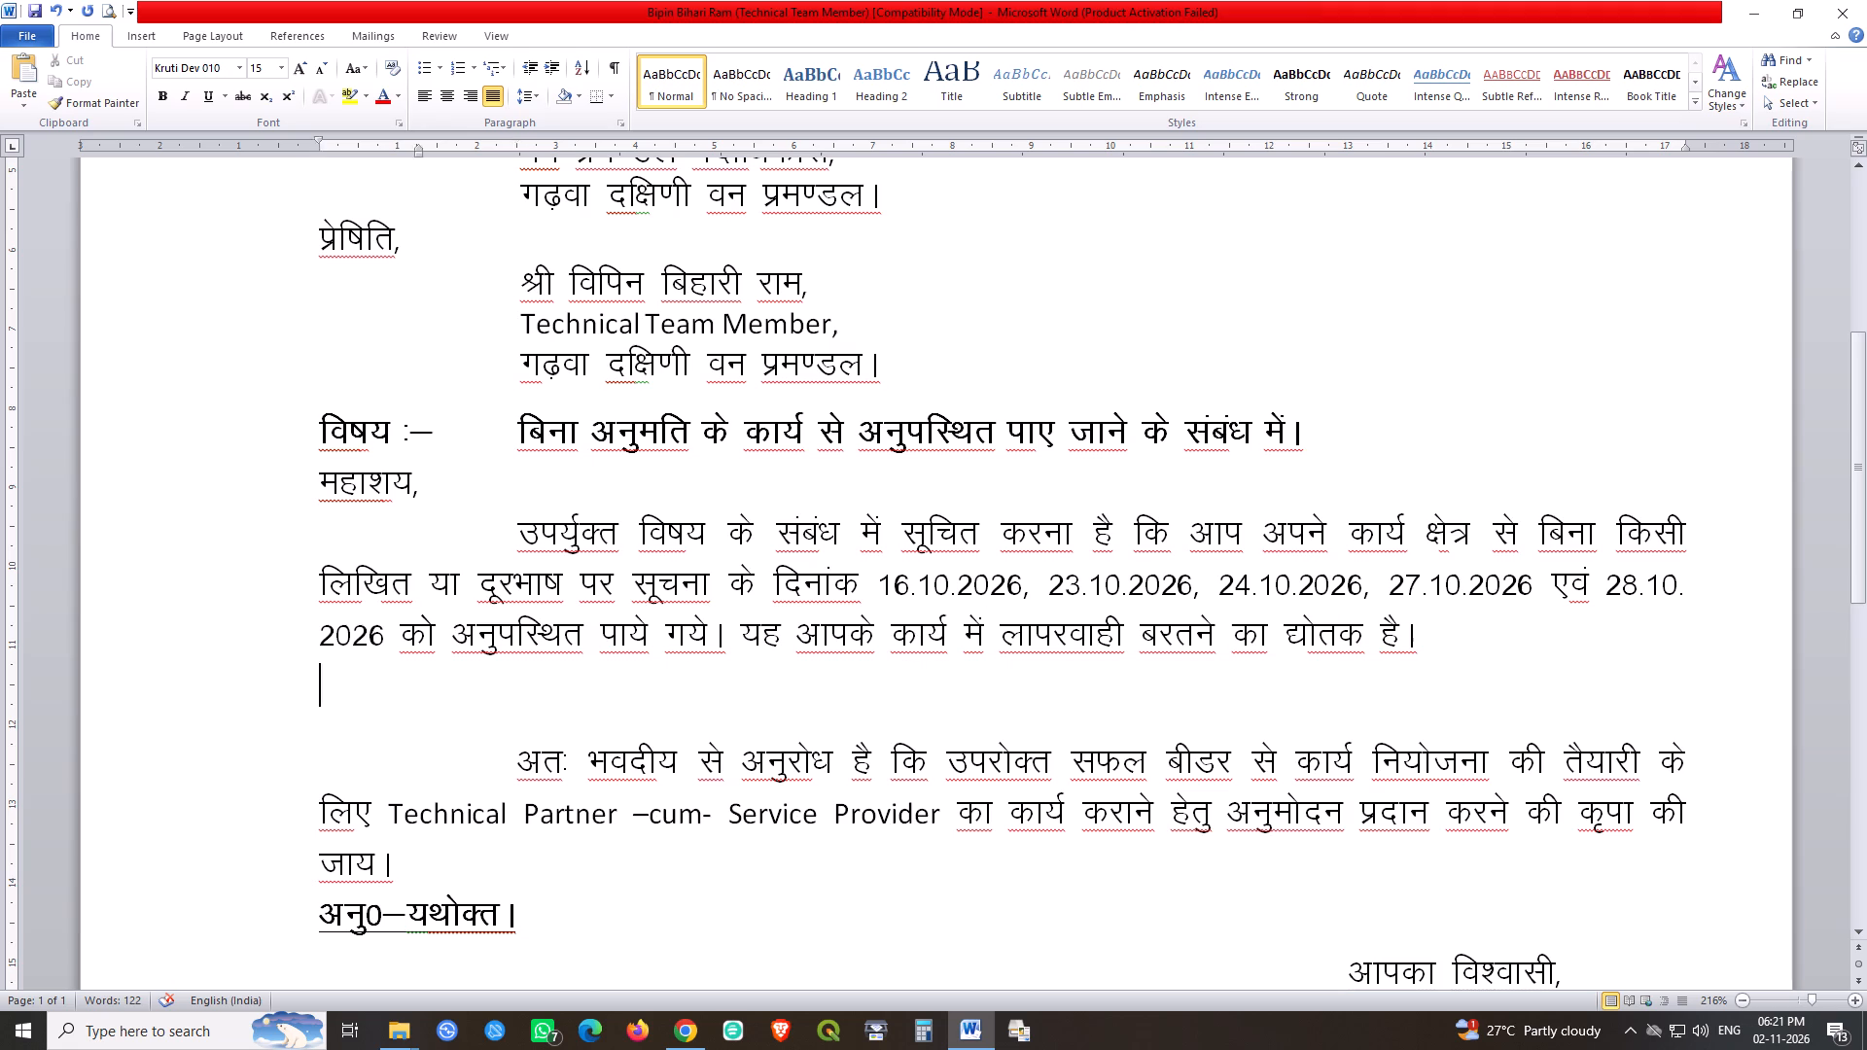
key(Left)
key(Left)
key(Left)
key(Left)
key(space)
text(D;ksa)
key(space)
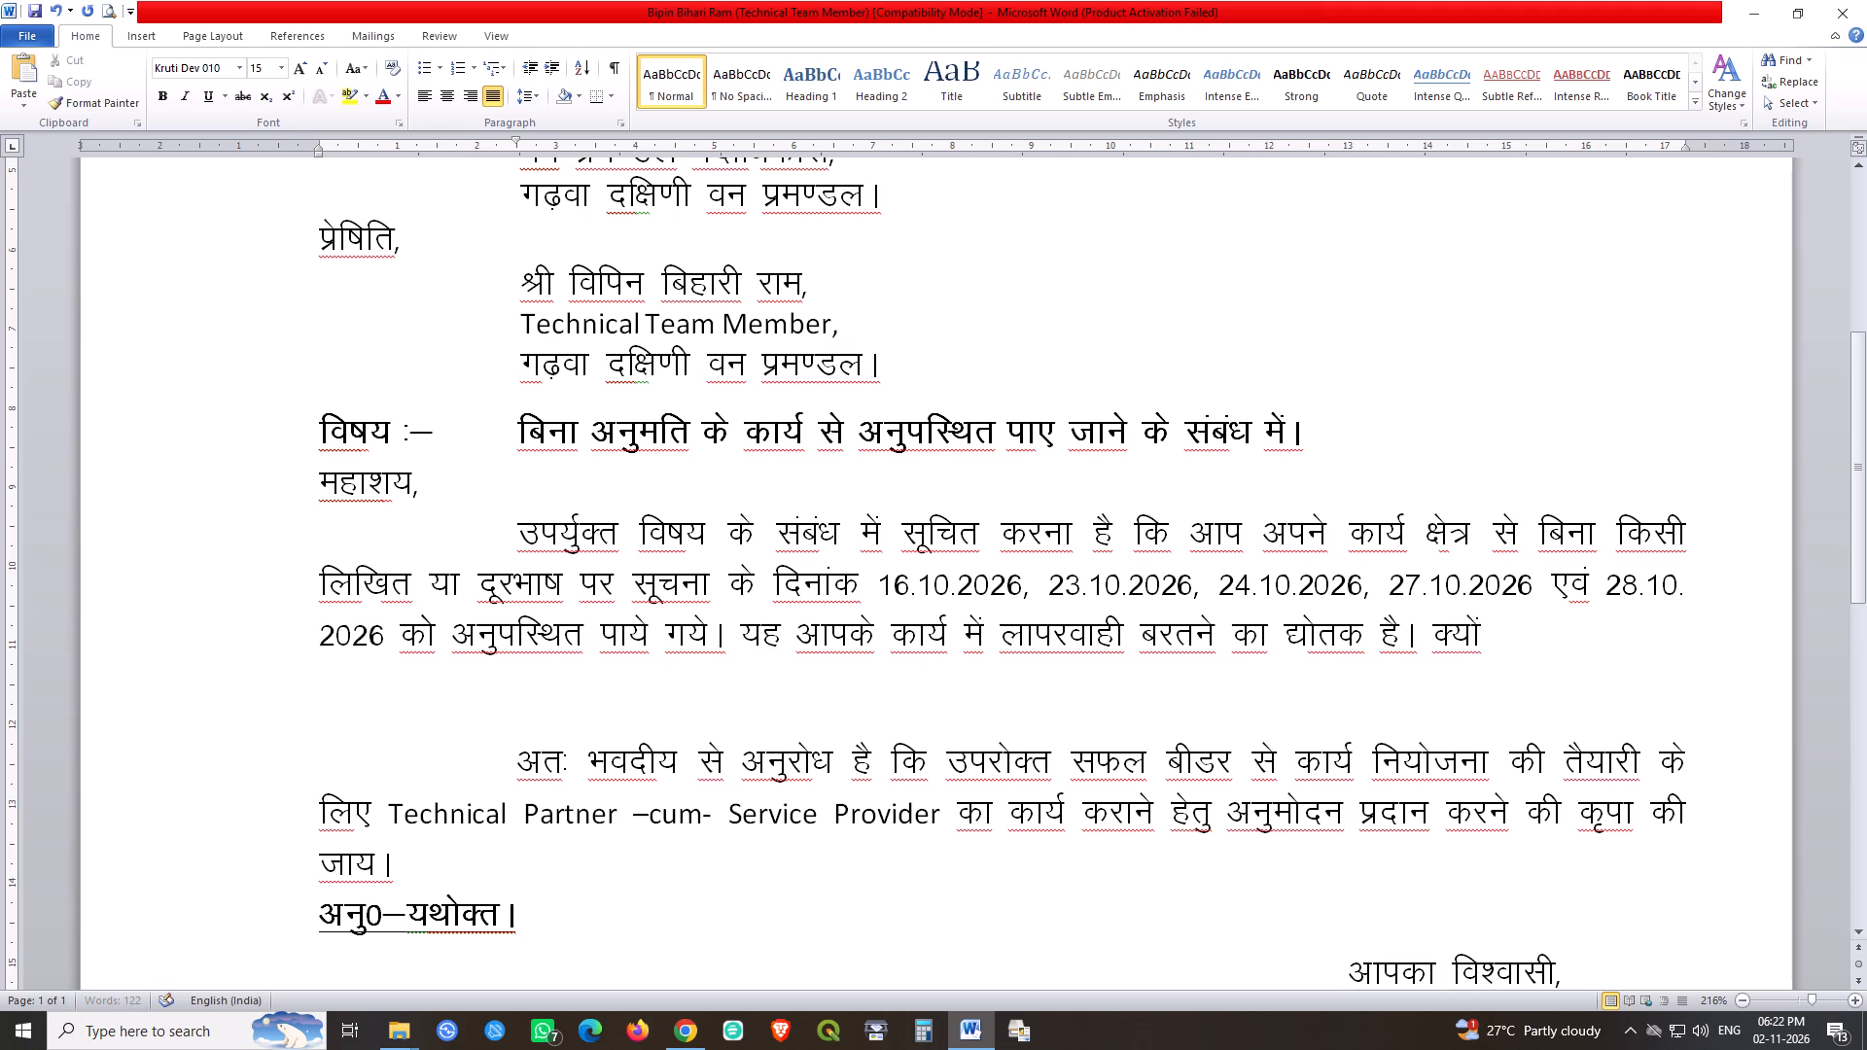
key(f)
key(BackSpace)
text(uh)
key(BackSpace)
text(gha fcuk fdl)
key(space)
key(BackSpace)
text(h)
key(space)
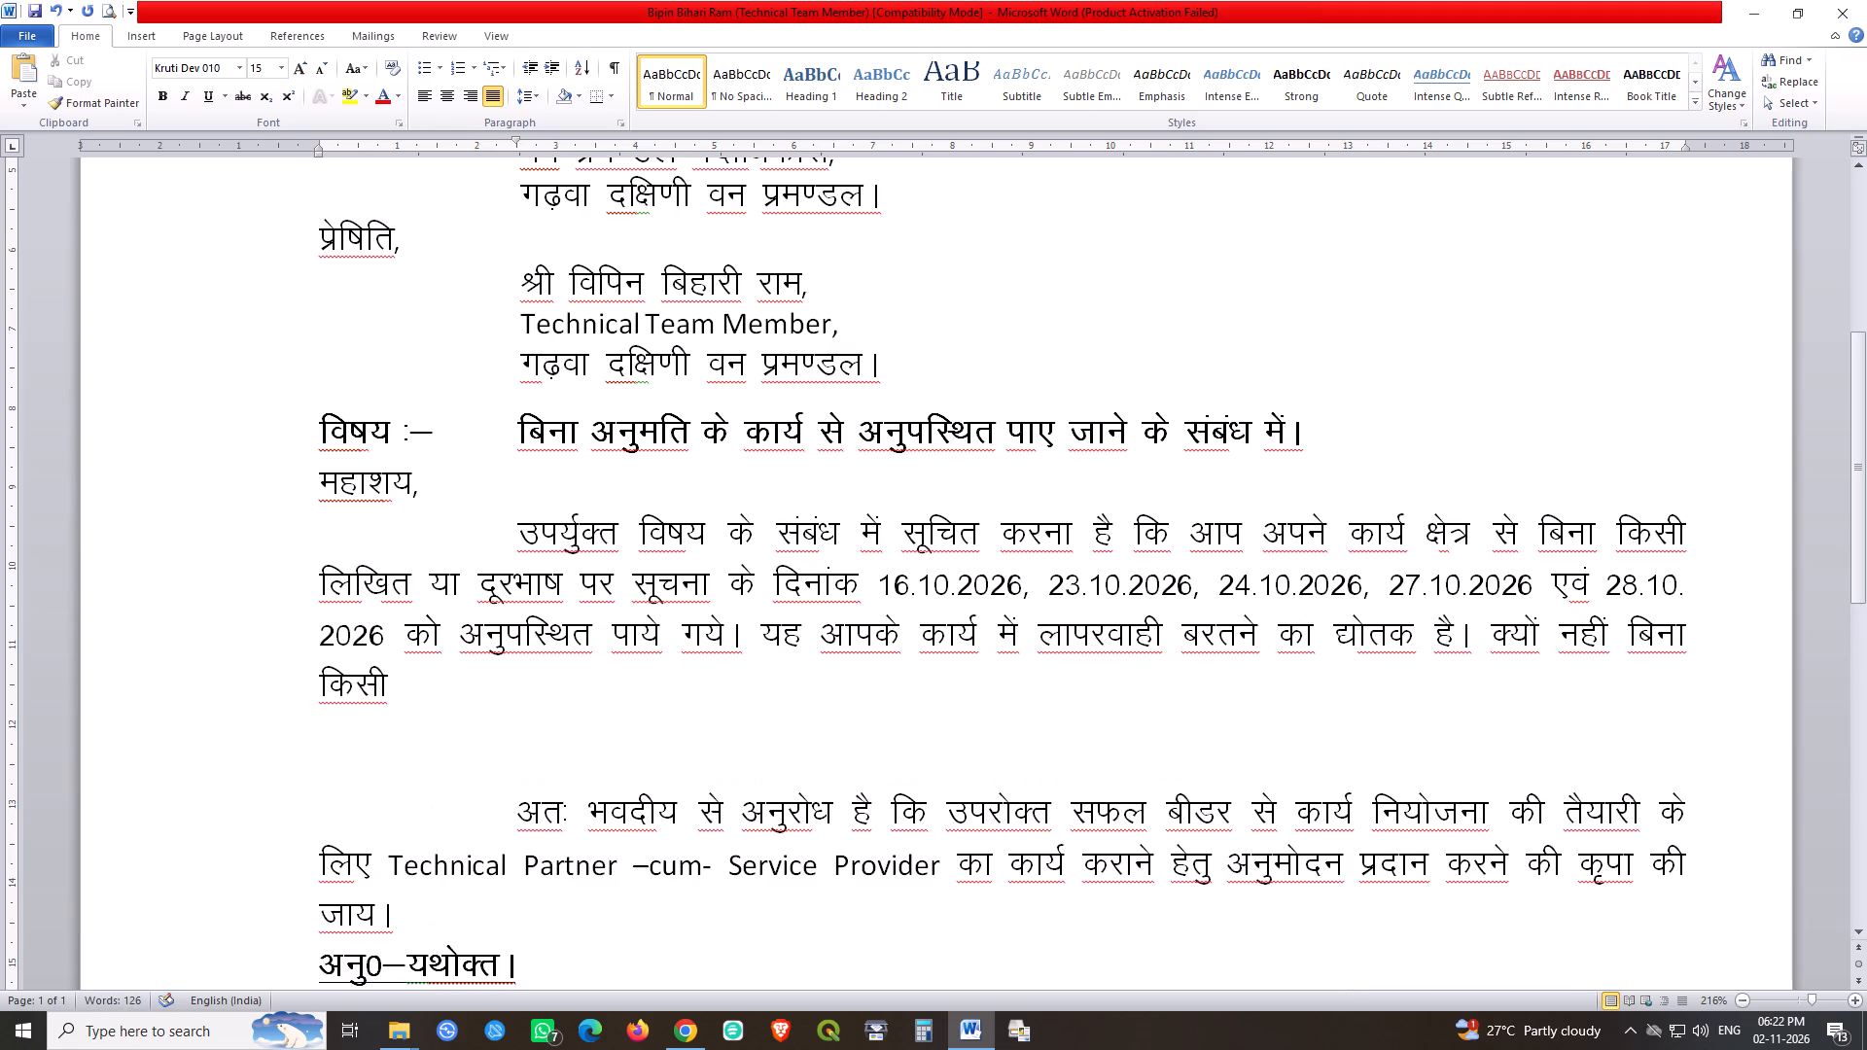
text(lwpuk ds)
key(space)
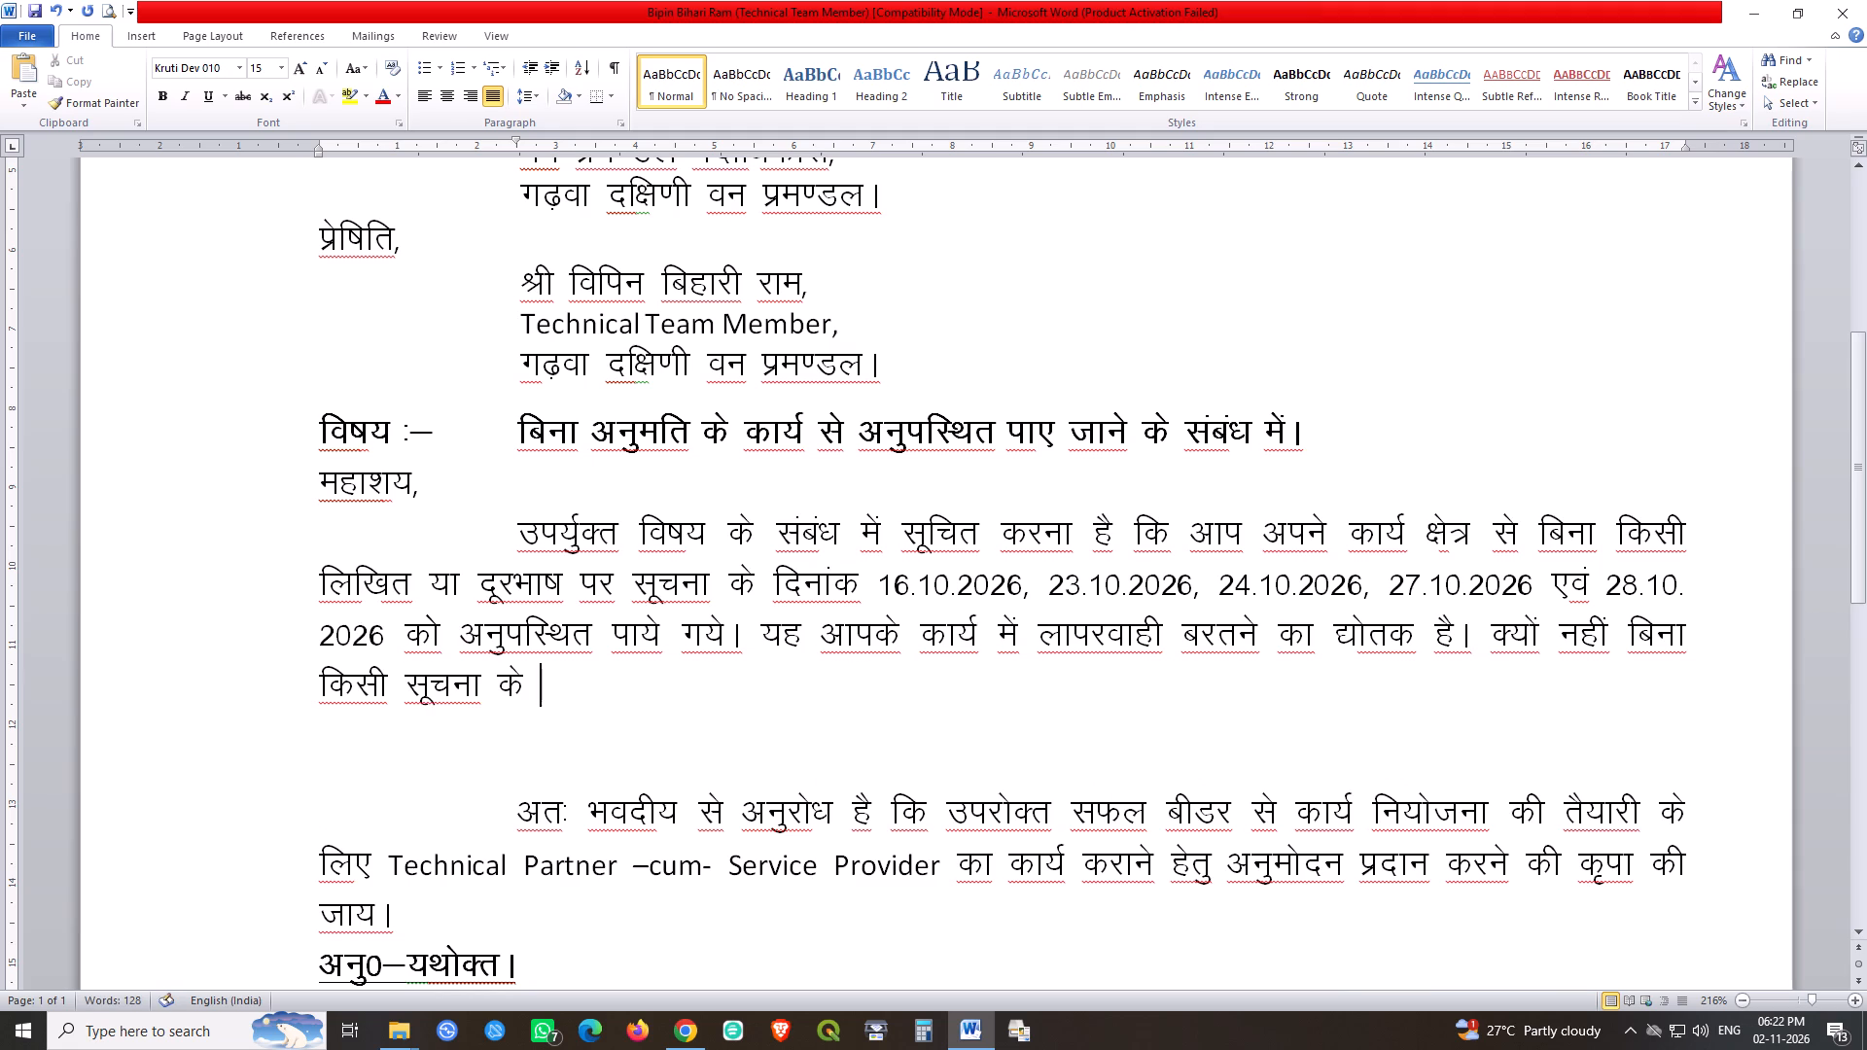
text(vuqifLFkr ik;s tkus ij)
key(space)
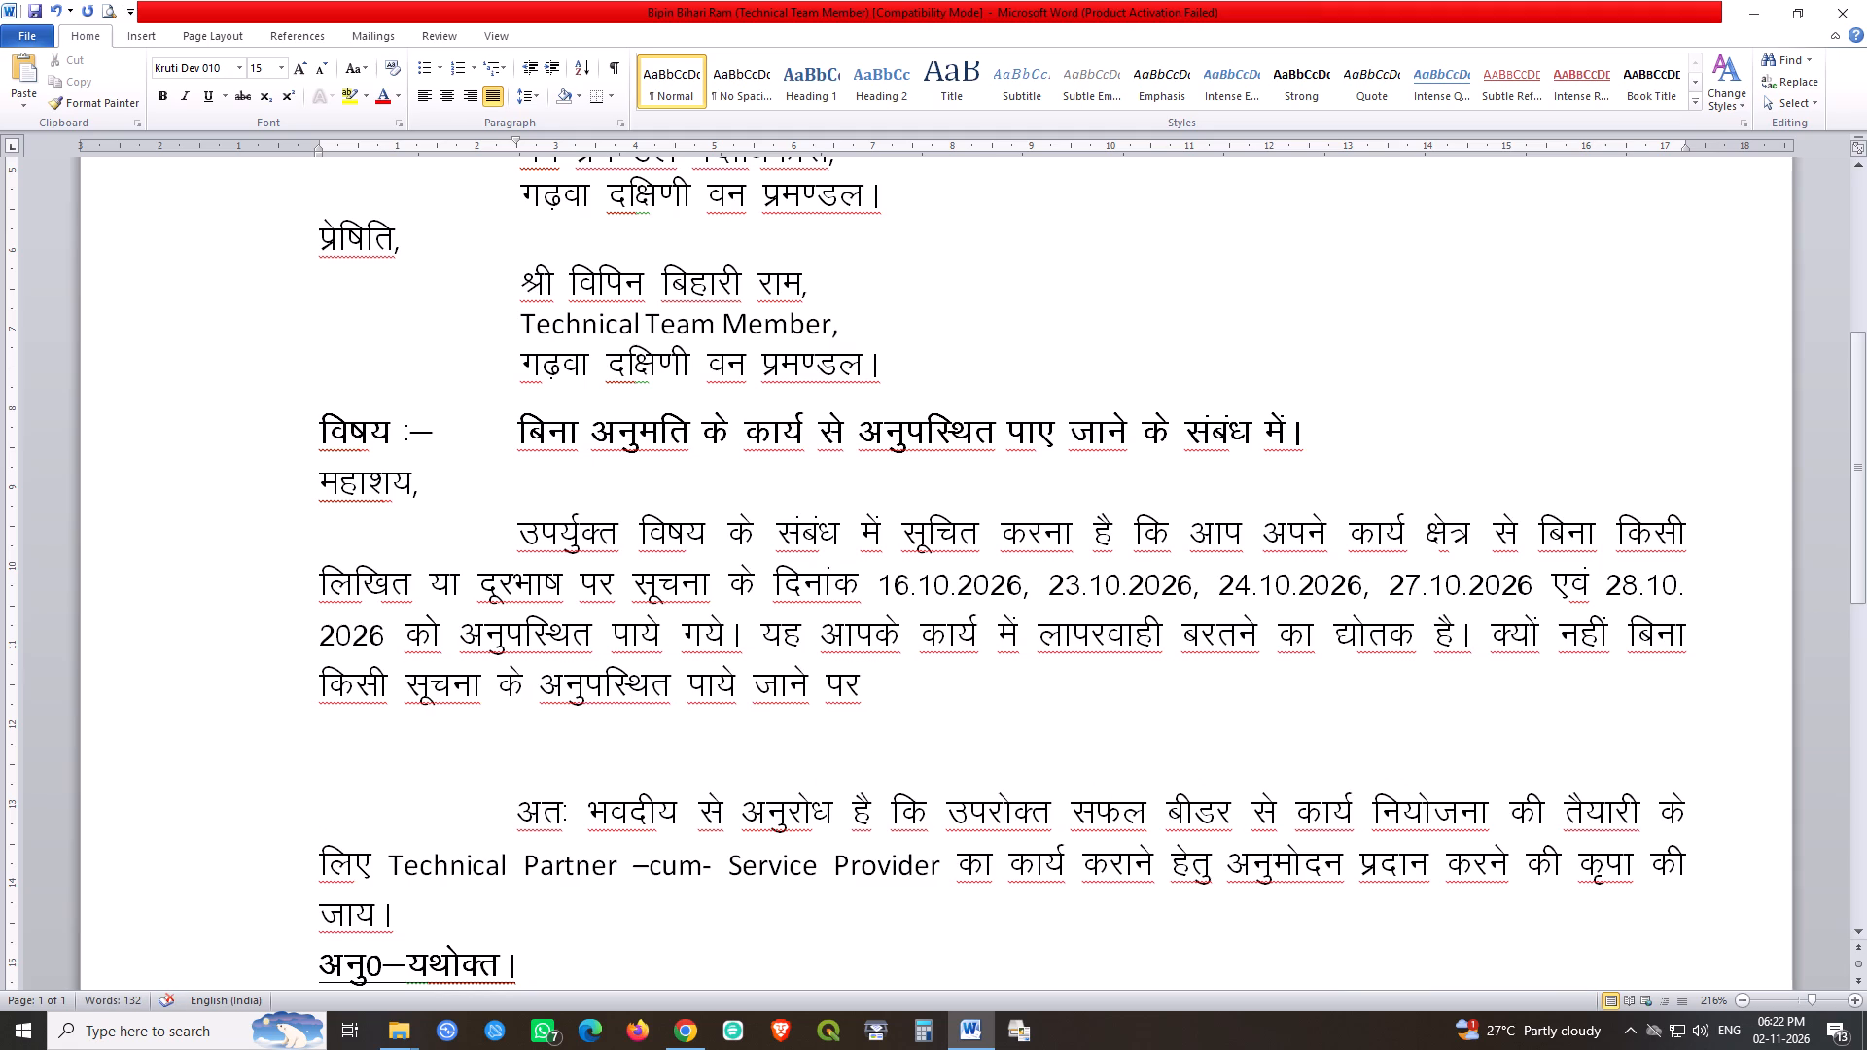
text(vkid)
key(BackSpace)
text(dks)
key(space)
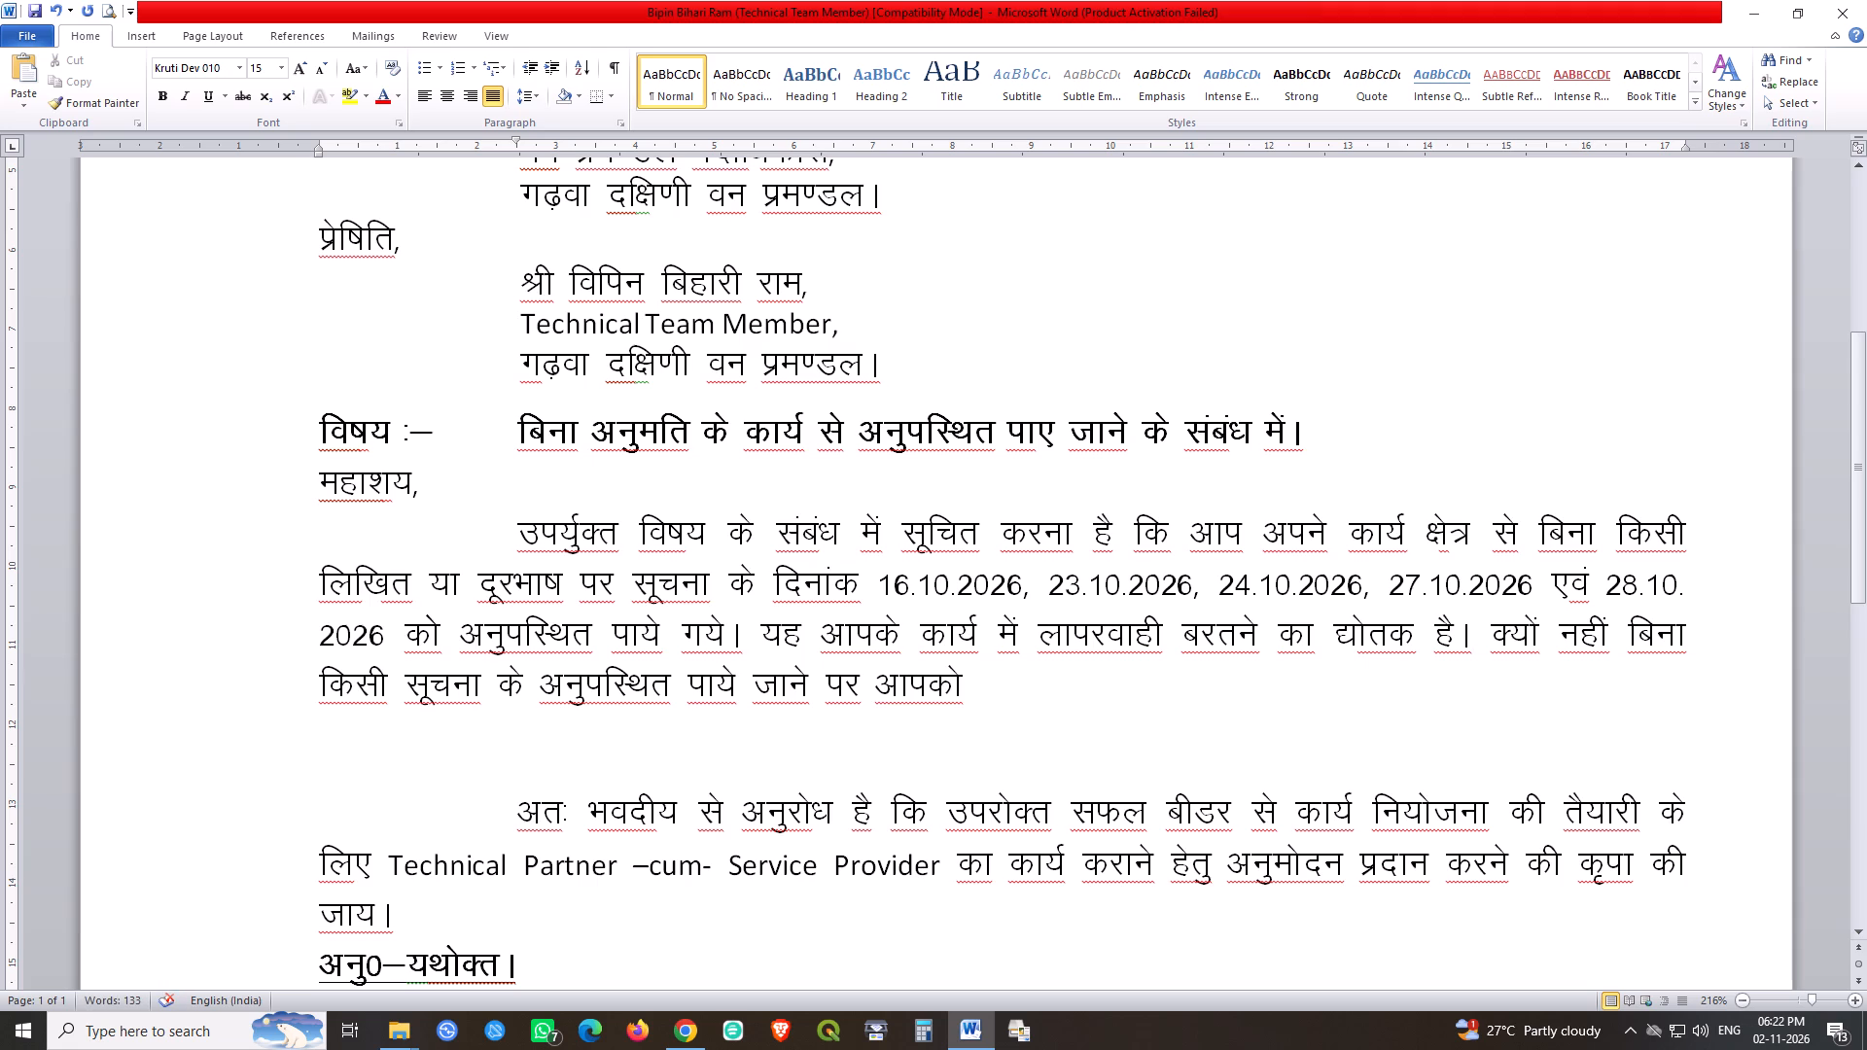
Continue the sentence after आपको with No Work No Pay in the default Calibri font, followed by समझा जाय। in Kruti Dev.
key(space)
key(space)
key(space)
key(Left)
key(Left)
key(Left)
key(ctrl+space)
key(shift+n)
text(o Work No Pay)
key(Right)
text(le>k tk;A)
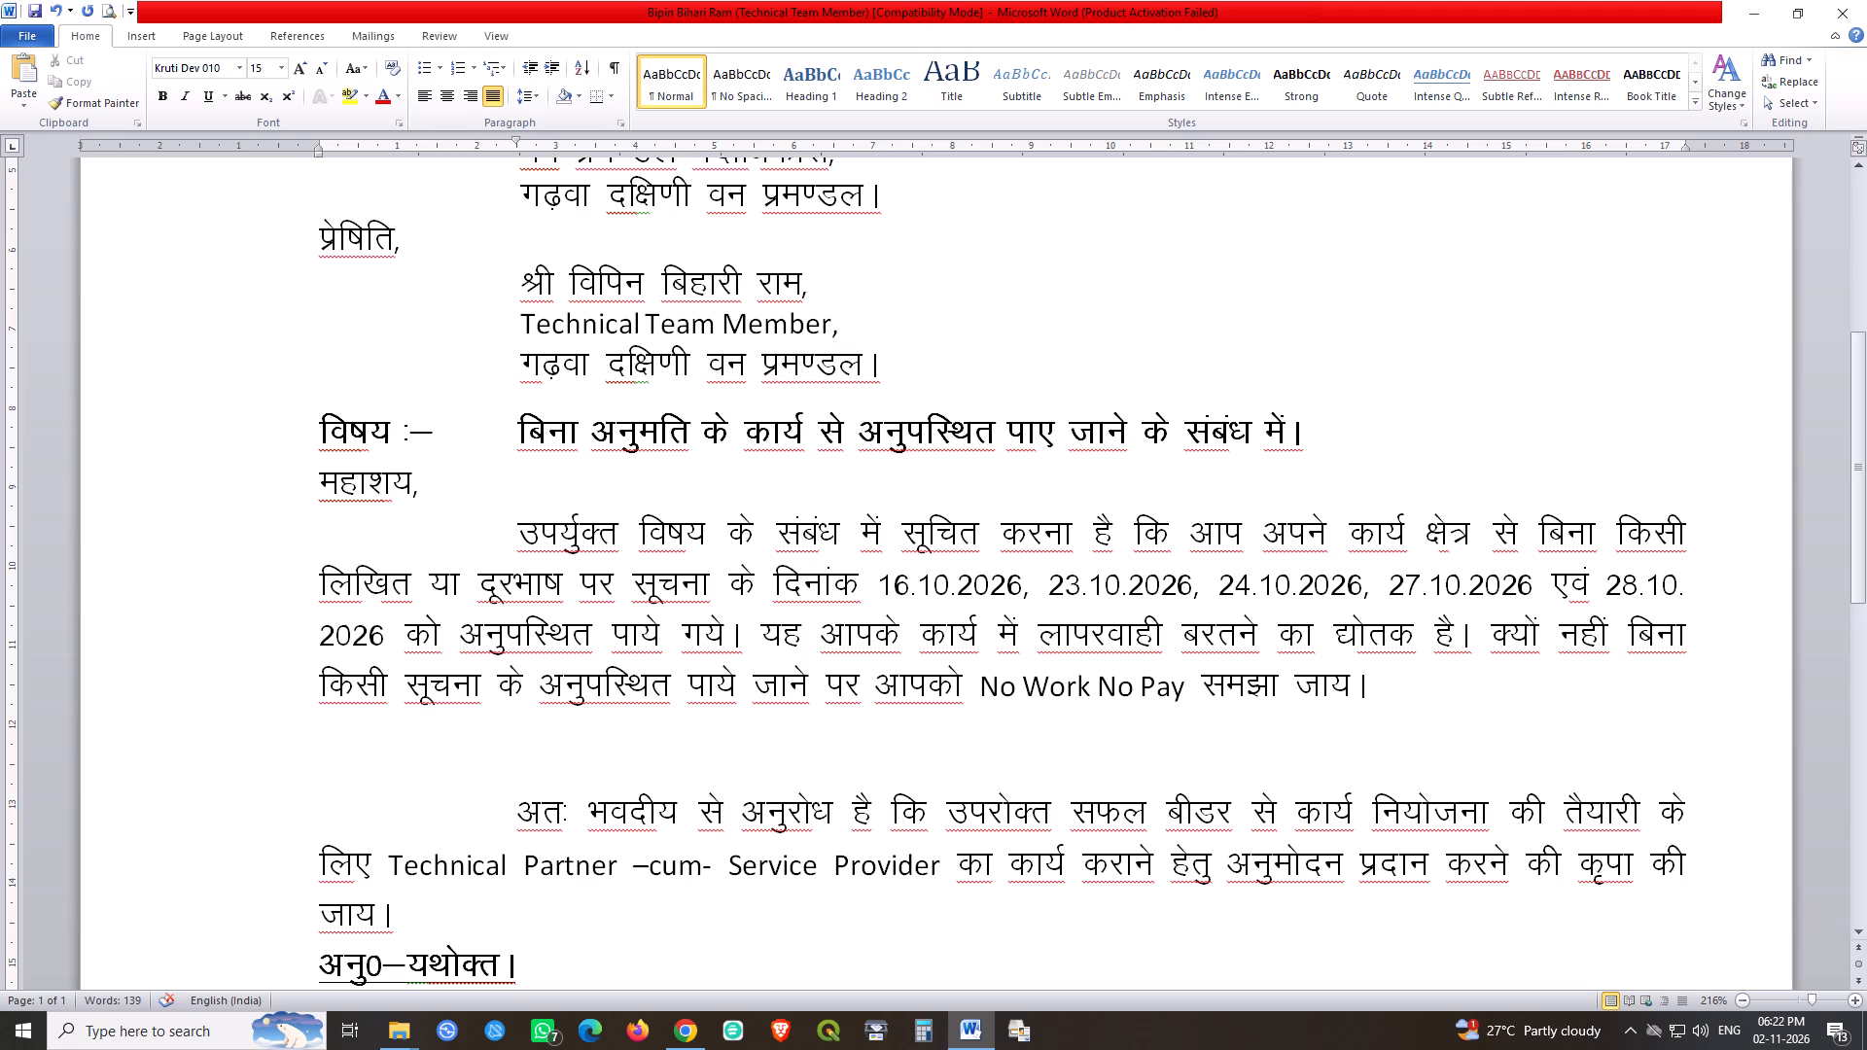
Change the end of the No Work No Pay sentence to जाए? so it reads as a question.
key(BackSpace)
key(shift+bar)
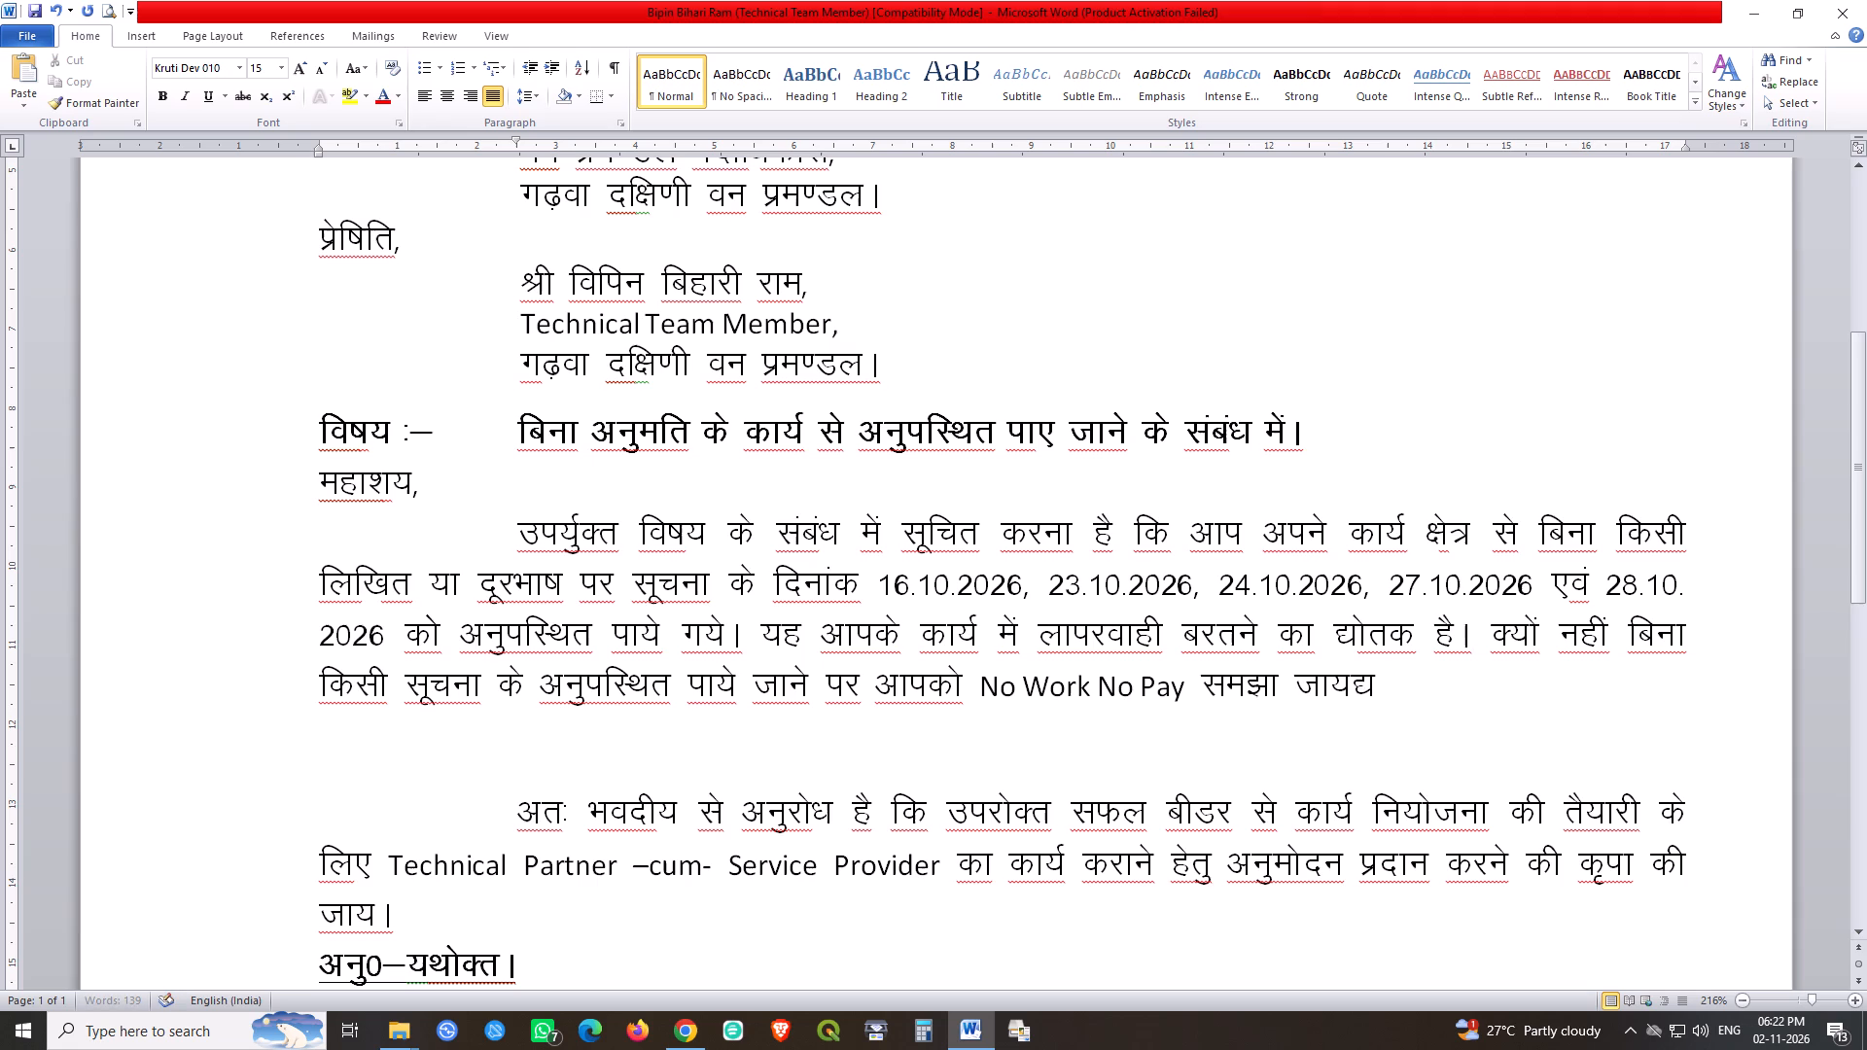
key(BackSpace)
key(shift+braceright)
key(BackSpace)
key(bracketright)
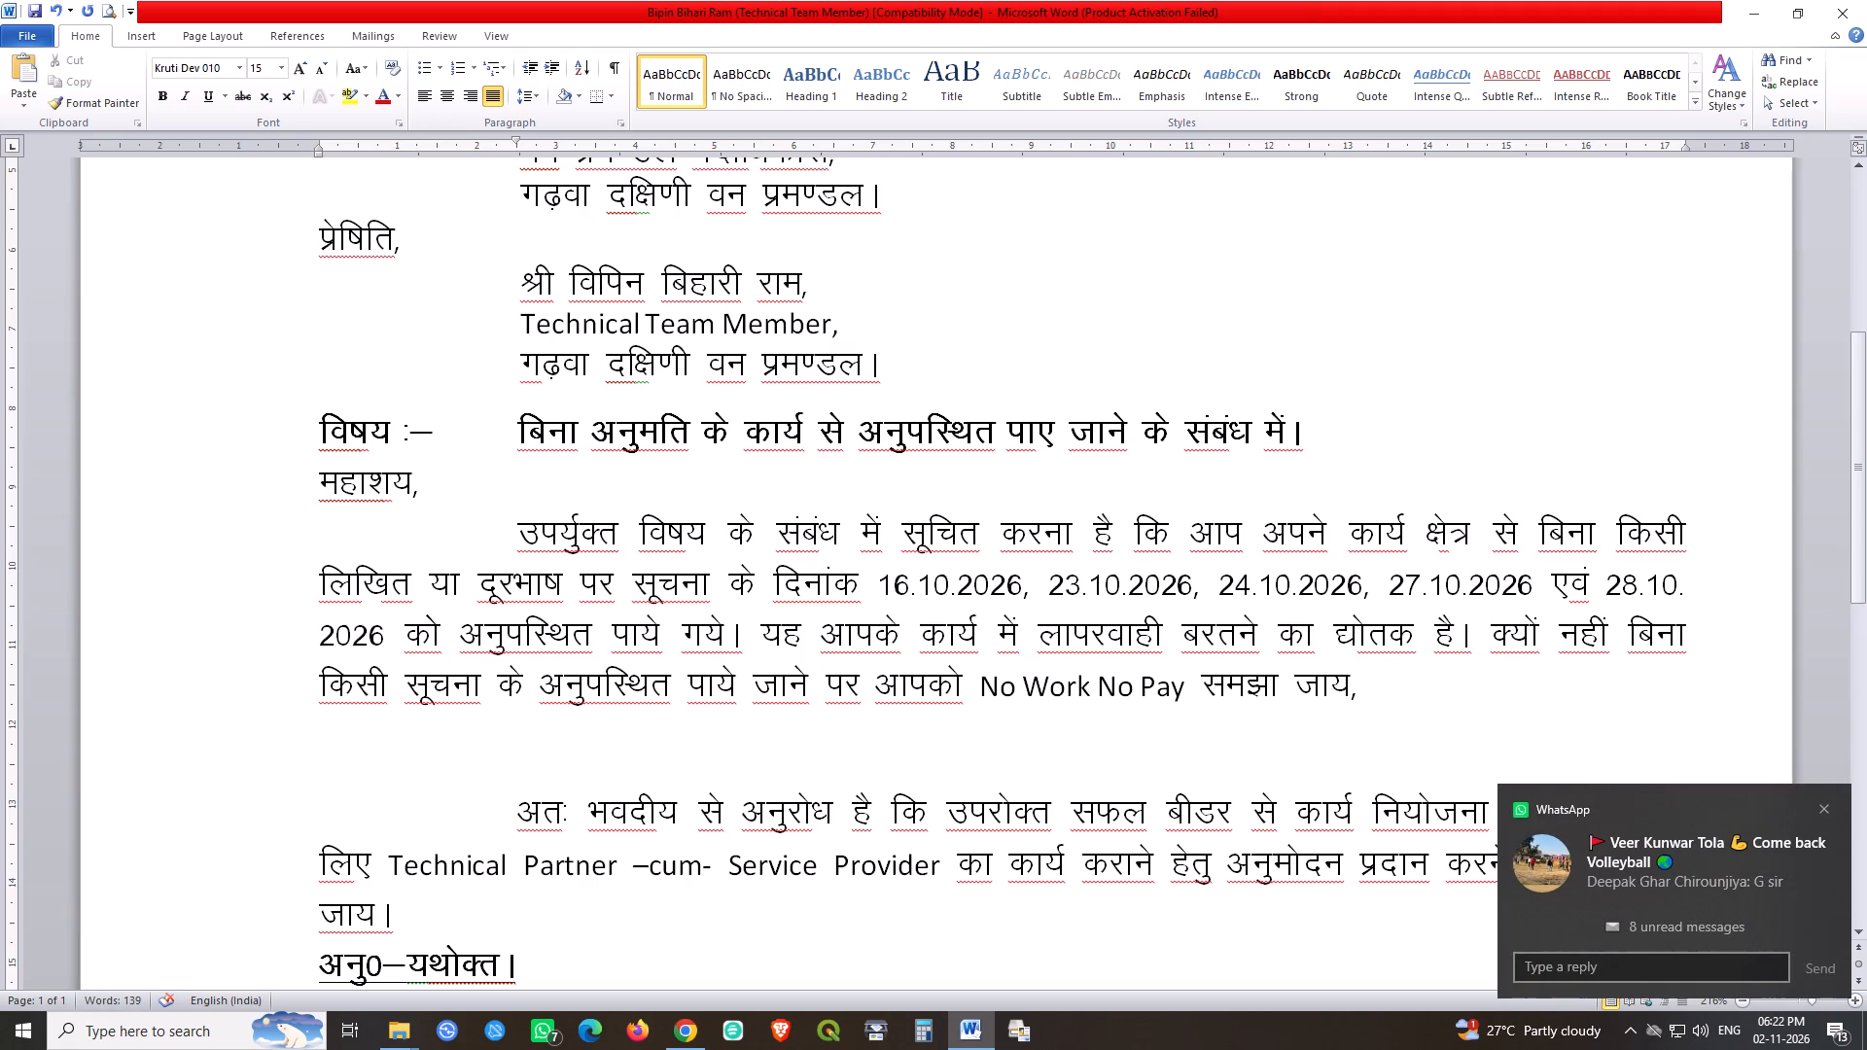
key(BackSpace)
key(bracketleft)
key(BackSpace)
key(shift+braceleft)
key(BackSpace)
key(shift+Left)
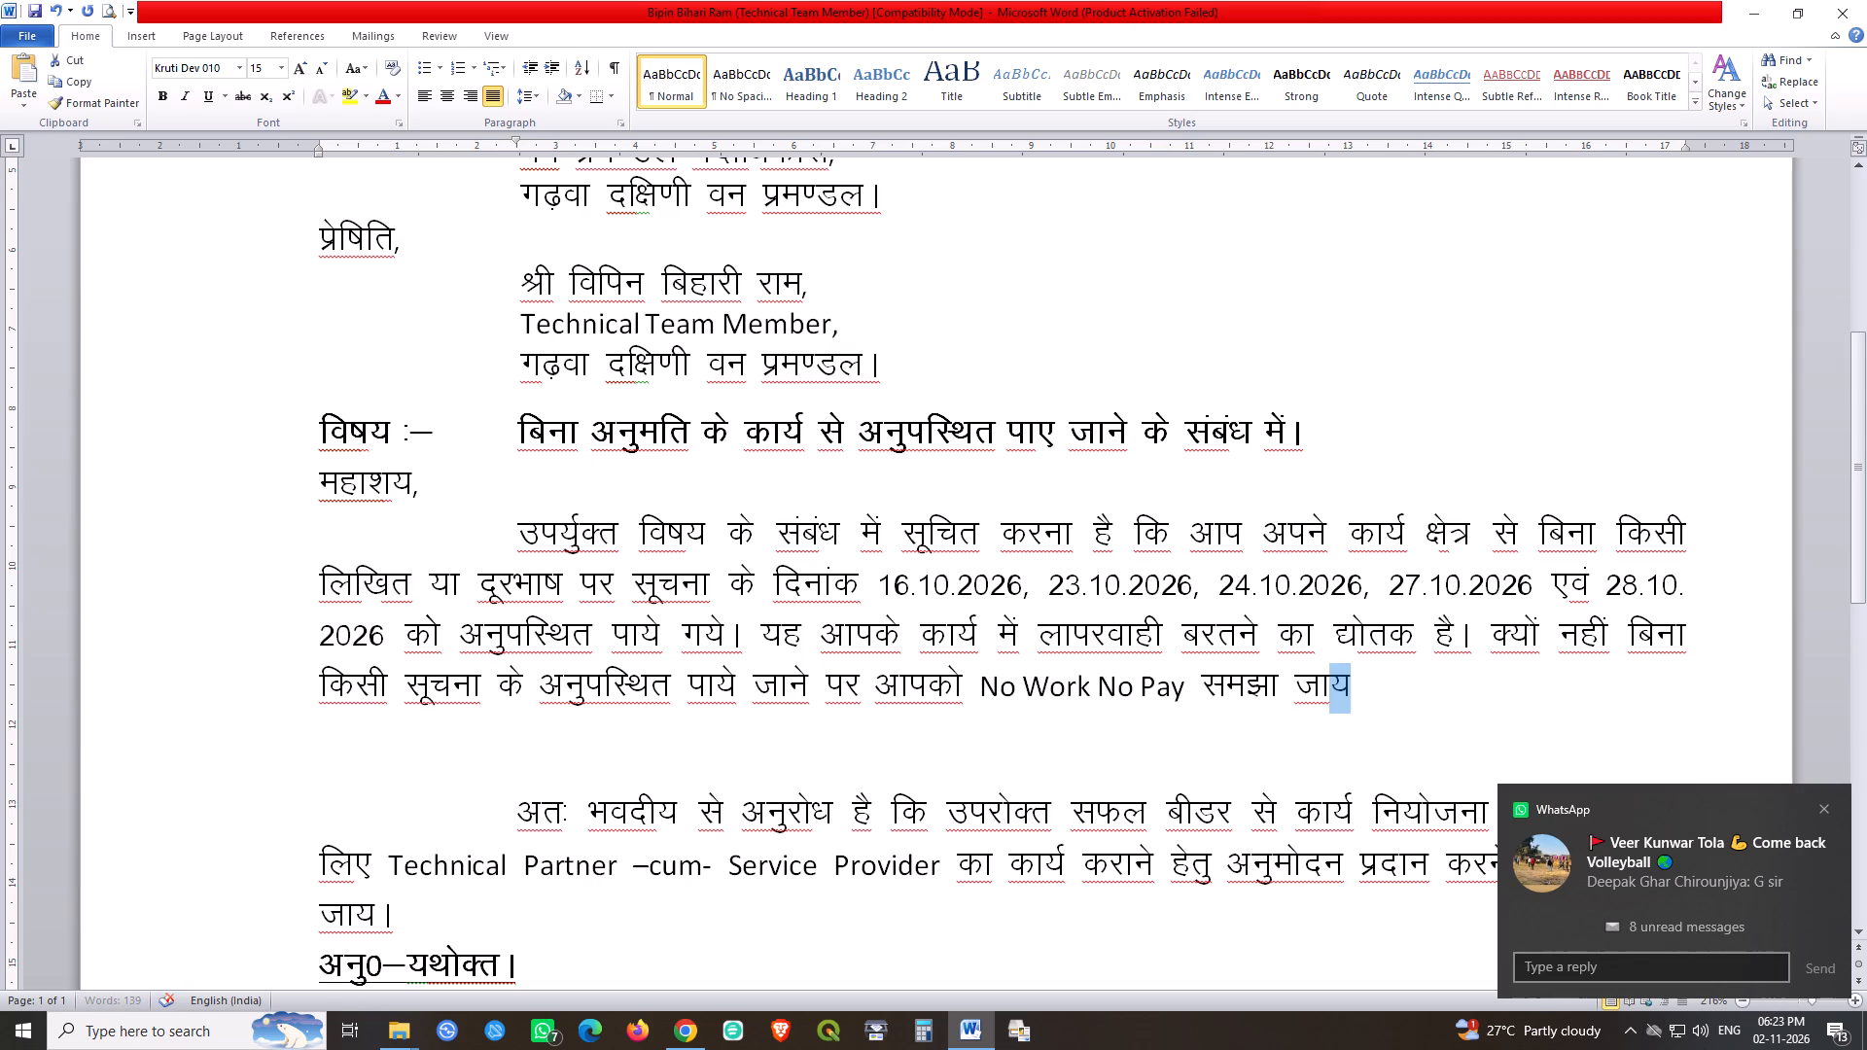
key(comma)
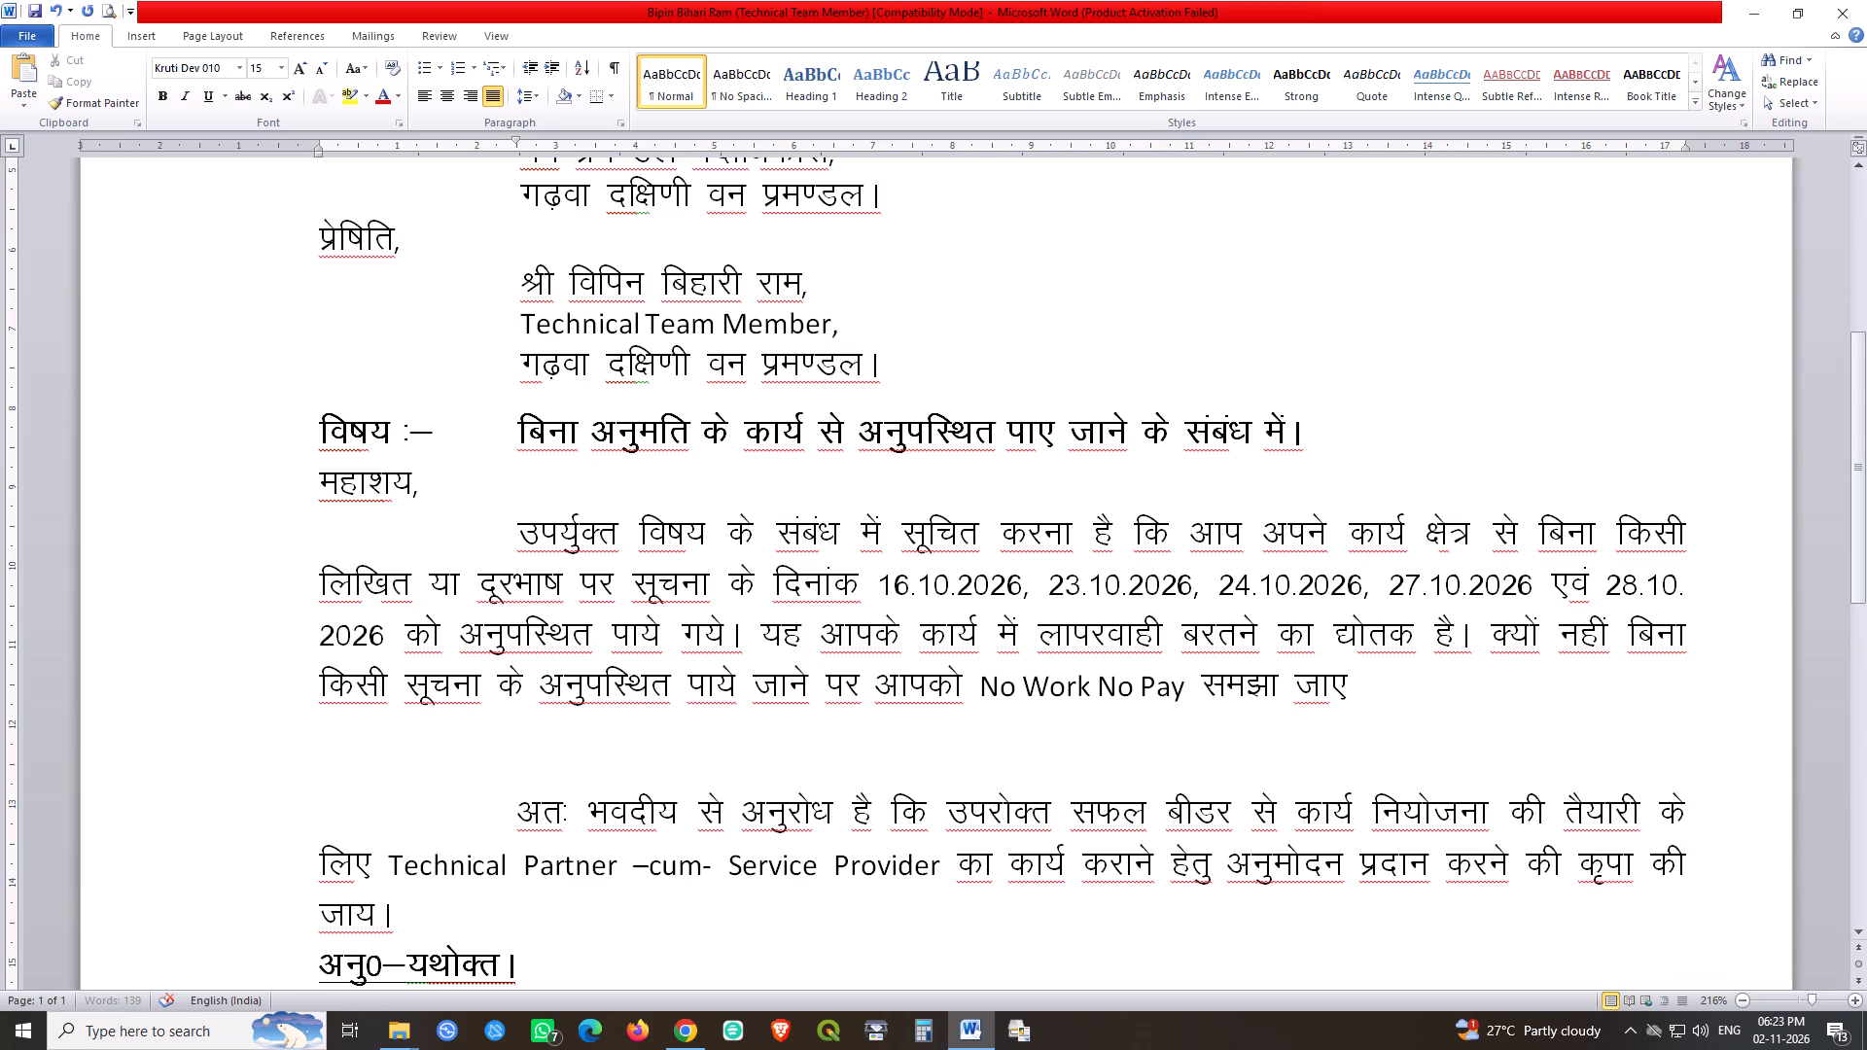
key(shift+BackSpace)
key(shift+bar)
key(BackSpace)
key(comma)
key(backslash)
key(space)
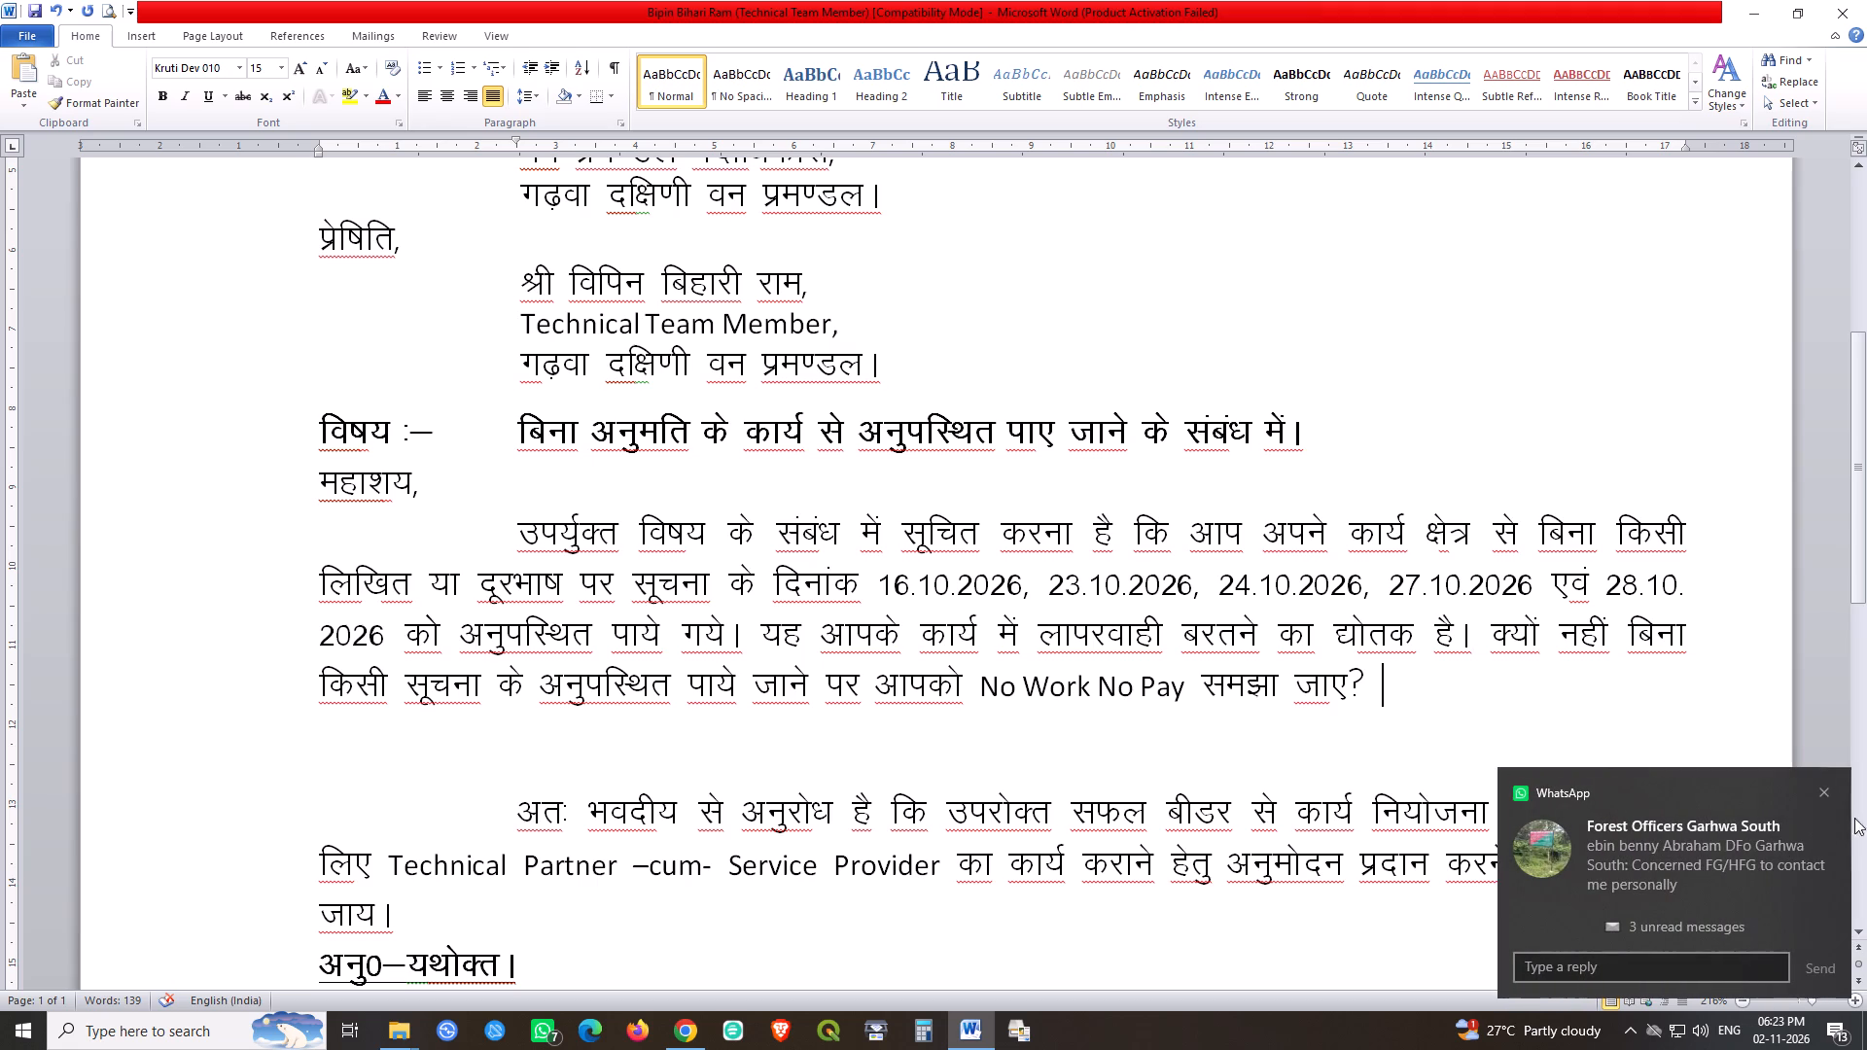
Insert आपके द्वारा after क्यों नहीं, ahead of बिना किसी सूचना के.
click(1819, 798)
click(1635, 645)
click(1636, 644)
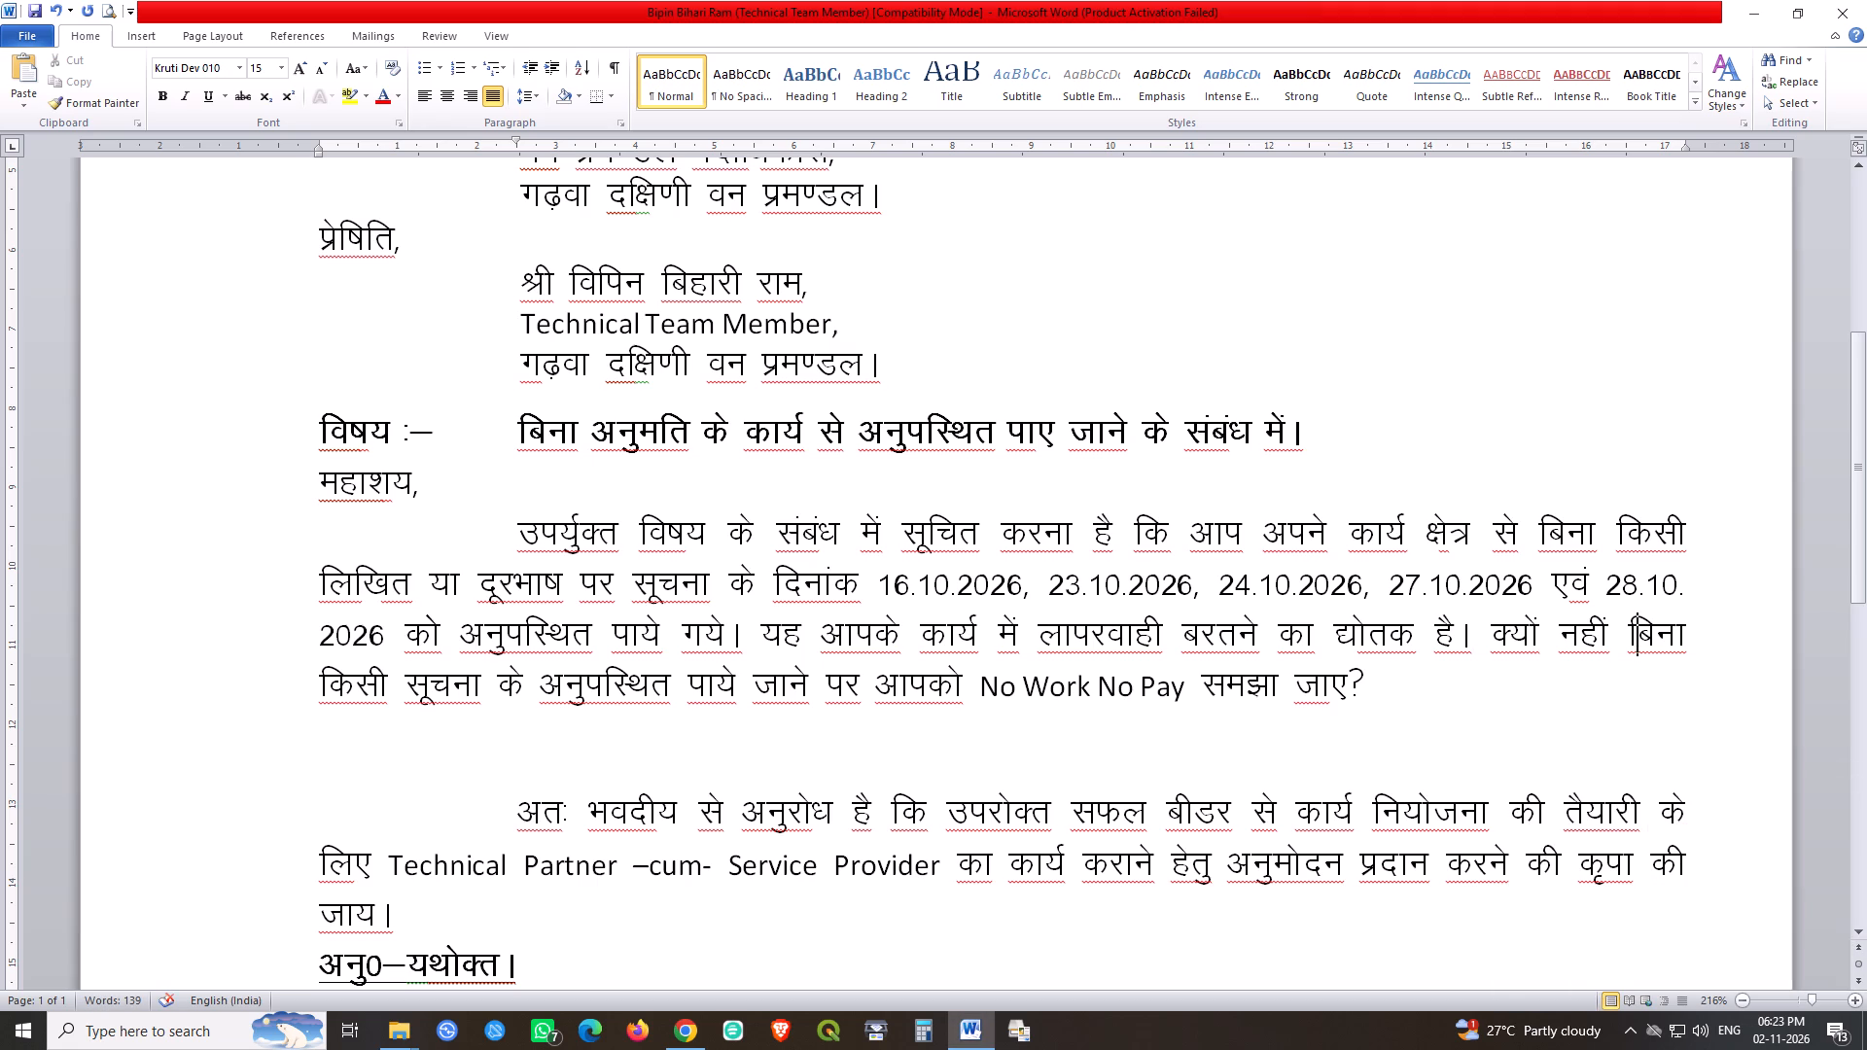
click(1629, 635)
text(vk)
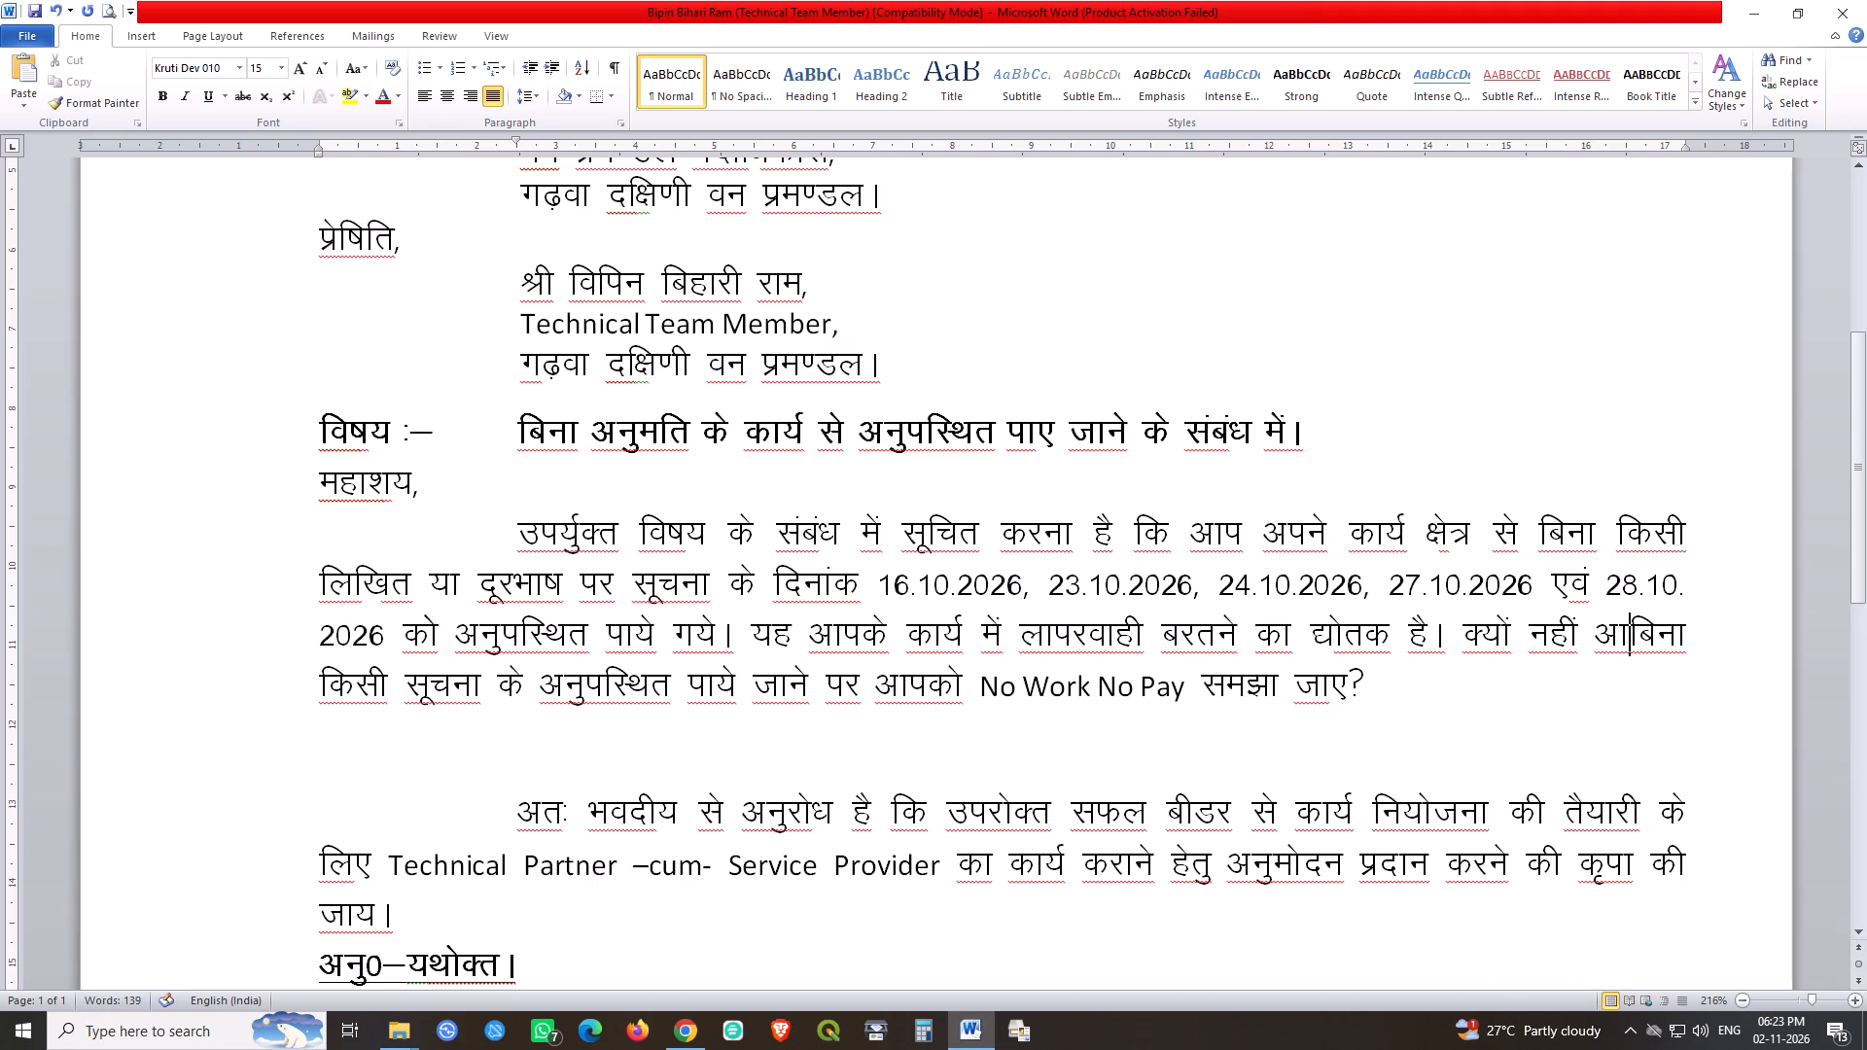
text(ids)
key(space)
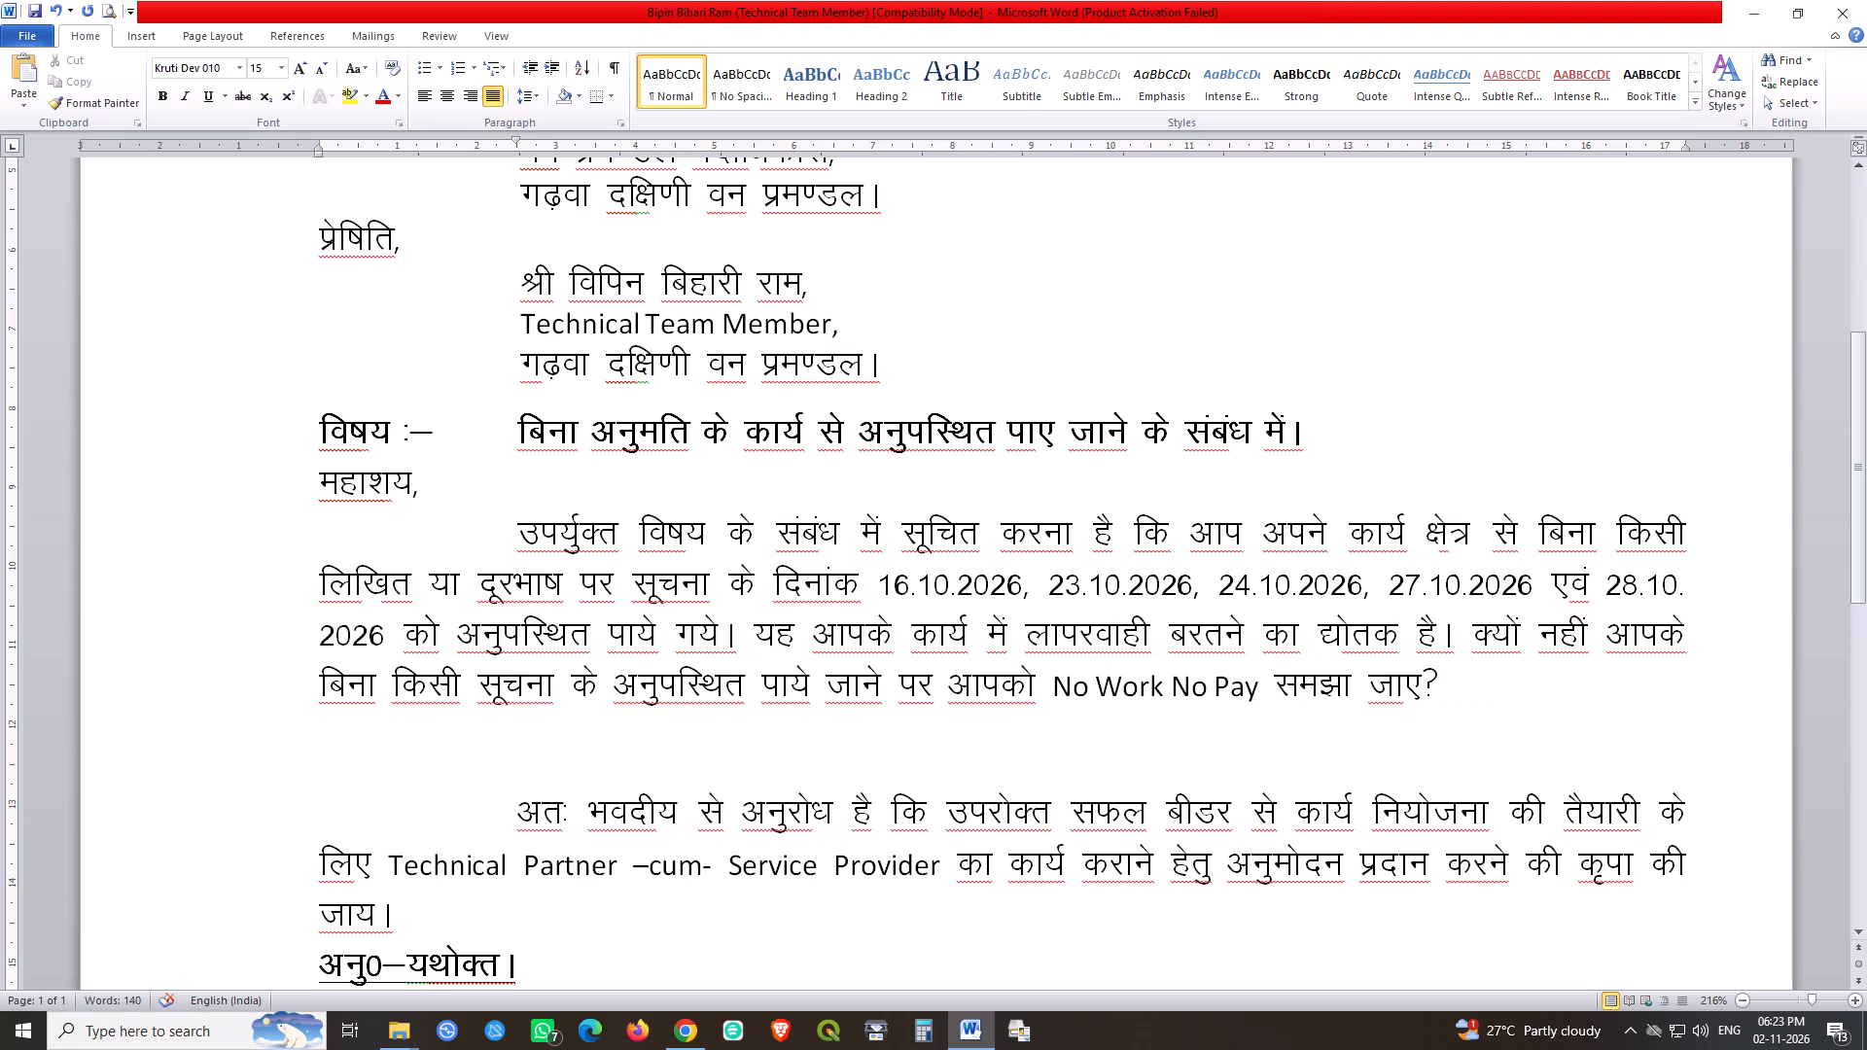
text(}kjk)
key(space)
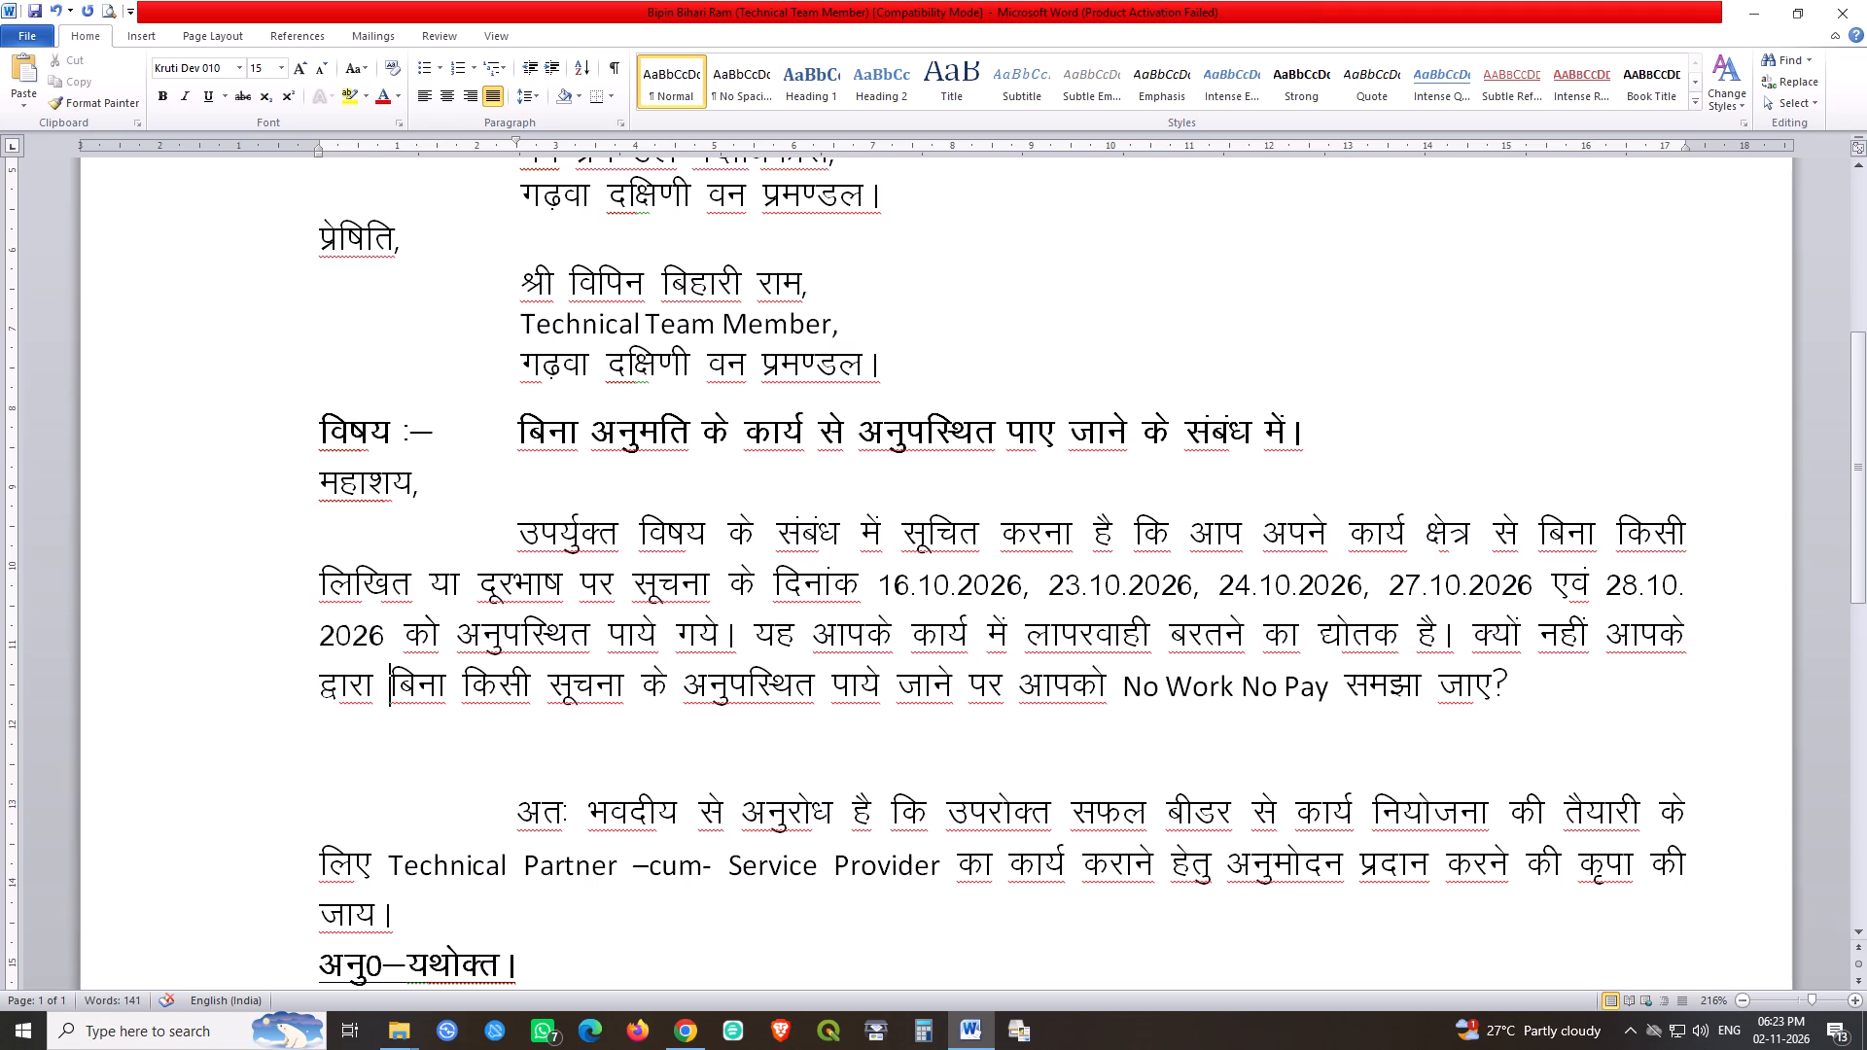
Replace आपके द्वारा बिना किसी सूचना के after क्यों नहीं with अपने कार्य क्षेत्र से बिना सूचना के.
click(1600, 639)
drag(1612, 641, 1574, 700)
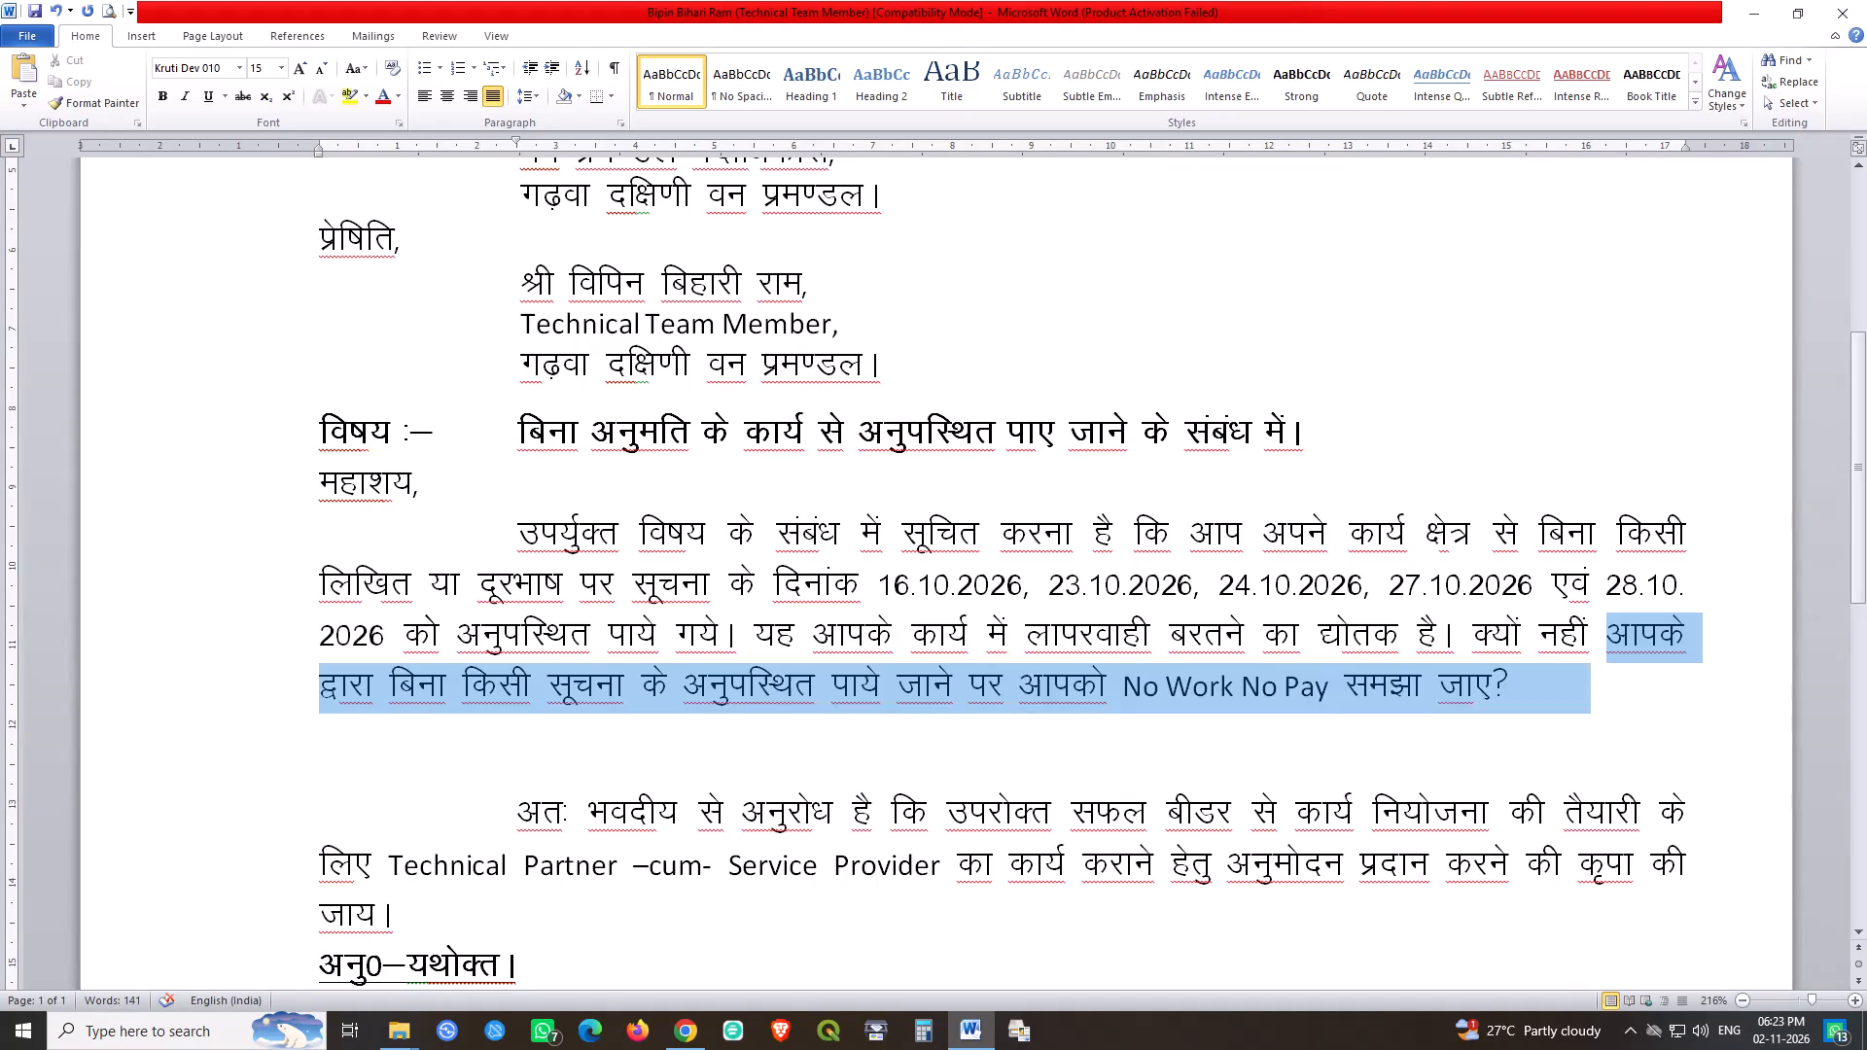
drag(1574, 700, 672, 703)
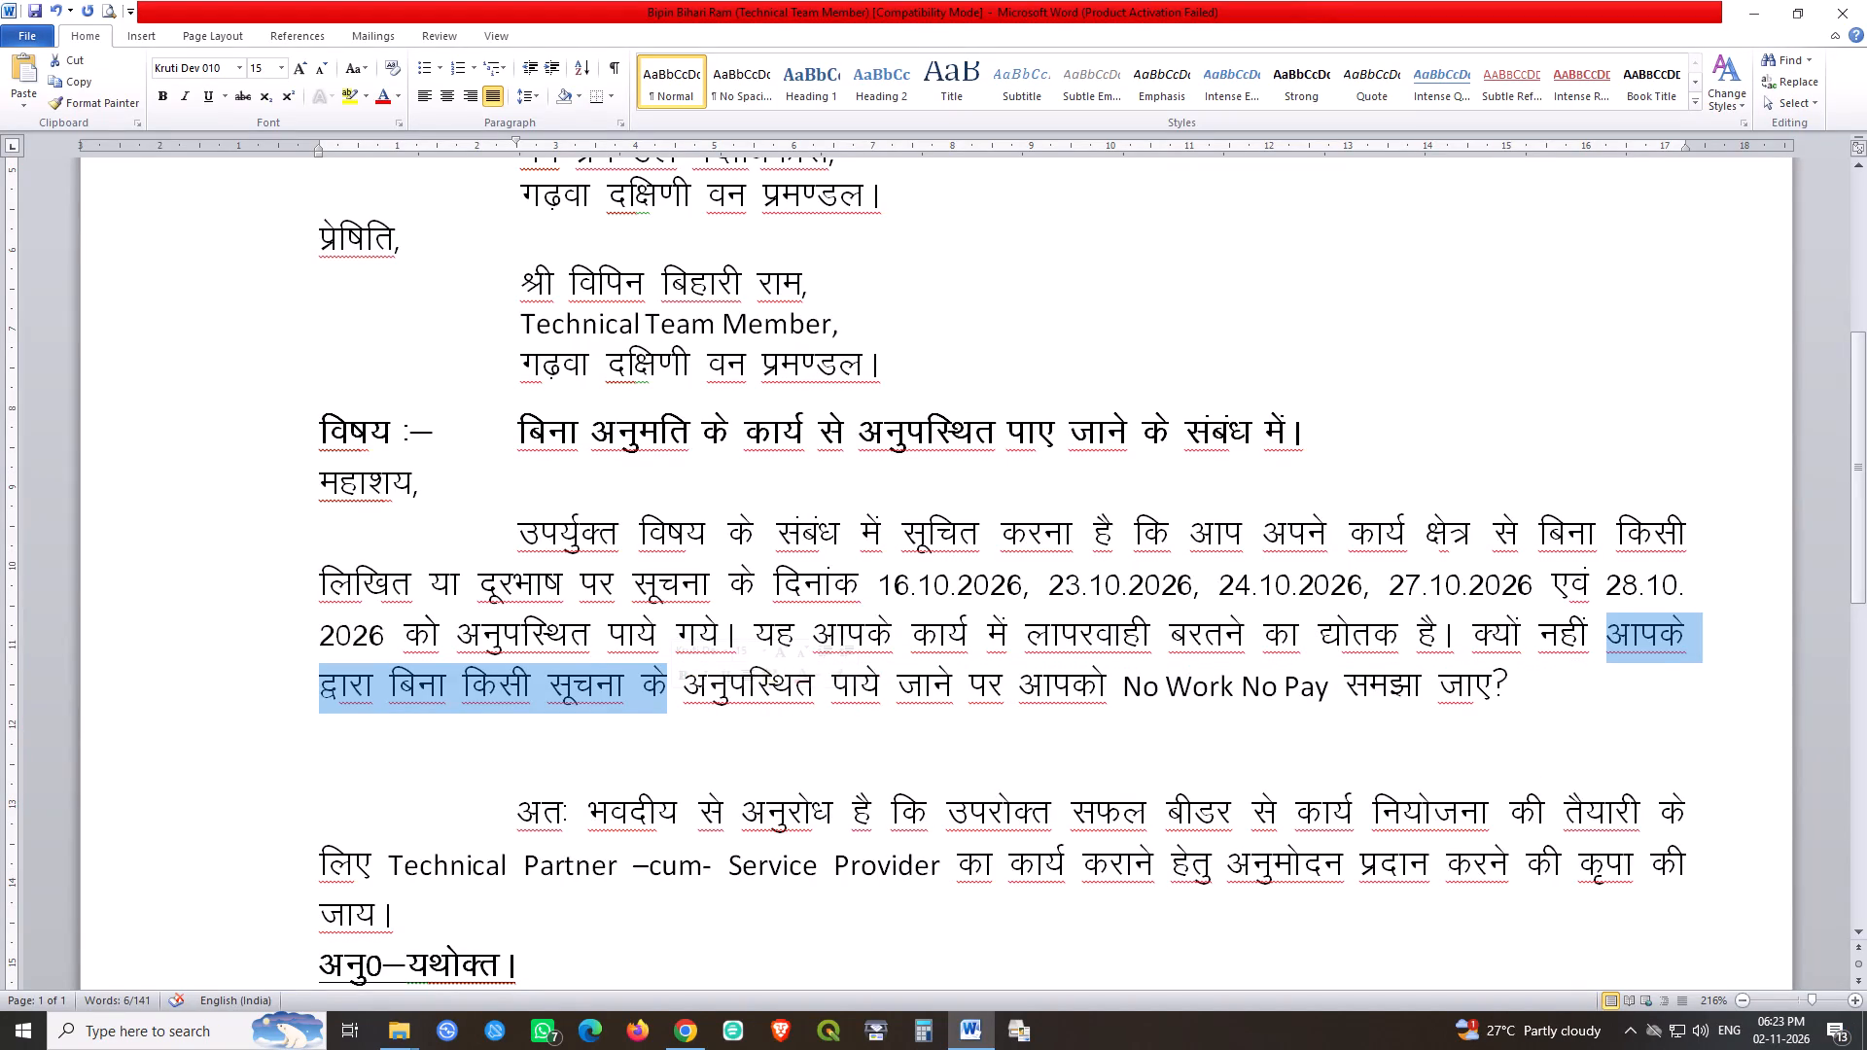
key(v)
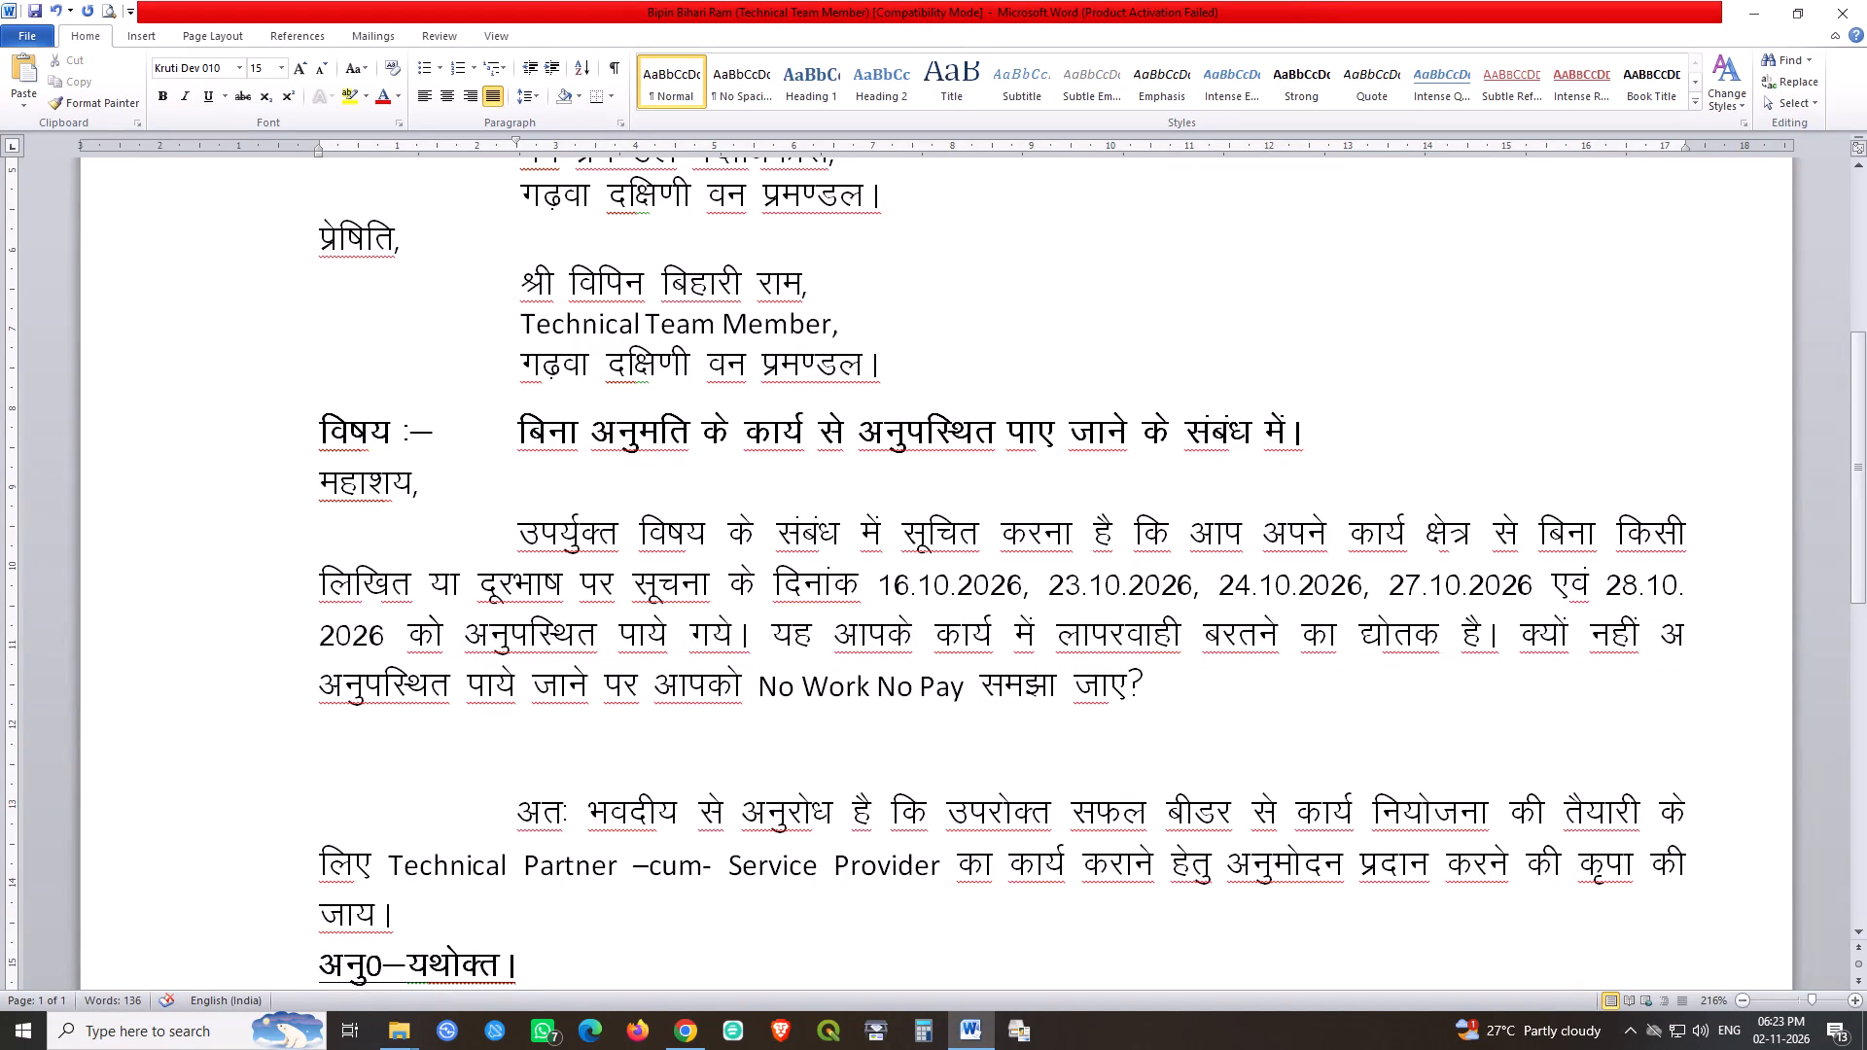
text(ius dk;Z {ks= ls fcuk)
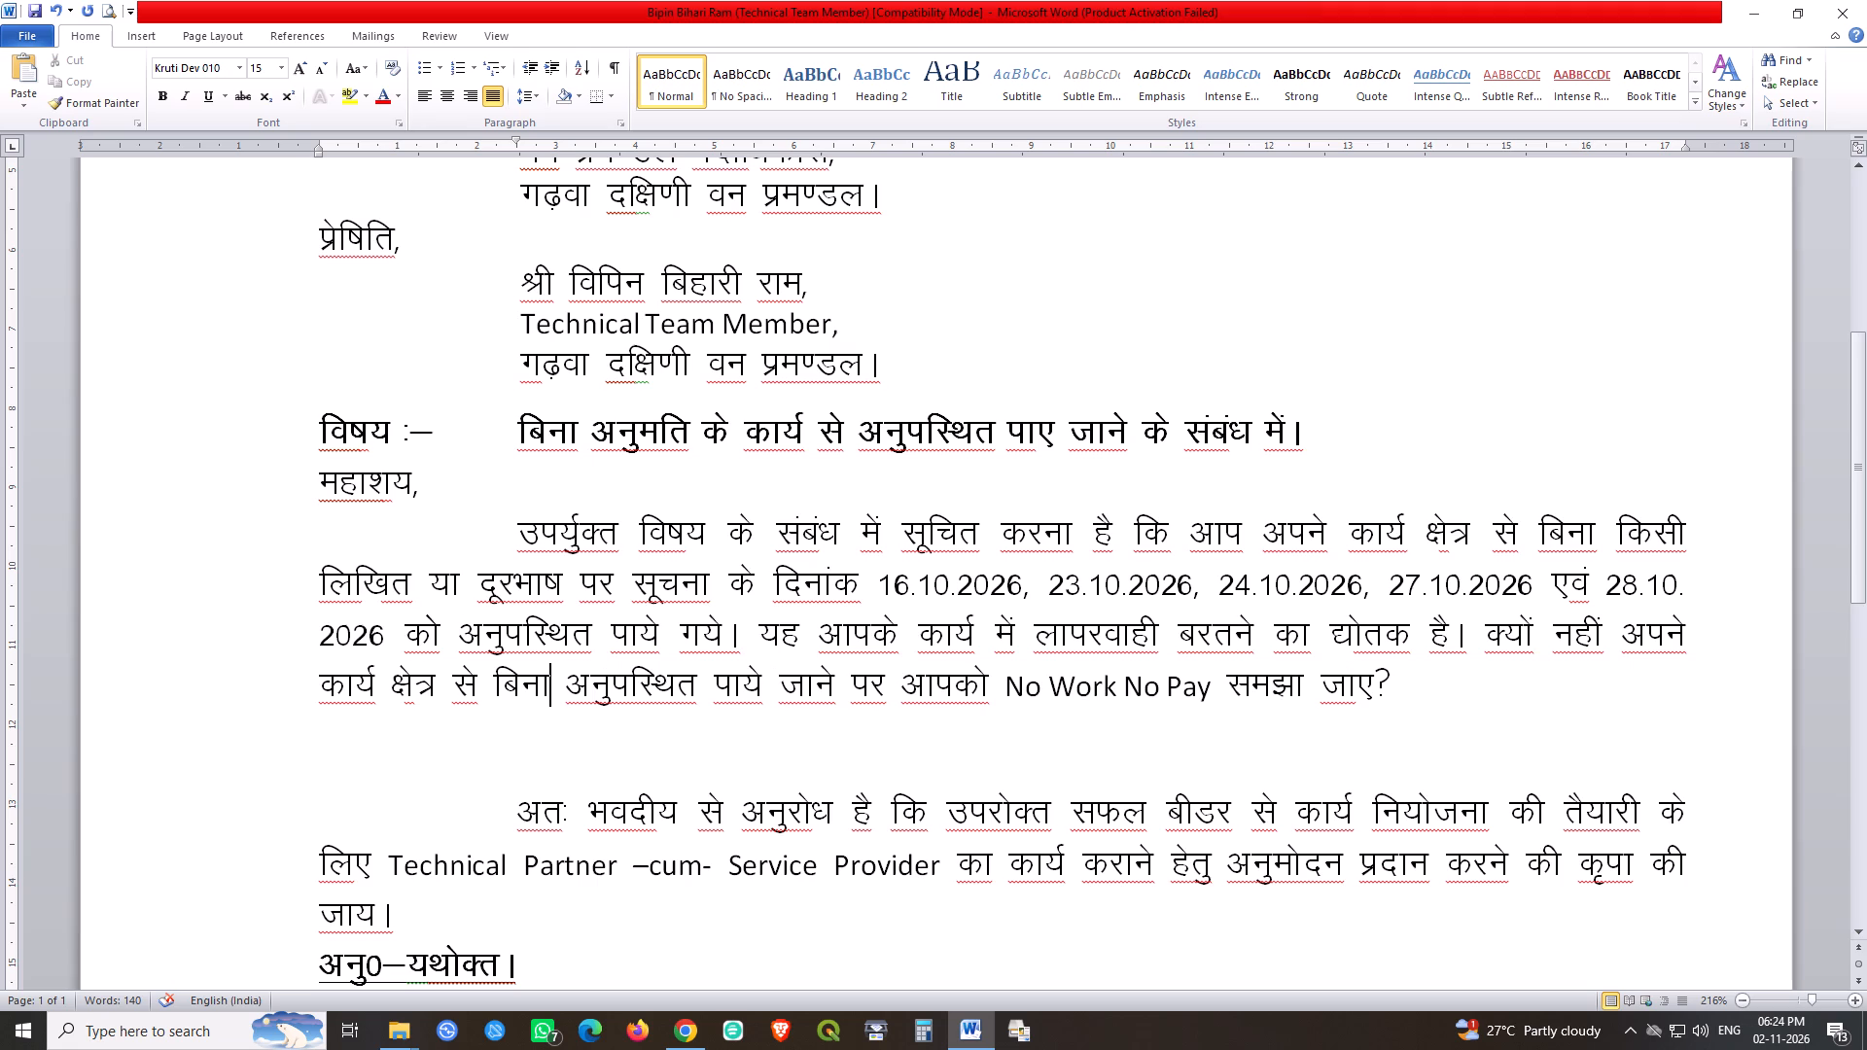
key(space)
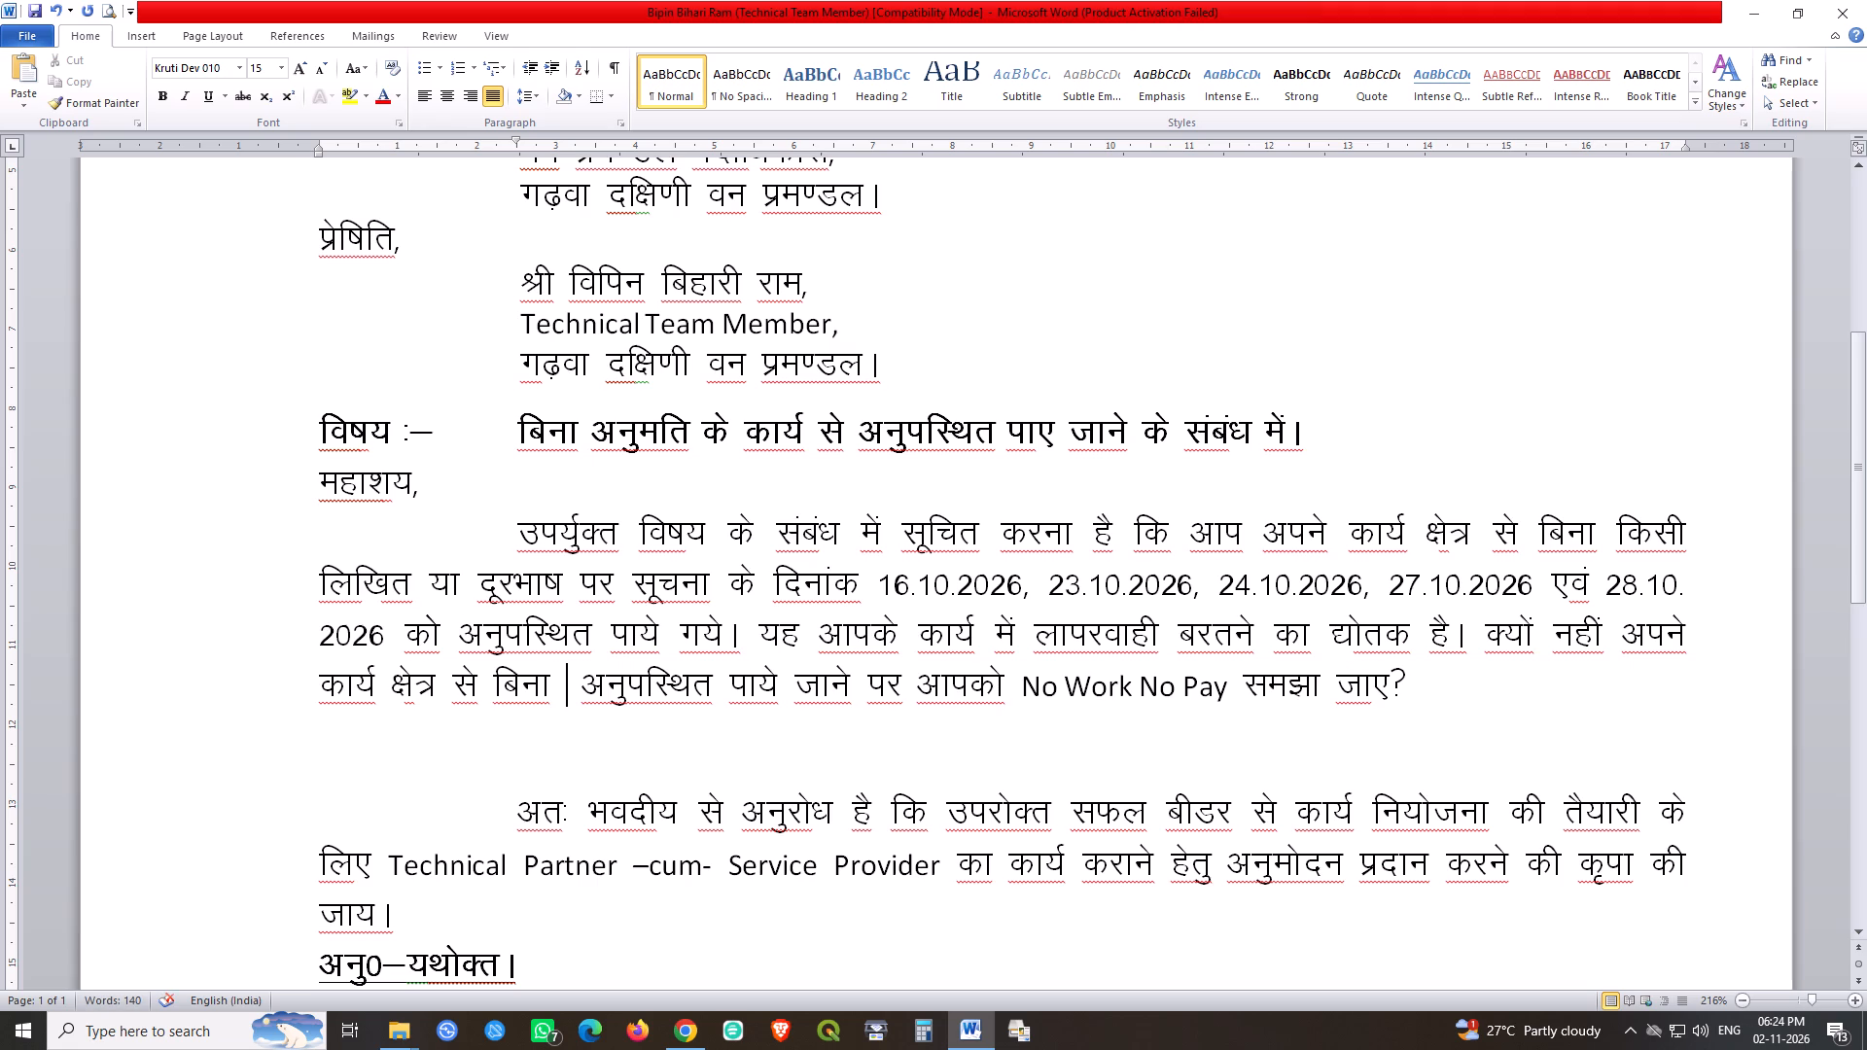
text(lwpuk ds)
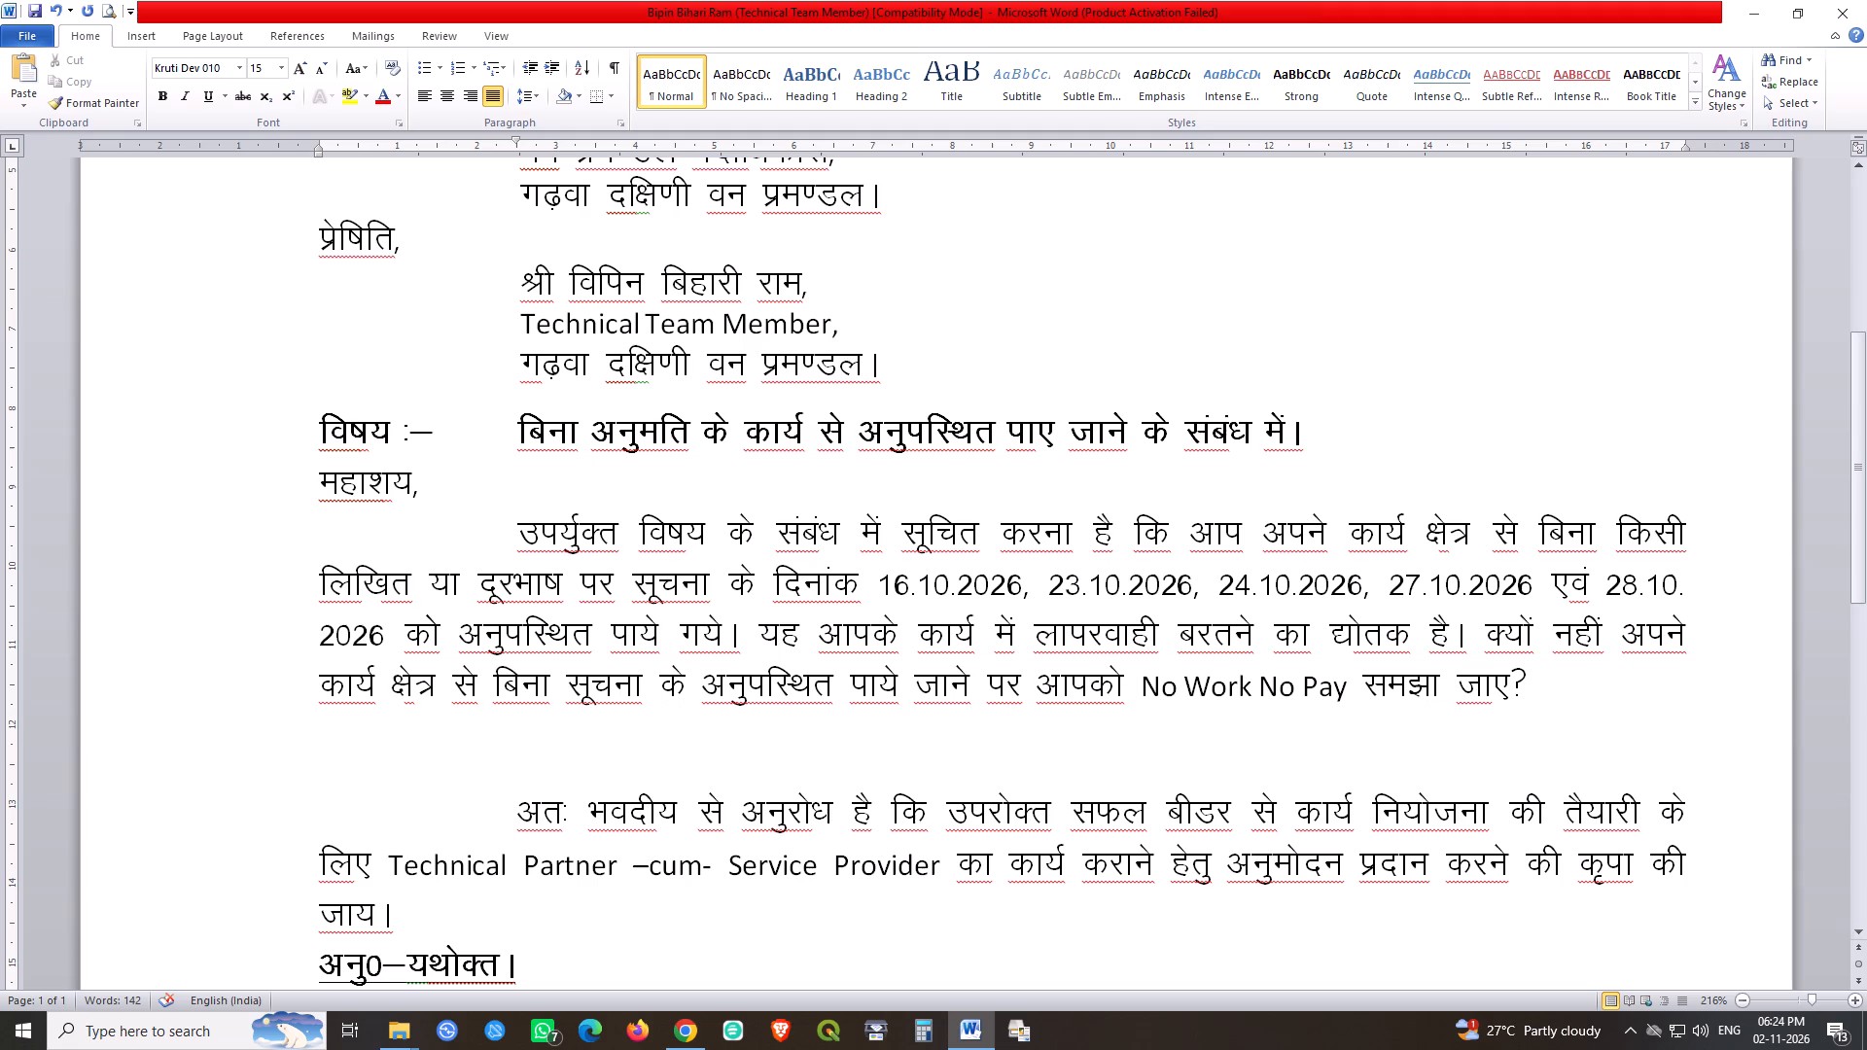
Replace पर after अनुपस्थित पाये जाने with के कारण in the No Work No Pay sentence, and save the letter.
click(1037, 689)
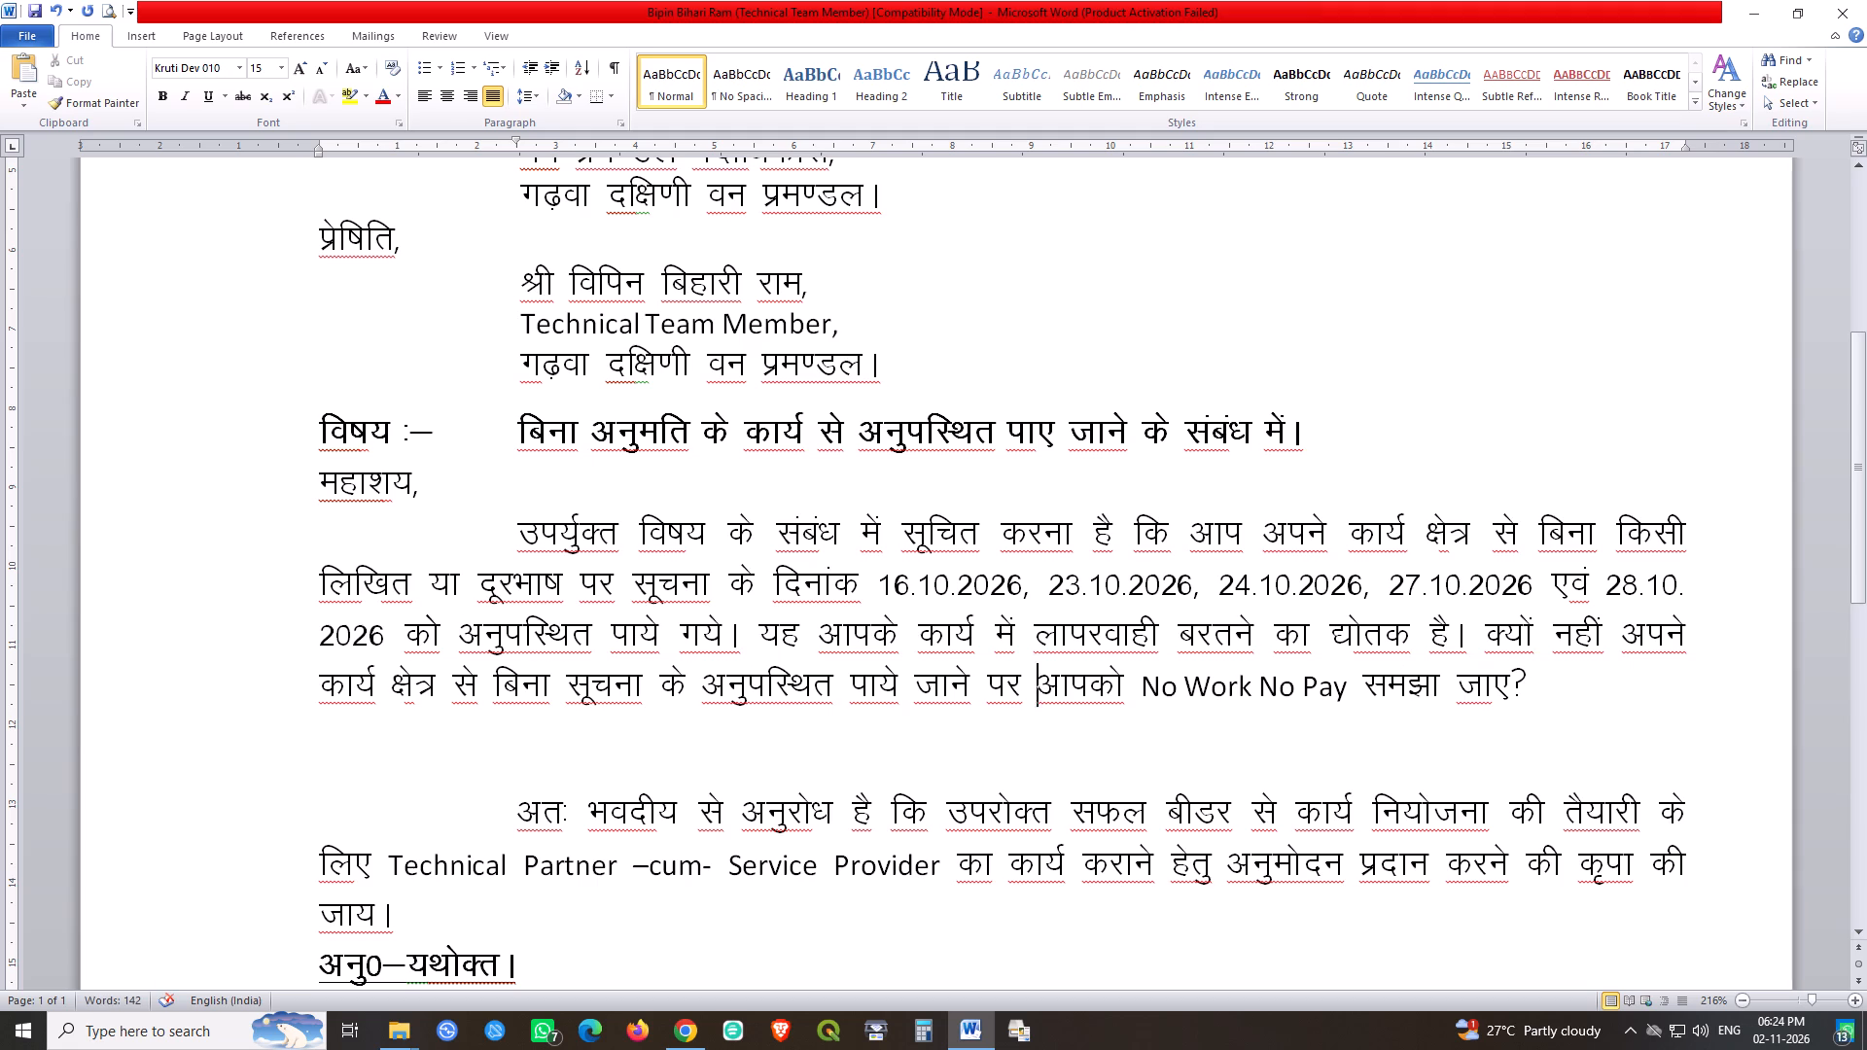
click(843, 691)
click(976, 680)
drag(990, 674, 1015, 681)
text(ds dkj.k)
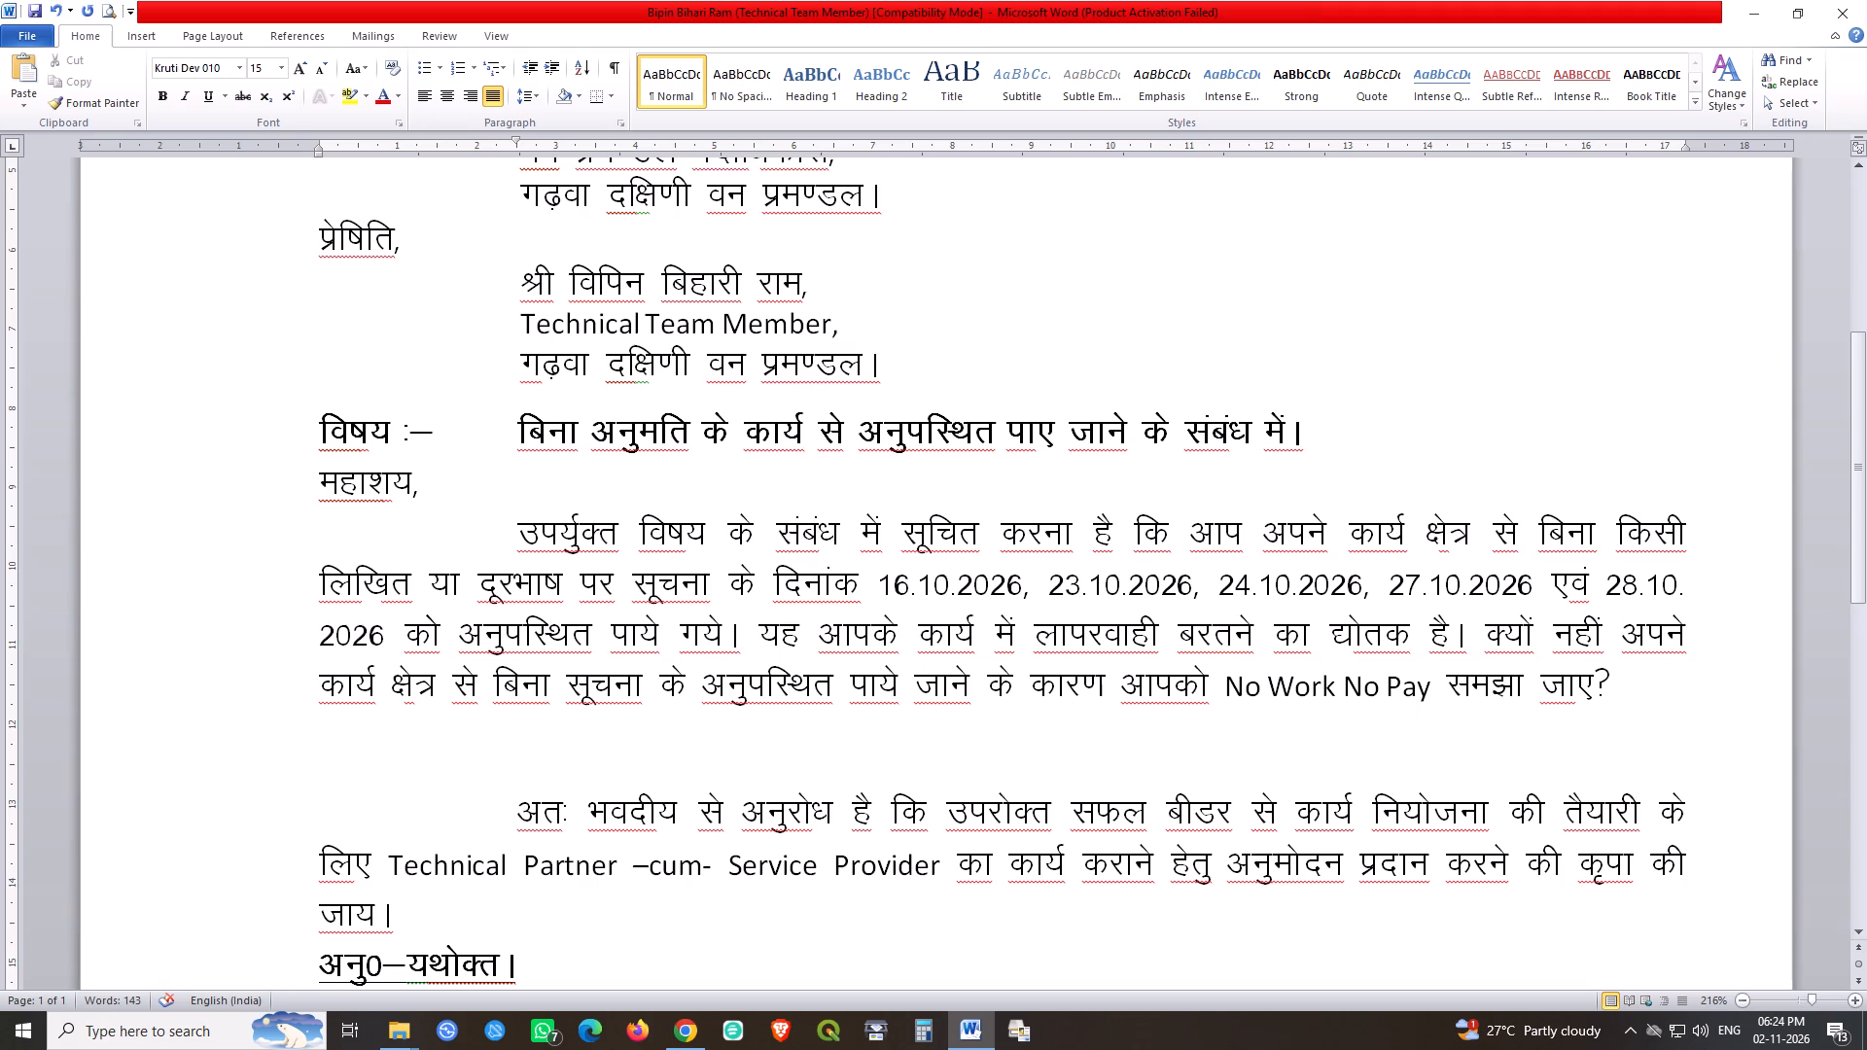
click(1626, 675)
key(ctrl+s)
key(ctrl+s)
key(ctrl+s)
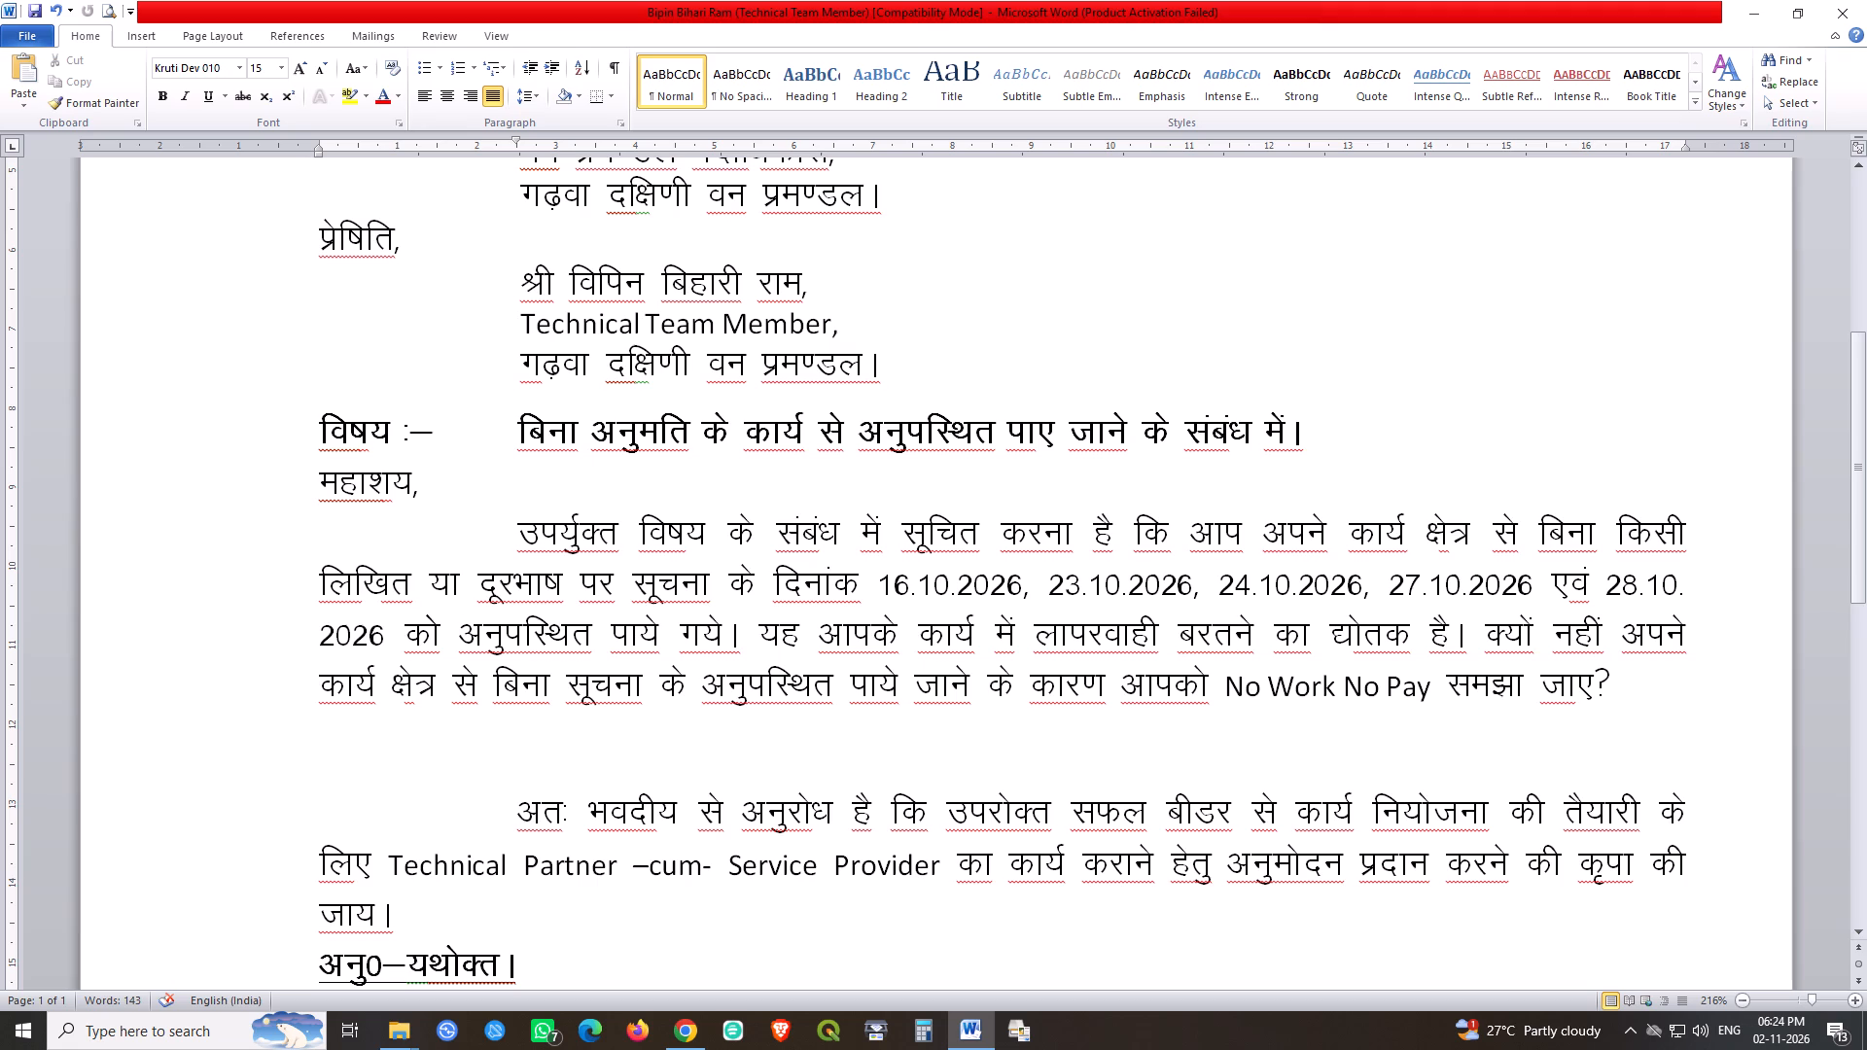
Insert आपकों after क्यों नहीं, ahead of अपने कार्य क्षेत्र, and delete the repeated आपको before No Work No Pay.
click(1625, 639)
text(vkids)
key(BackSpace)
text(ksa)
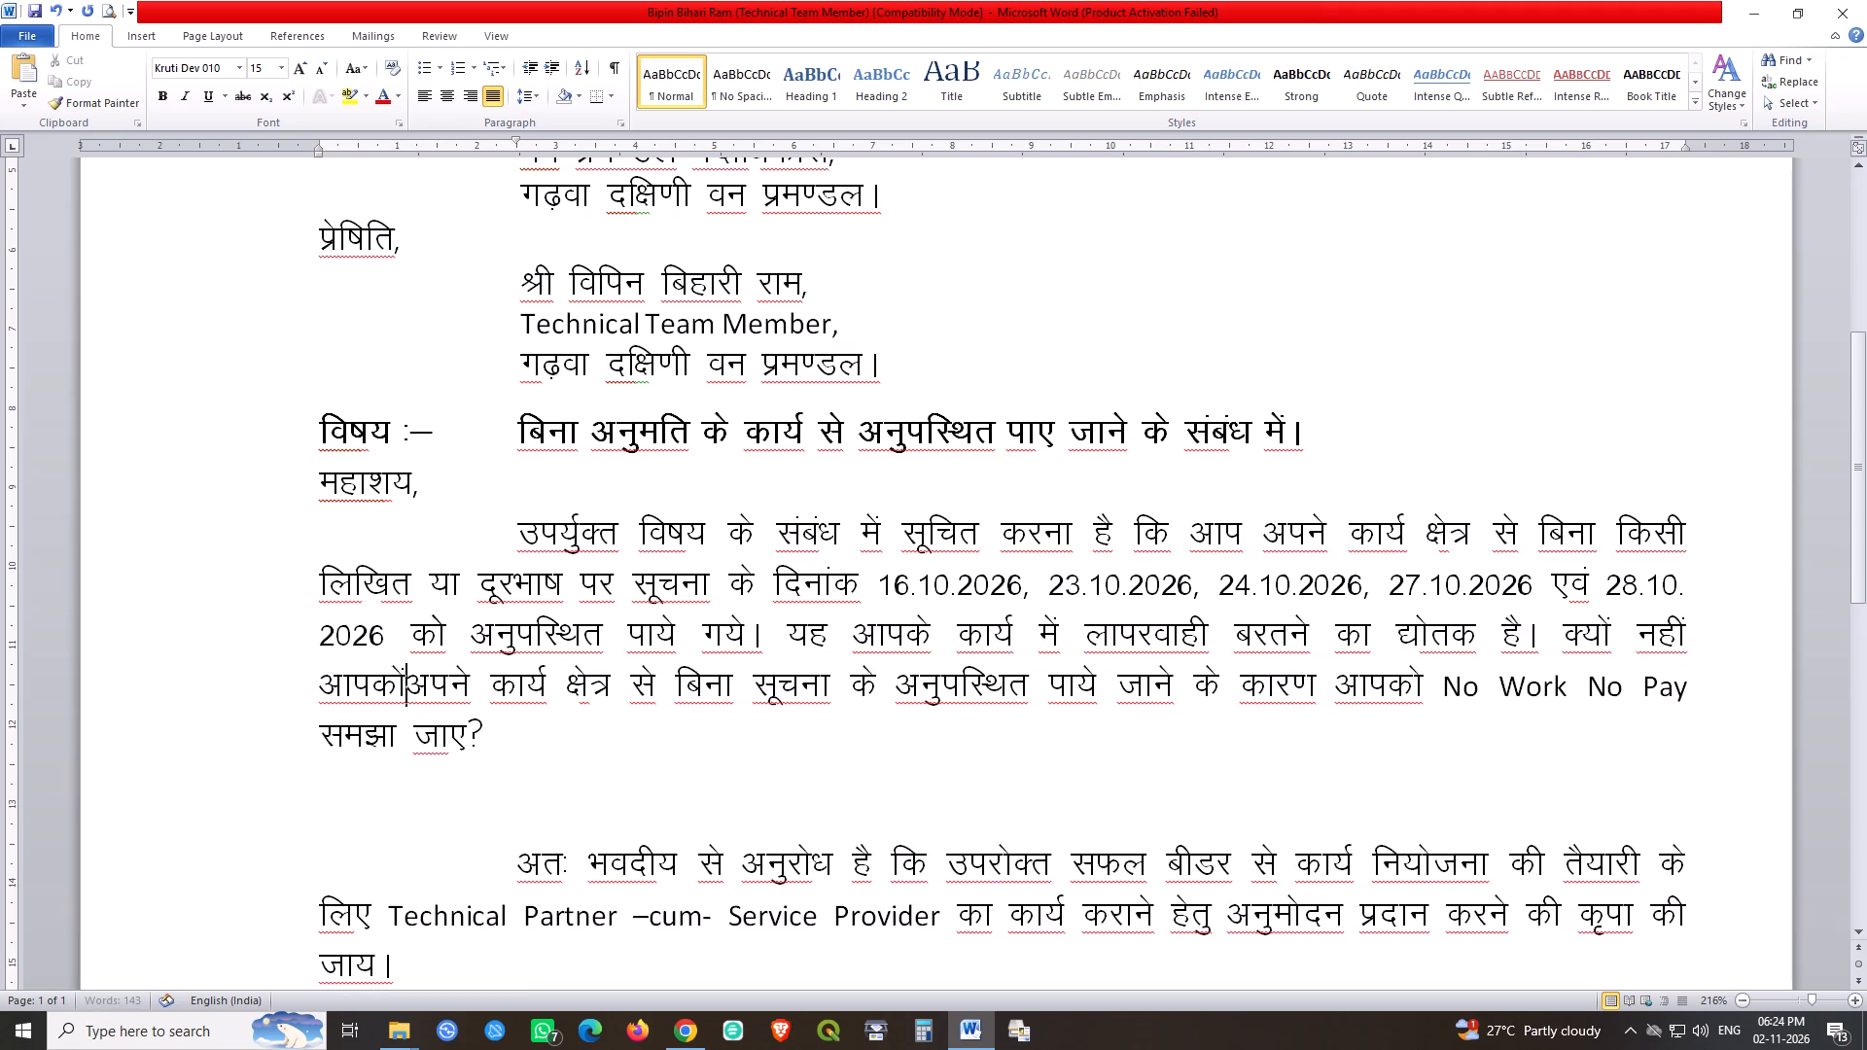
key(space)
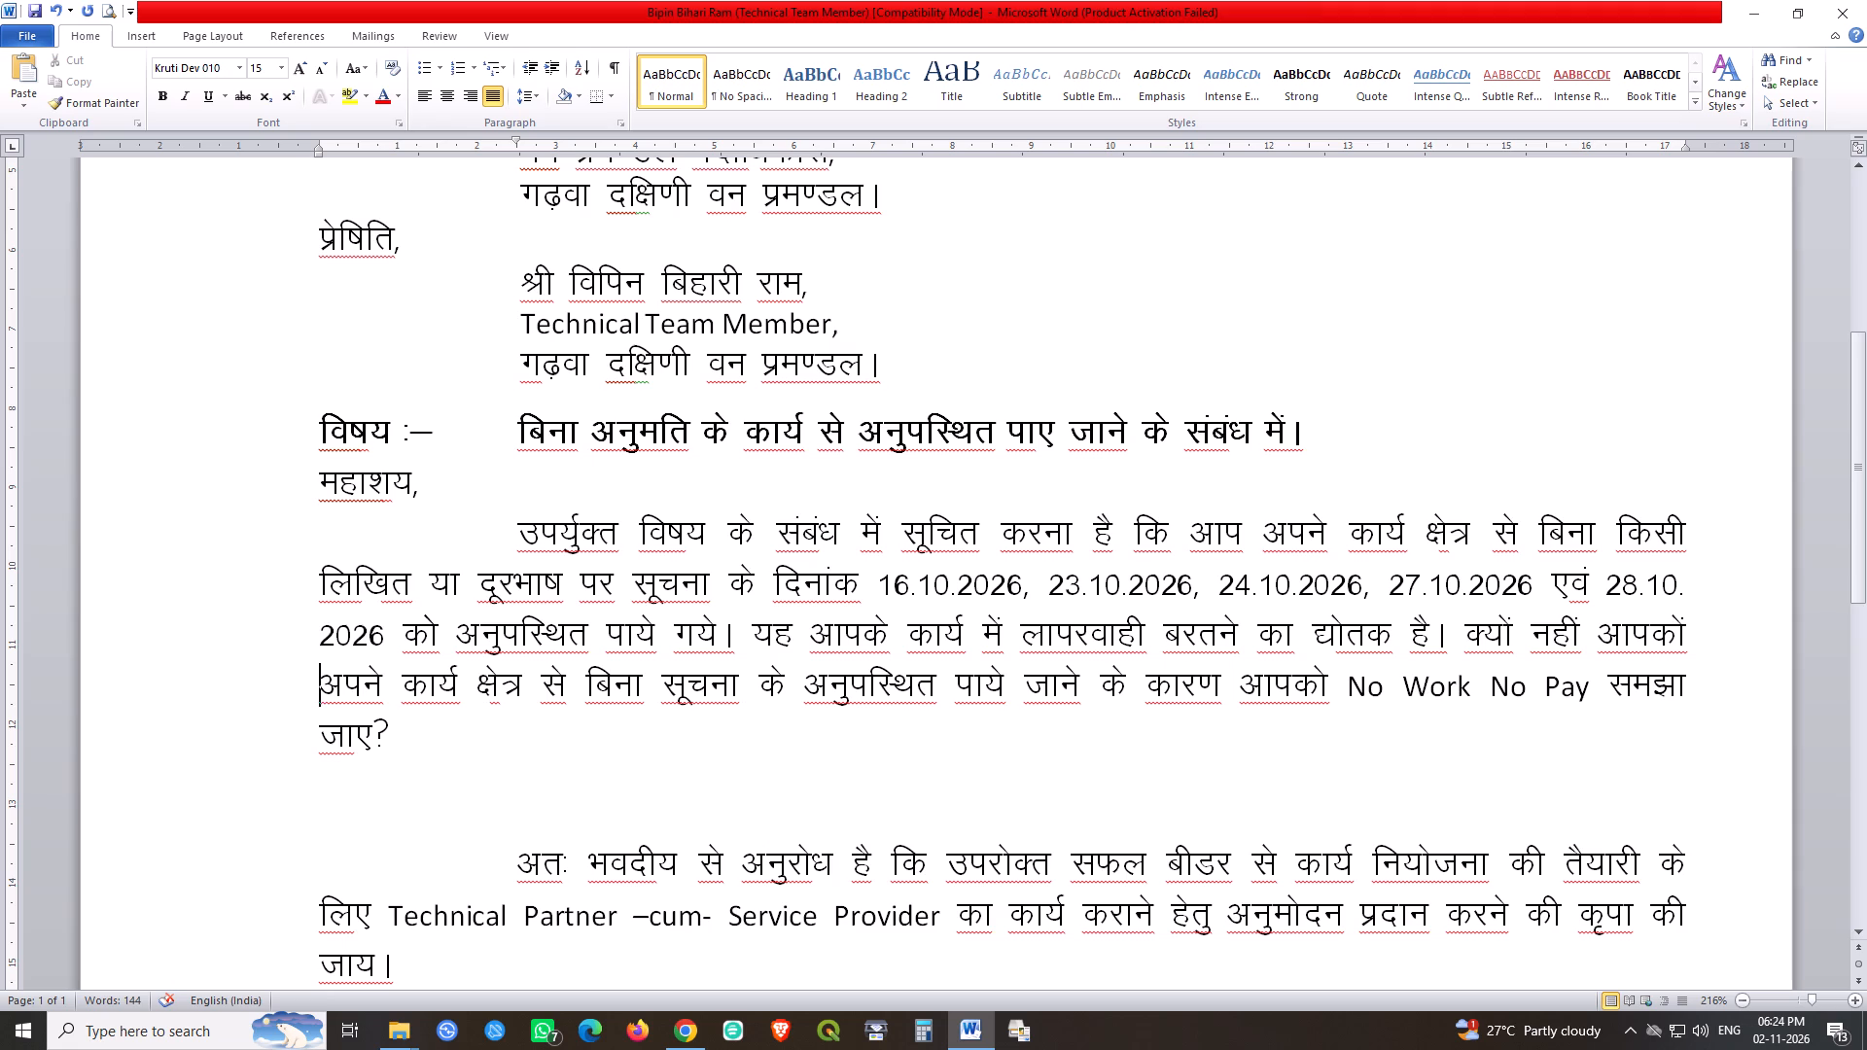
drag(1244, 687, 1328, 692)
key(Delete)
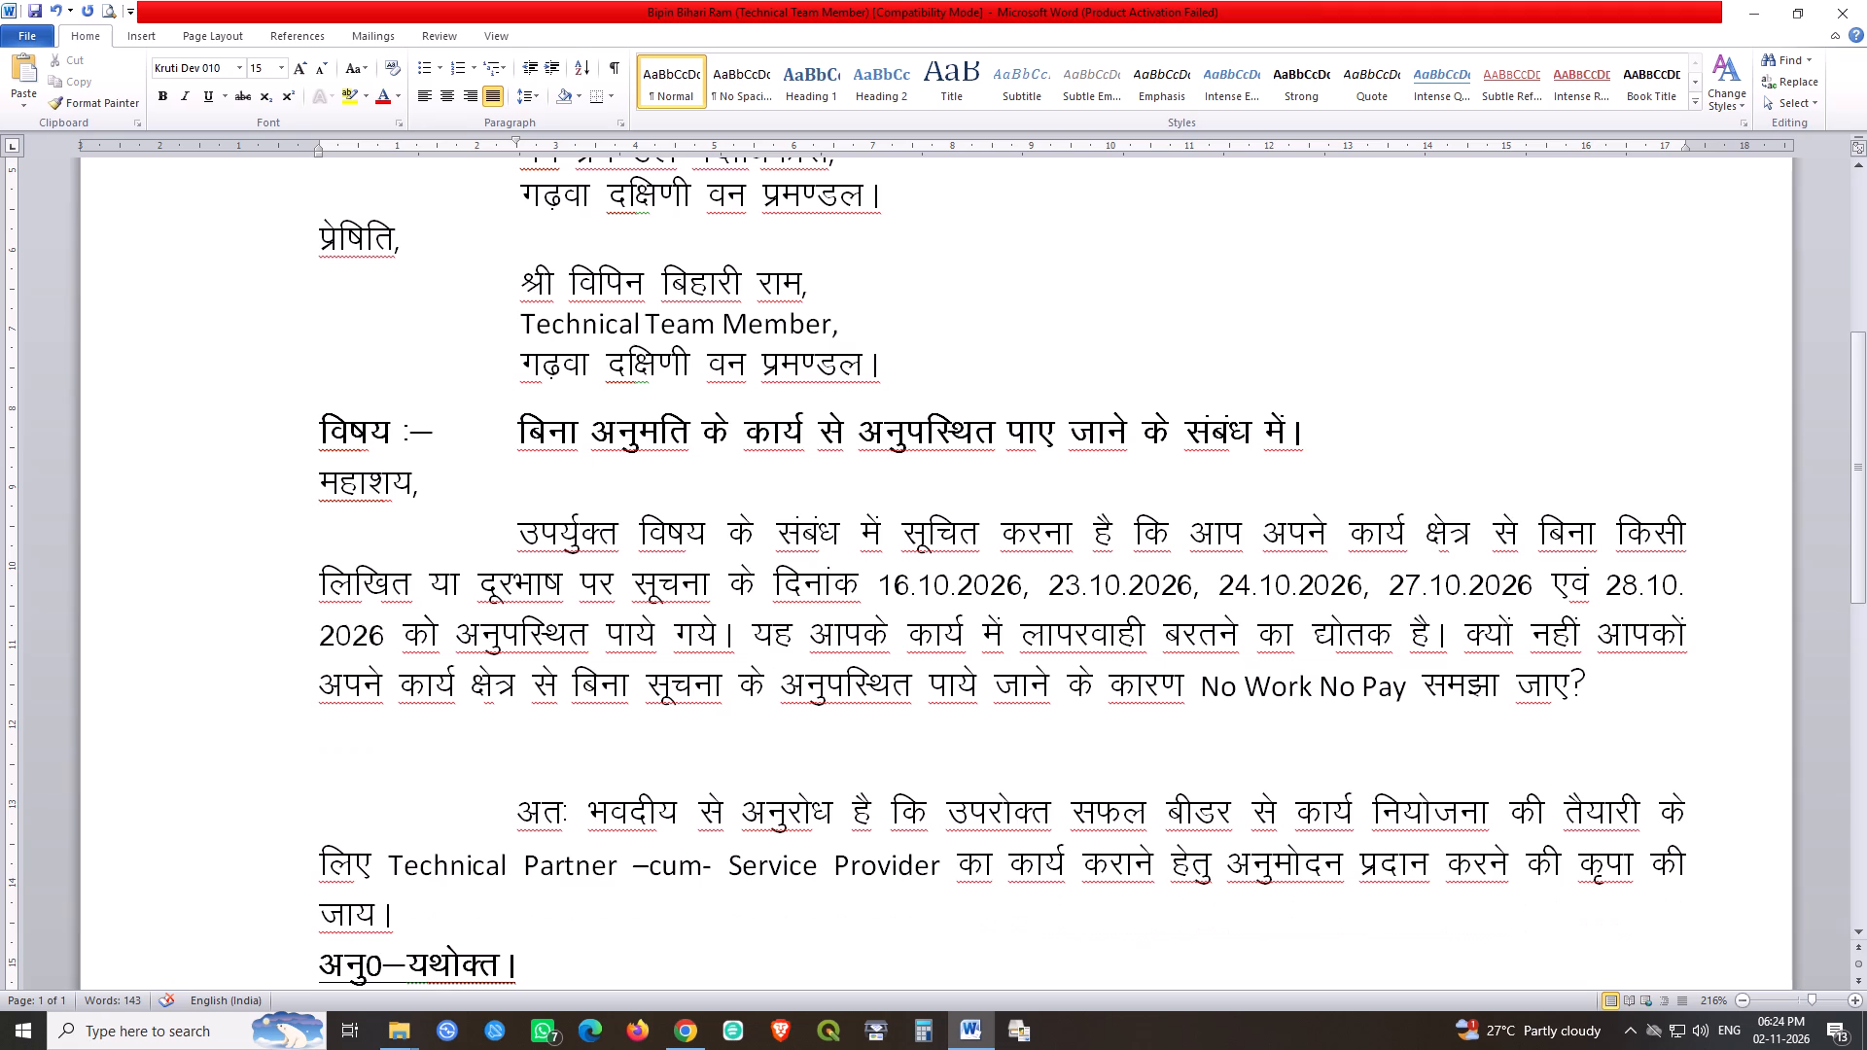
Save the letter and continue the body paragraph after समझा जाए? with the word तथा.
click(1572, 657)
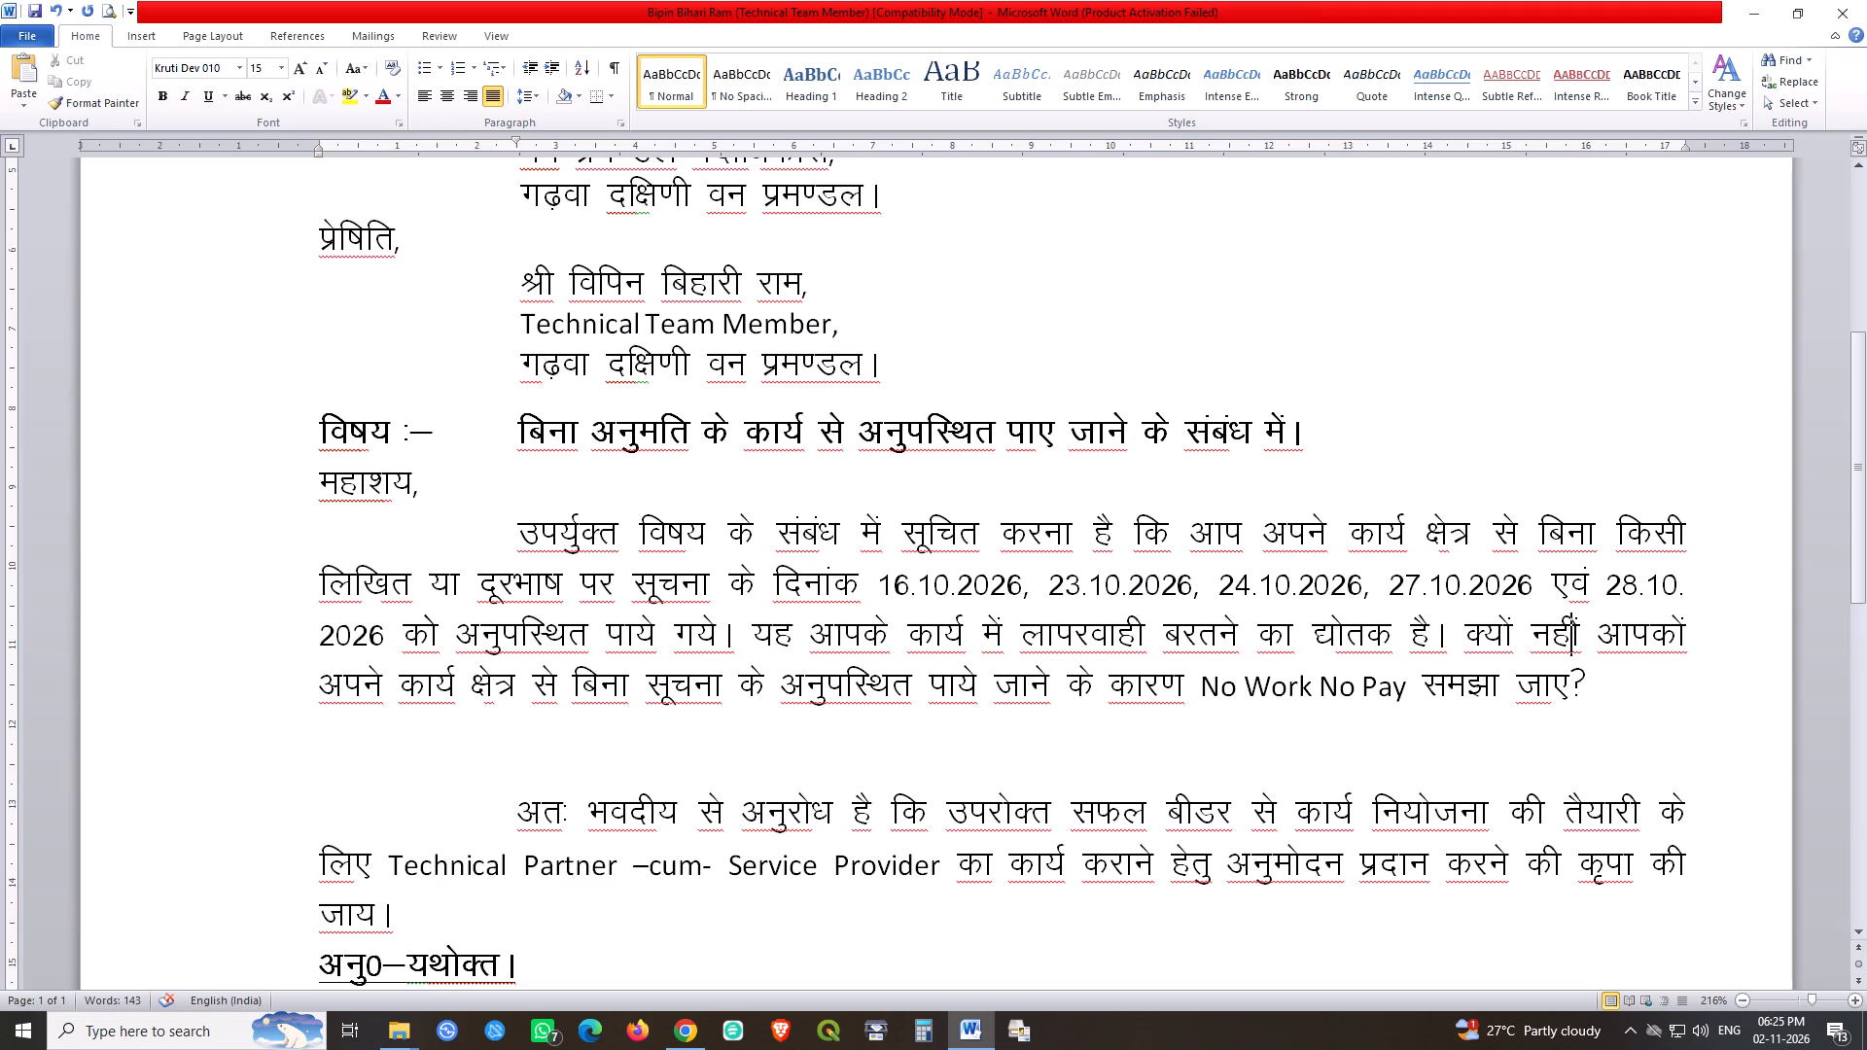
click(1578, 684)
key(space)
key(ctrl+s)
text(rFk)
key(space)
key(BackSpace)
text(k)
key(space)
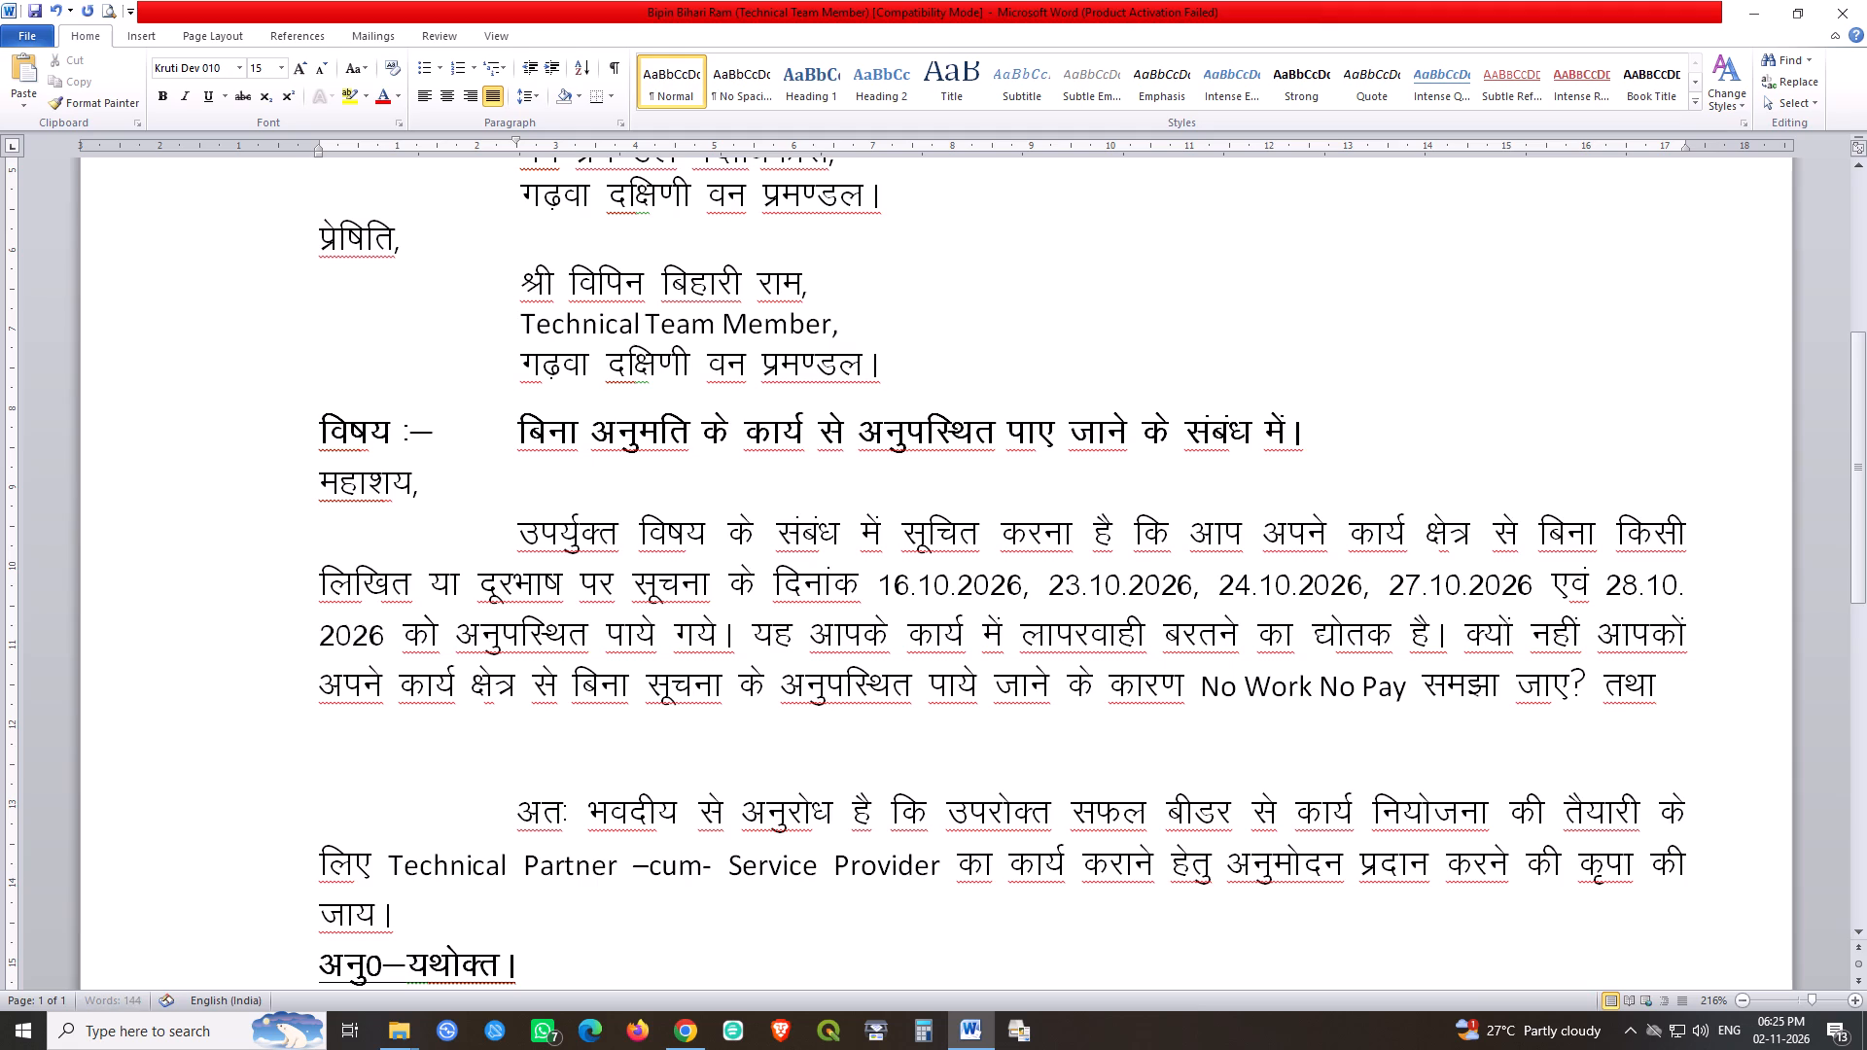
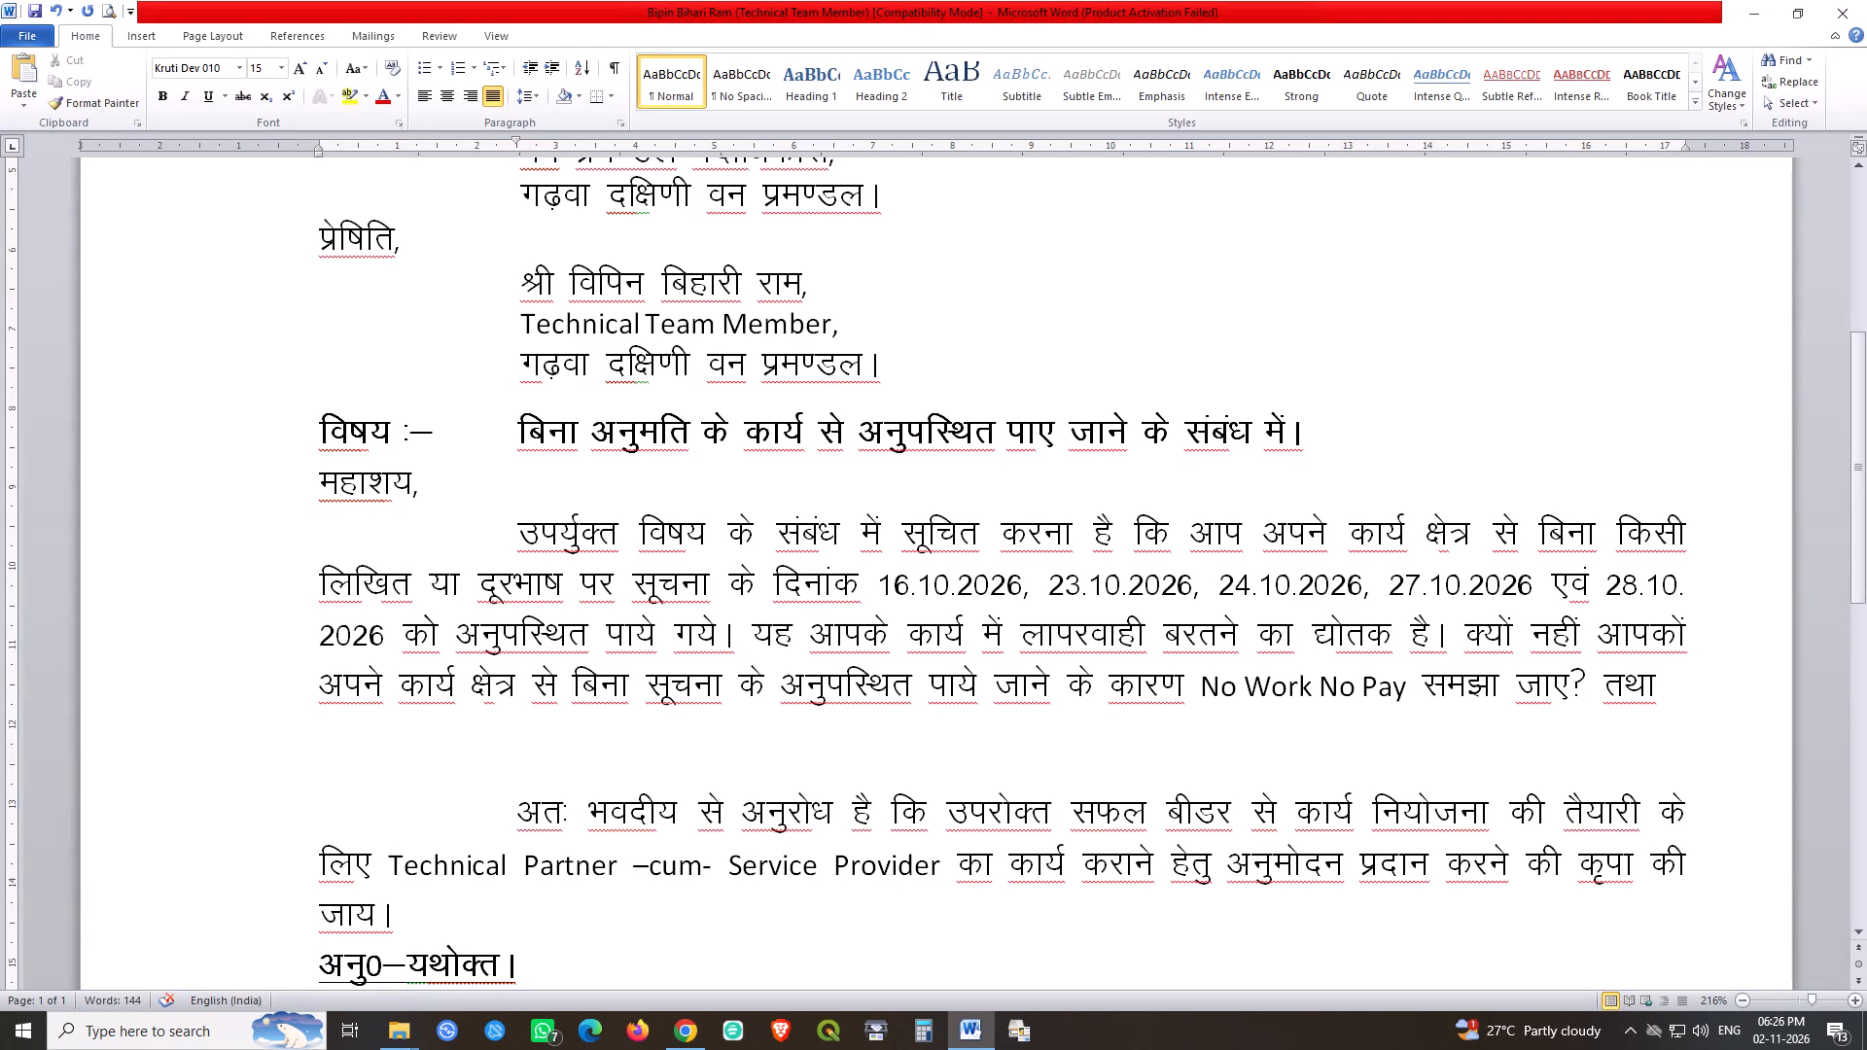
Move the क्यों नहीं sentence into its own paragraph and number it (1).
click(1468, 636)
key(Return)
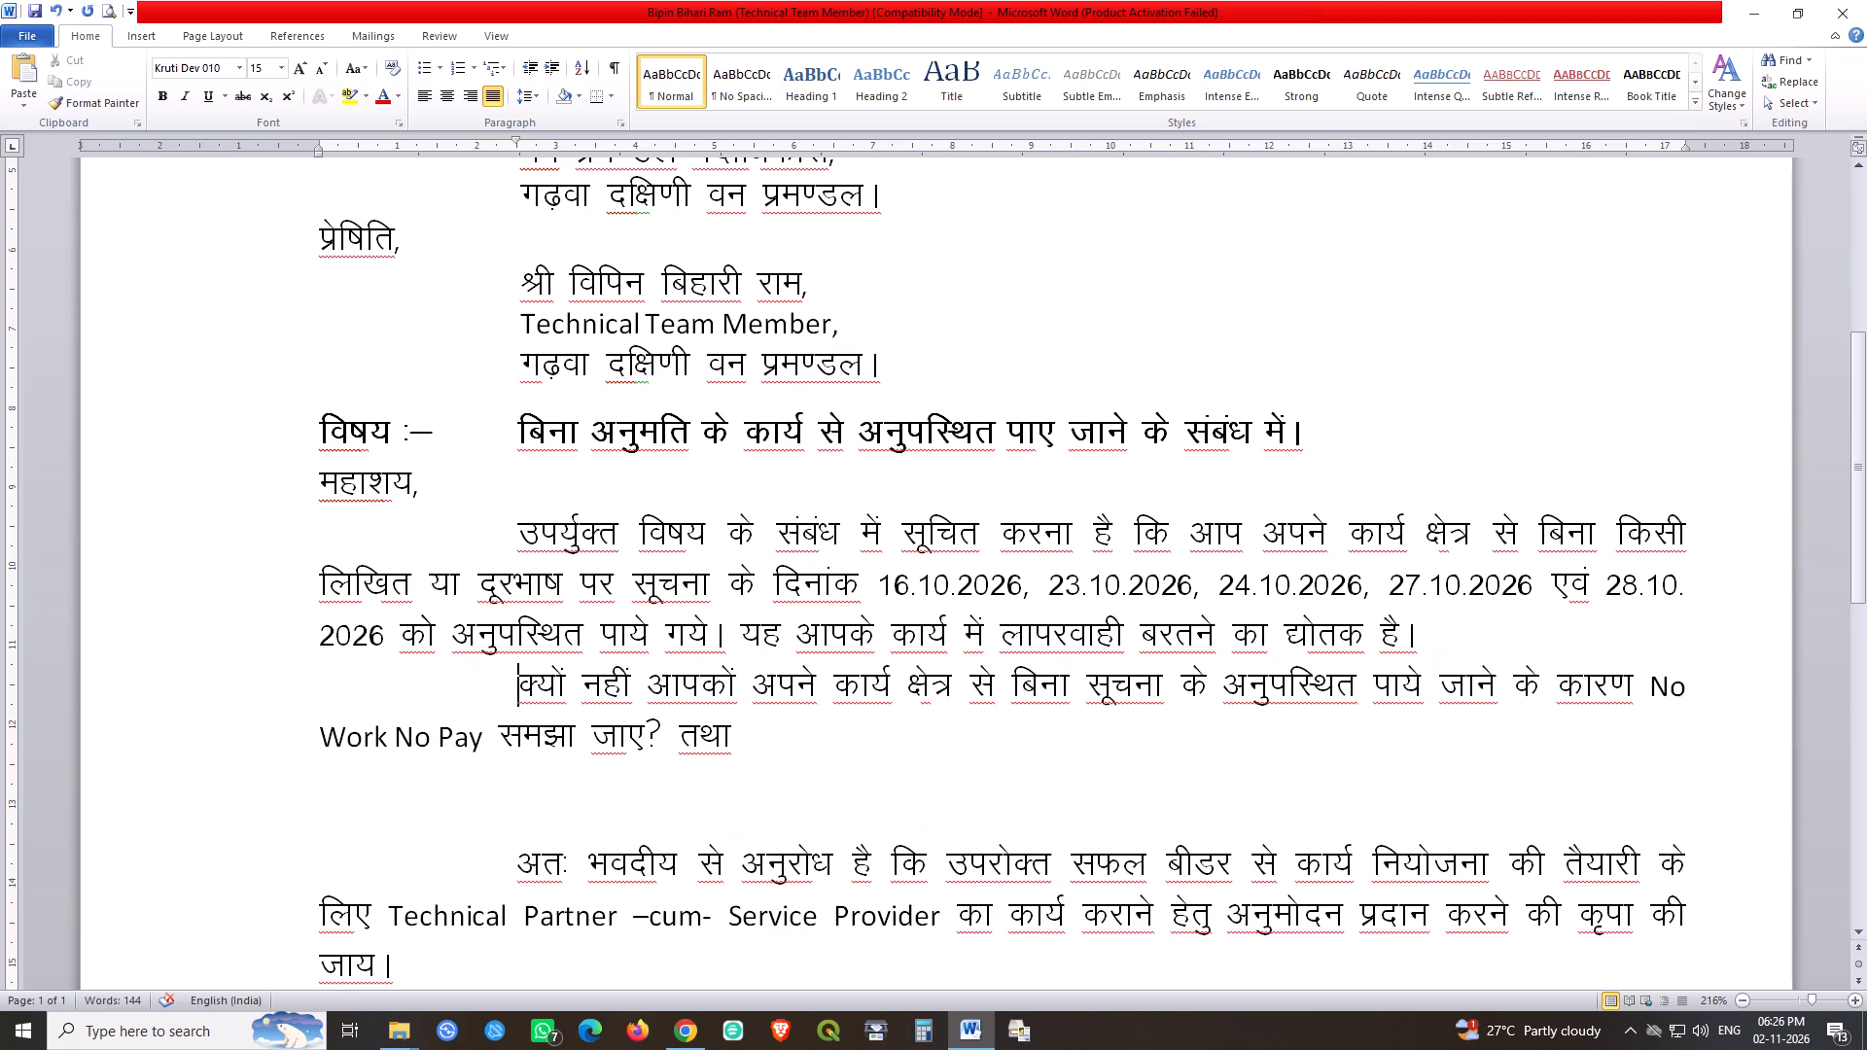
key(alt+0)
key(alt+1)
key(alt+8)
key(alt+8)
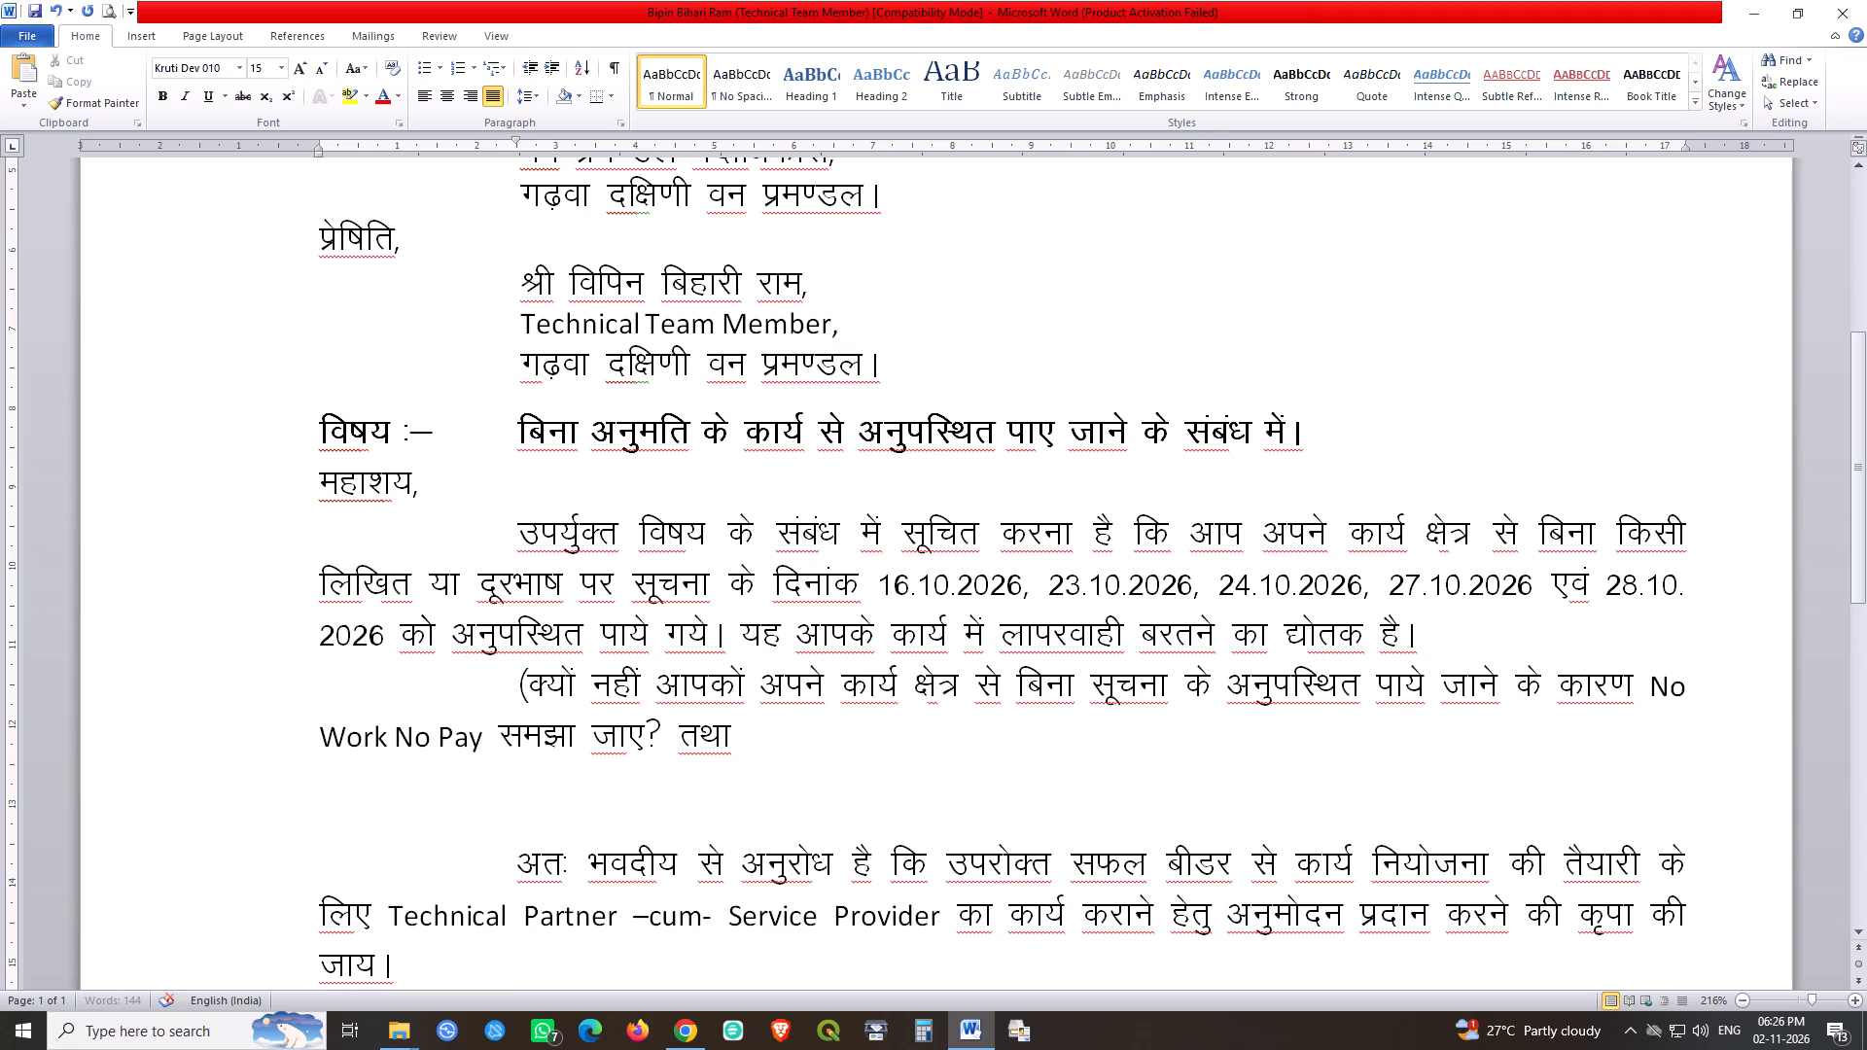
key(1)
key(alt+0)
key(alt+1)
key(alt+8)
key(alt+9)
key(space)
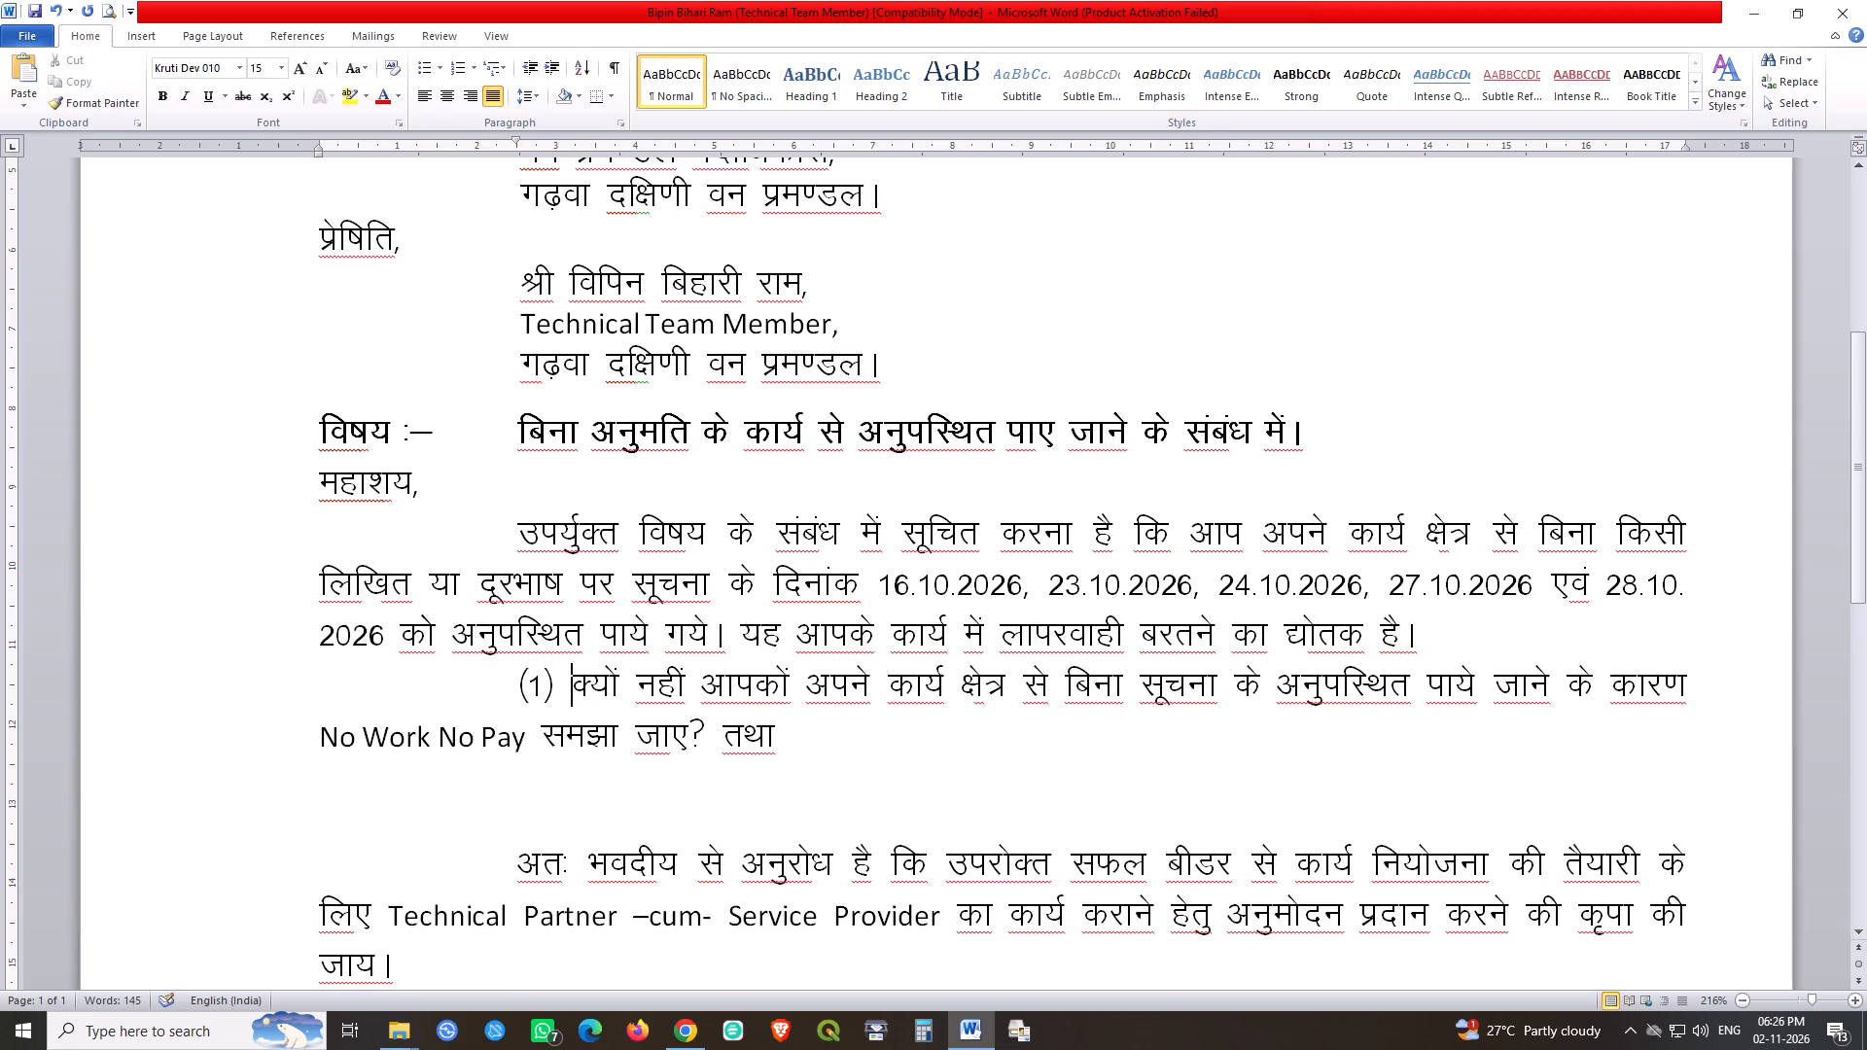
Delete the trailing तथा after समझा जाए? and start a new paragraph numbered (2).
drag(730, 738, 780, 736)
key(Delete)
key(Return)
key(alt+0)
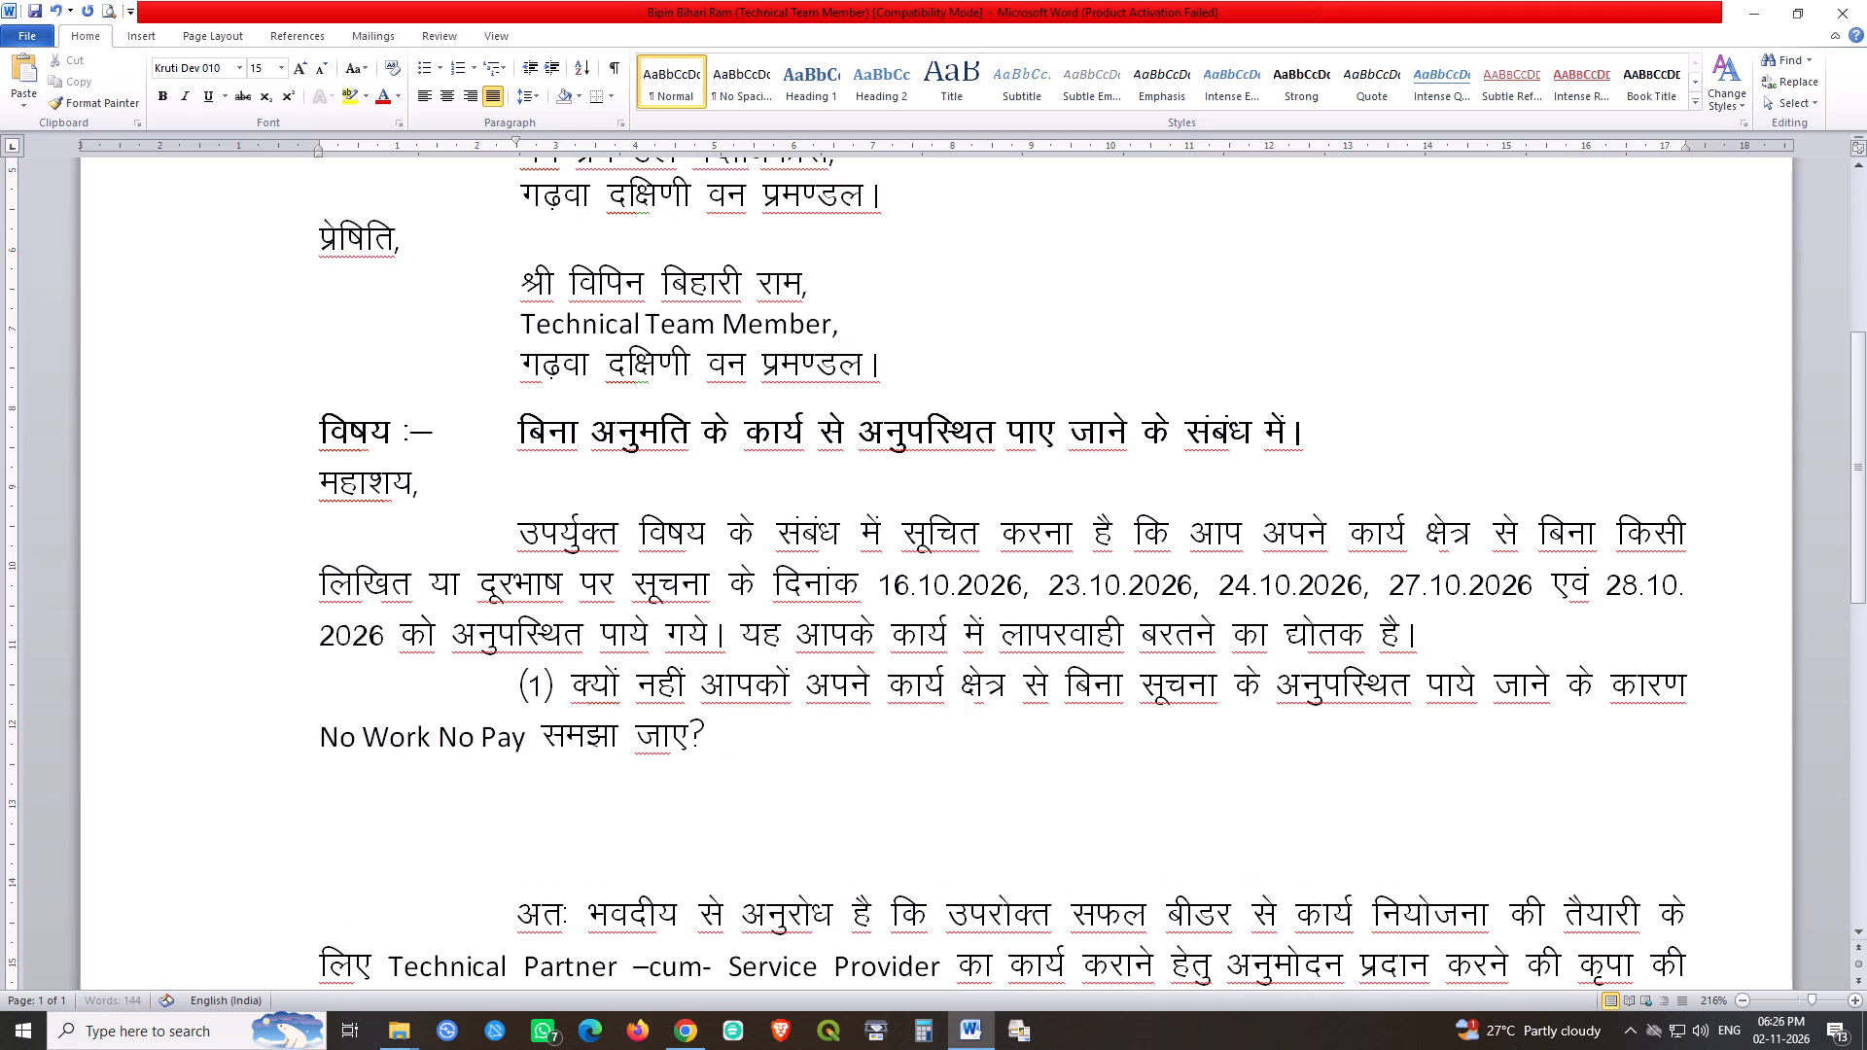
key(alt+1)
key(alt+8)
key(alt+8)
key(2)
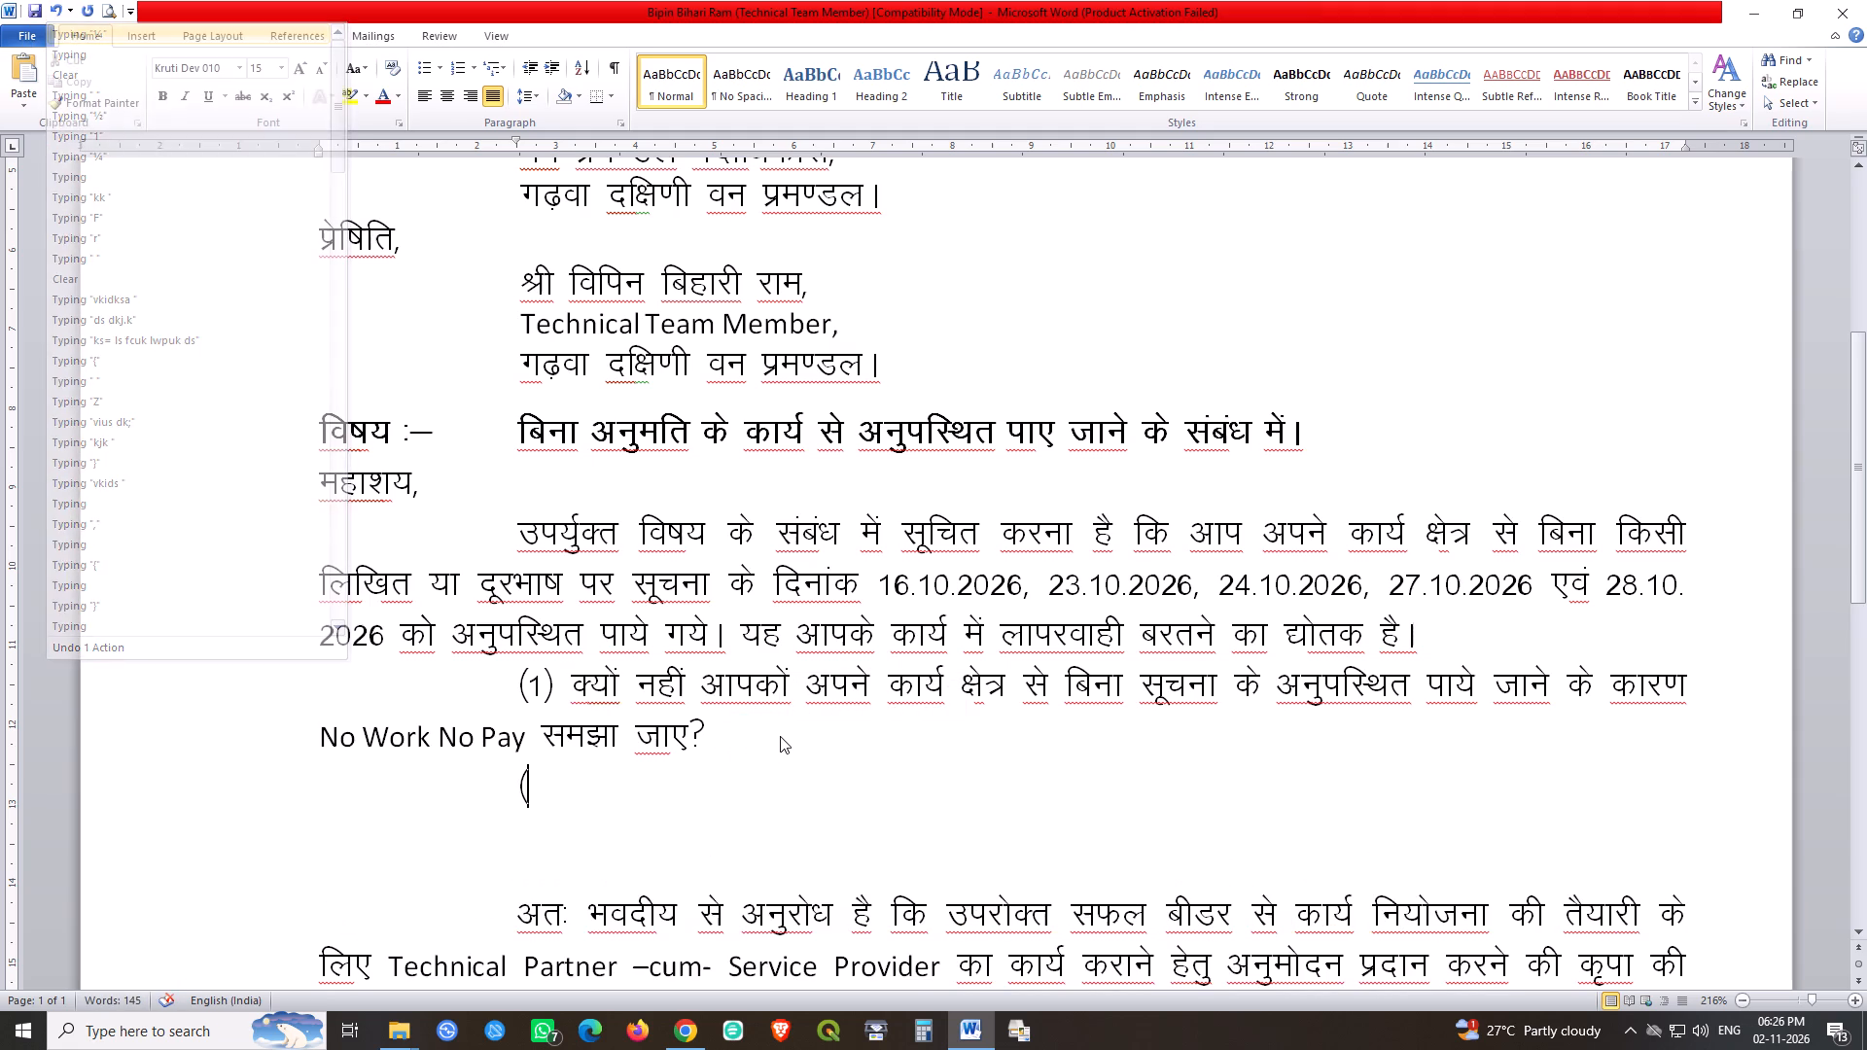
text(20)
key(BackSpace)
key(alt+0)
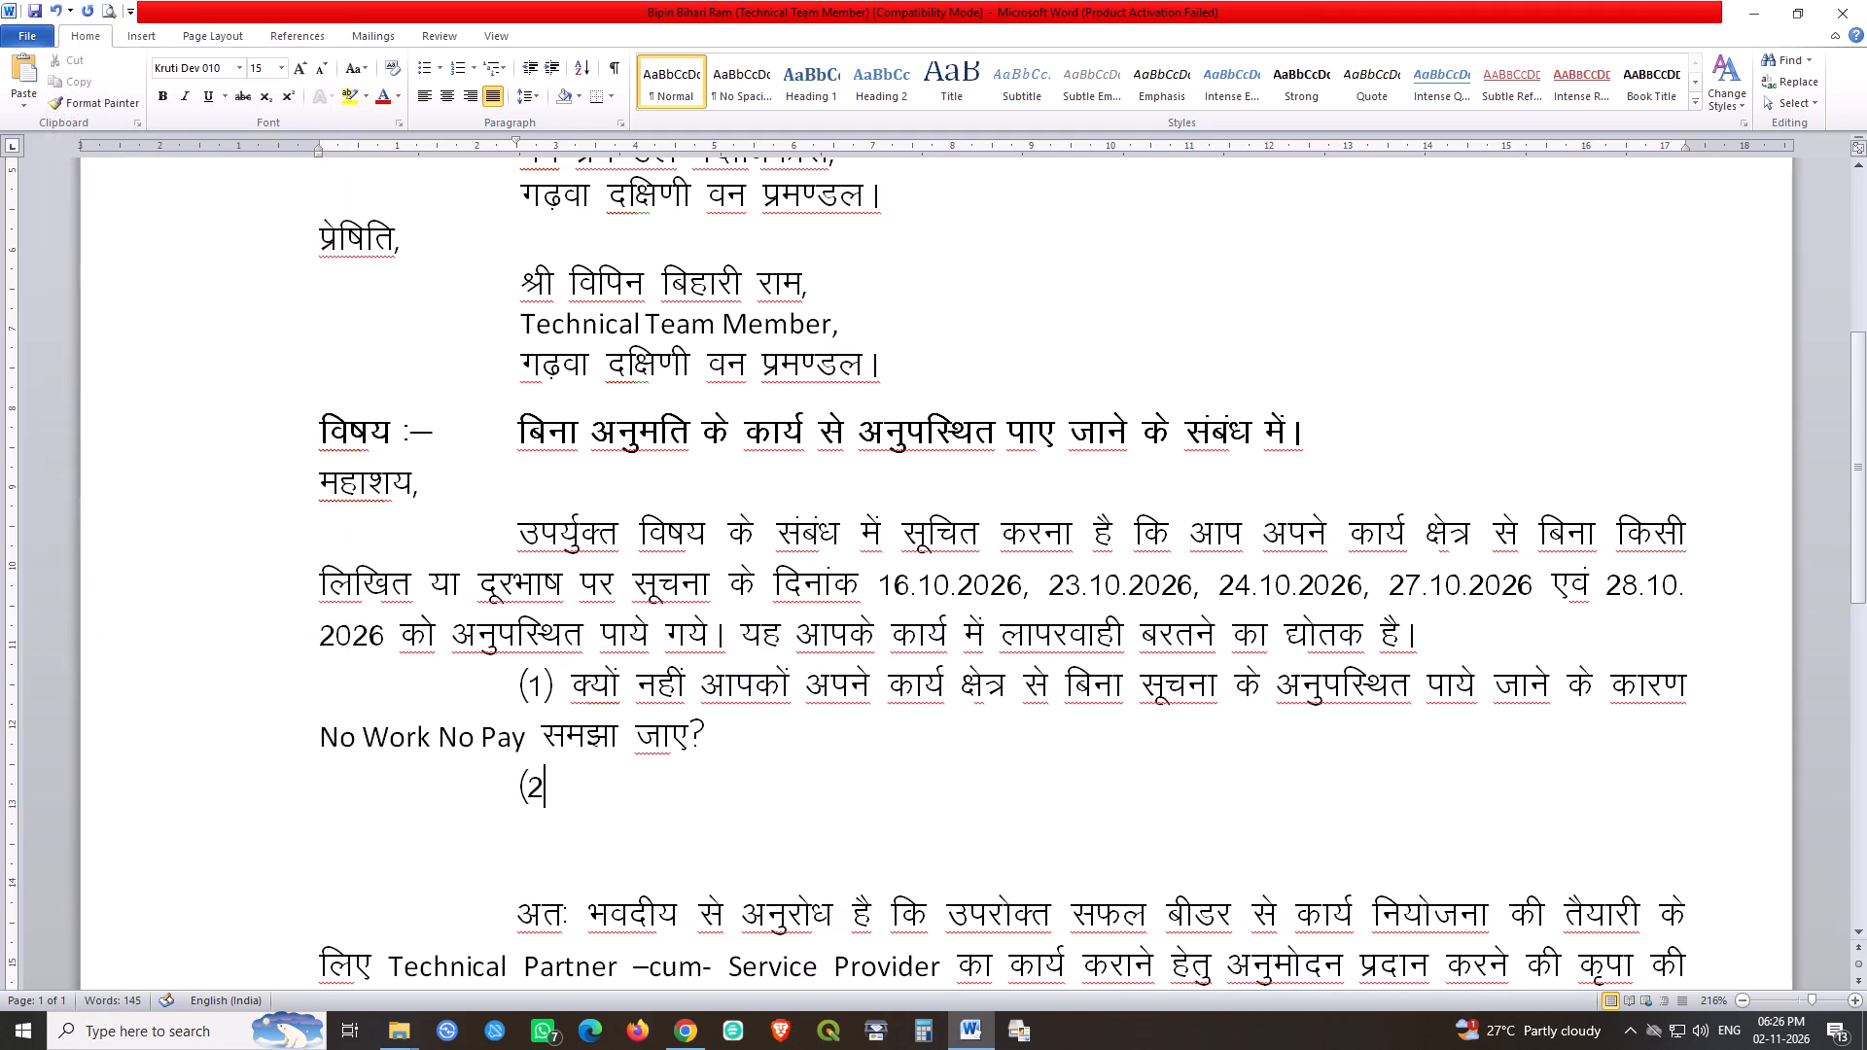
key(alt+1)
key(alt+8)
key(alt+9)
Give paragraph (1) a hanging indent, with the first line at about 0.5 cm and the following lines at about 1.2 cm.
click(514, 706)
key(BackSpace)
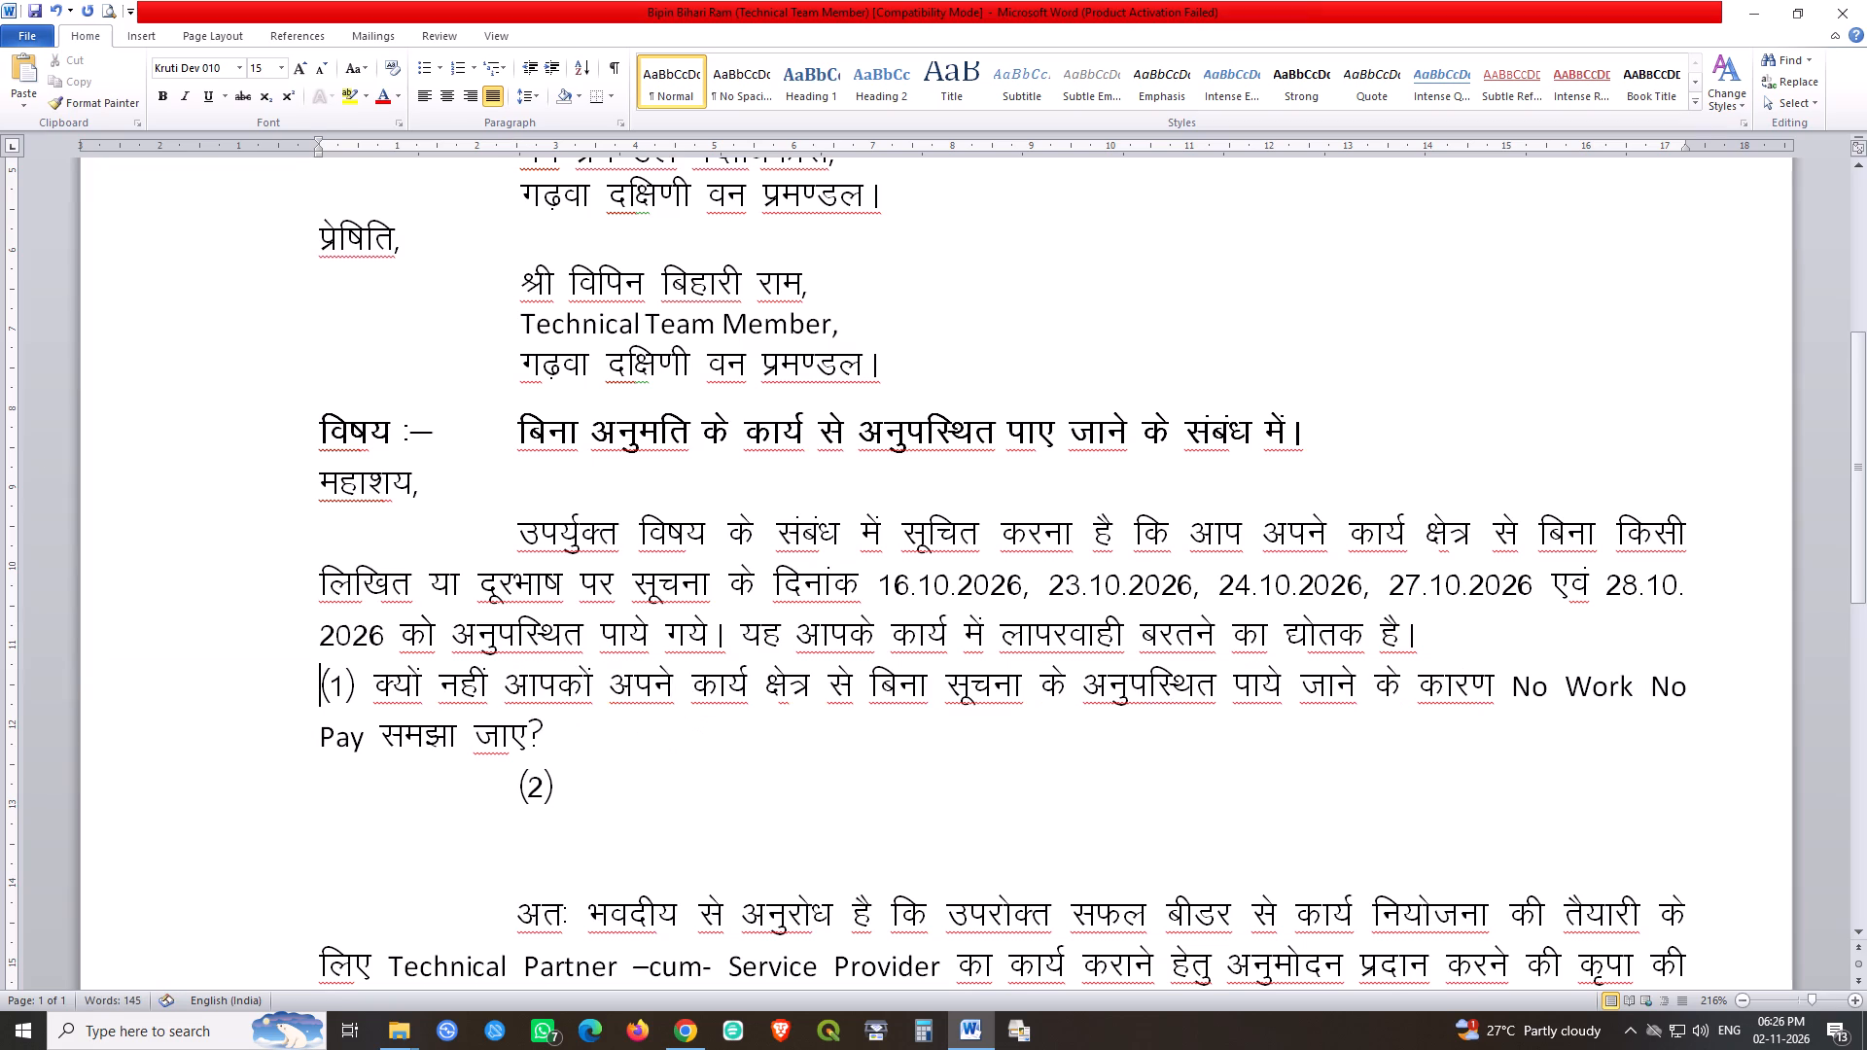
drag(315, 135, 354, 135)
drag(317, 149, 416, 163)
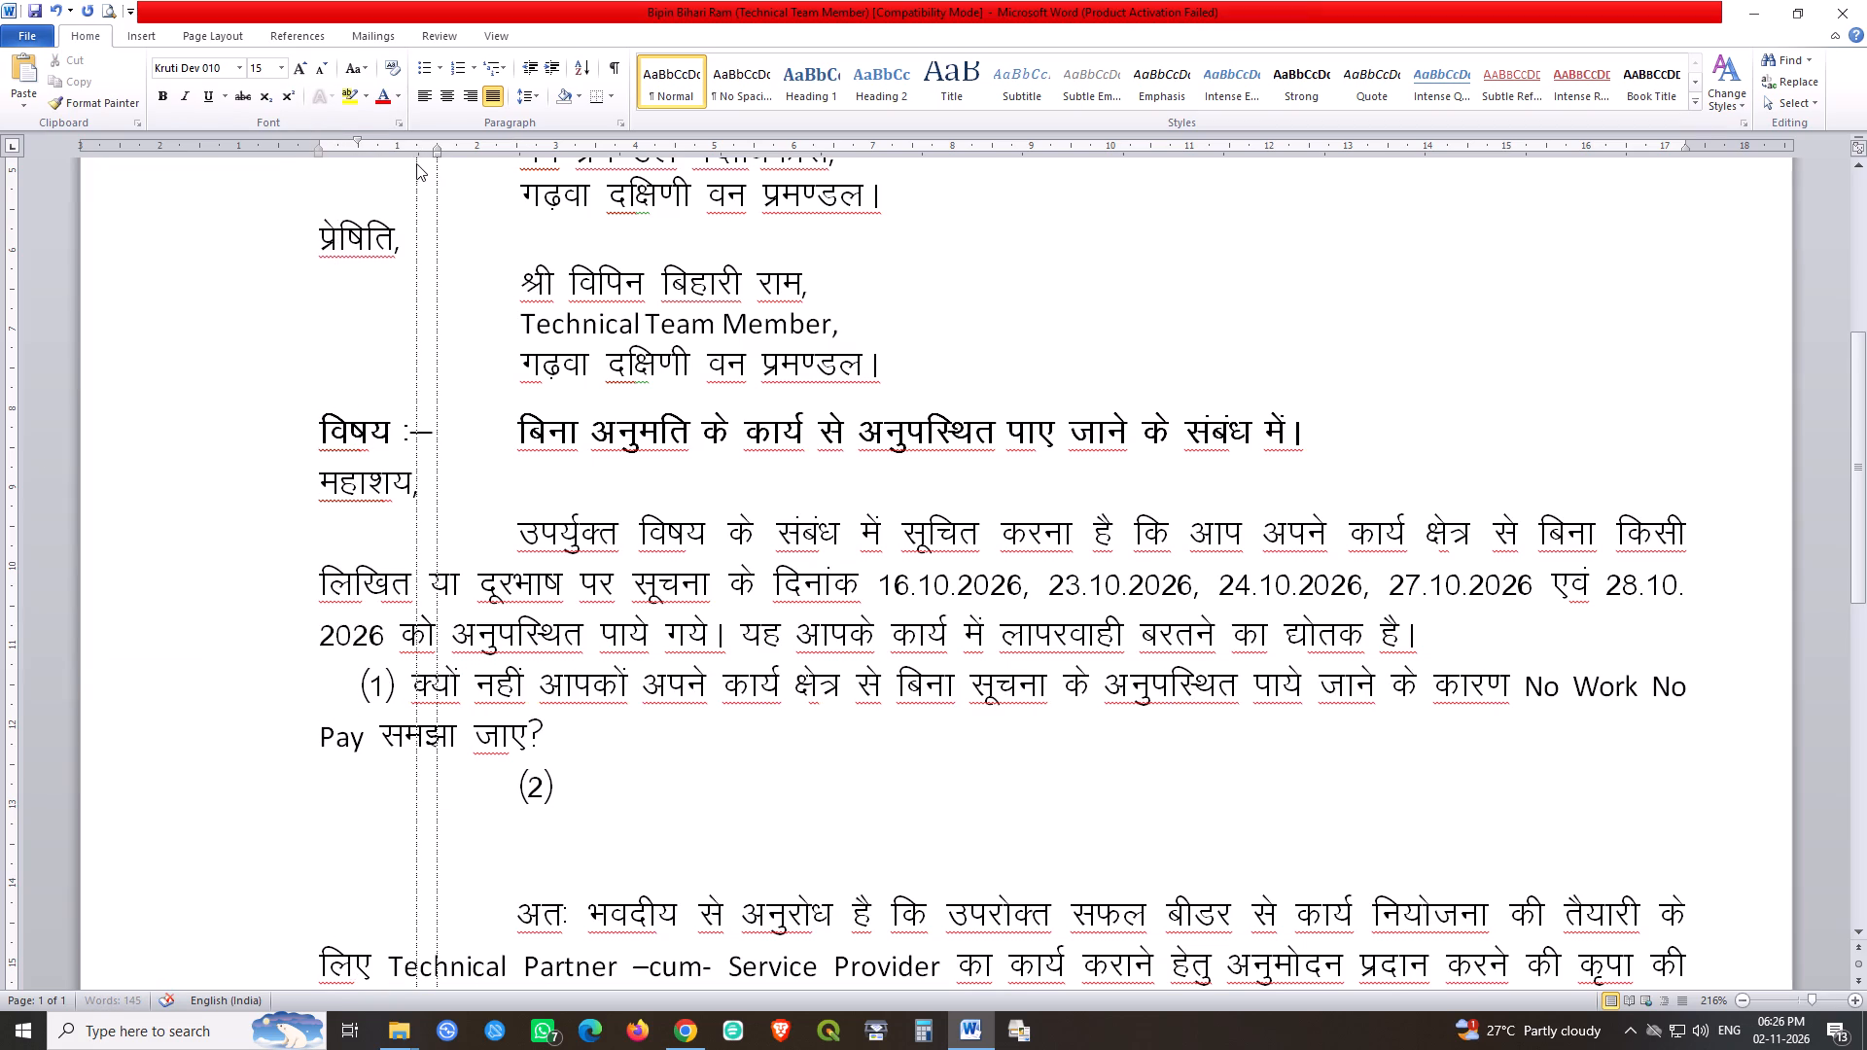
drag(416, 163, 405, 157)
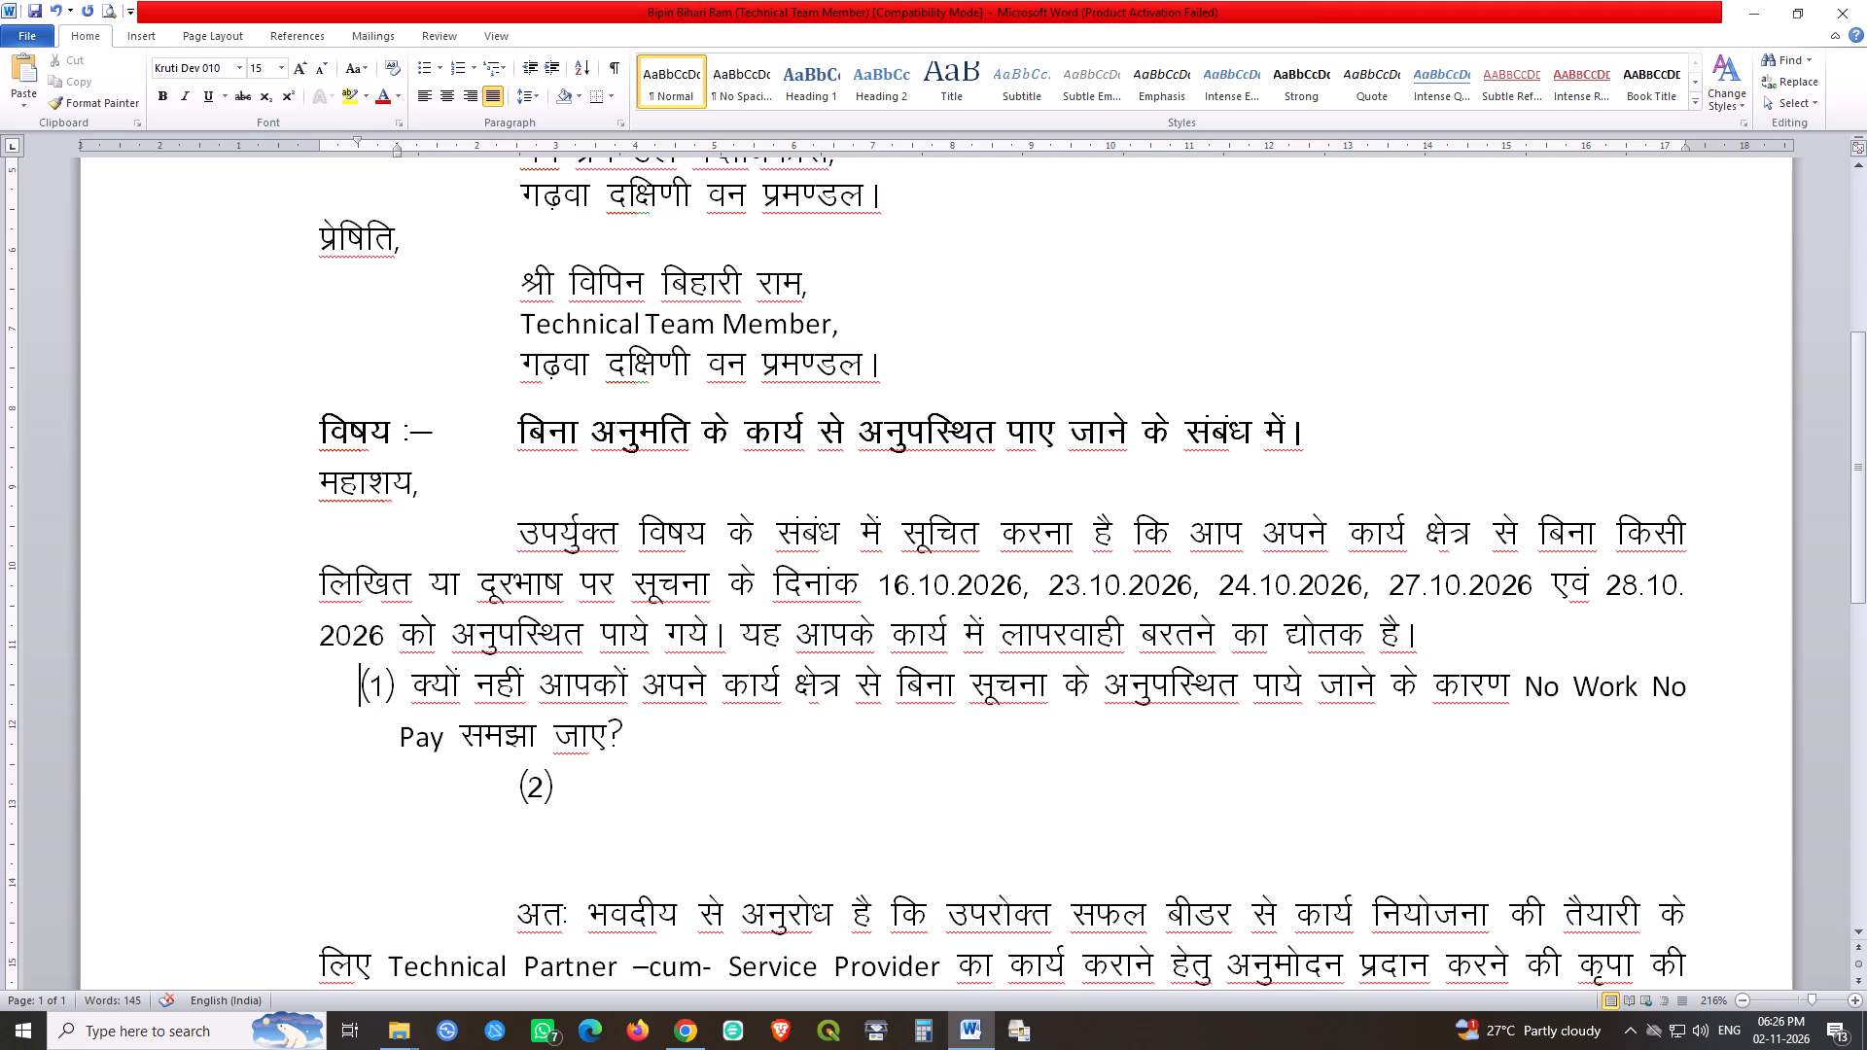
drag(399, 144, 407, 147)
drag(407, 147, 409, 147)
Give paragraph (2) the same indent as paragraph (1) by rejoining and splitting them again, and save the letter.
click(641, 727)
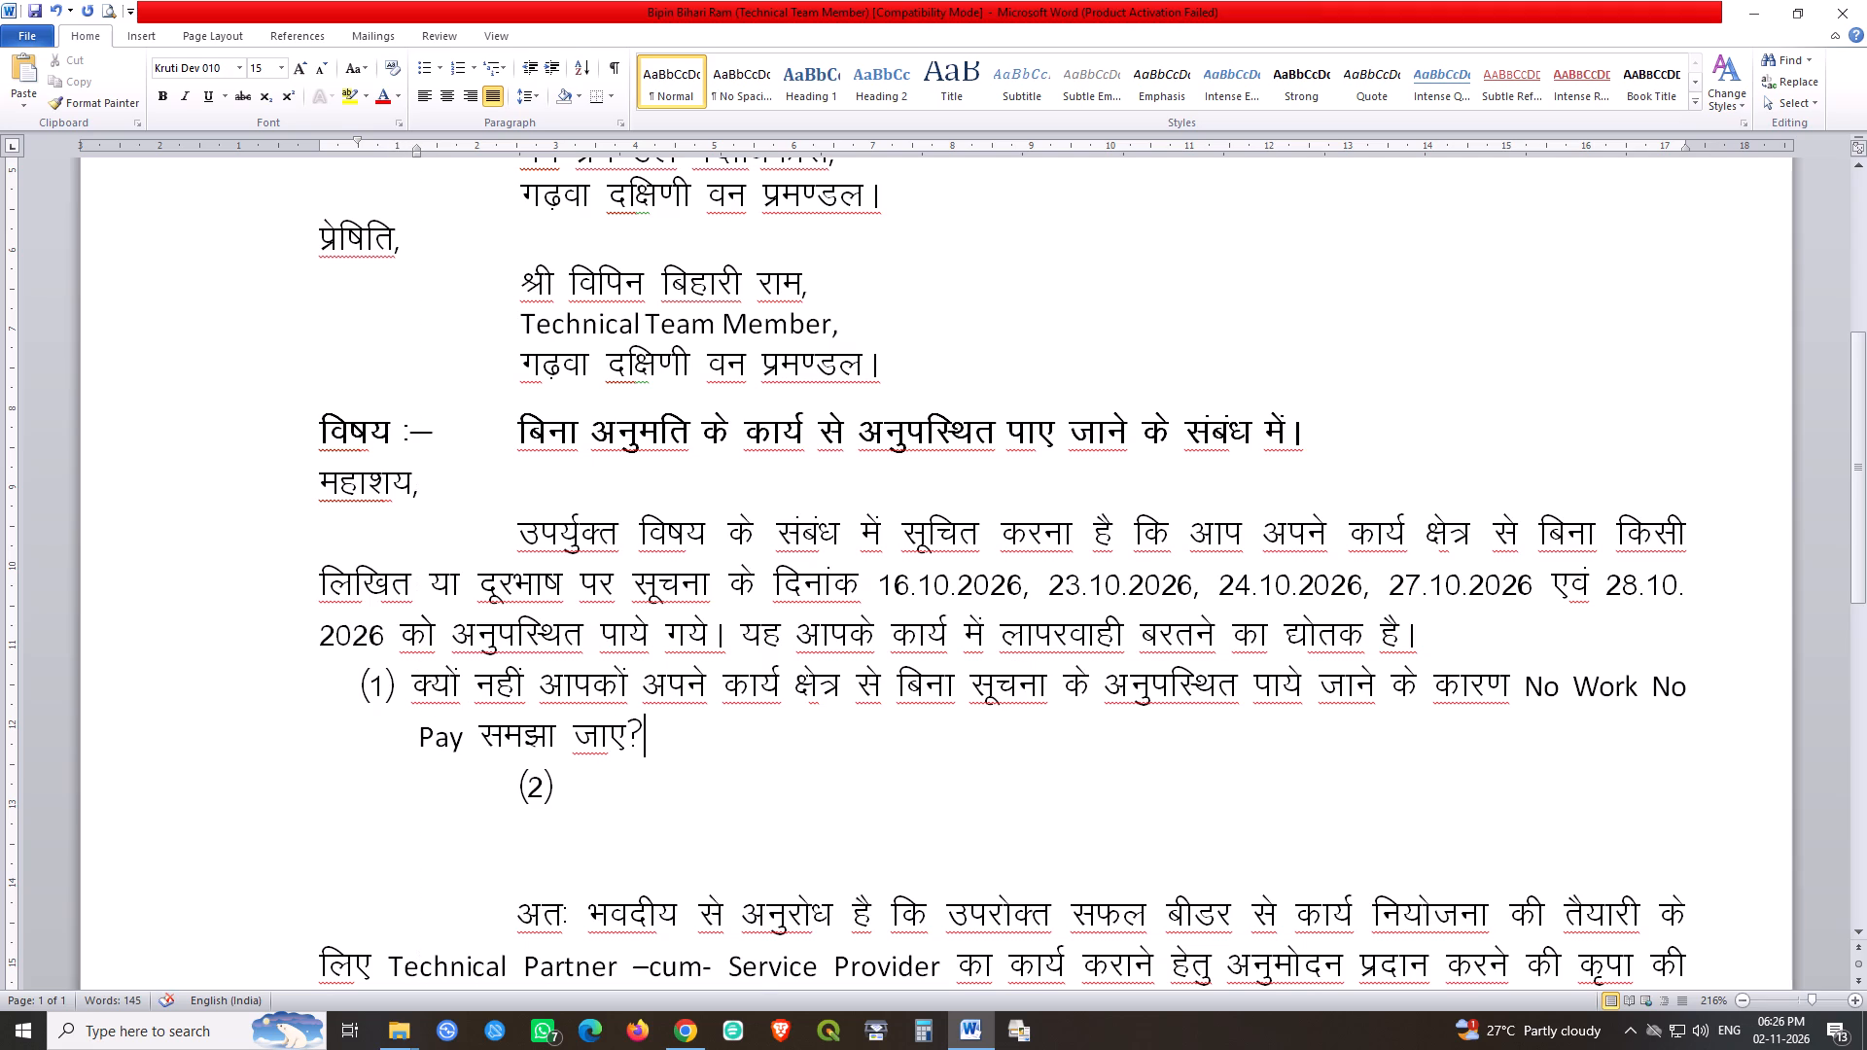
key(Return)
key(Delete)
key(BackSpace)
key(BackSpace)
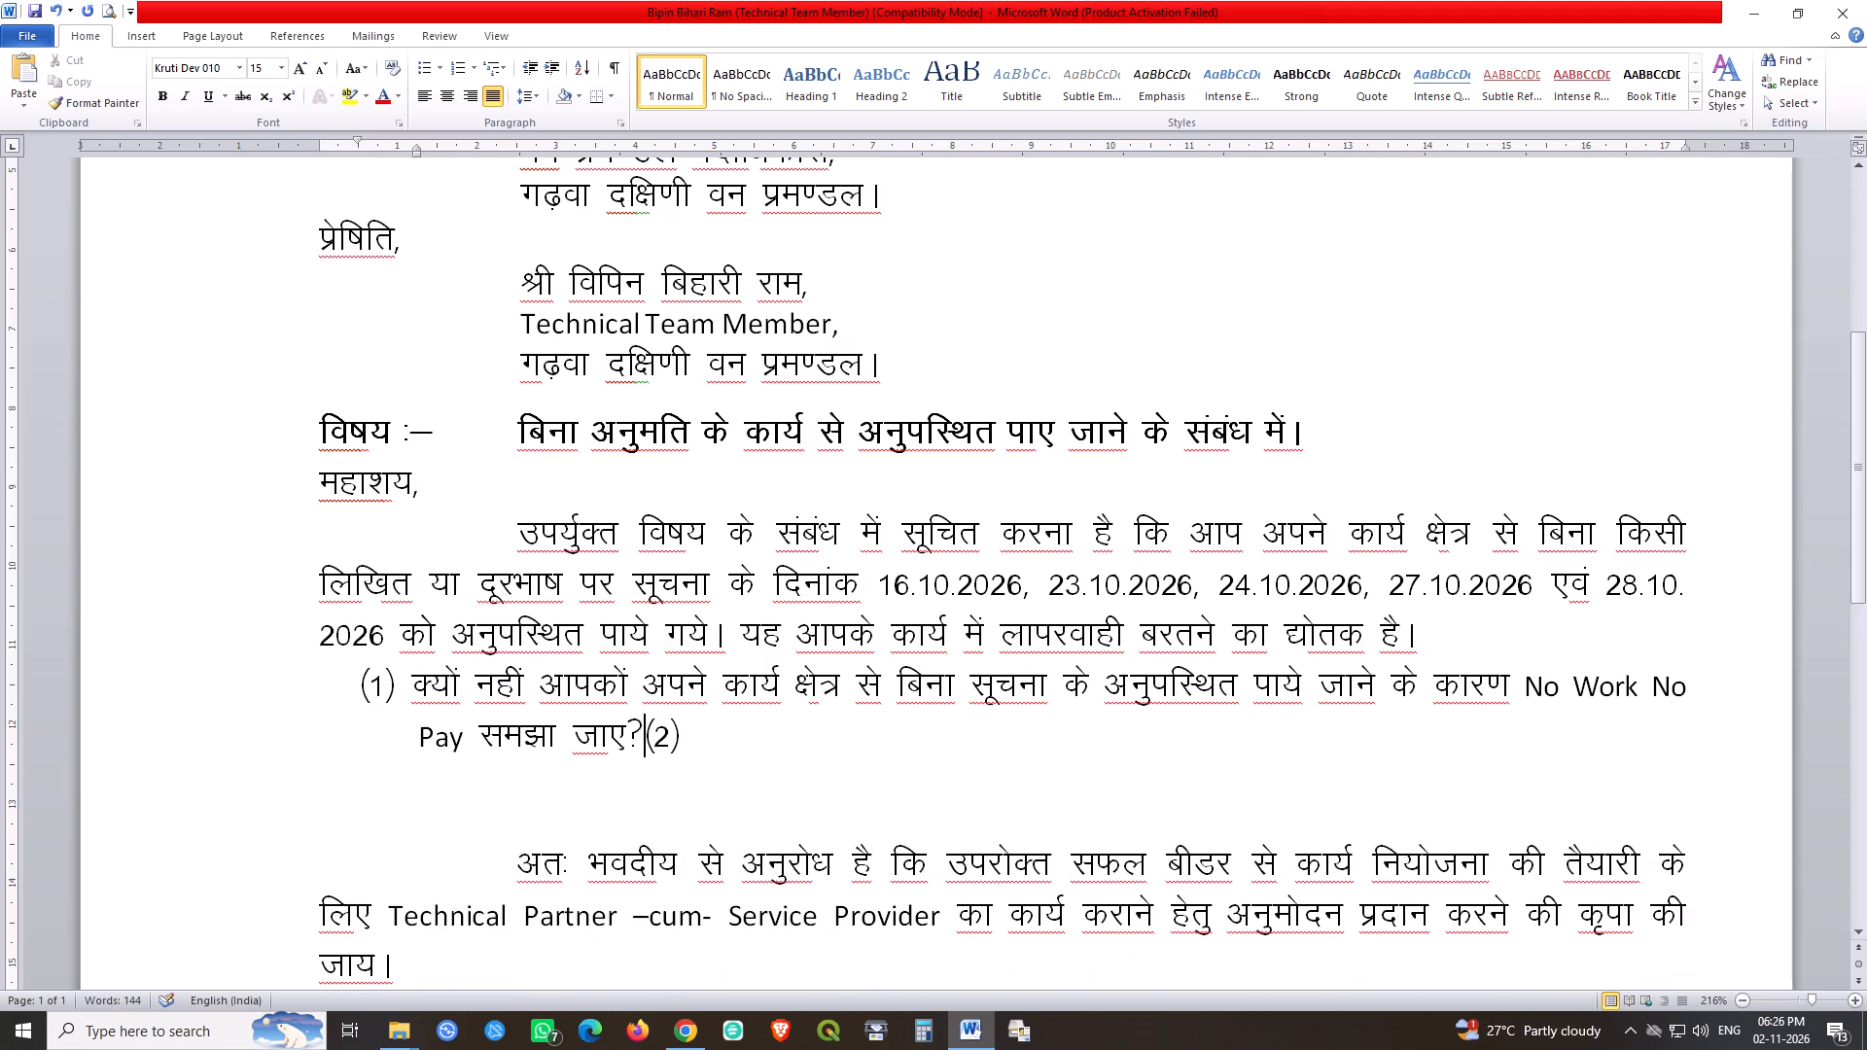
key(Return)
click(428, 791)
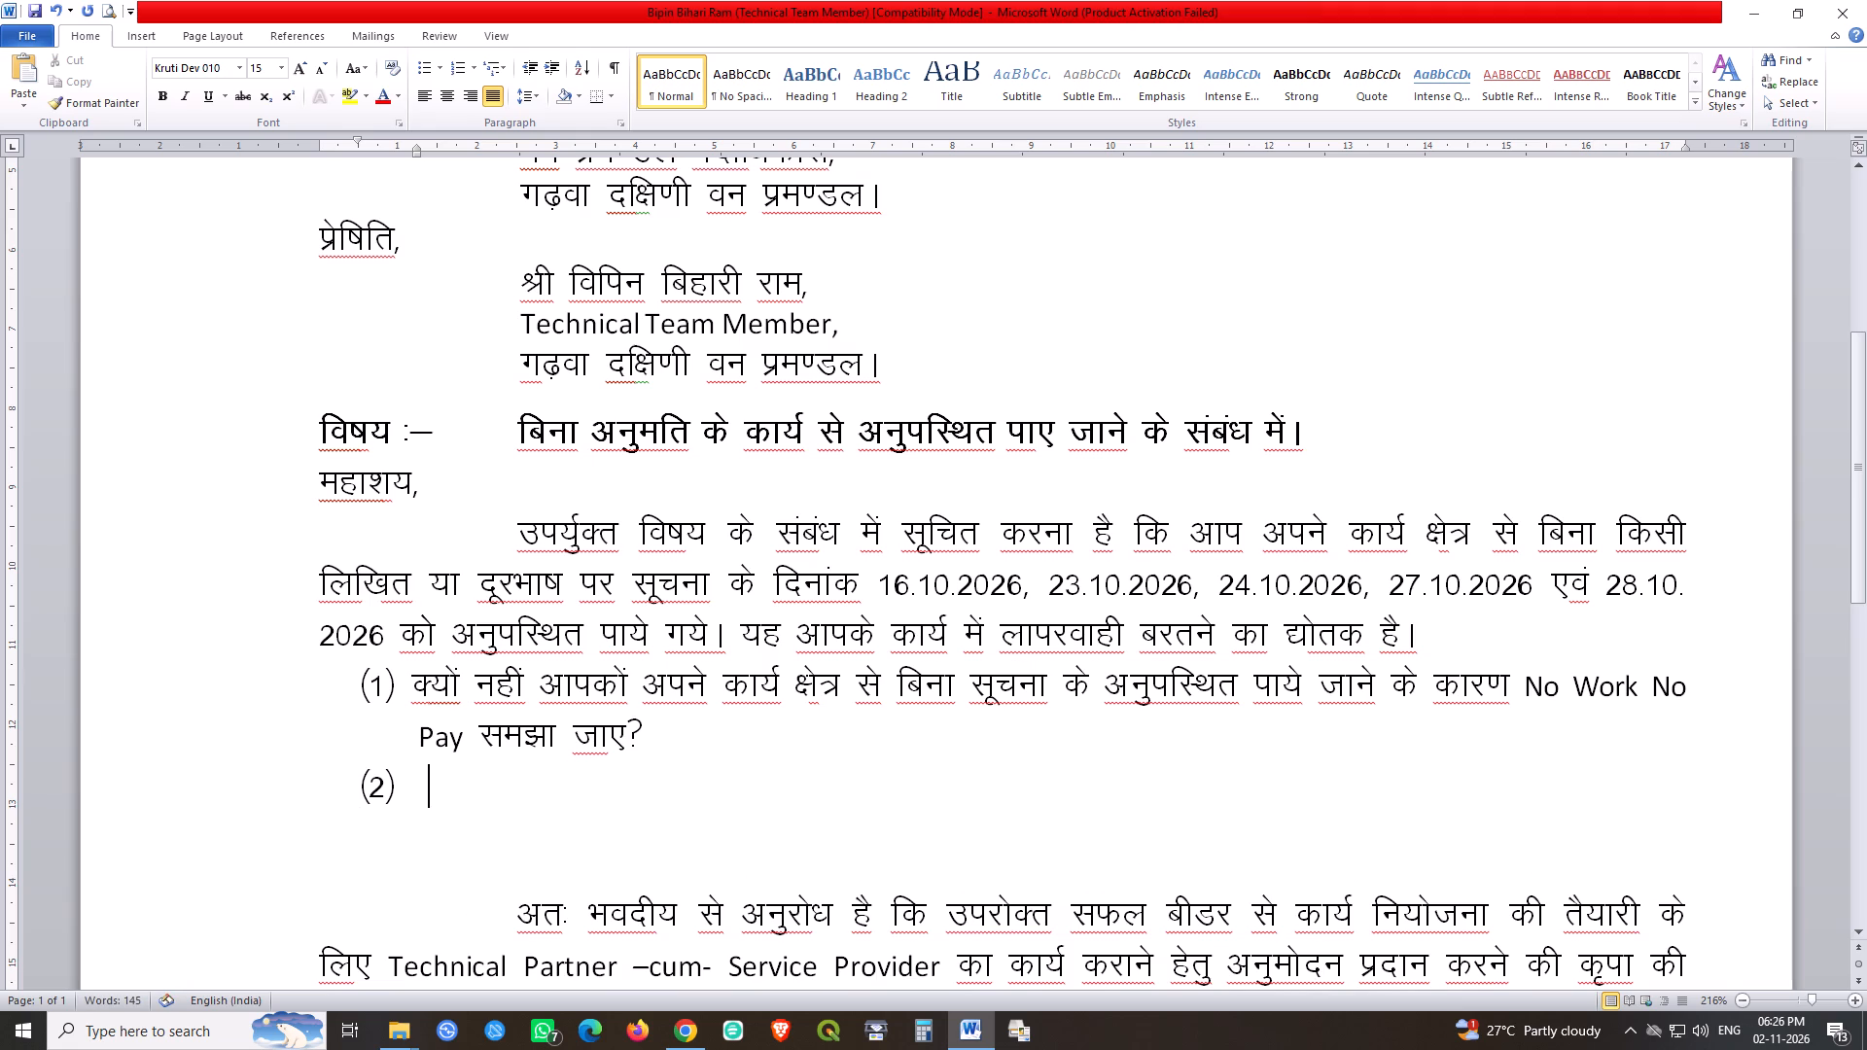
key(Left)
key(Right)
key(ctrl+s)
Begin item (2) with क्यों नहीं आपकों and save the letter.
text(D;ksa ugha)
key(space)
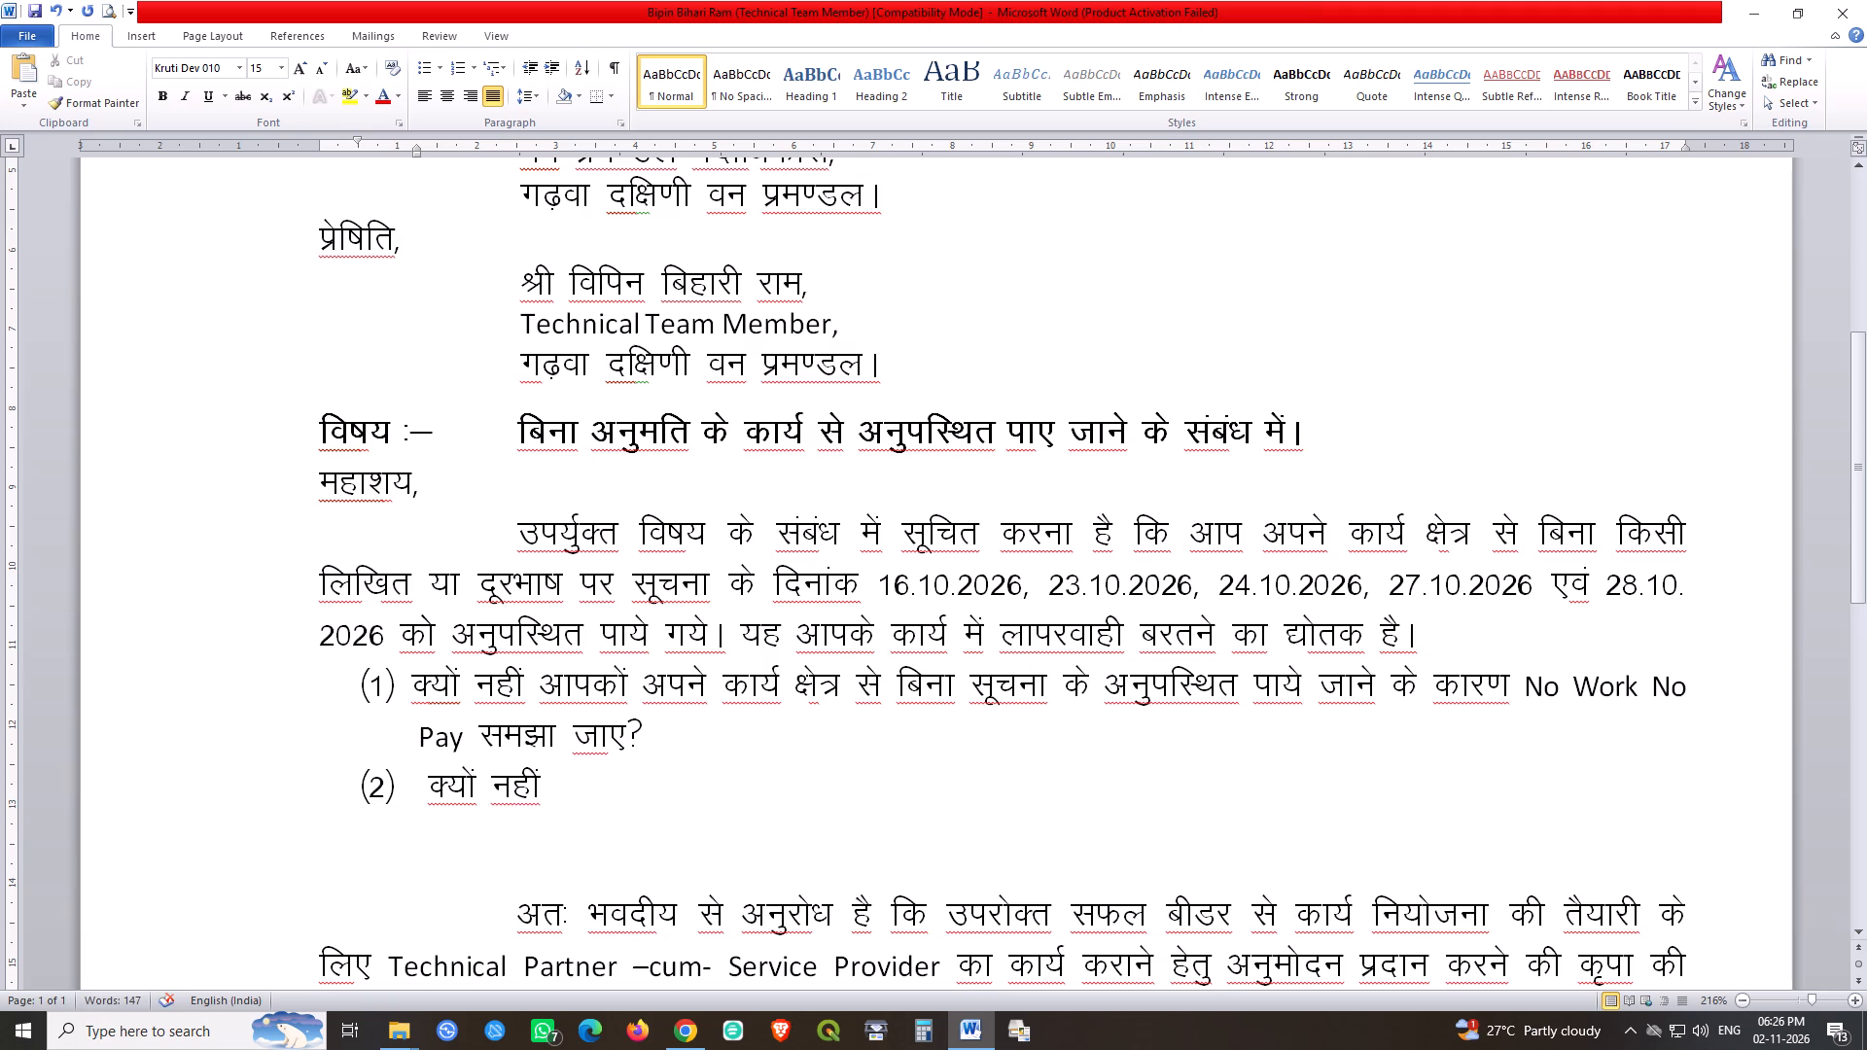
text(vkids)
key(BackSpace)
text(ksa)
key(space)
key(ctrl+s)
key(ctrl+s)
key(ctrl+s)
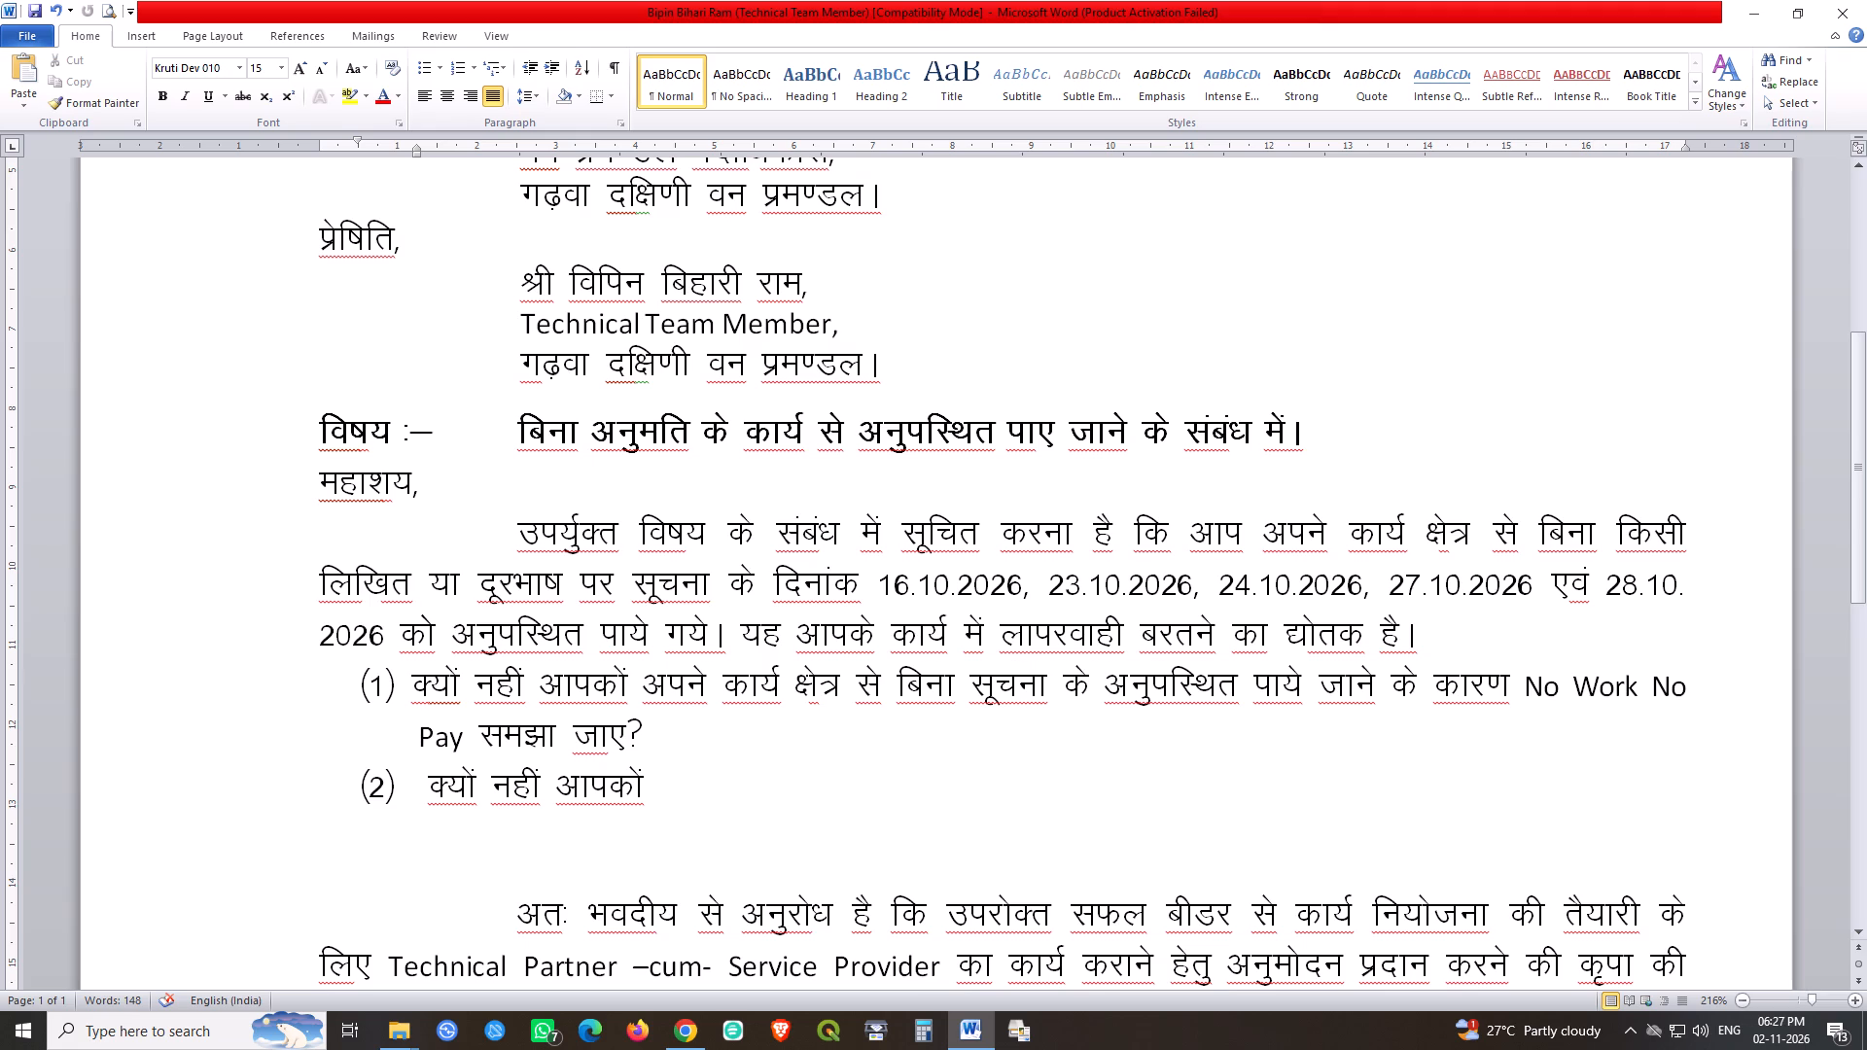
Replace आपकों in item (2) with यह समझा जाय कि आपके अपने कार्यो की अवहेलना कर रहे हैं?
key(BackSpace)
key(BackSpace)
key(BackSpace)
key(BackSpace)
key(BackSpace)
key(BackSpace)
key(BackSpace)
key(BackSpace)
text(;g le)
text(>k tk; fd vkids vius dk;ksZ dh vo)
text(gsyuk)
key(space)
text(dj jgs gS)
key(a)
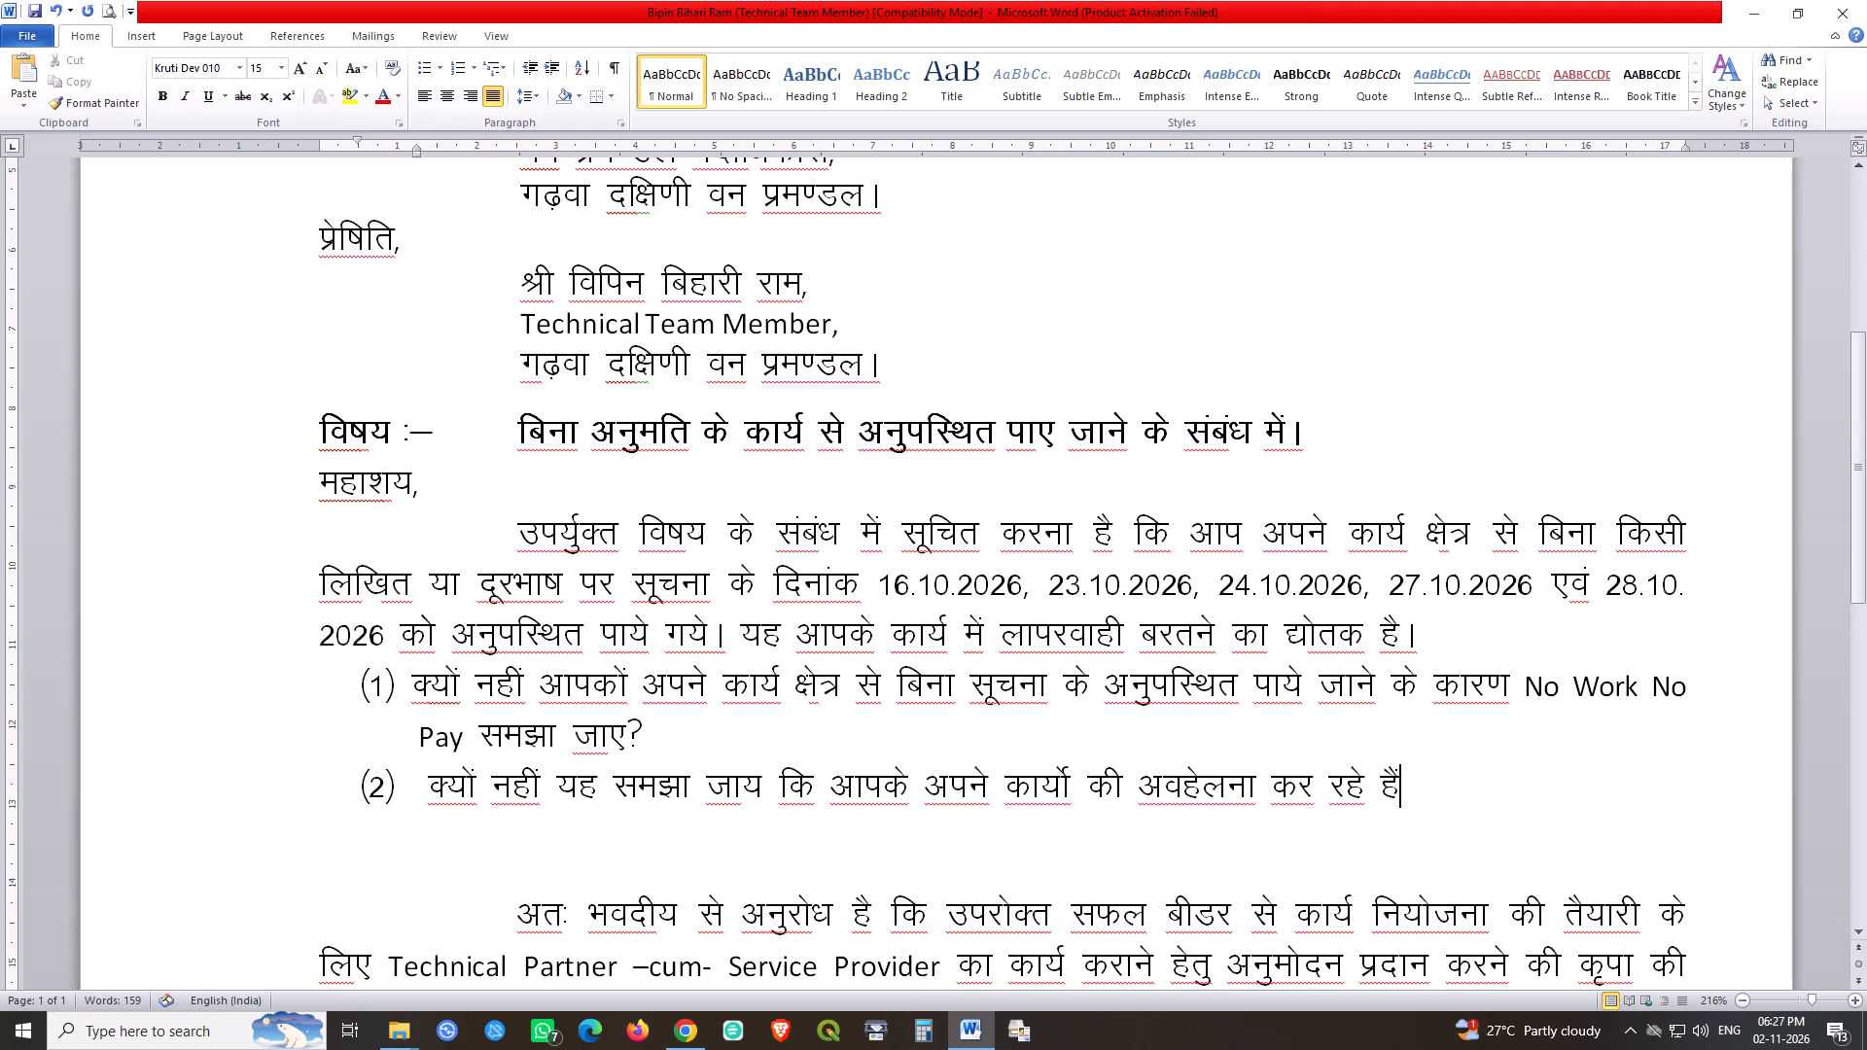
key(backslash)
Add a new item numbered (3) below item (2), beginning with क्यों नहीं यह.
key(Return)
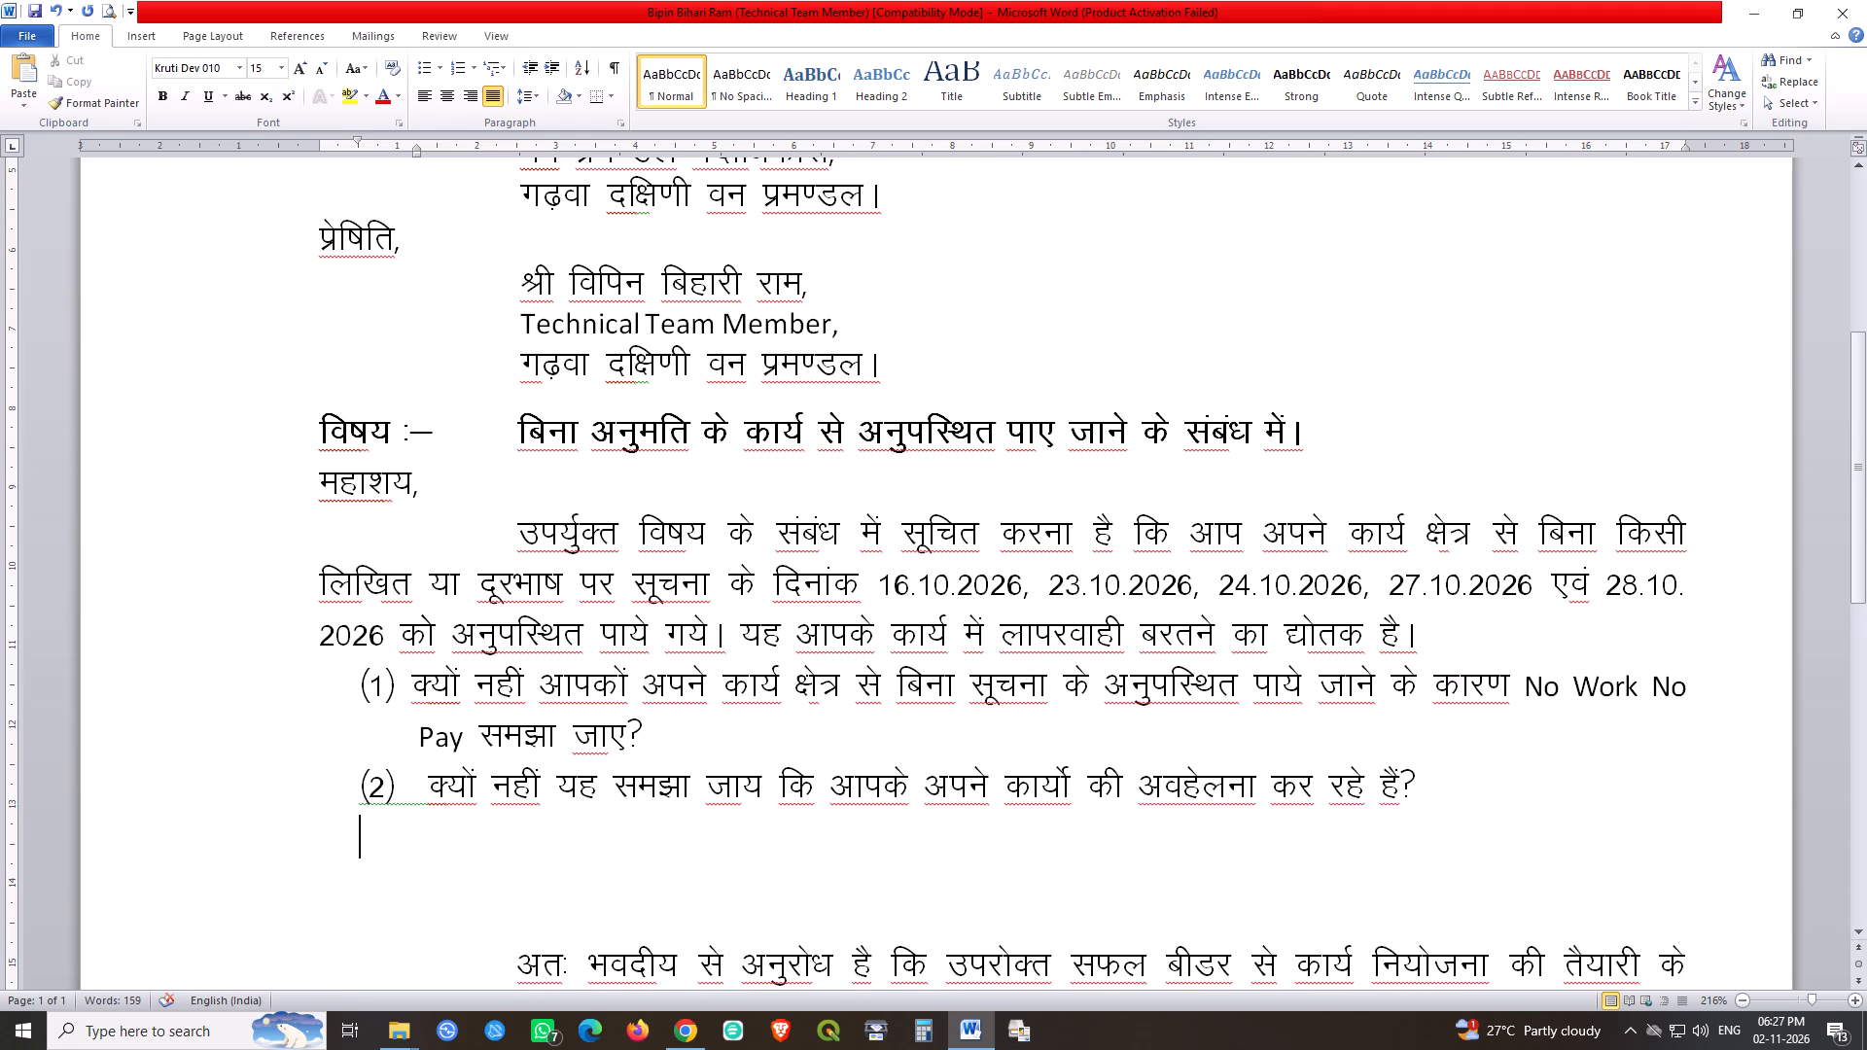
key(alt+0)
key(alt+1)
key(alt+8)
key(alt+8)
key(3)
key(alt+0)
key(alt+1)
key(alt+8)
key(alt+9)
key(Tab)
text(D;ksa ugha ;g)
key(space)
Remove the extra space between the number (2) and क्यों नहीं.
click(413, 797)
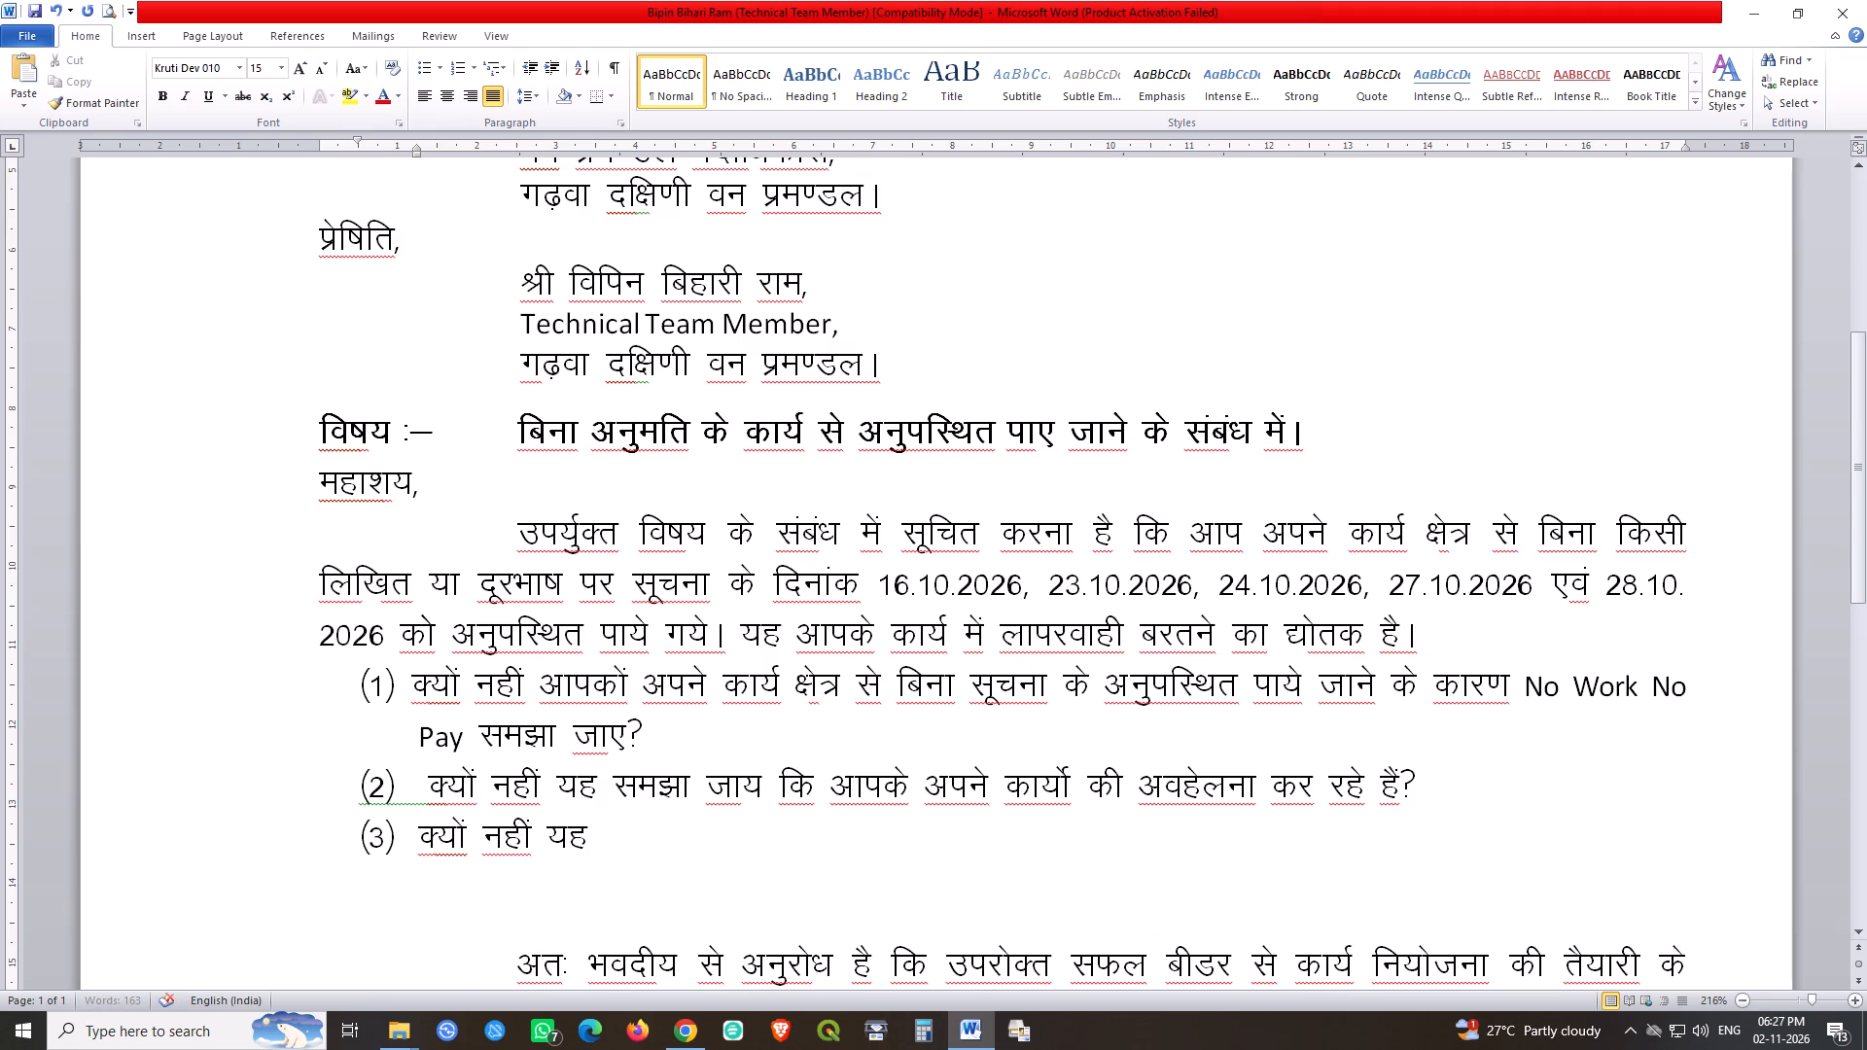
key(Delete)
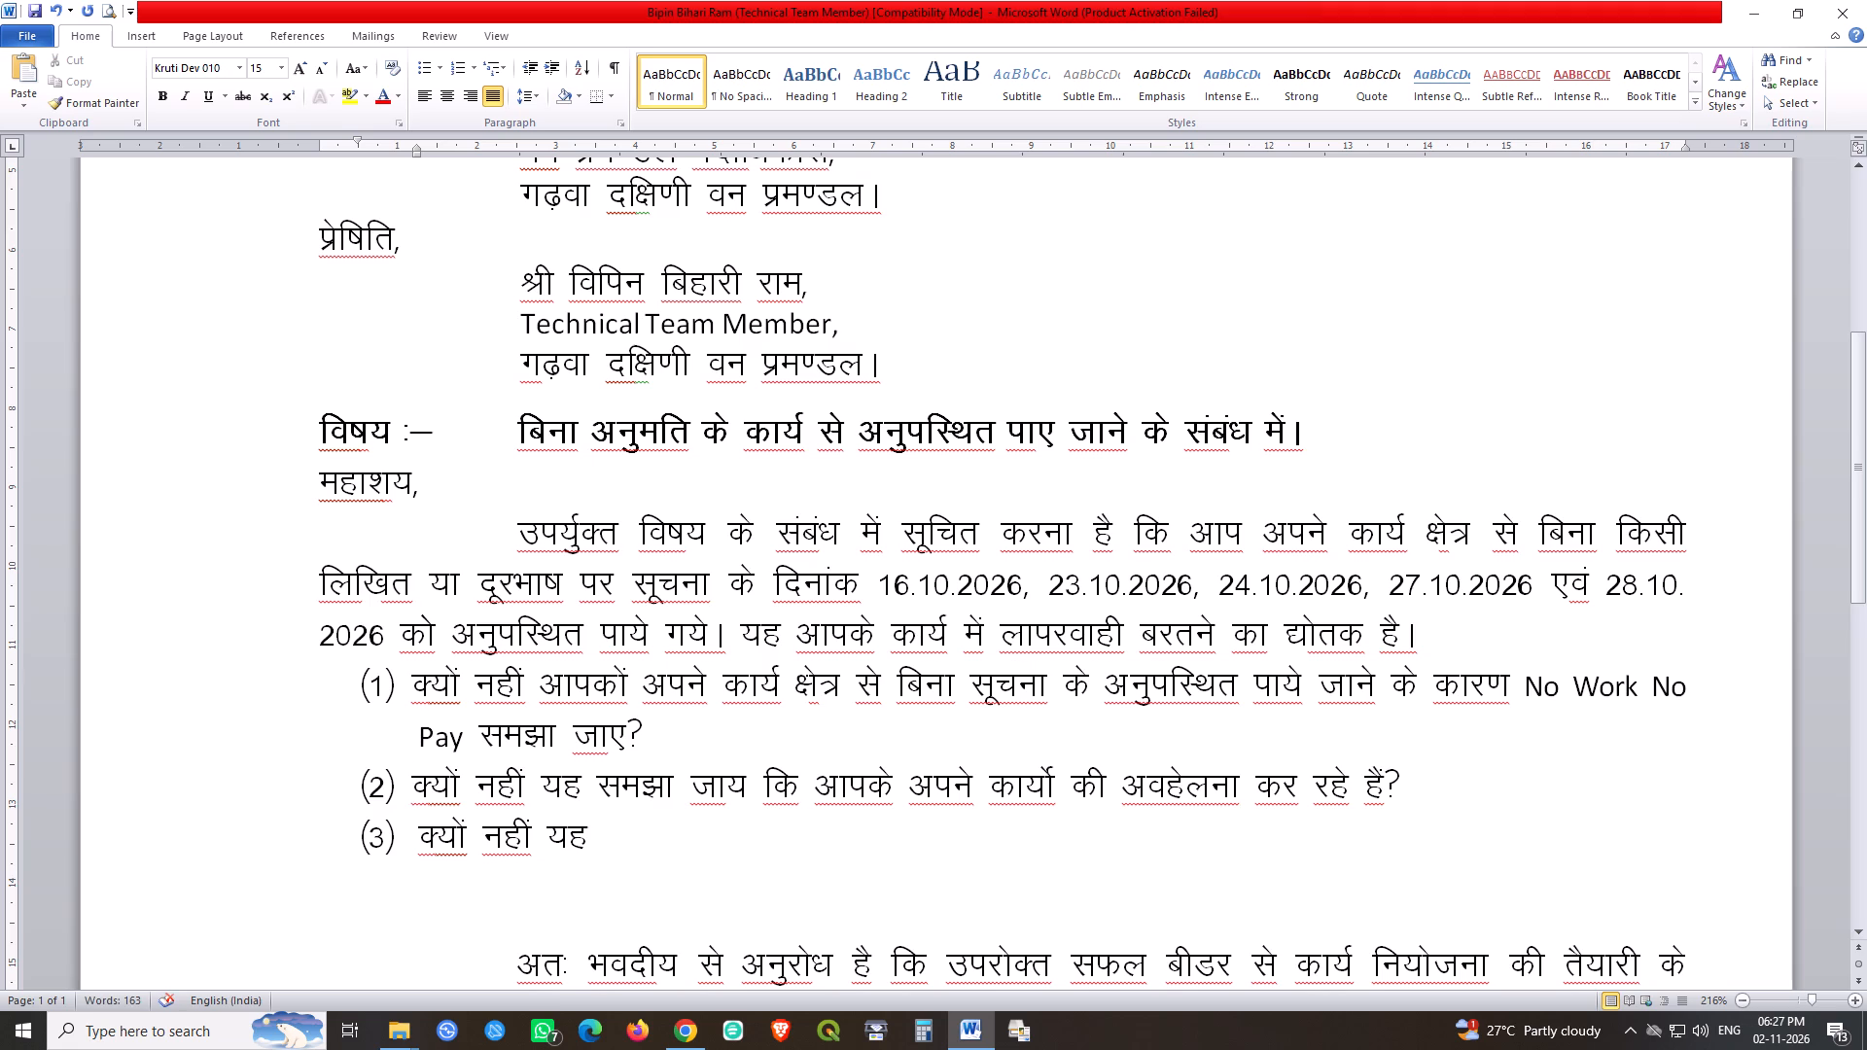
Continue item (3) after क्यों नहीं यह with समझा जाय कि आप, and save the letter.
click(416, 837)
key(Left)
key(Right)
key(Right)
key(Right)
key(Right)
key(Right)
key(Right)
key(Right)
key(Right)
key(Right)
key(Right)
key(Right)
key(Right)
key(Right)
key(Right)
key(Right)
key(period)
key(BackSpace)
text(le>k tk; fd)
key(space)
text(vk)
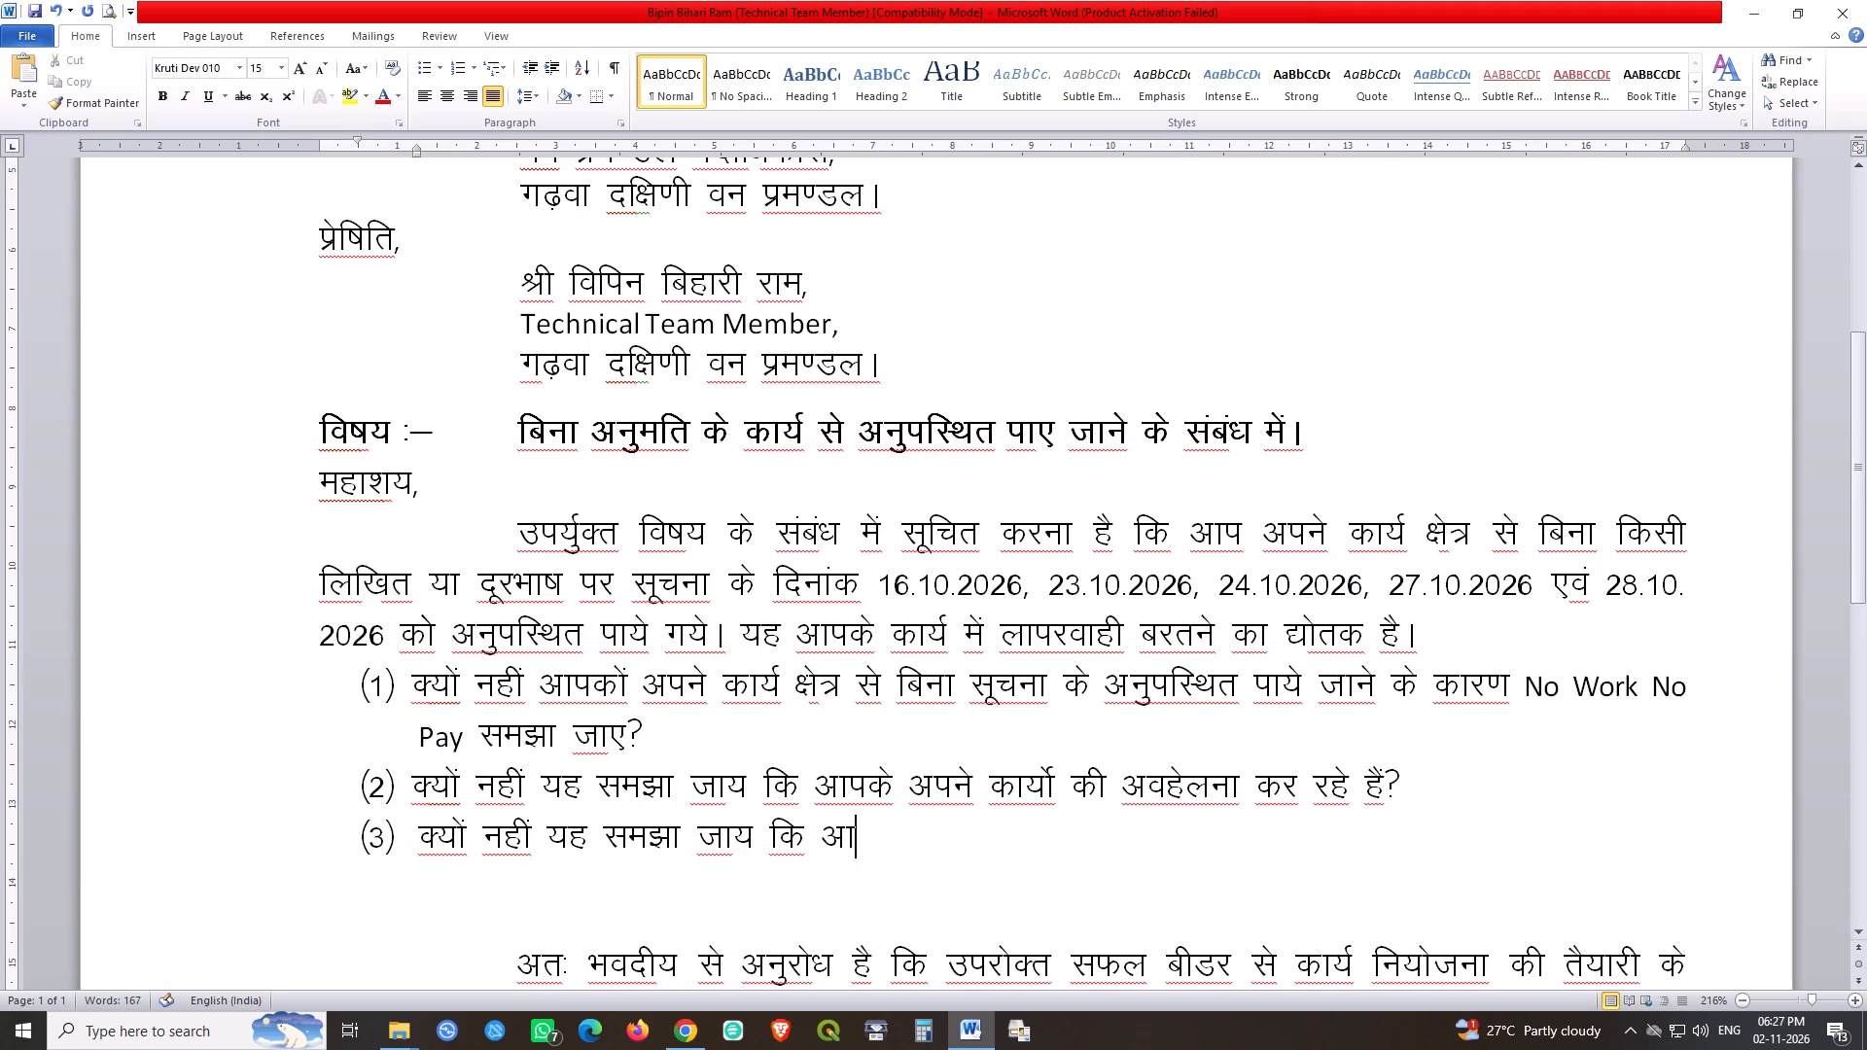
text(i)
key(space)
key(ctrl+s)
key(ctrl+s)
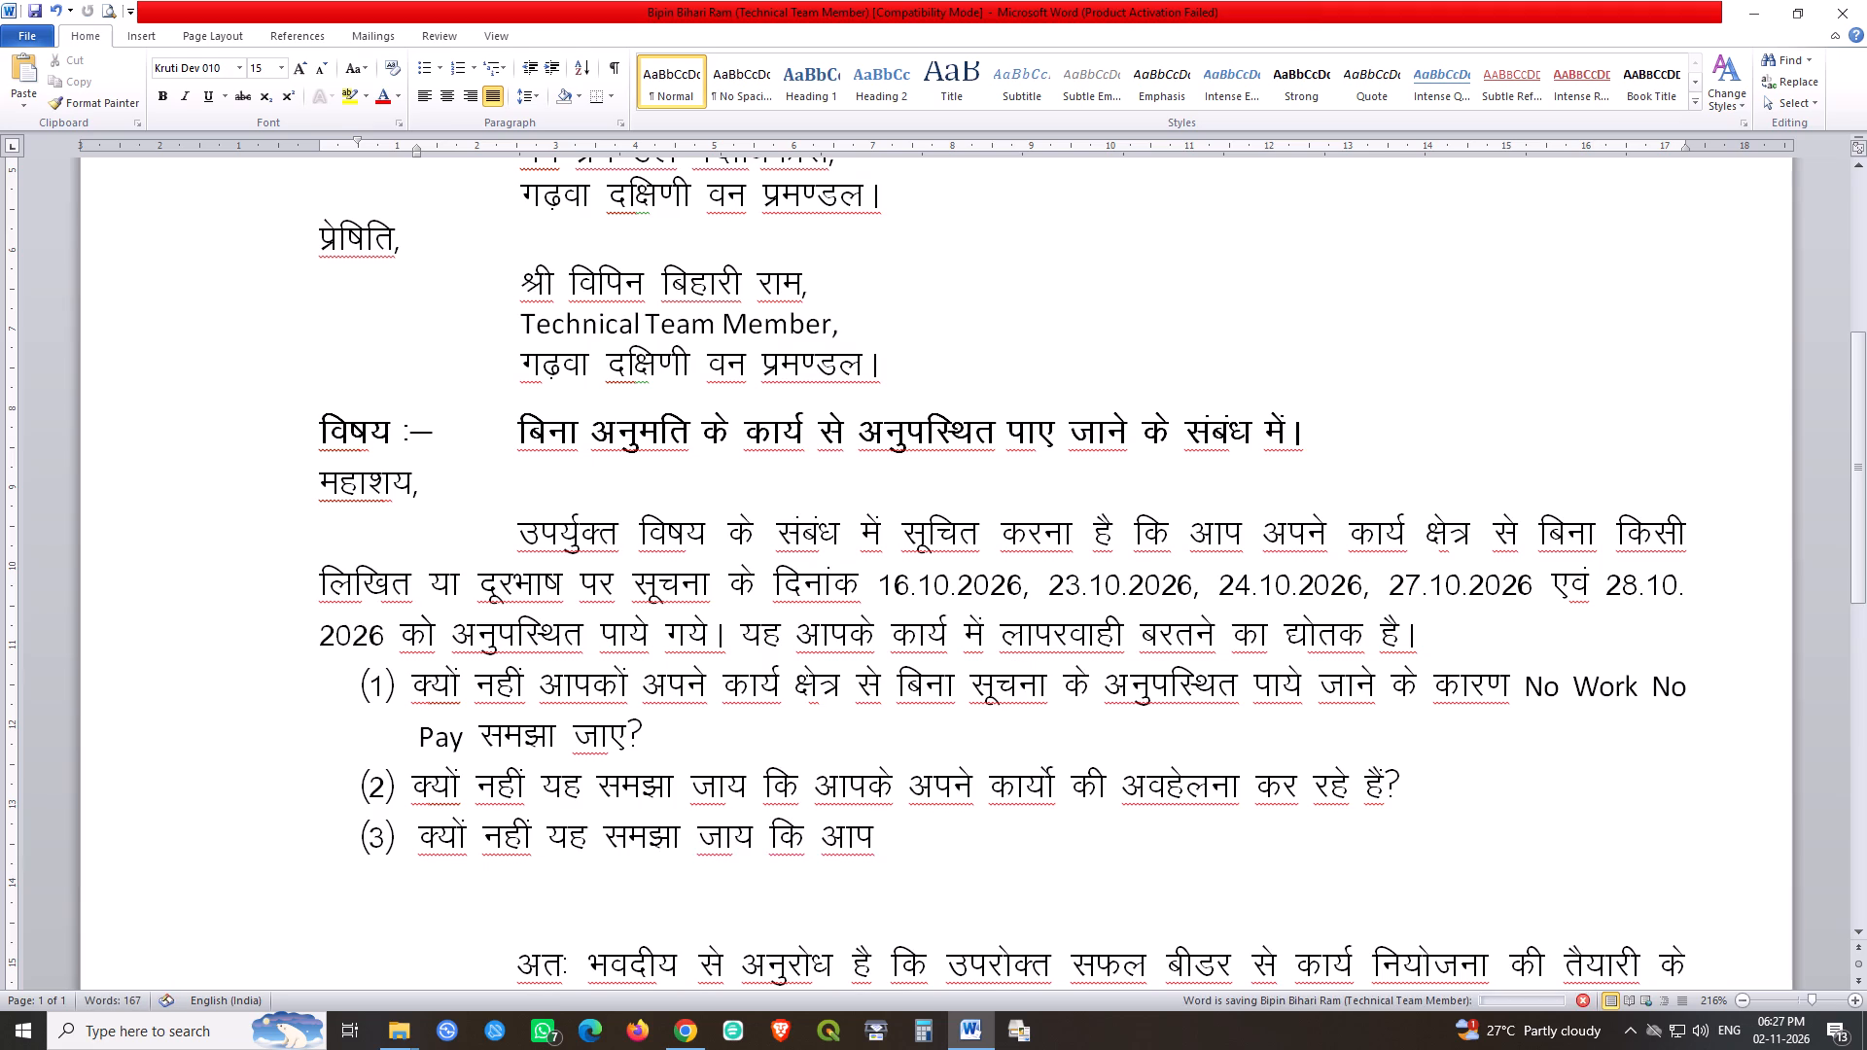
Save the letter and dismiss the WhatsApp notification.
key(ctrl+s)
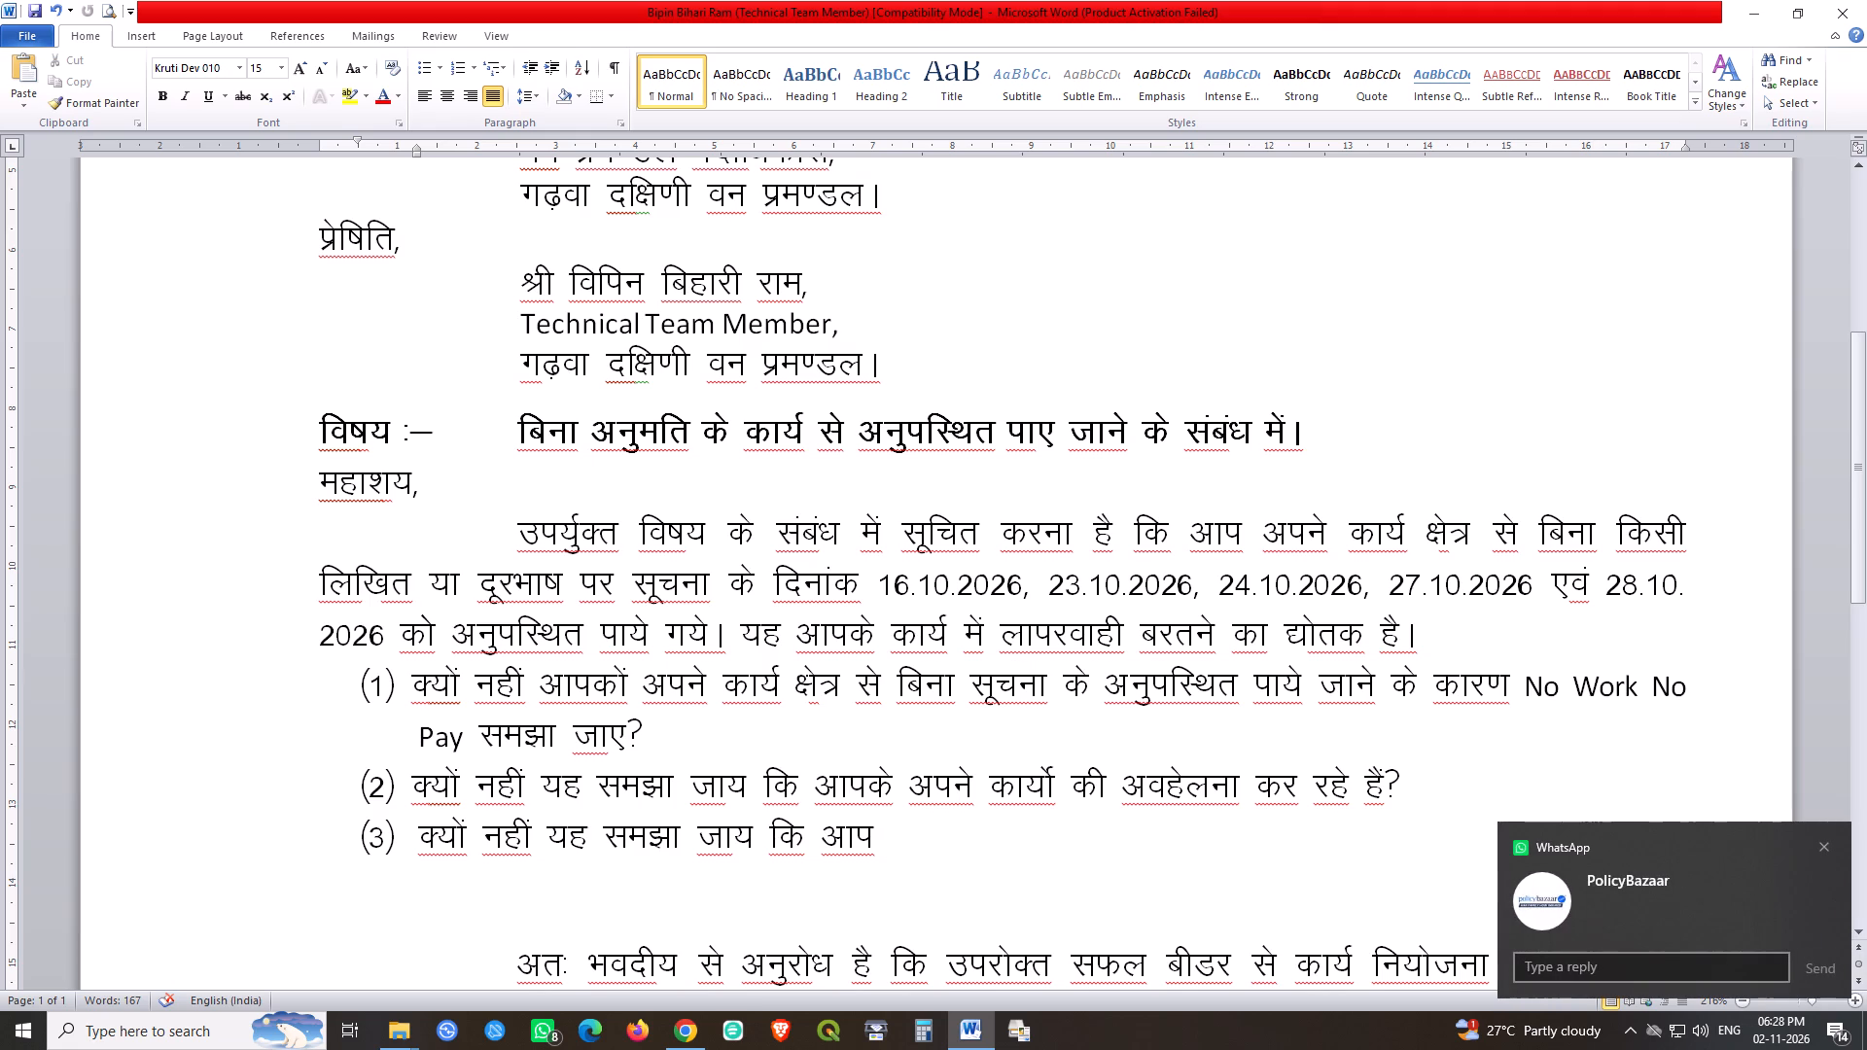
click(1822, 848)
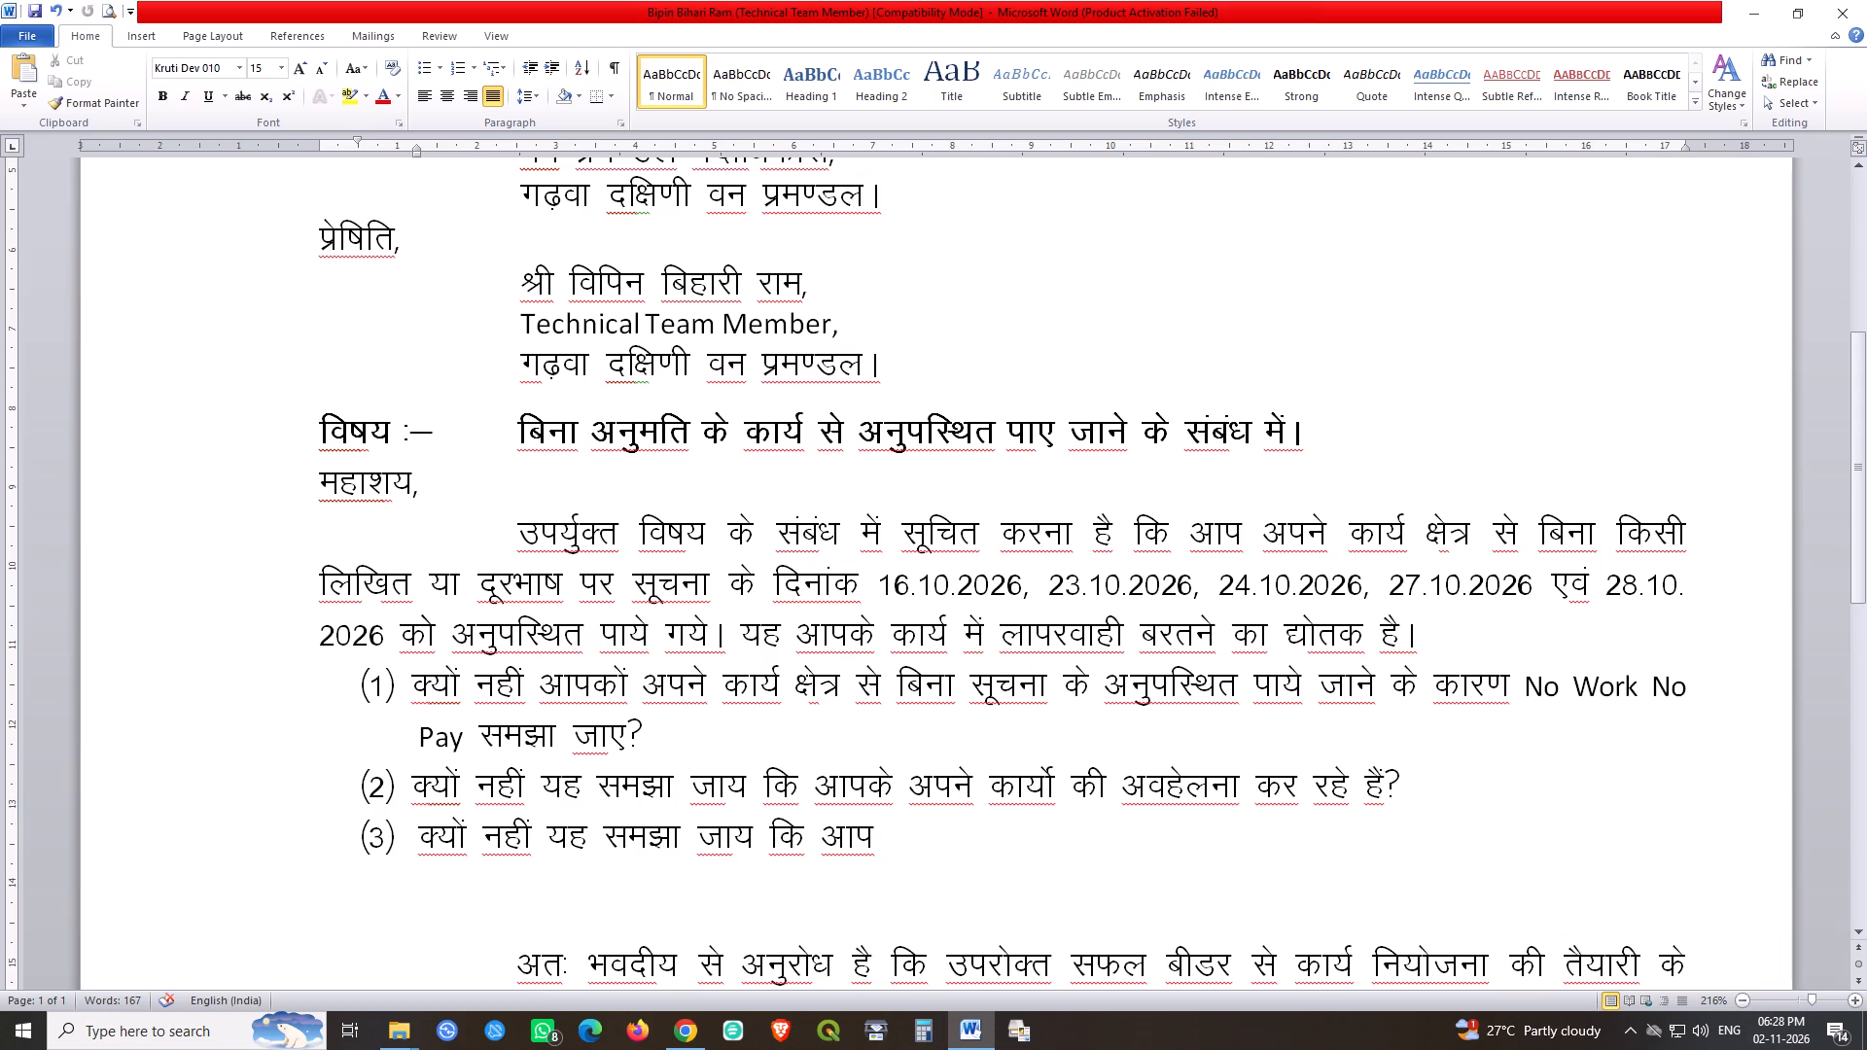
Delete the blank lines between item (3) and the closing paragraph beginning with अतः.
scroll(1246, 823, down, 3)
click(667, 621)
click(636, 590)
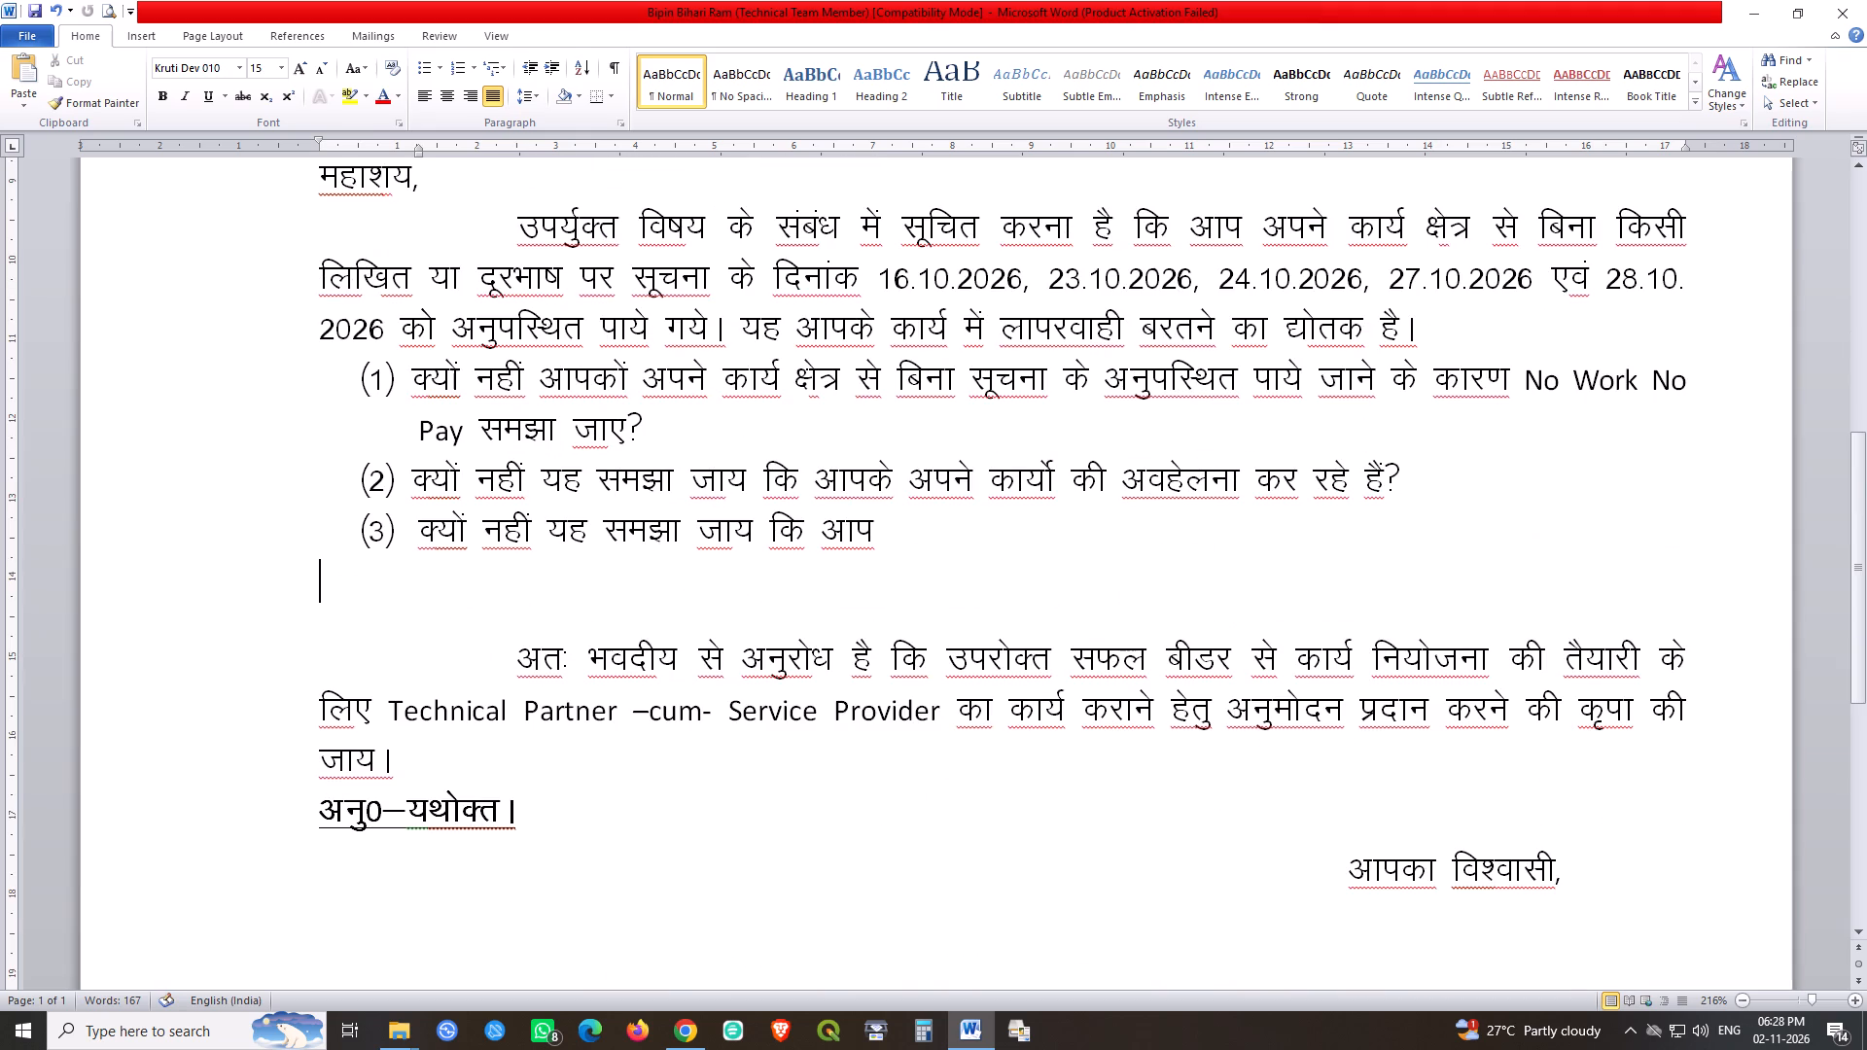
key(Delete)
key(Delete)
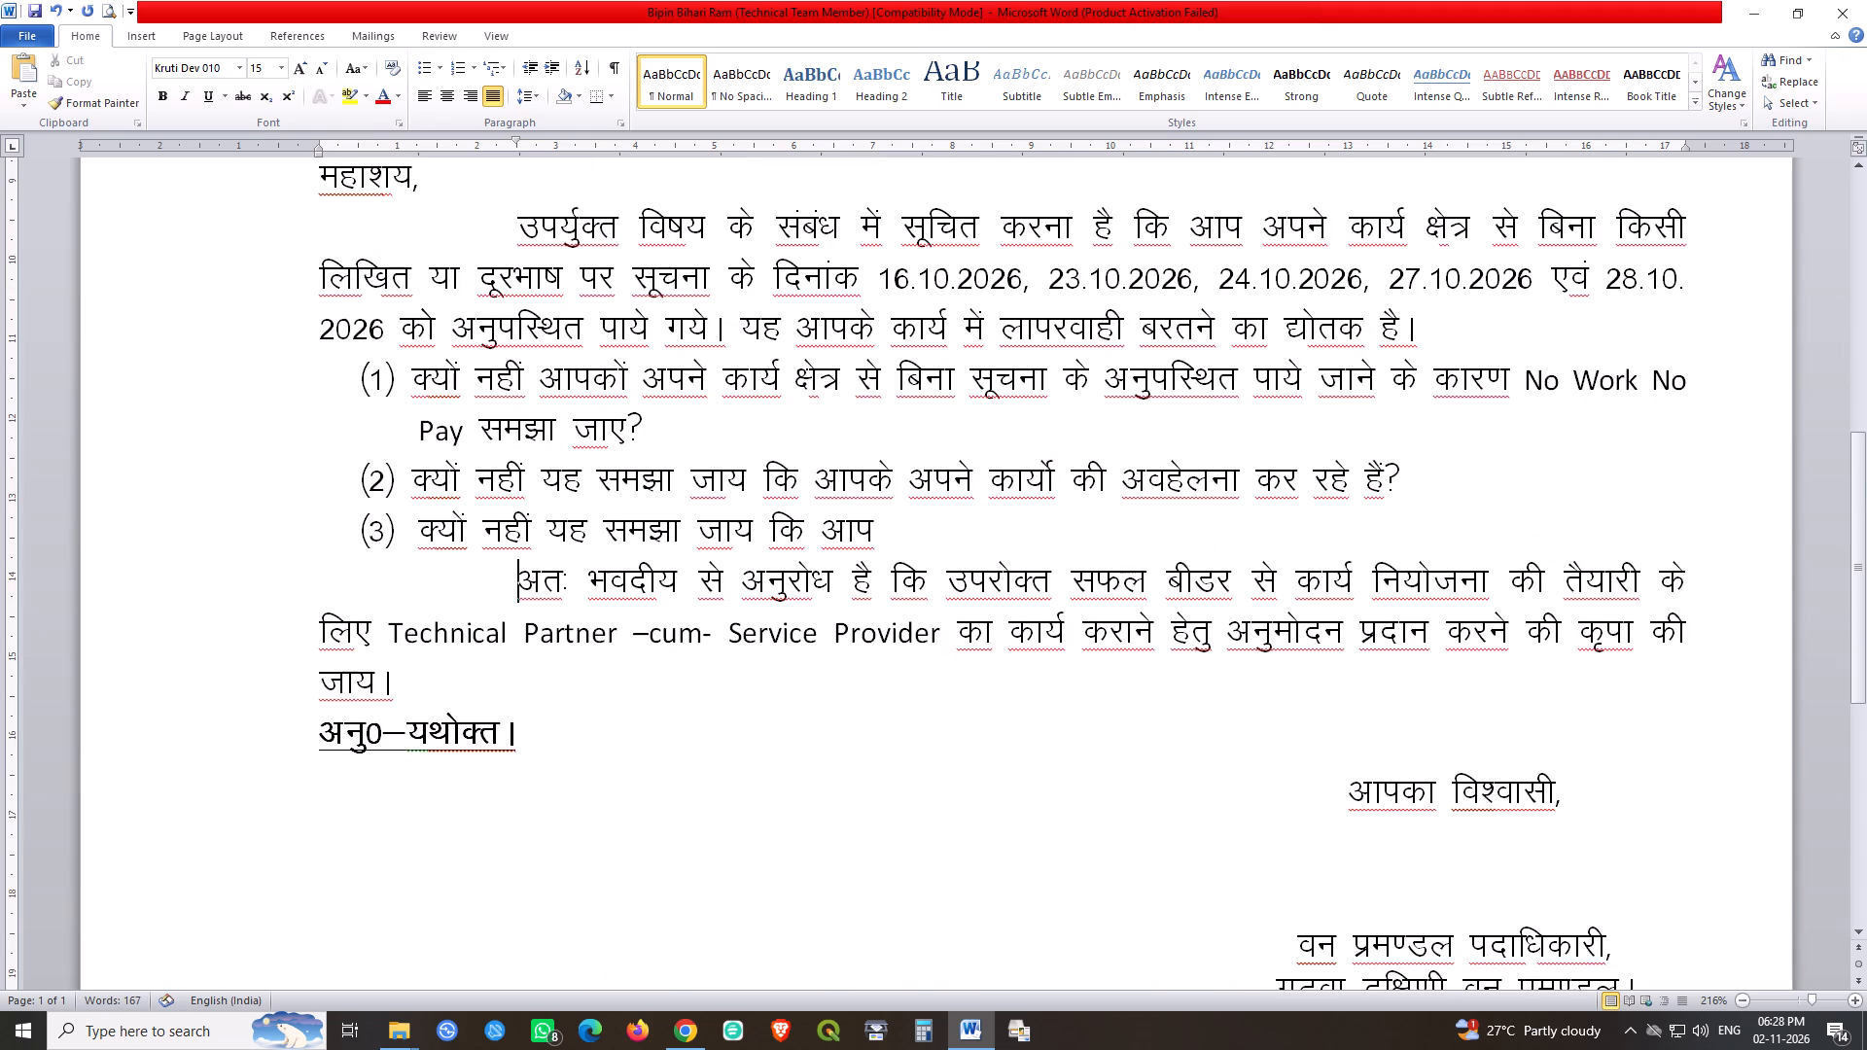
In the closing paragraph, replace भवदीय से अनुरोध है कि उपरोक्त सफल बीडर से after अतः with आपके निर्देशित किया जात है.
click(608, 590)
drag(589, 583, 1290, 590)
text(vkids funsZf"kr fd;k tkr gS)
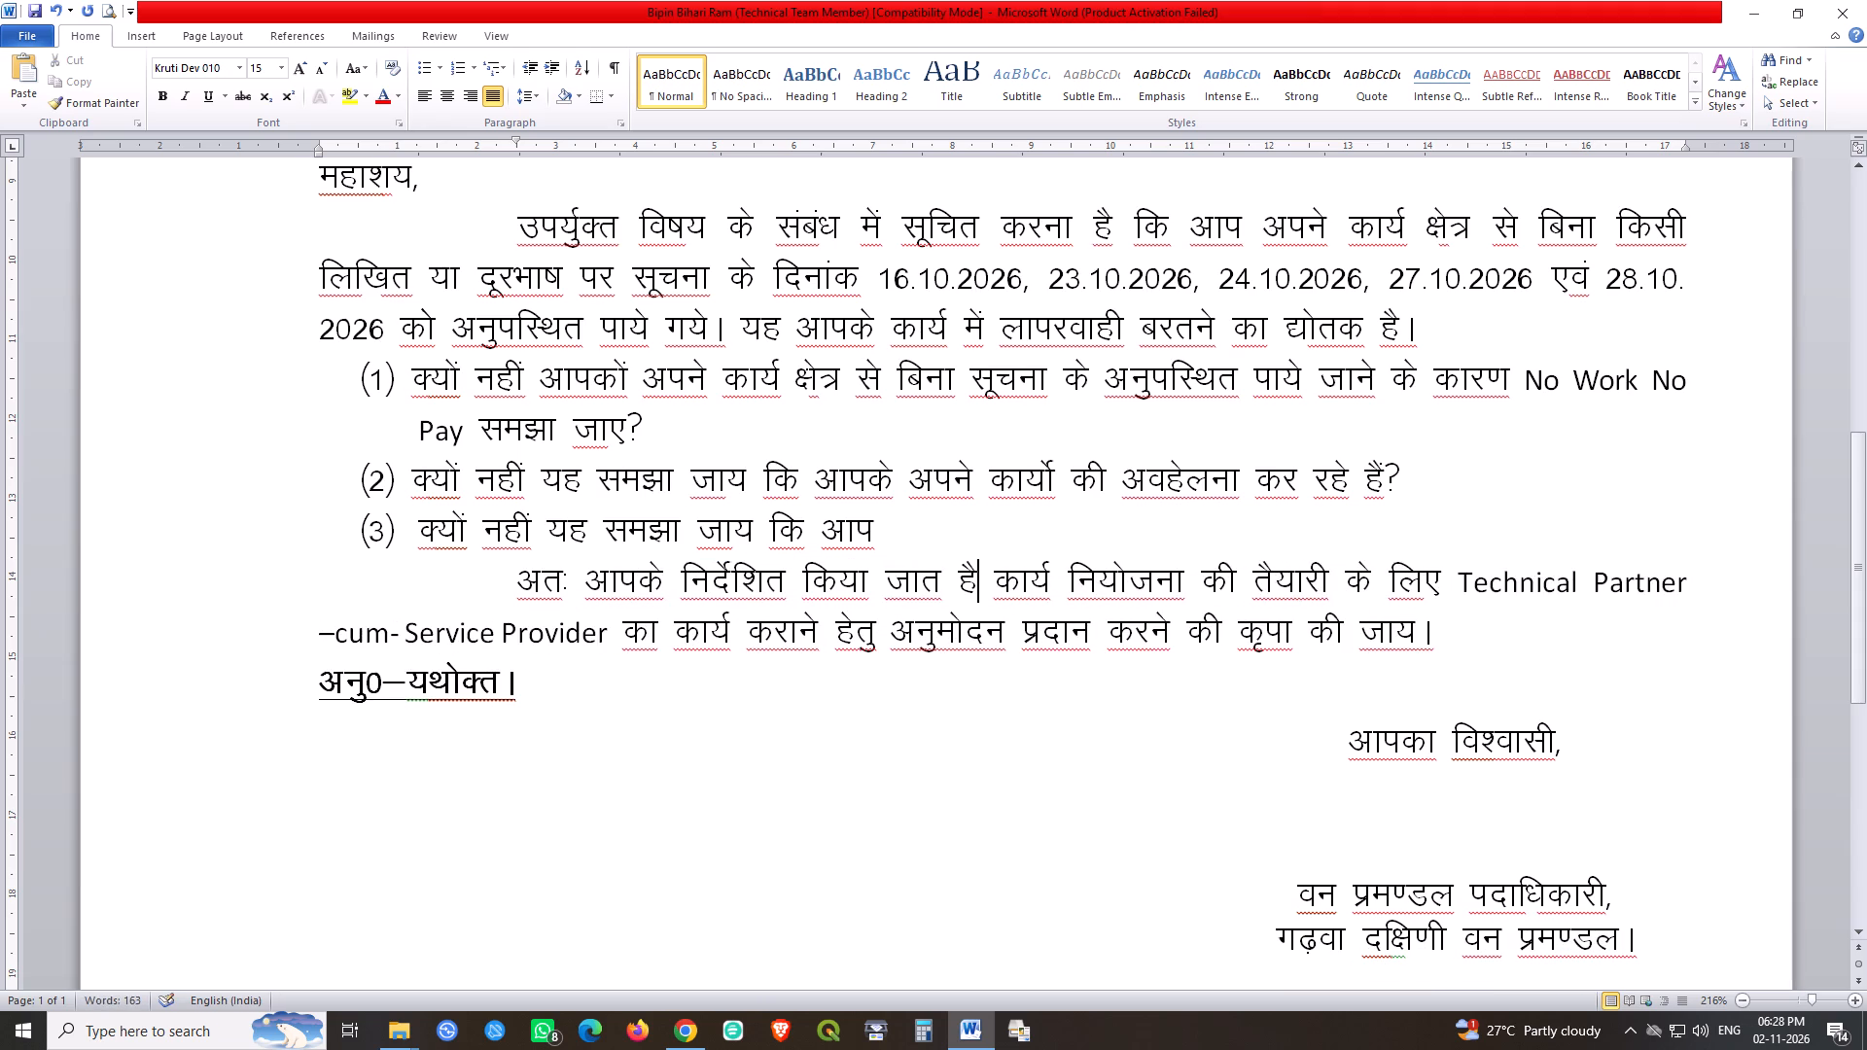
Complete the अतः paragraph's directive clause as जाता है कि आप, ahead of कार्य नियोजना.
key(BackSpace)
key(BackSpace)
key(BackSpace)
text(k gS fd vki)
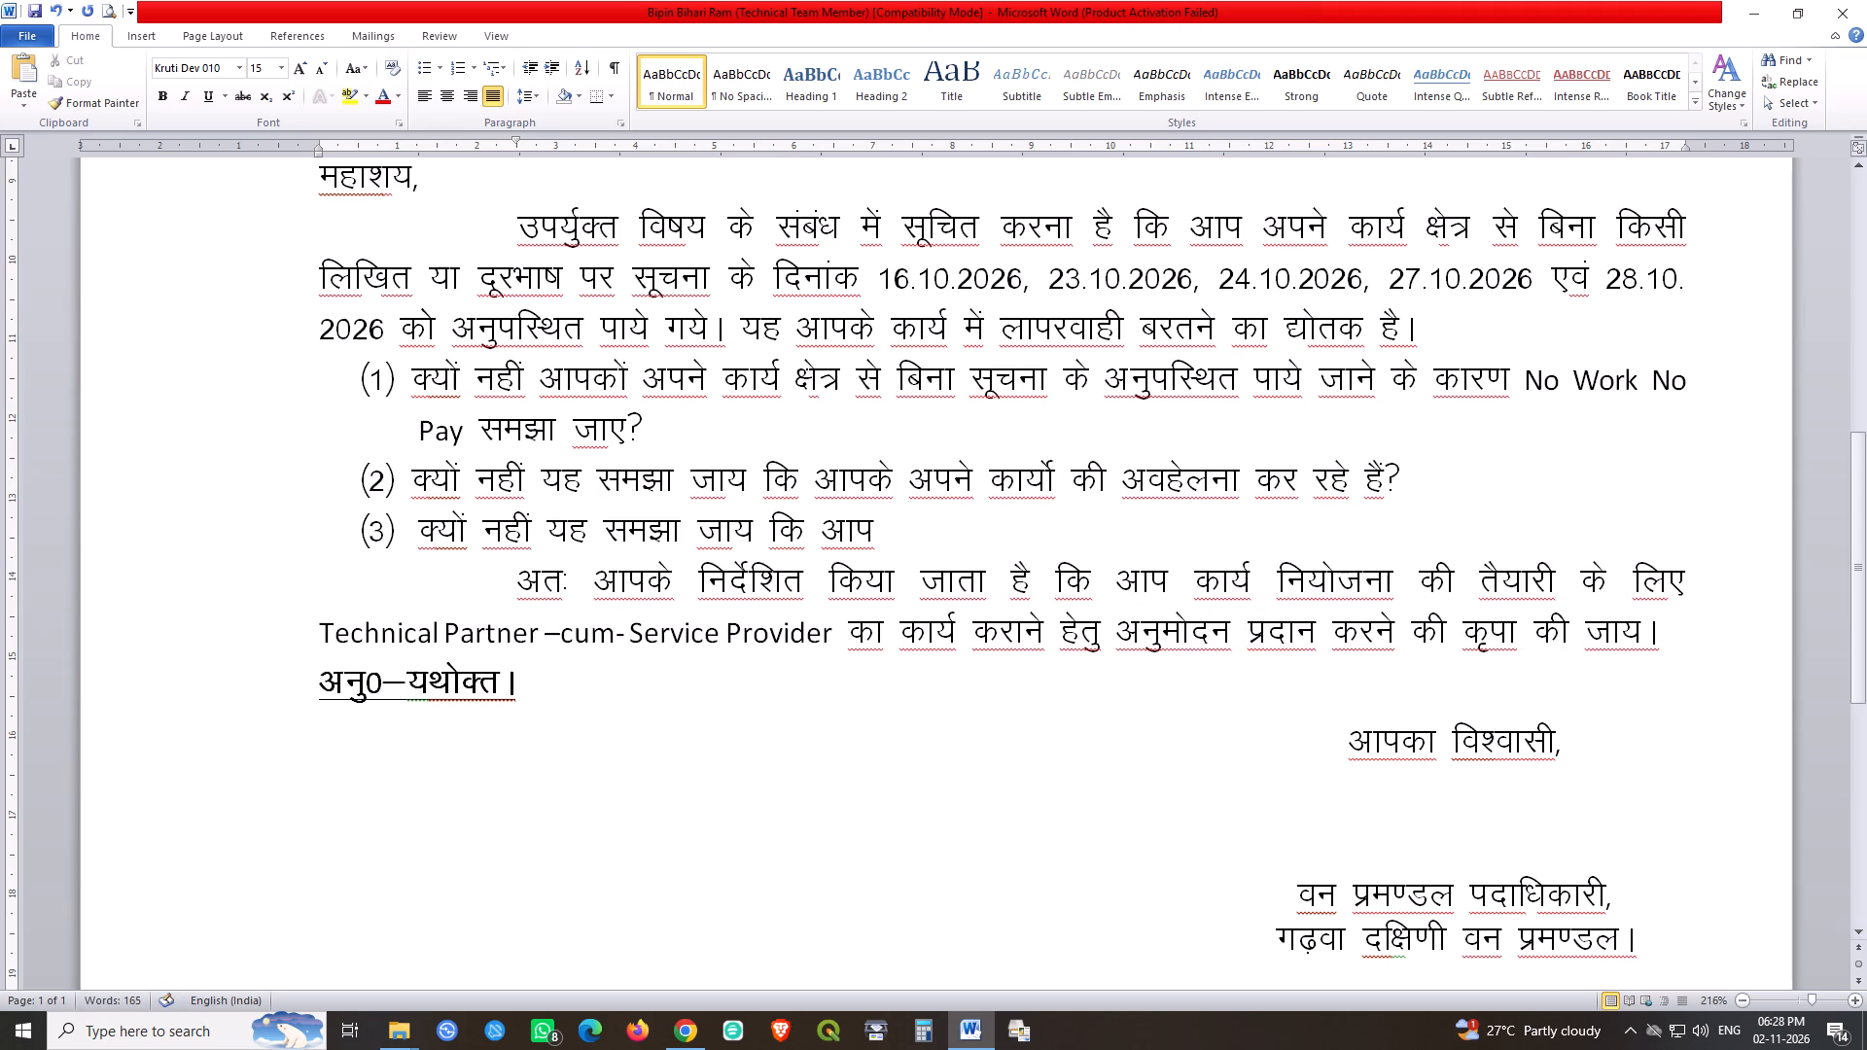
key(space)
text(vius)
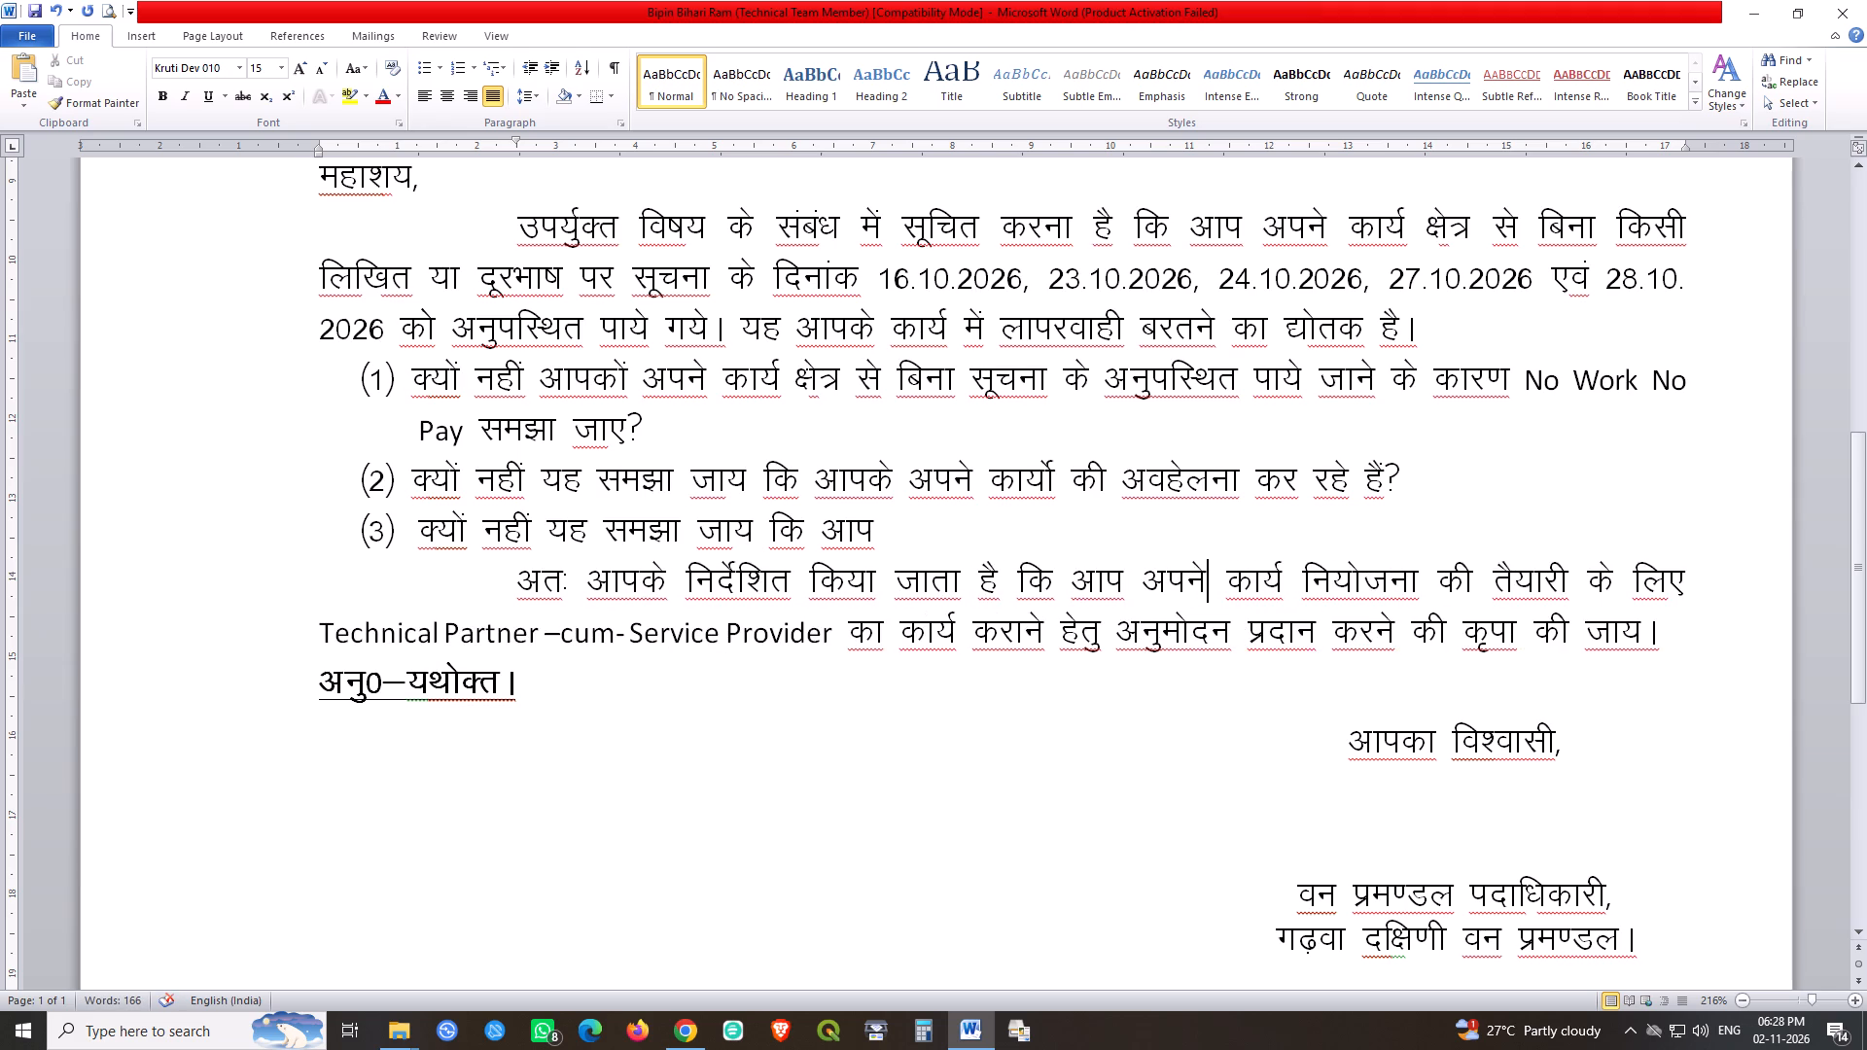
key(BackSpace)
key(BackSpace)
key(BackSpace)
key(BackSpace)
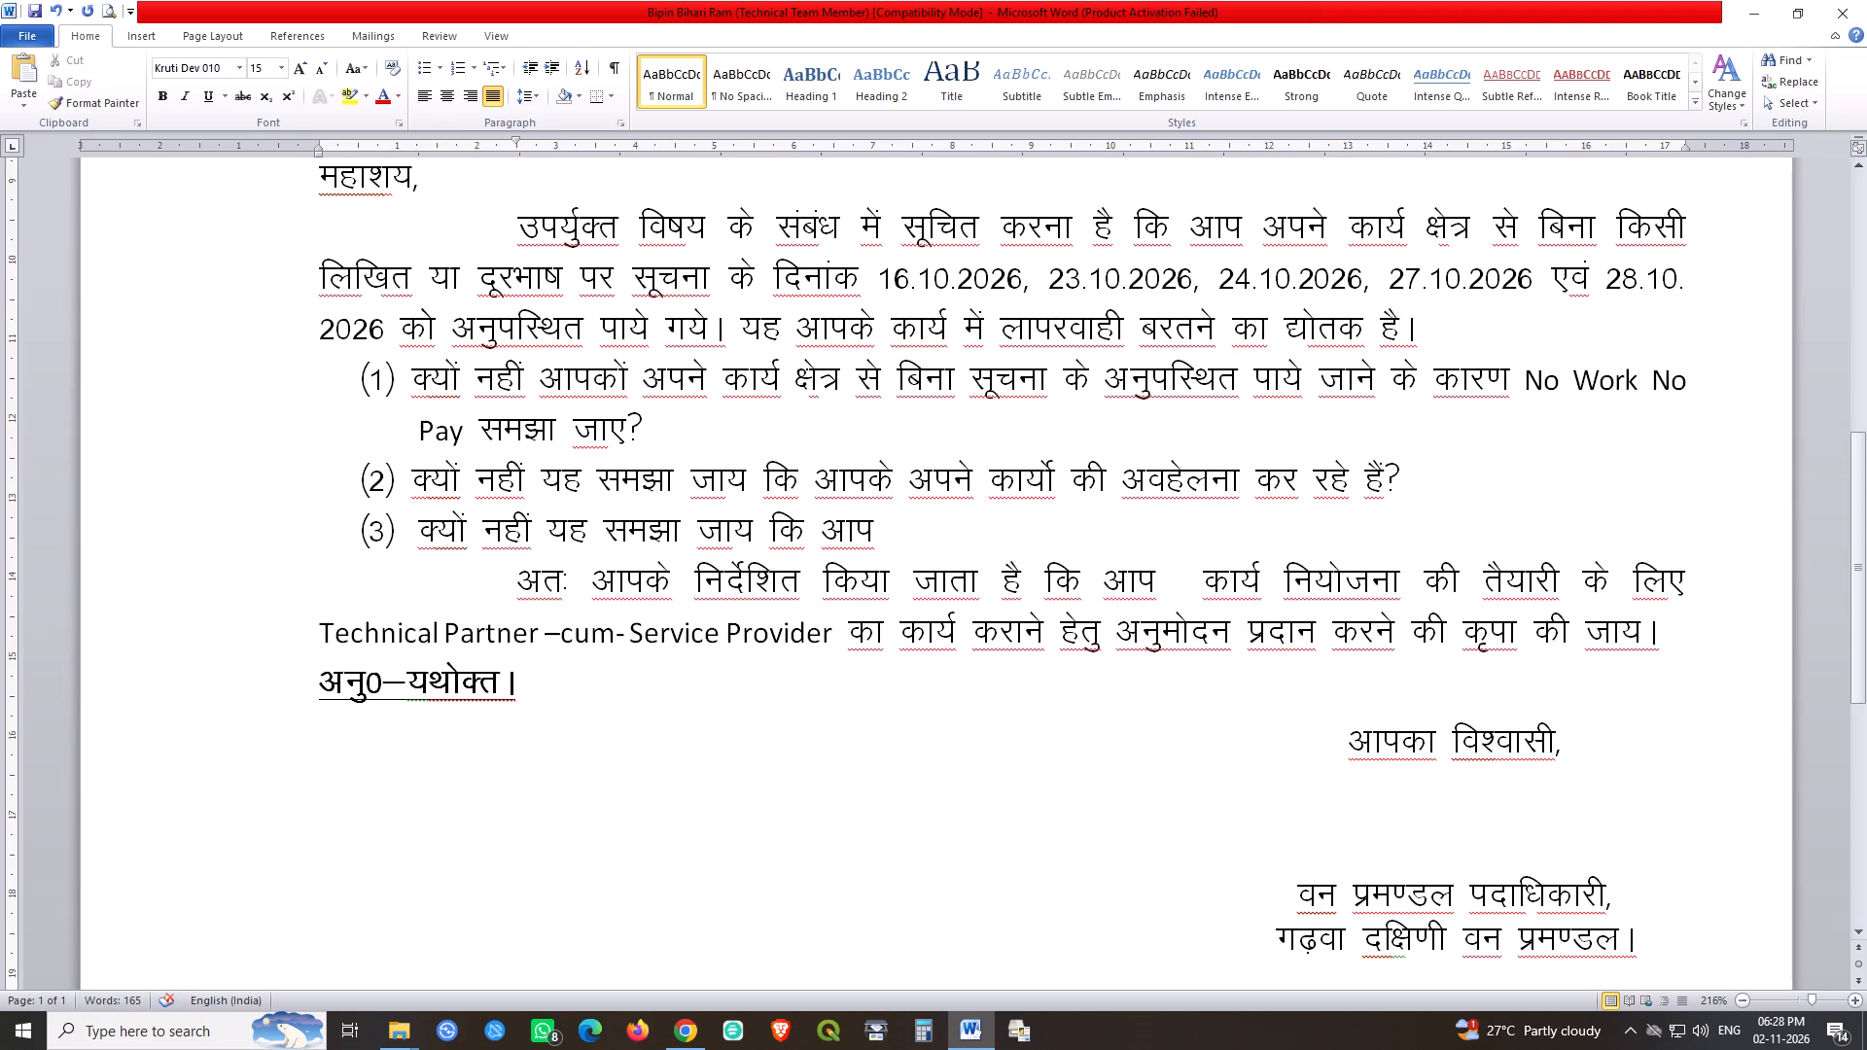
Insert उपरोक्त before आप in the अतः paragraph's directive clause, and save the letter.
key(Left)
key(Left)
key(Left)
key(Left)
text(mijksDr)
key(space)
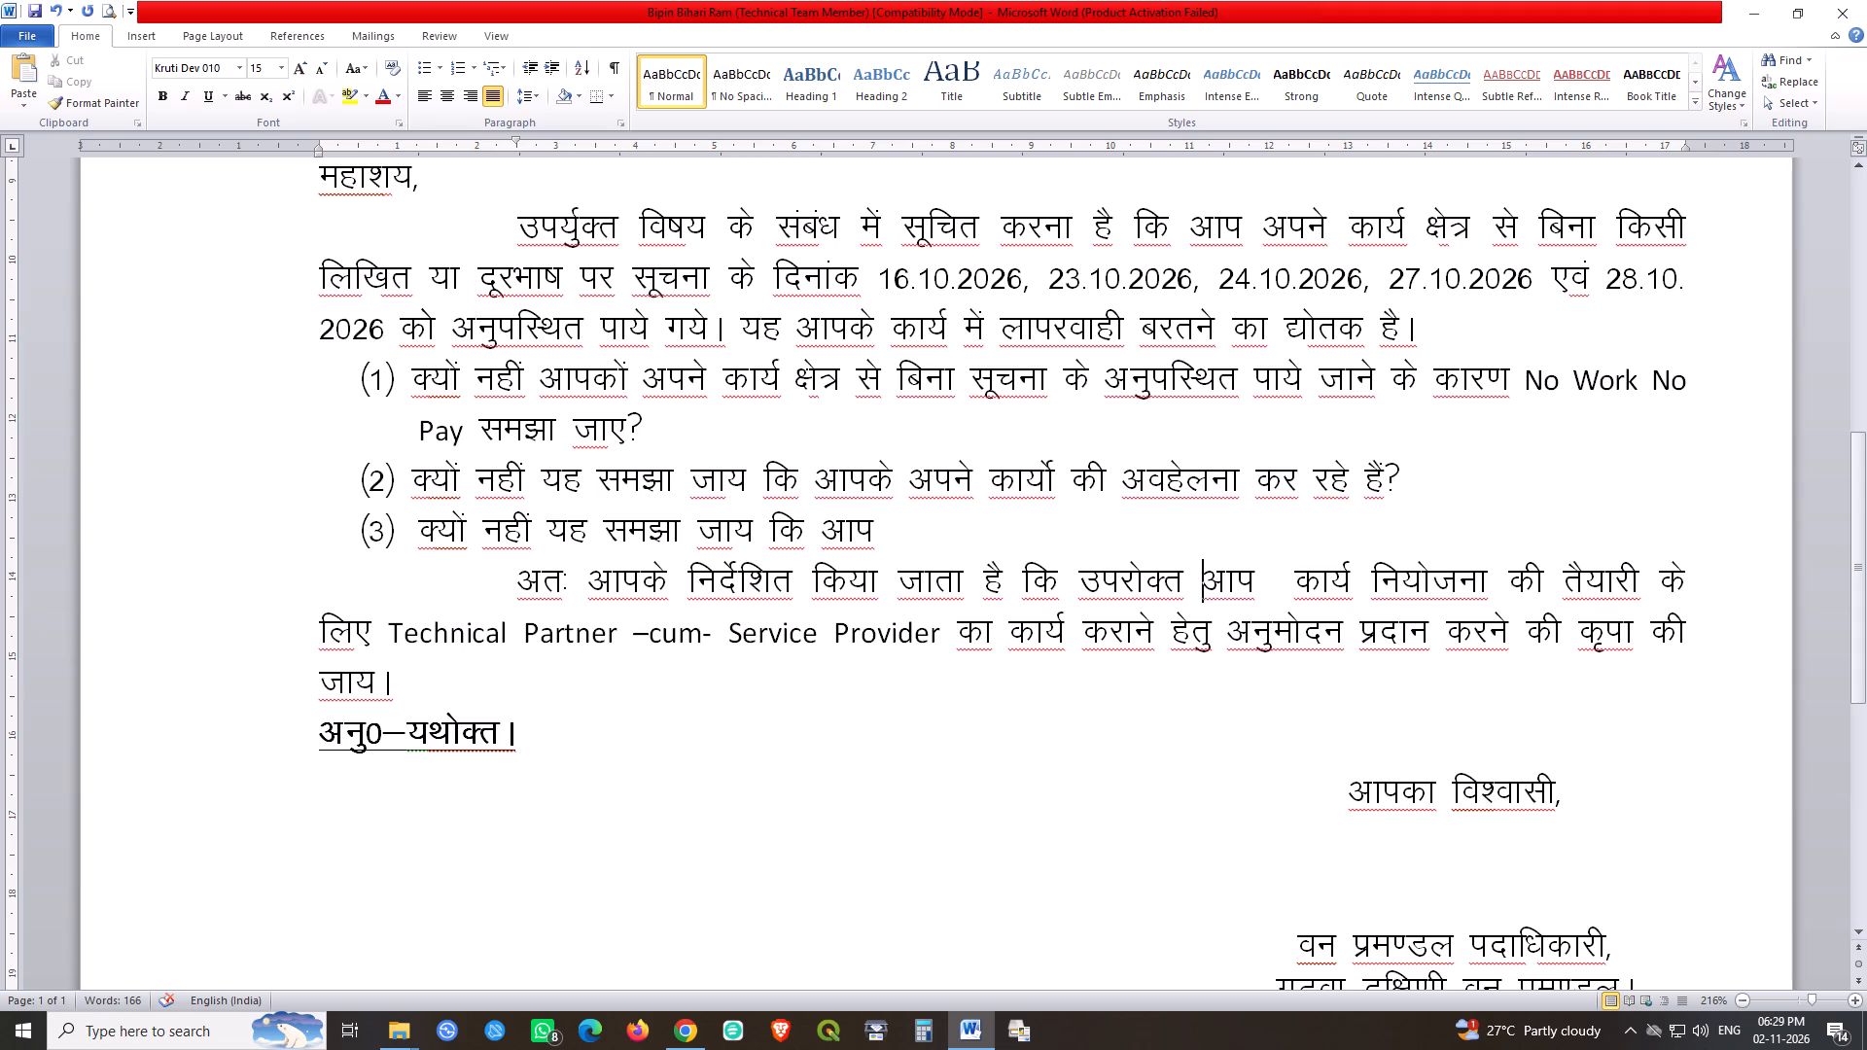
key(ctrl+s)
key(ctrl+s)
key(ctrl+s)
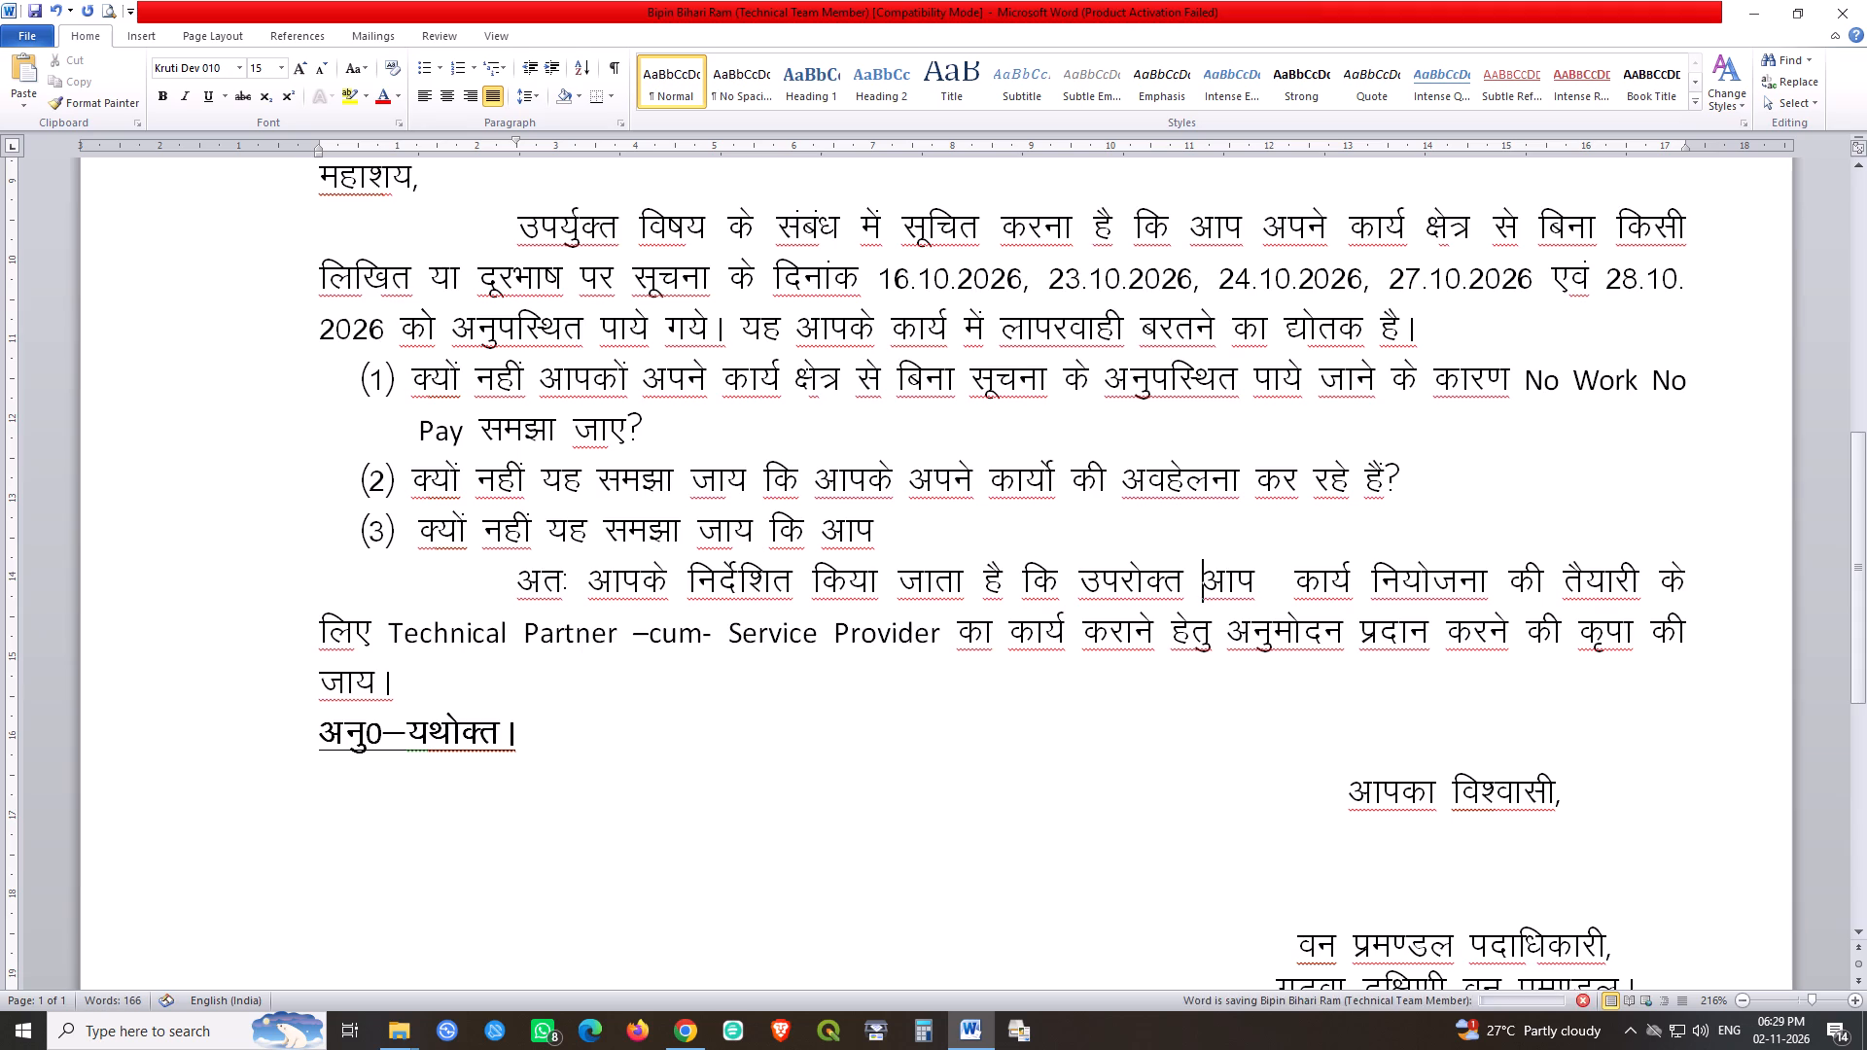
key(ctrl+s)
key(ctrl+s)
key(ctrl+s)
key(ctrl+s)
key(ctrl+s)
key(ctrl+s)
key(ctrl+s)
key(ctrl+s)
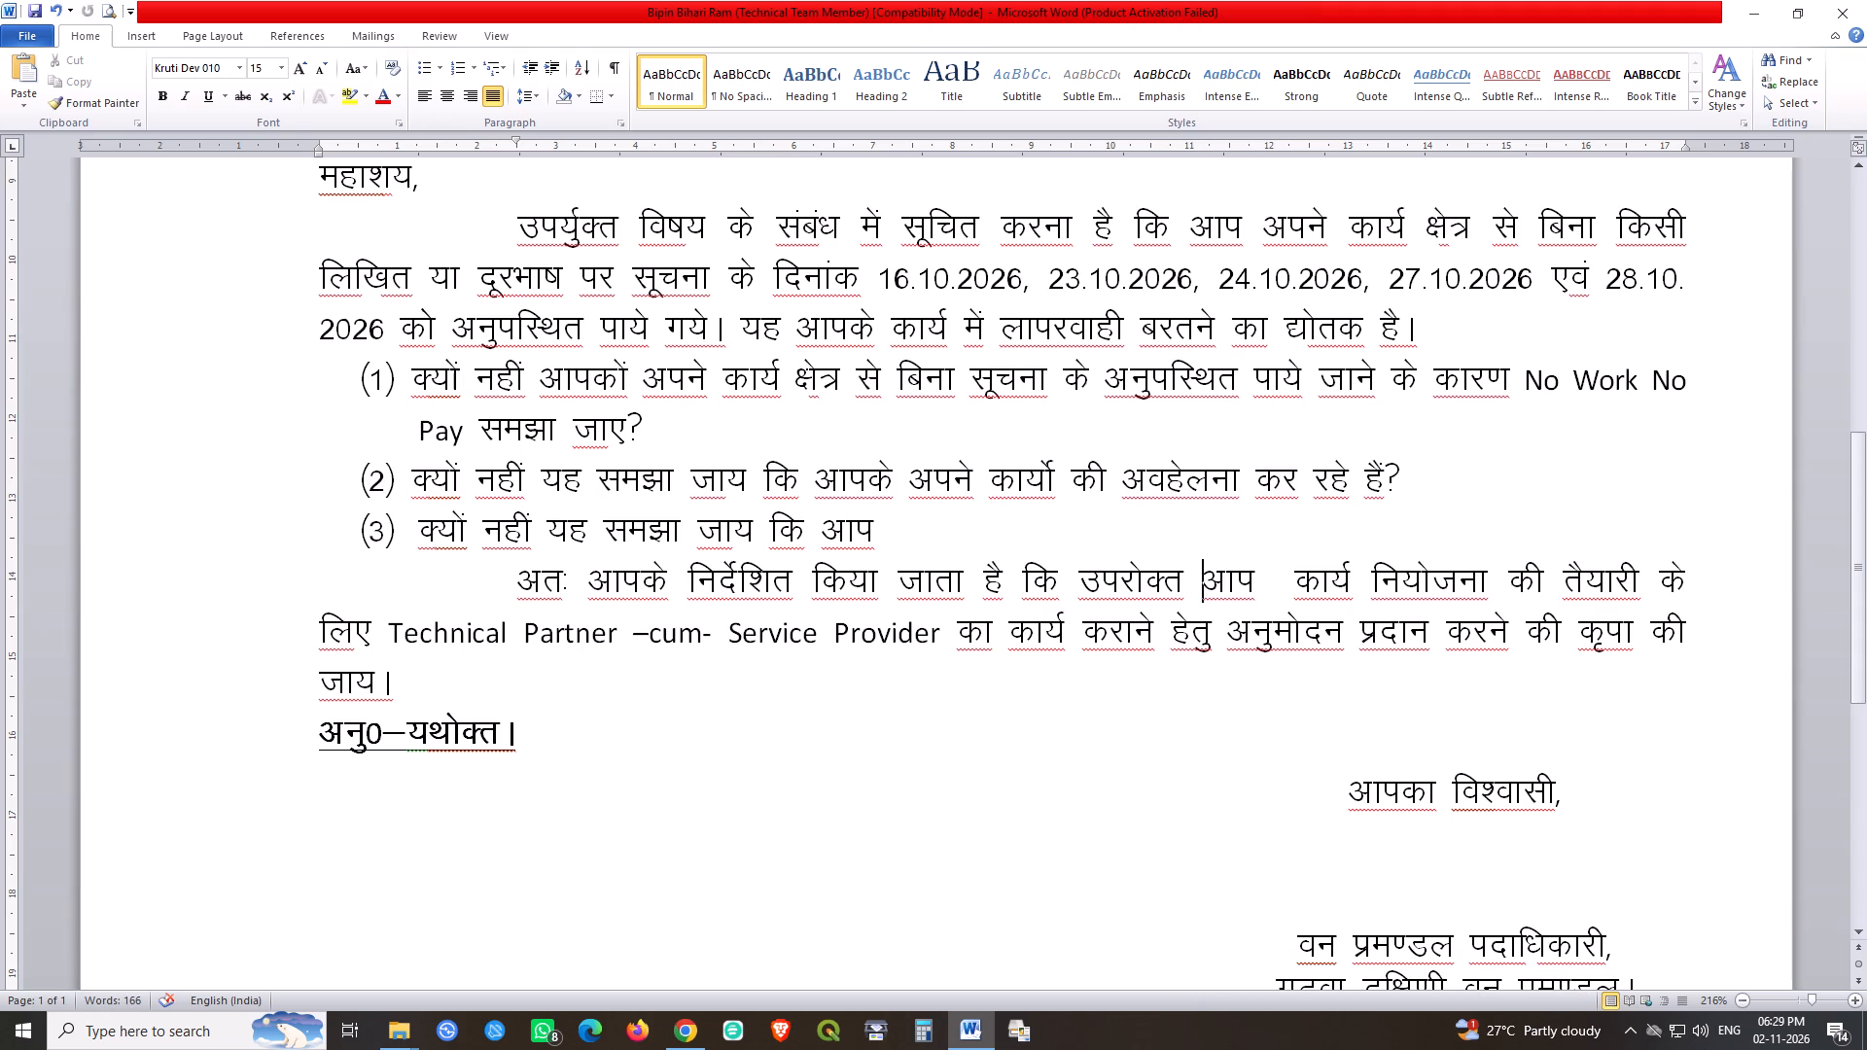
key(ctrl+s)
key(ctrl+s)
Delete the leftover text after आप in the अतः paragraph, from कार्य नियोजना through जाय।.
drag(1701, 620, 1405, 613)
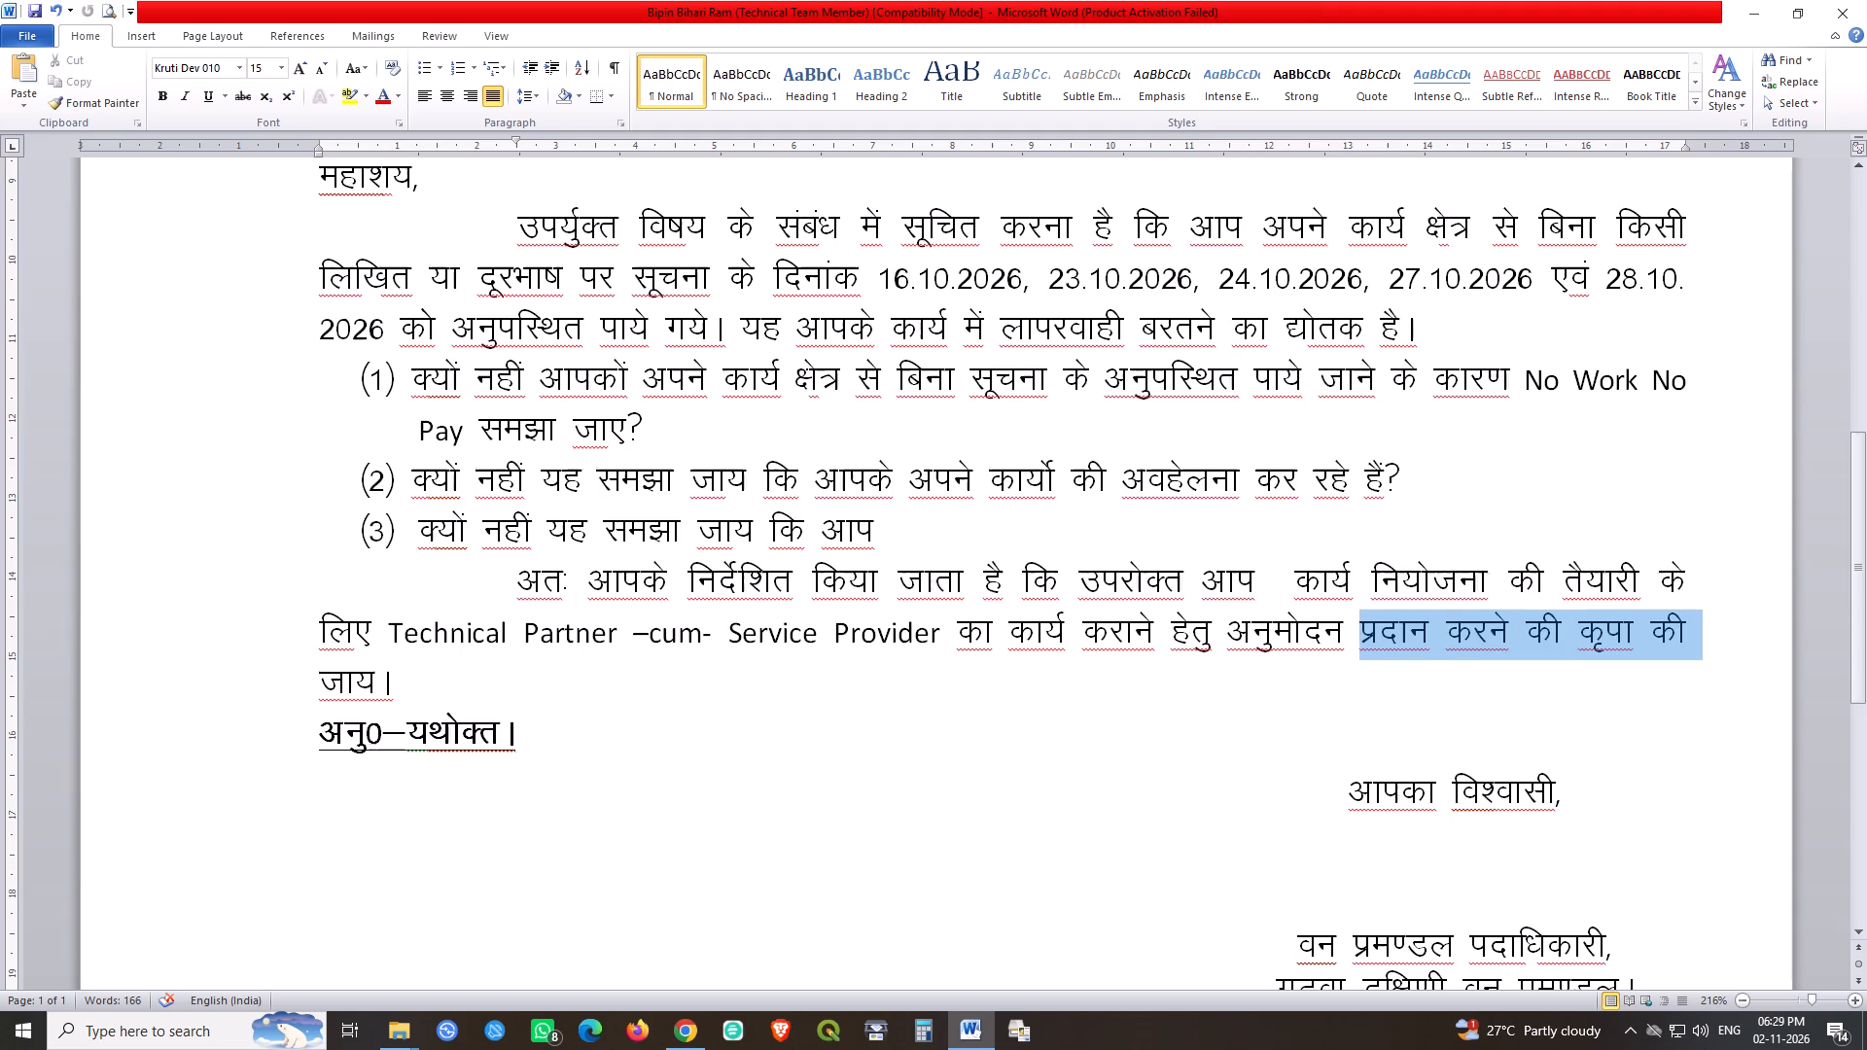
drag(1405, 613, 1308, 600)
key(Delete)
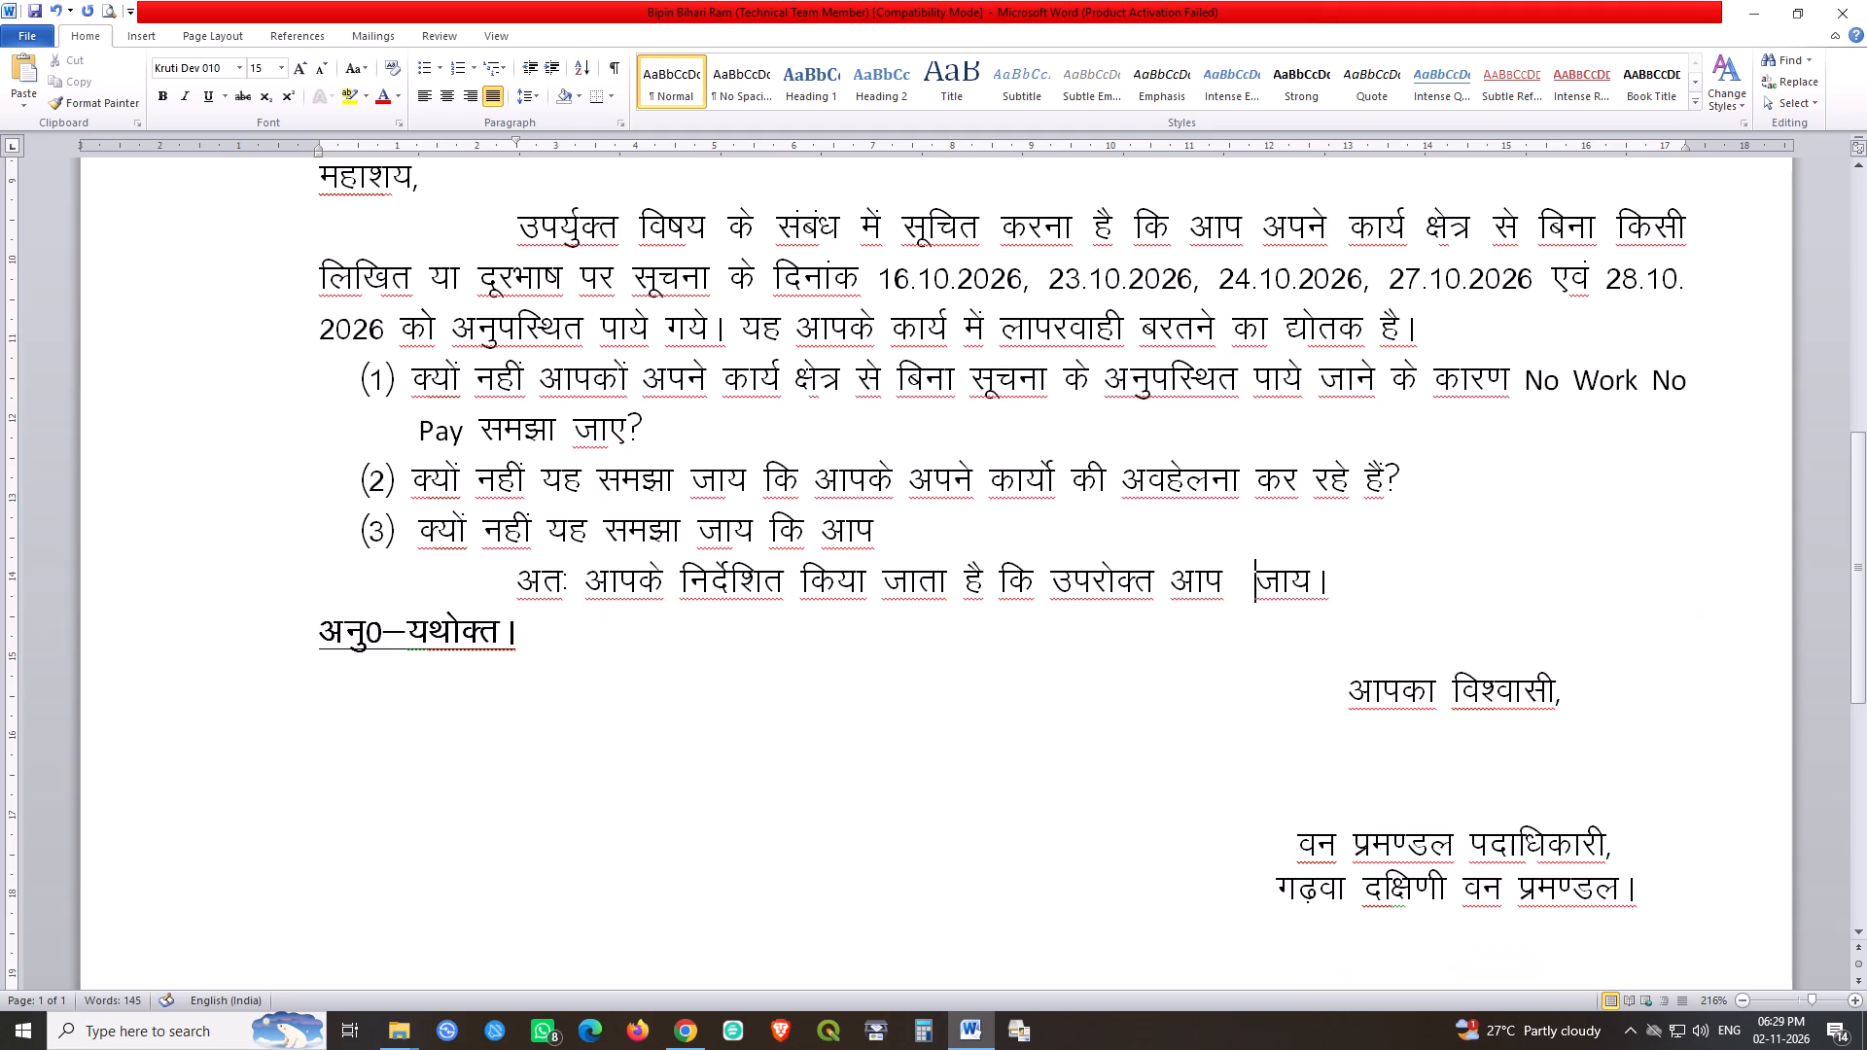
key(Delete)
key(Delete)
key(Delete)
key(Delete)
Replace उपरोक्त आप at the end of the अतः paragraph with आप दो दिनों के अन्दर.
key(Left)
key(Left)
key(Left)
key(Left)
key(Left)
key(Left)
key(Left)
key(Left)
key(Left)
key(Left)
key(Left)
key(Left)
key(Left)
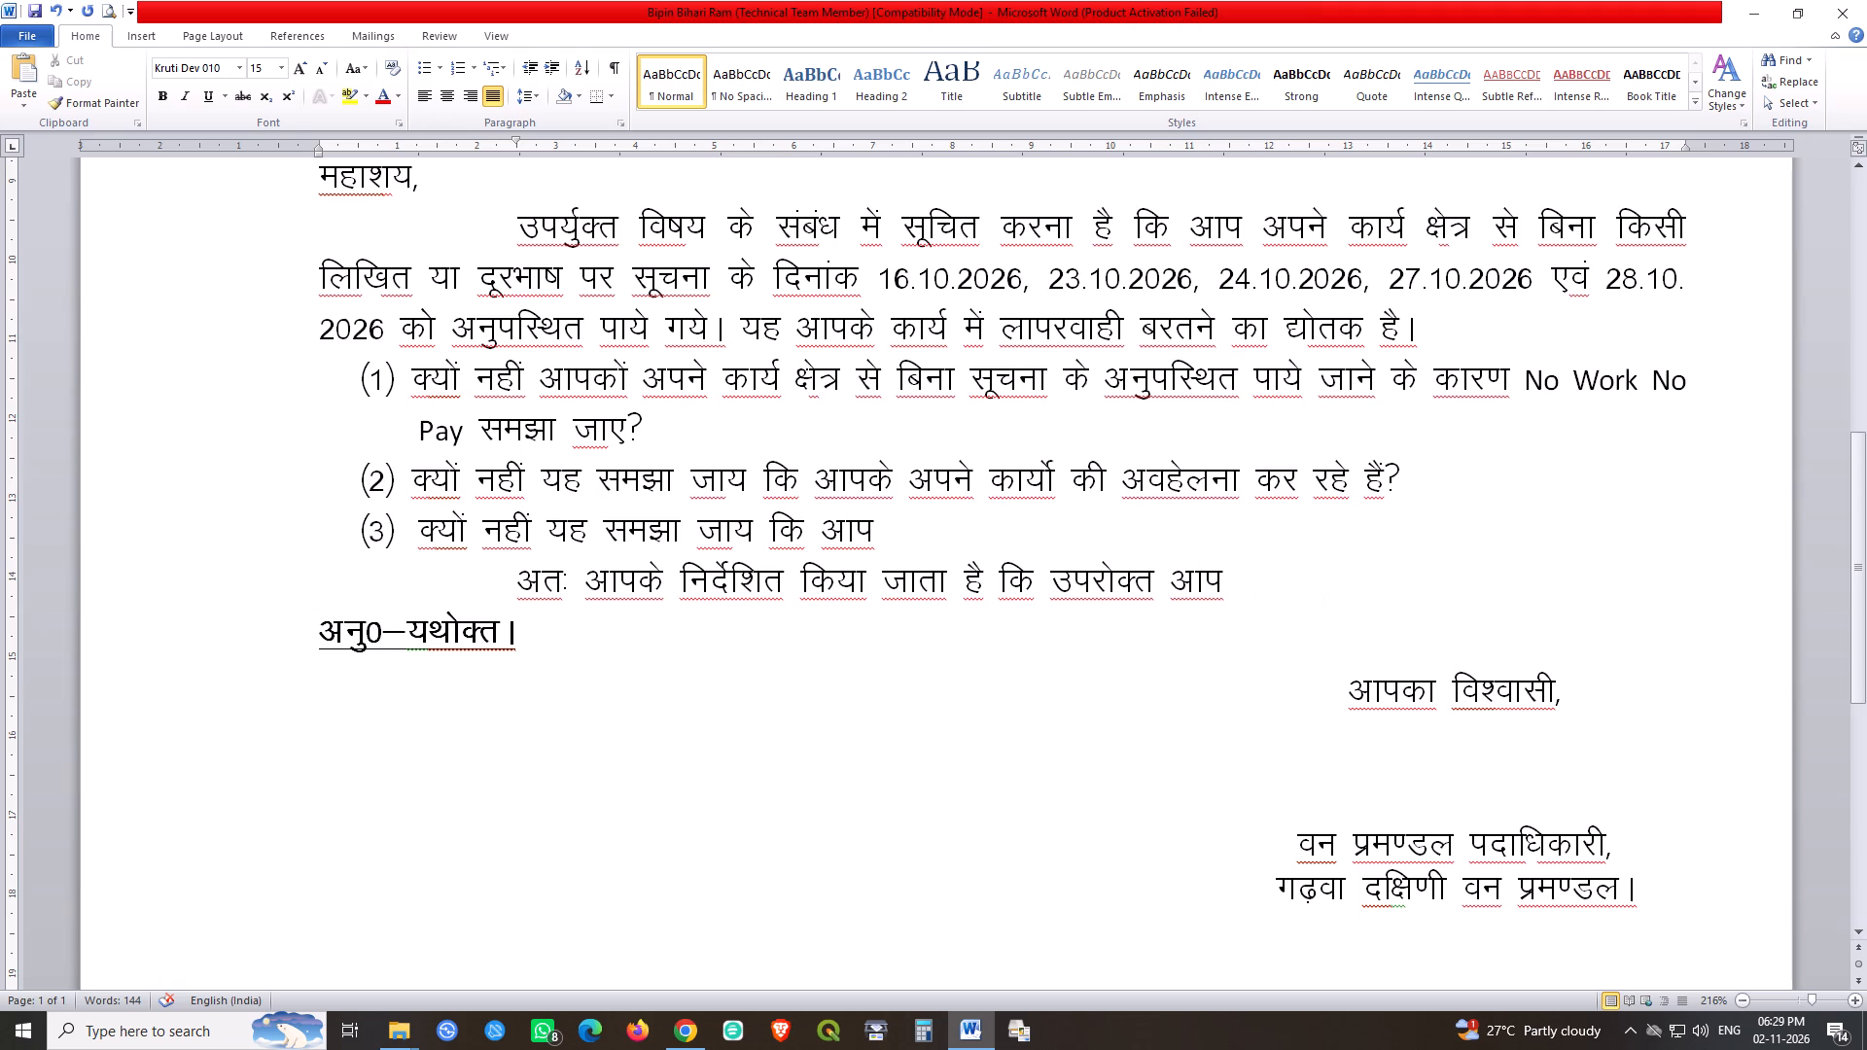
key(ctrl+shift+Right)
key(ctrl+shift+Right)
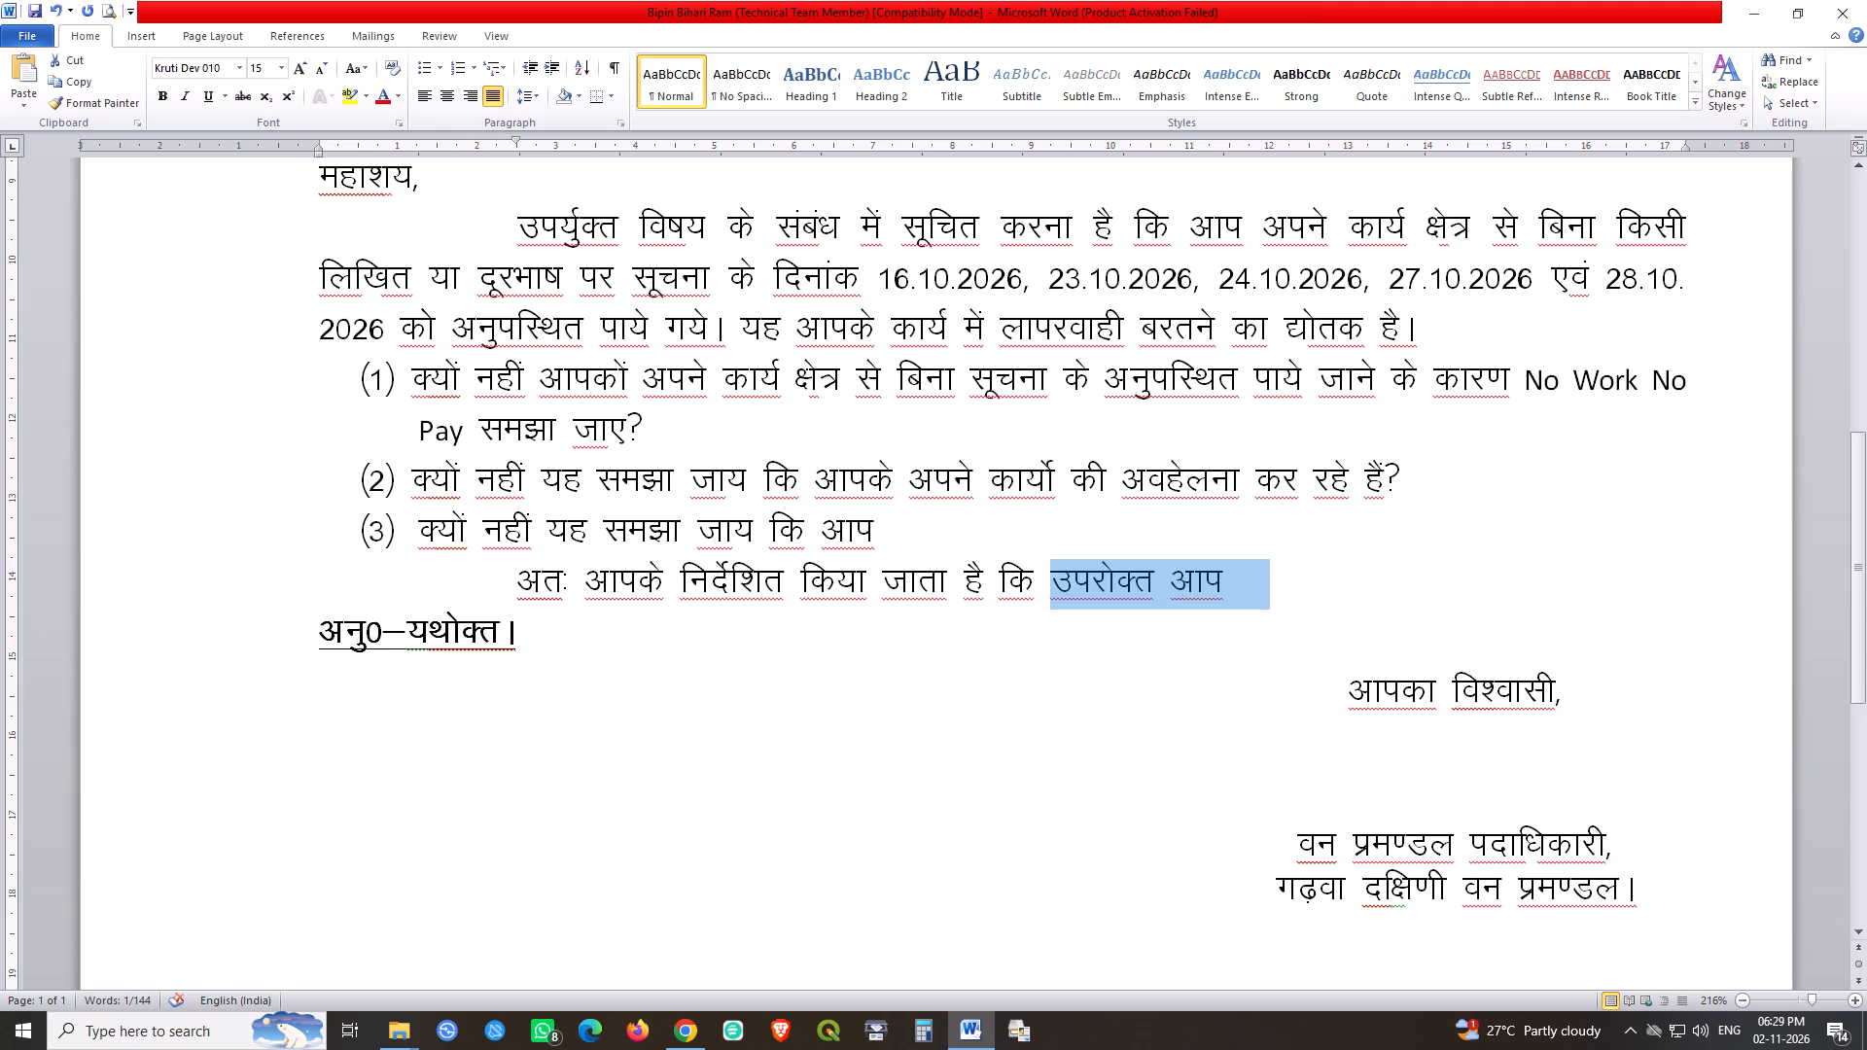
text(vki nks fnuksa ds vUnj)
key(space)
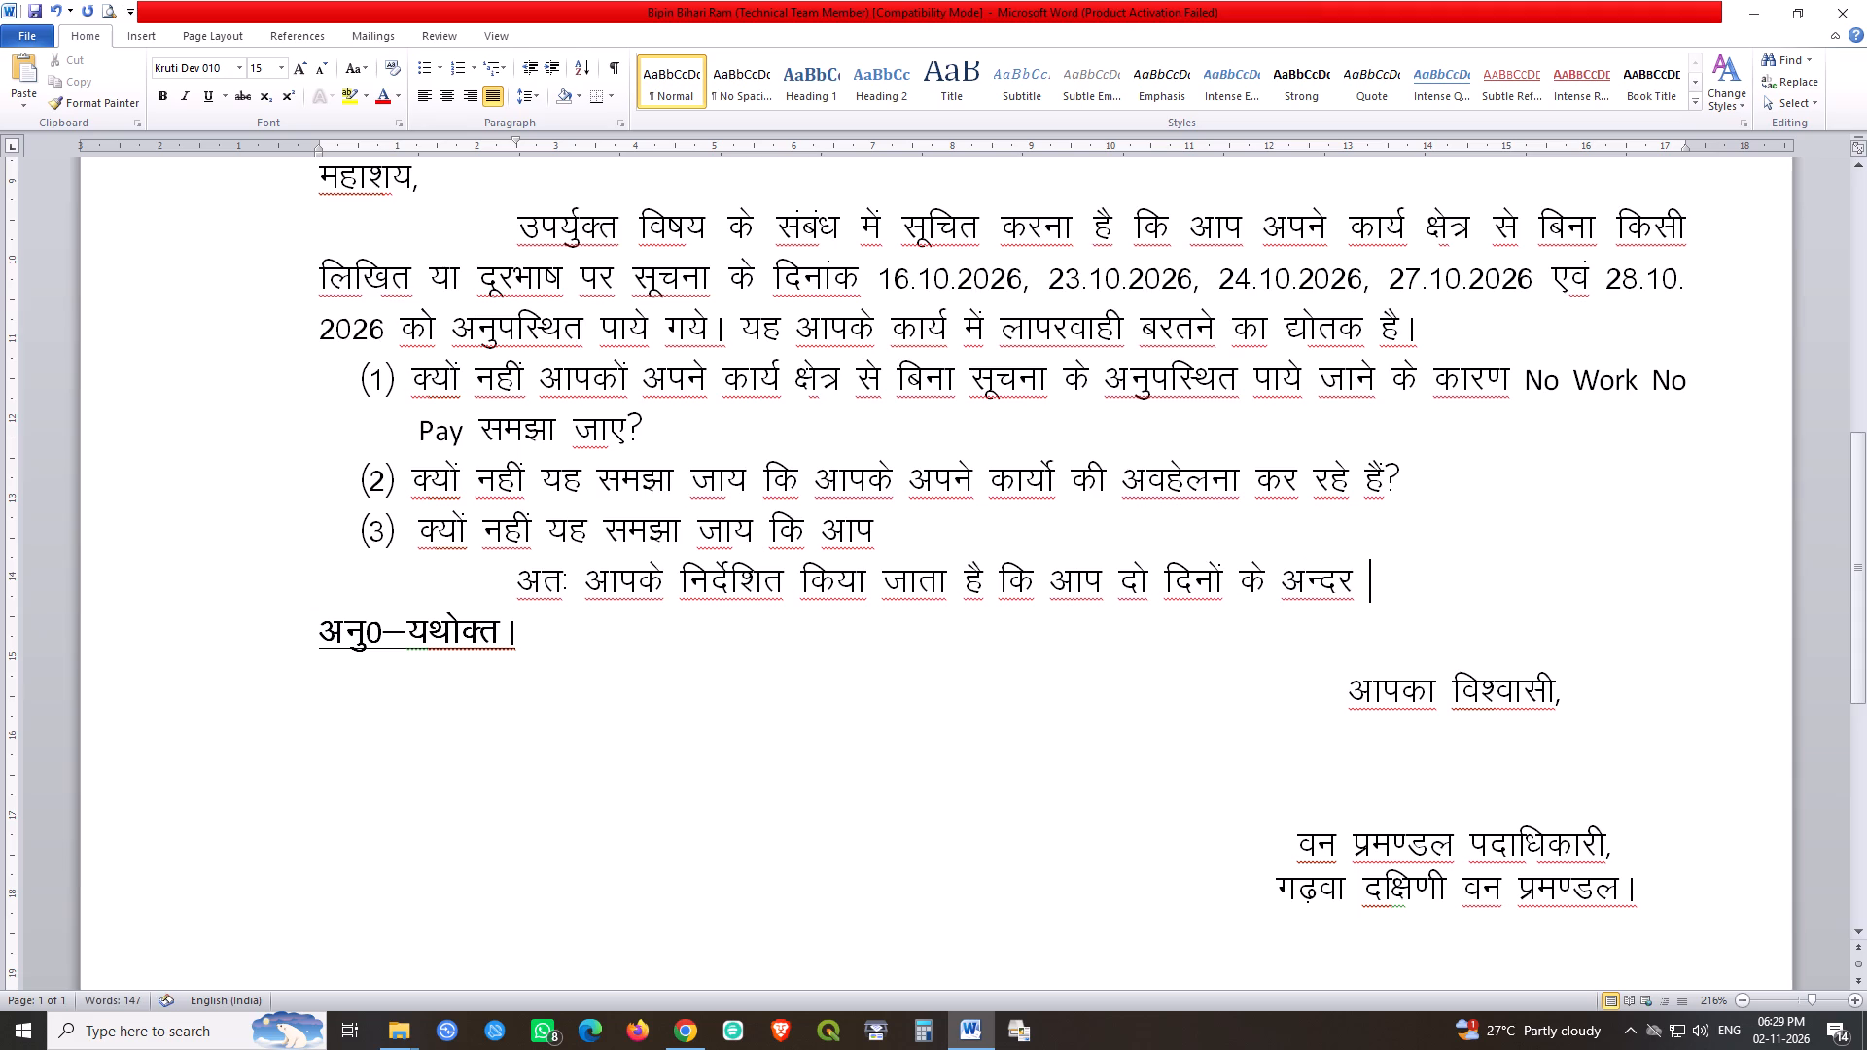
Complete the directive sentence with अपने मंतव्य के साथ प्रतिवेदन समर्पित करेंगें।, and save the letter.
text(viuk)
key(space)
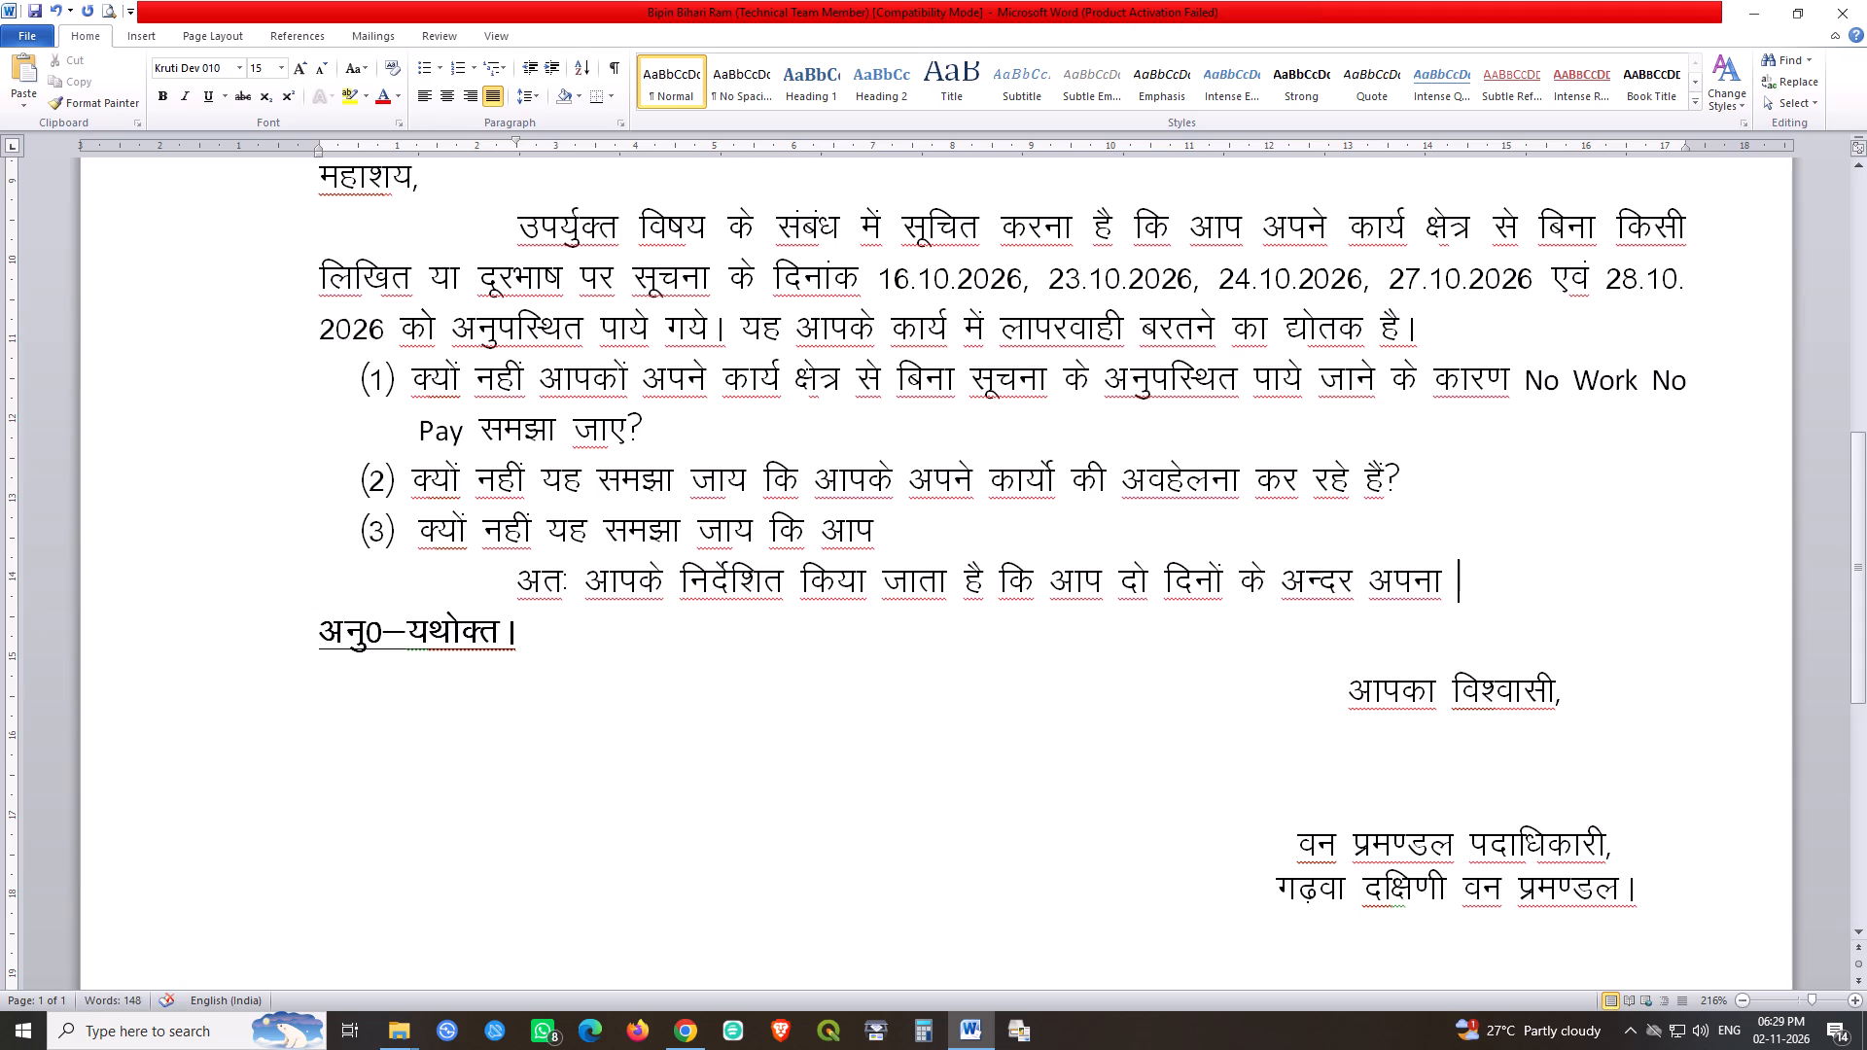
key(BackSpace)
key(BackSpace)
text(s ea)
key(r)
text(O; ds)
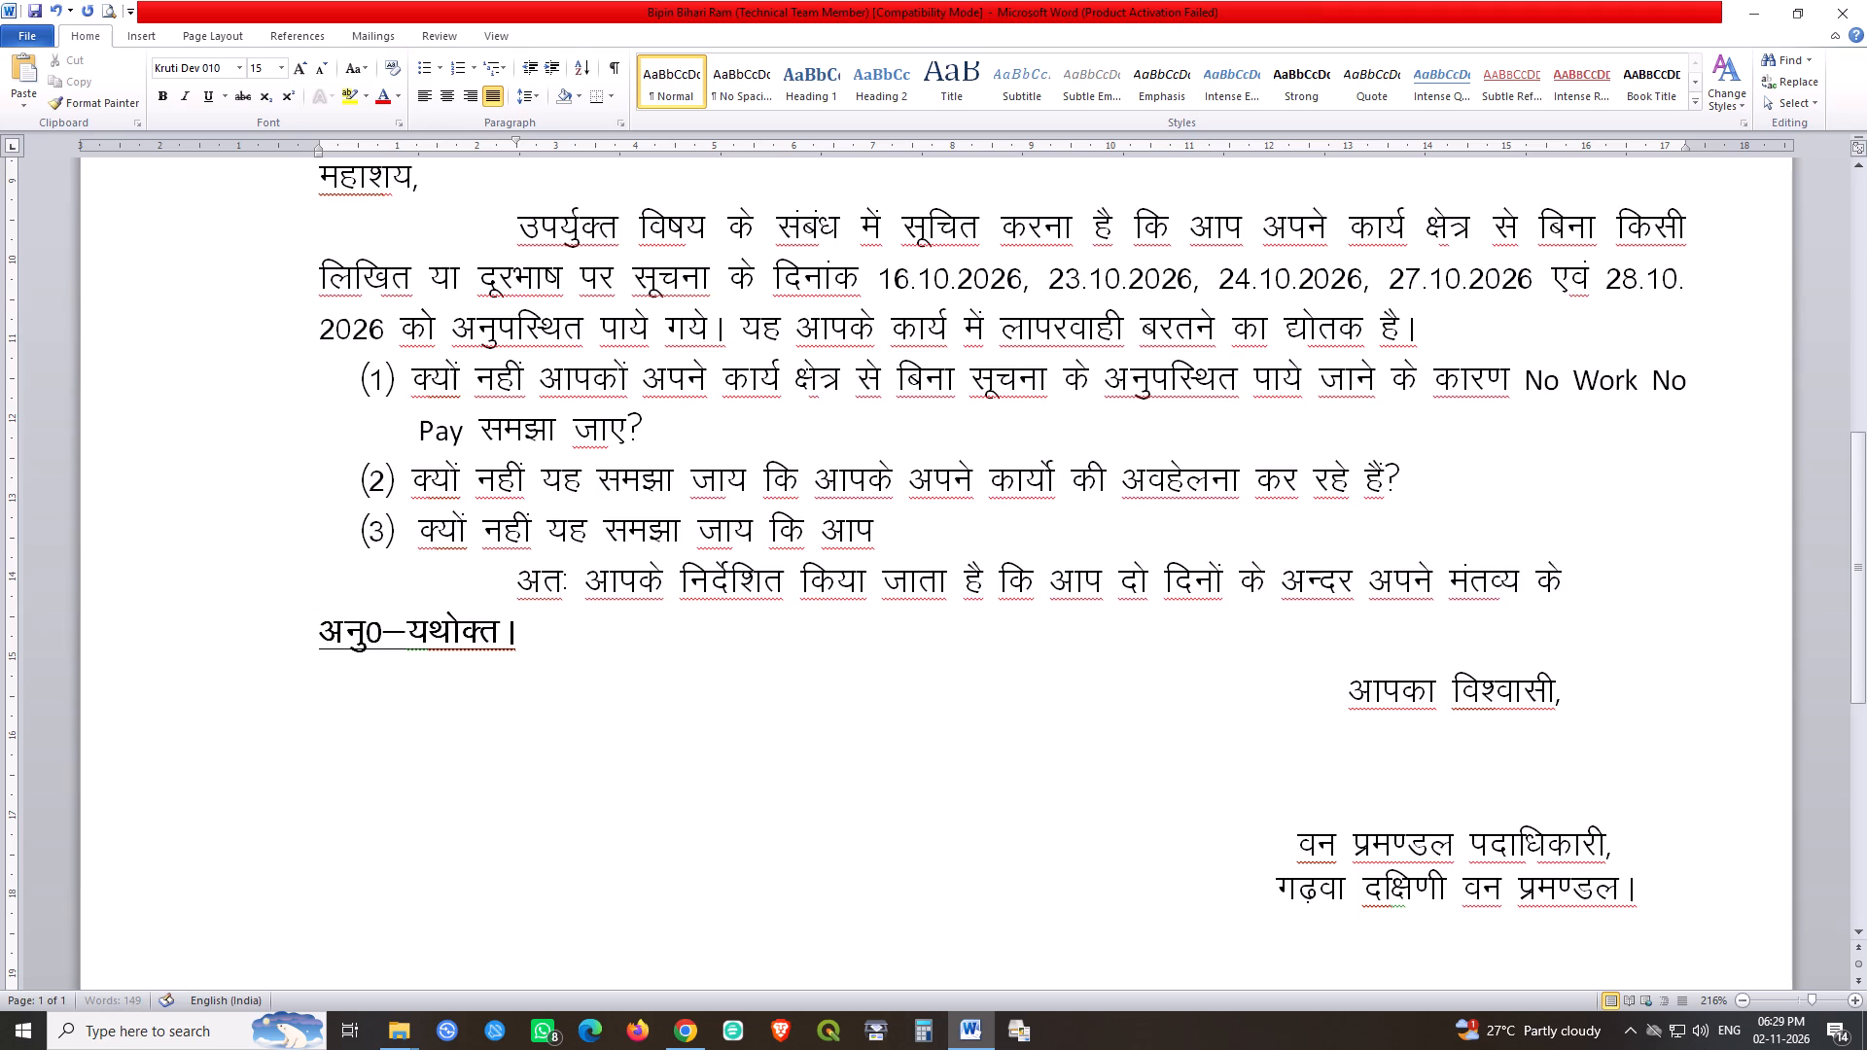
key(space)
text(lkFk)
key(space)
text(izfrosnu lefiZr djsaxsaA)
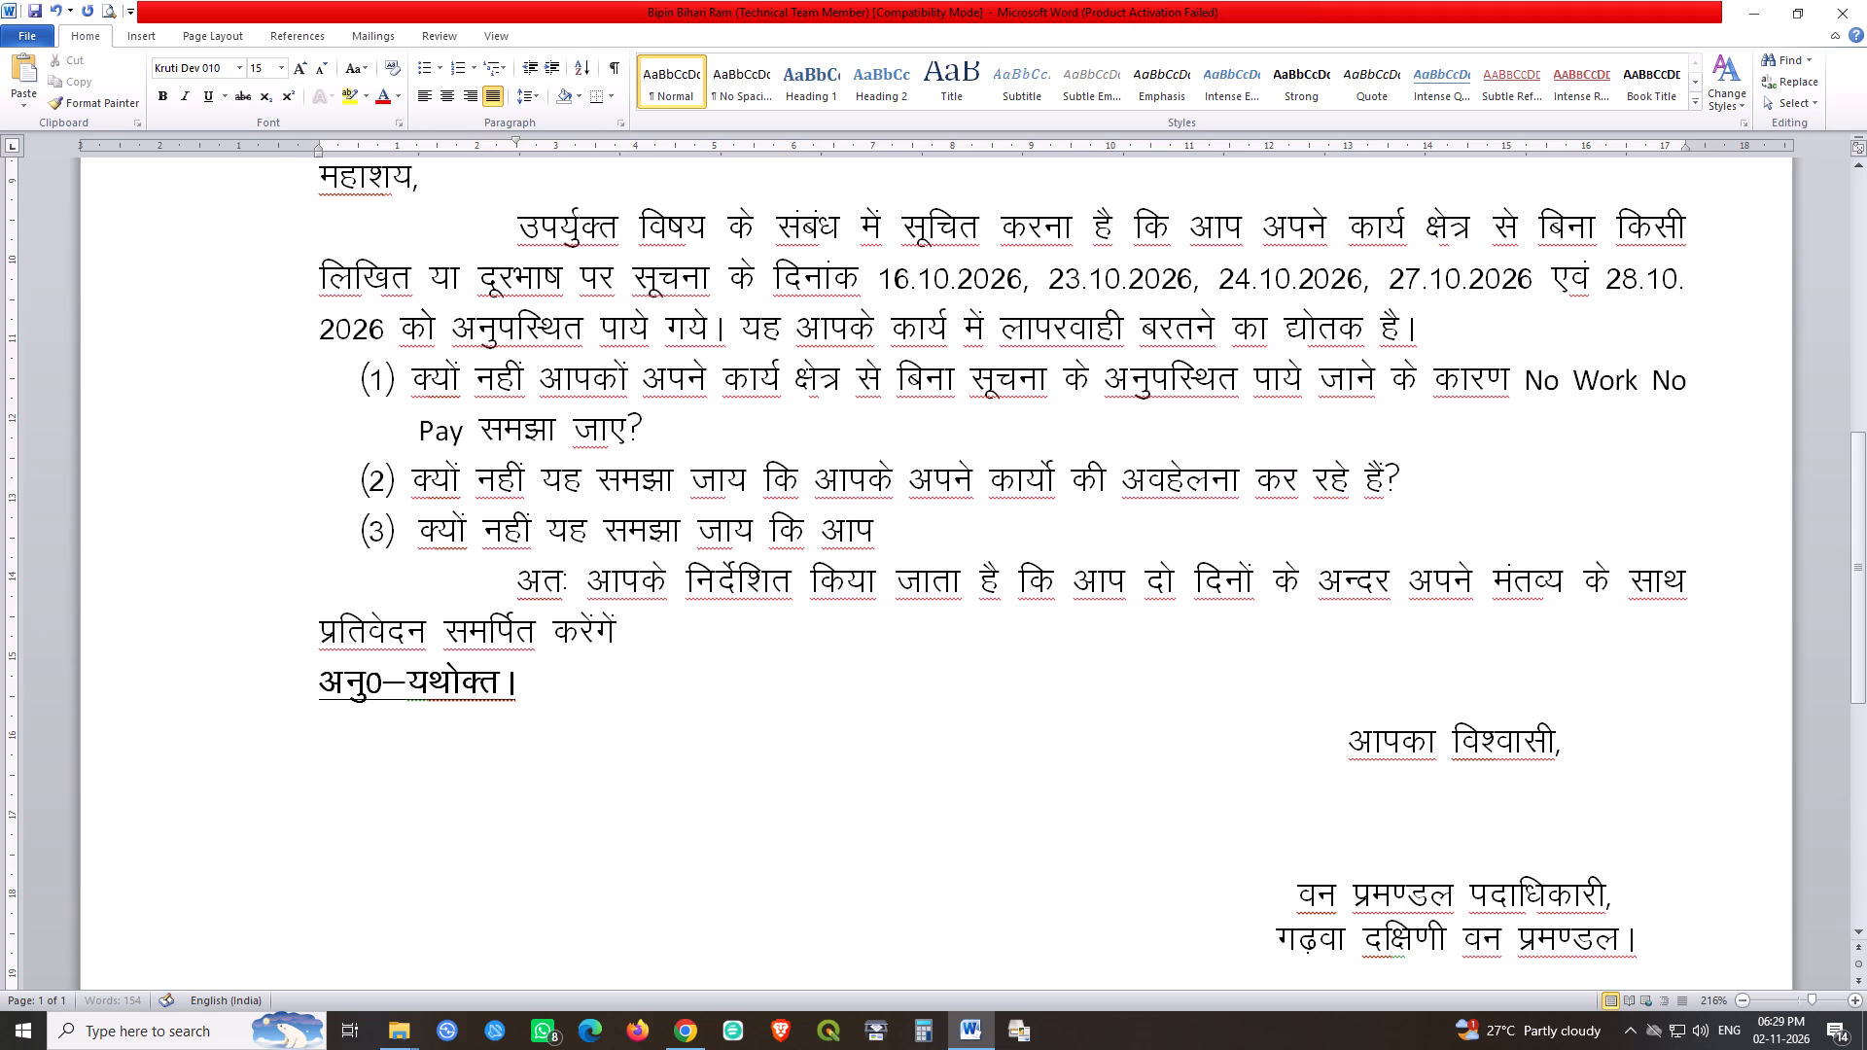
key(space)
key(ctrl+s)
Insert स्पष्टीकरण का जवाब after अन्दर in the अतः paragraph.
click(1312, 583)
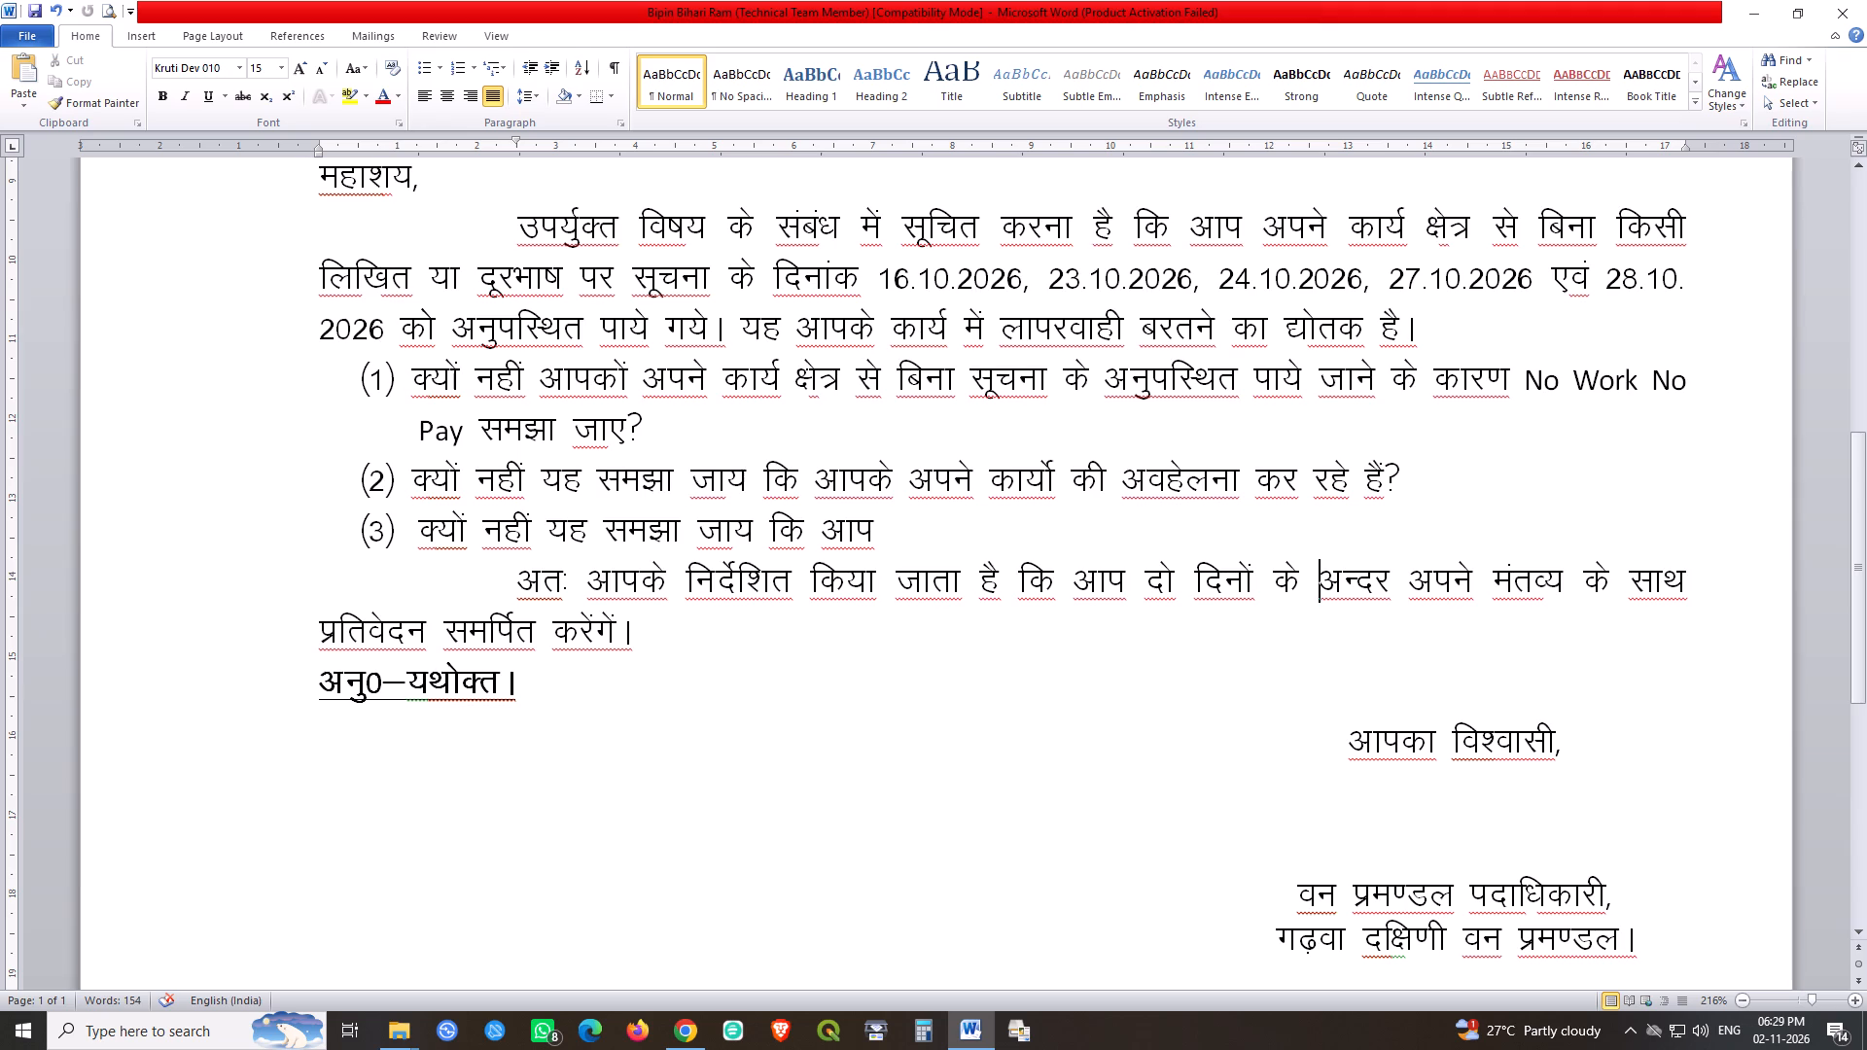
click(1416, 584)
text(Li'Vhdj.k dk)
key(space)
text(tokc)
key(space)
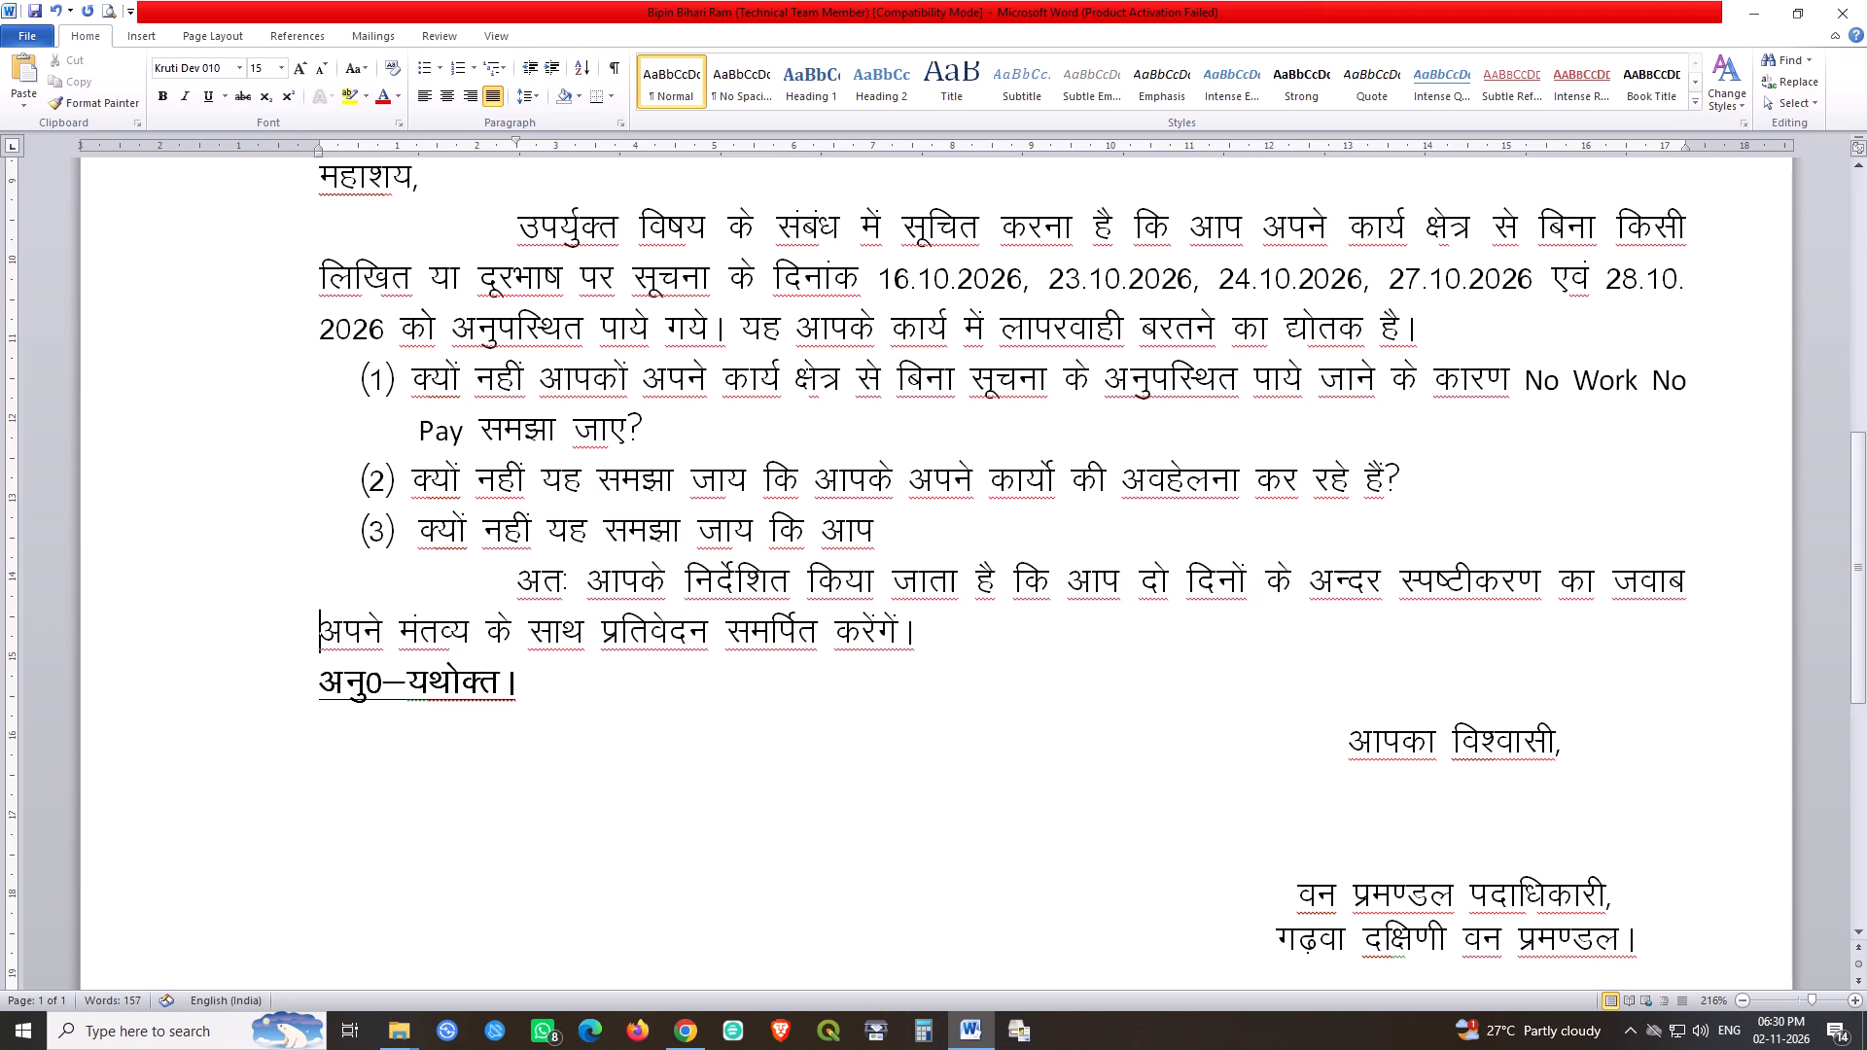
Delete अपने मंतव्य के साथ प्रतिवेदन from the directive sentence, just ahead of समर्पित.
key(ctrl+shift+Right)
key(ctrl+shift+Right)
key(ctrl+shift+Right)
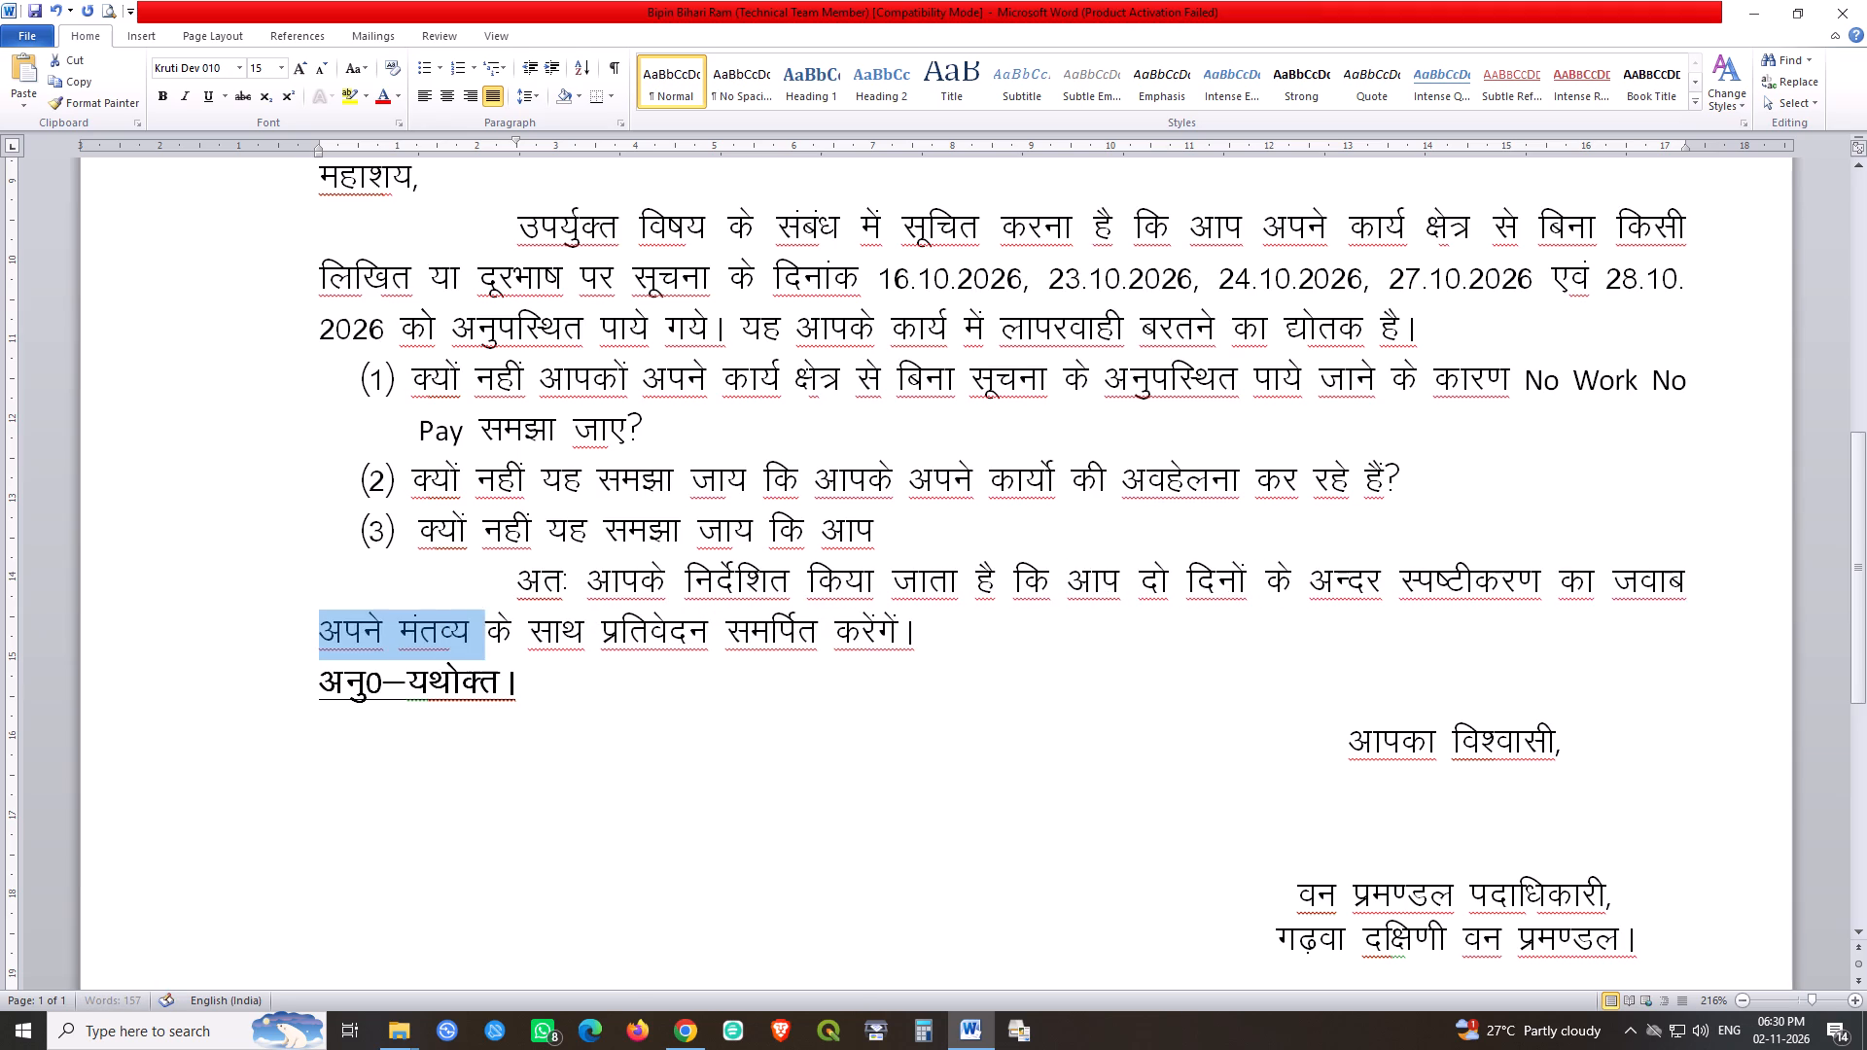
key(ctrl+shift+Right)
key(ctrl+shift+Right)
key(ctrl+shift+Right)
key(ctrl+shift+Right)
key(ctrl+shift+Left)
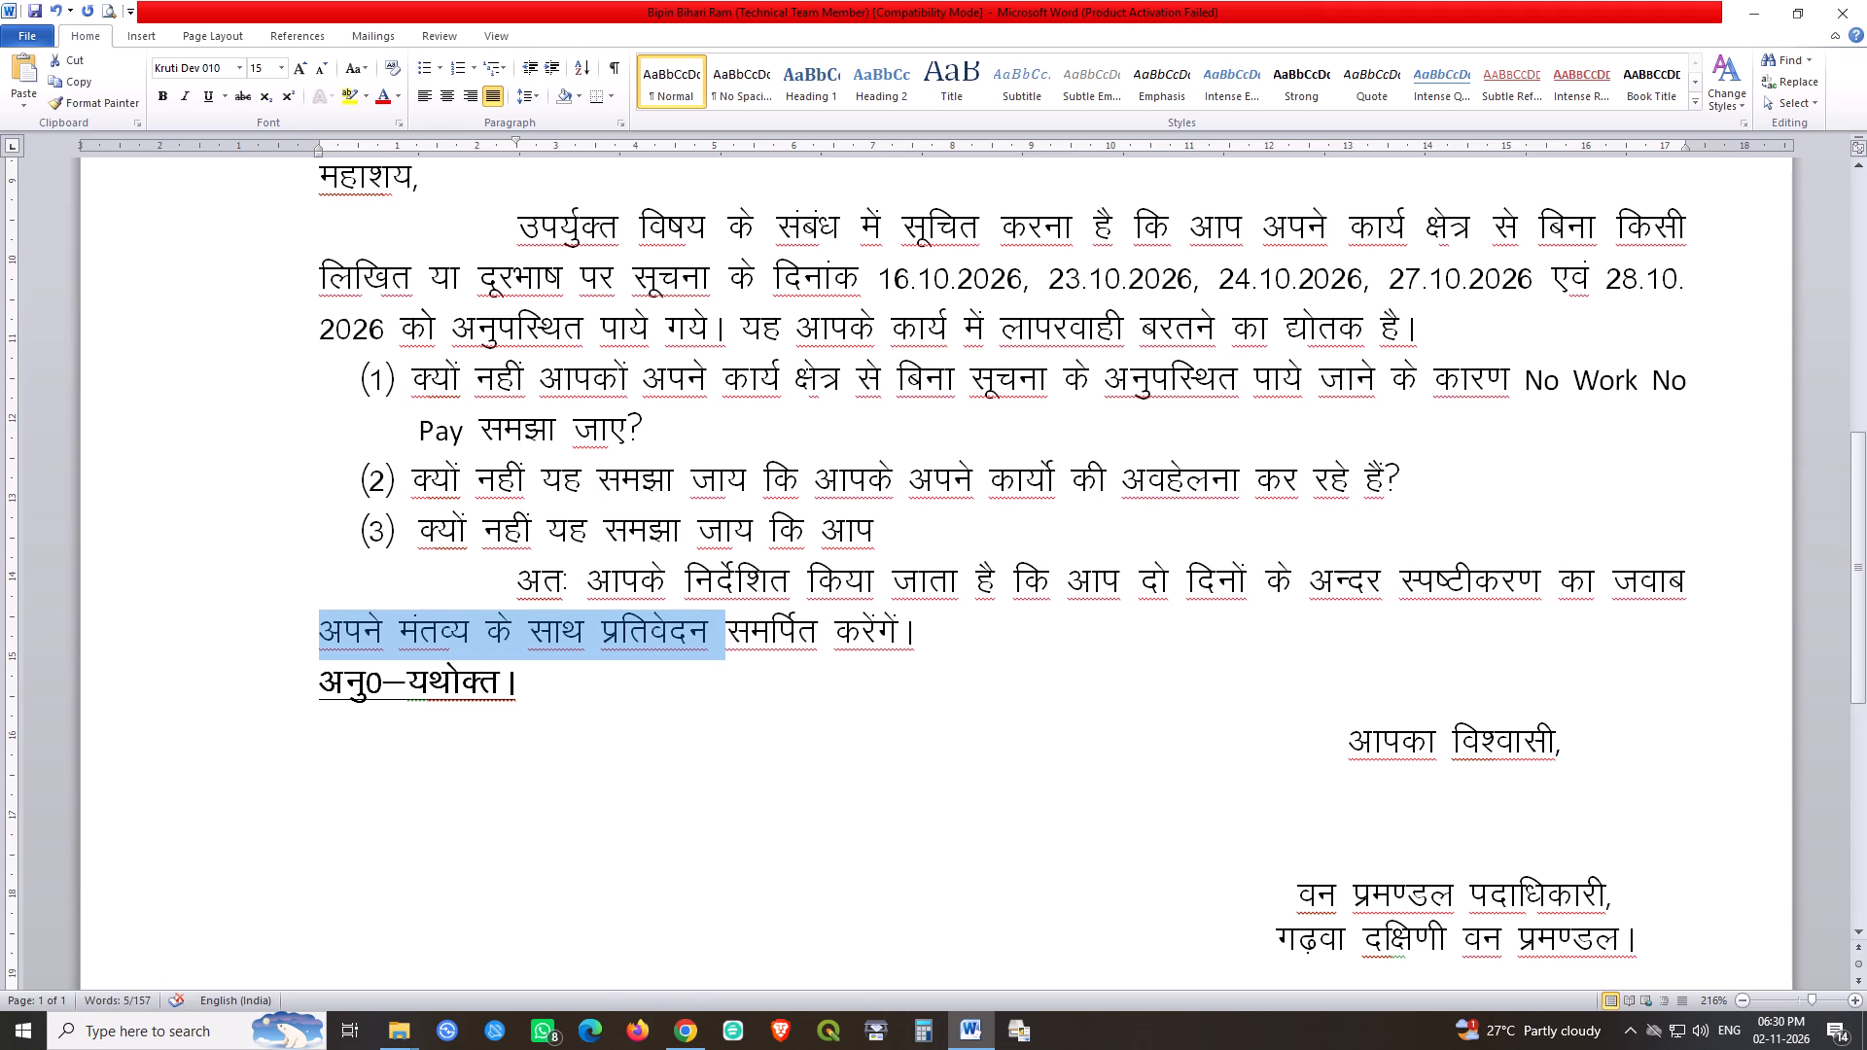
key(Delete)
Replace the sentence ending after समर्पित with करना सुनिश्चित करेंगे।, and save the letter.
key(Right)
key(Right)
key(Right)
key(Right)
key(Right)
key(Right)
key(Right)
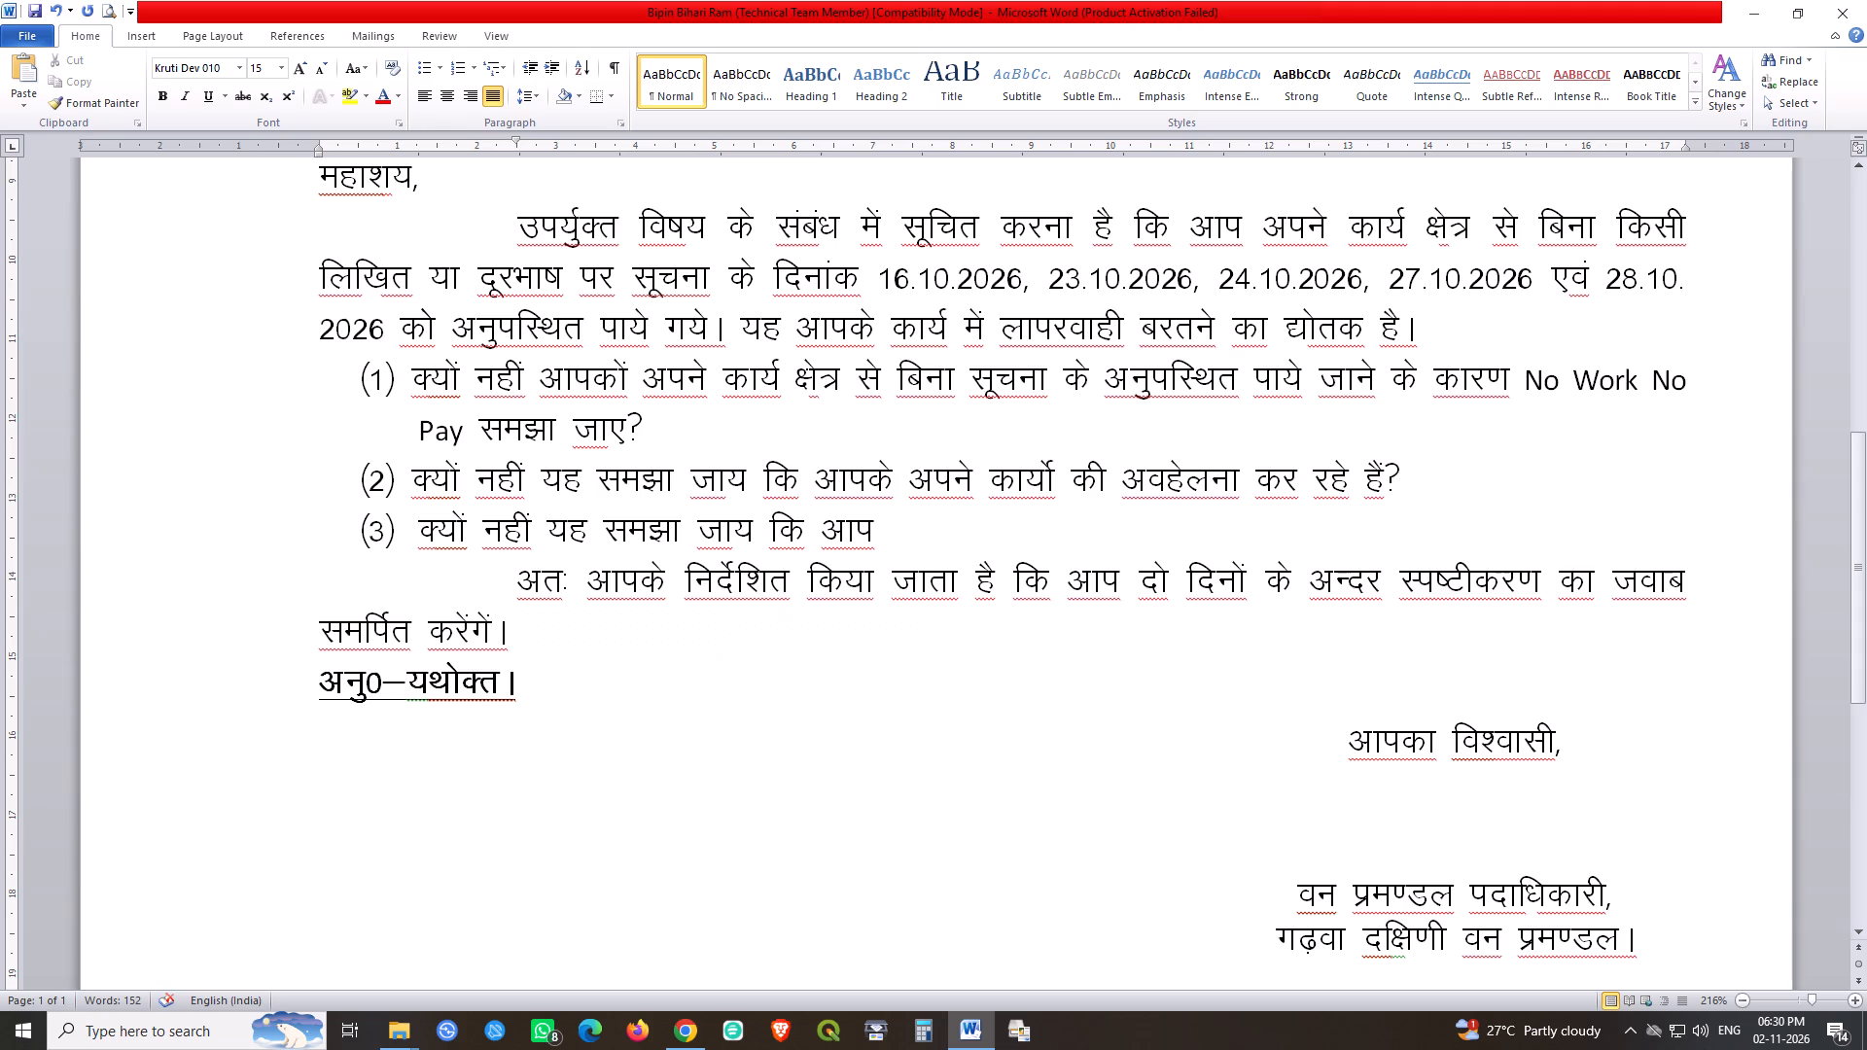
text(djuk lqfuf"pr djsaxsA)
key(space)
key(Delete)
key(Delete)
key(Delete)
key(Delete)
key(Delete)
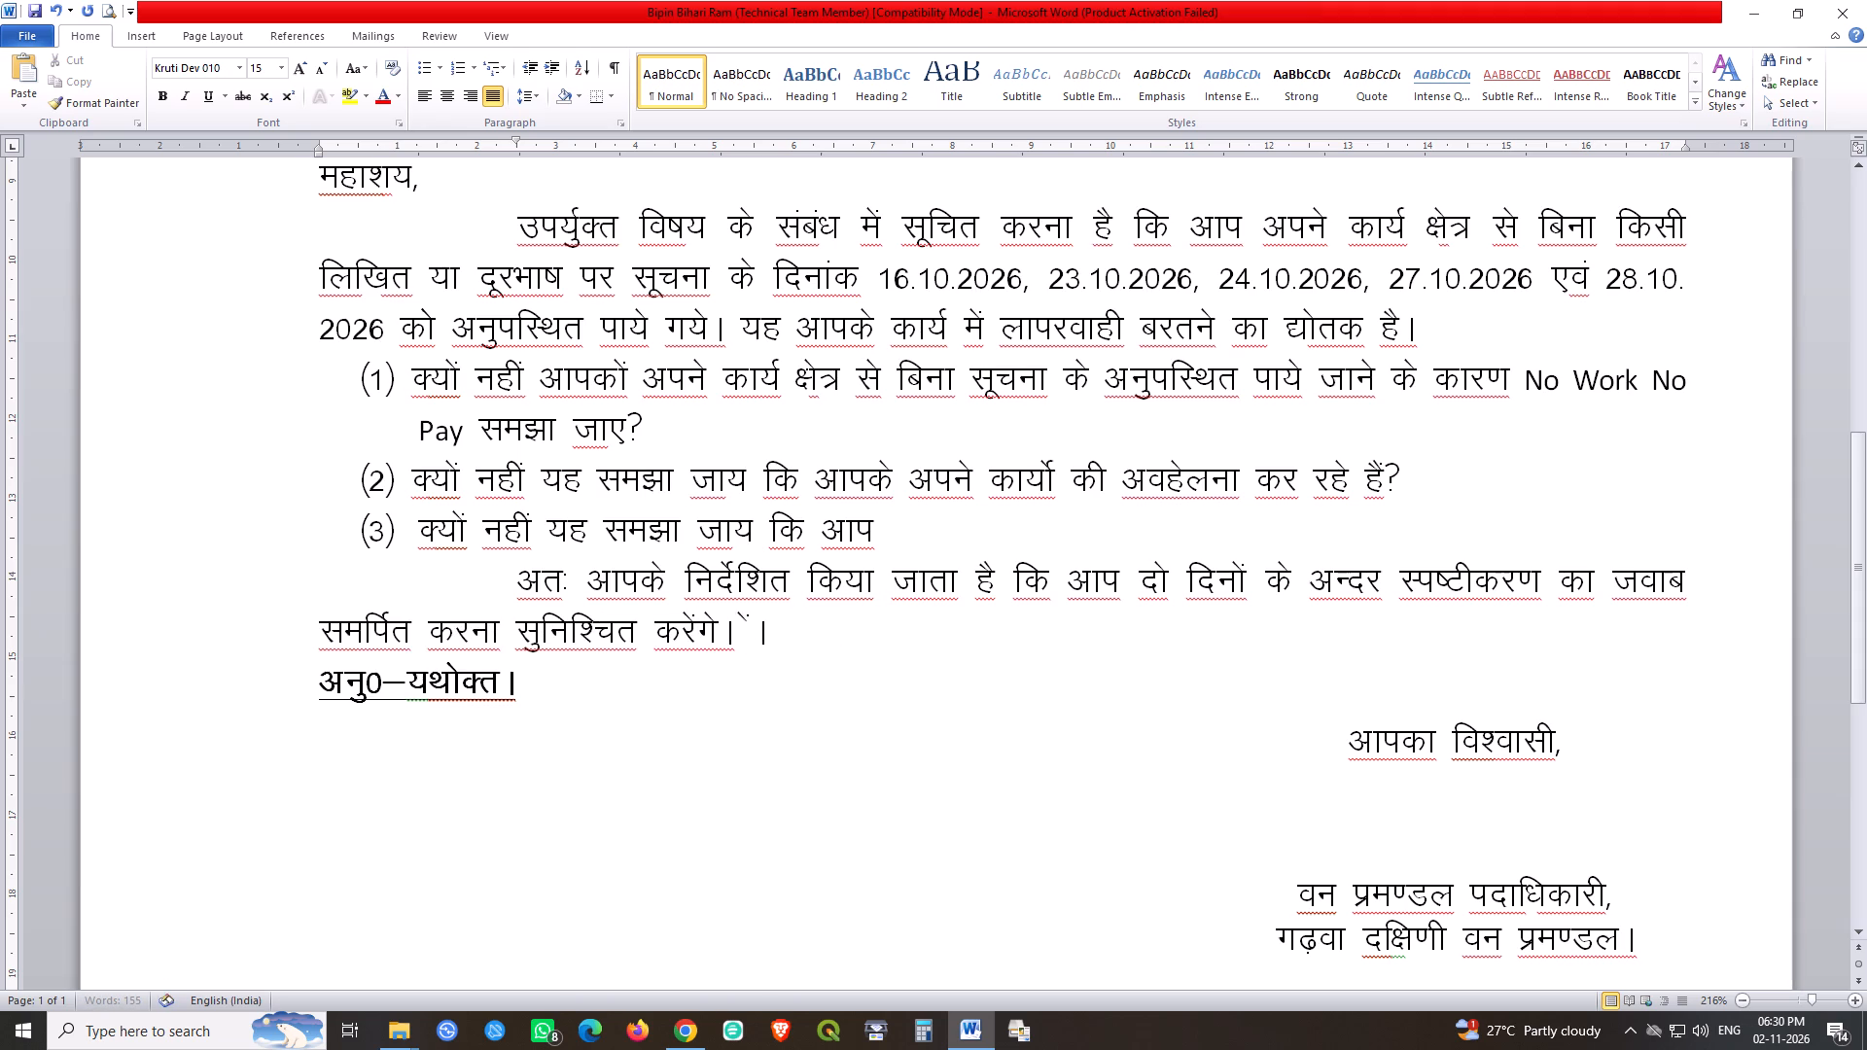
key(Delete)
key(Delete)
key(Delete)
key(ctrl+s)
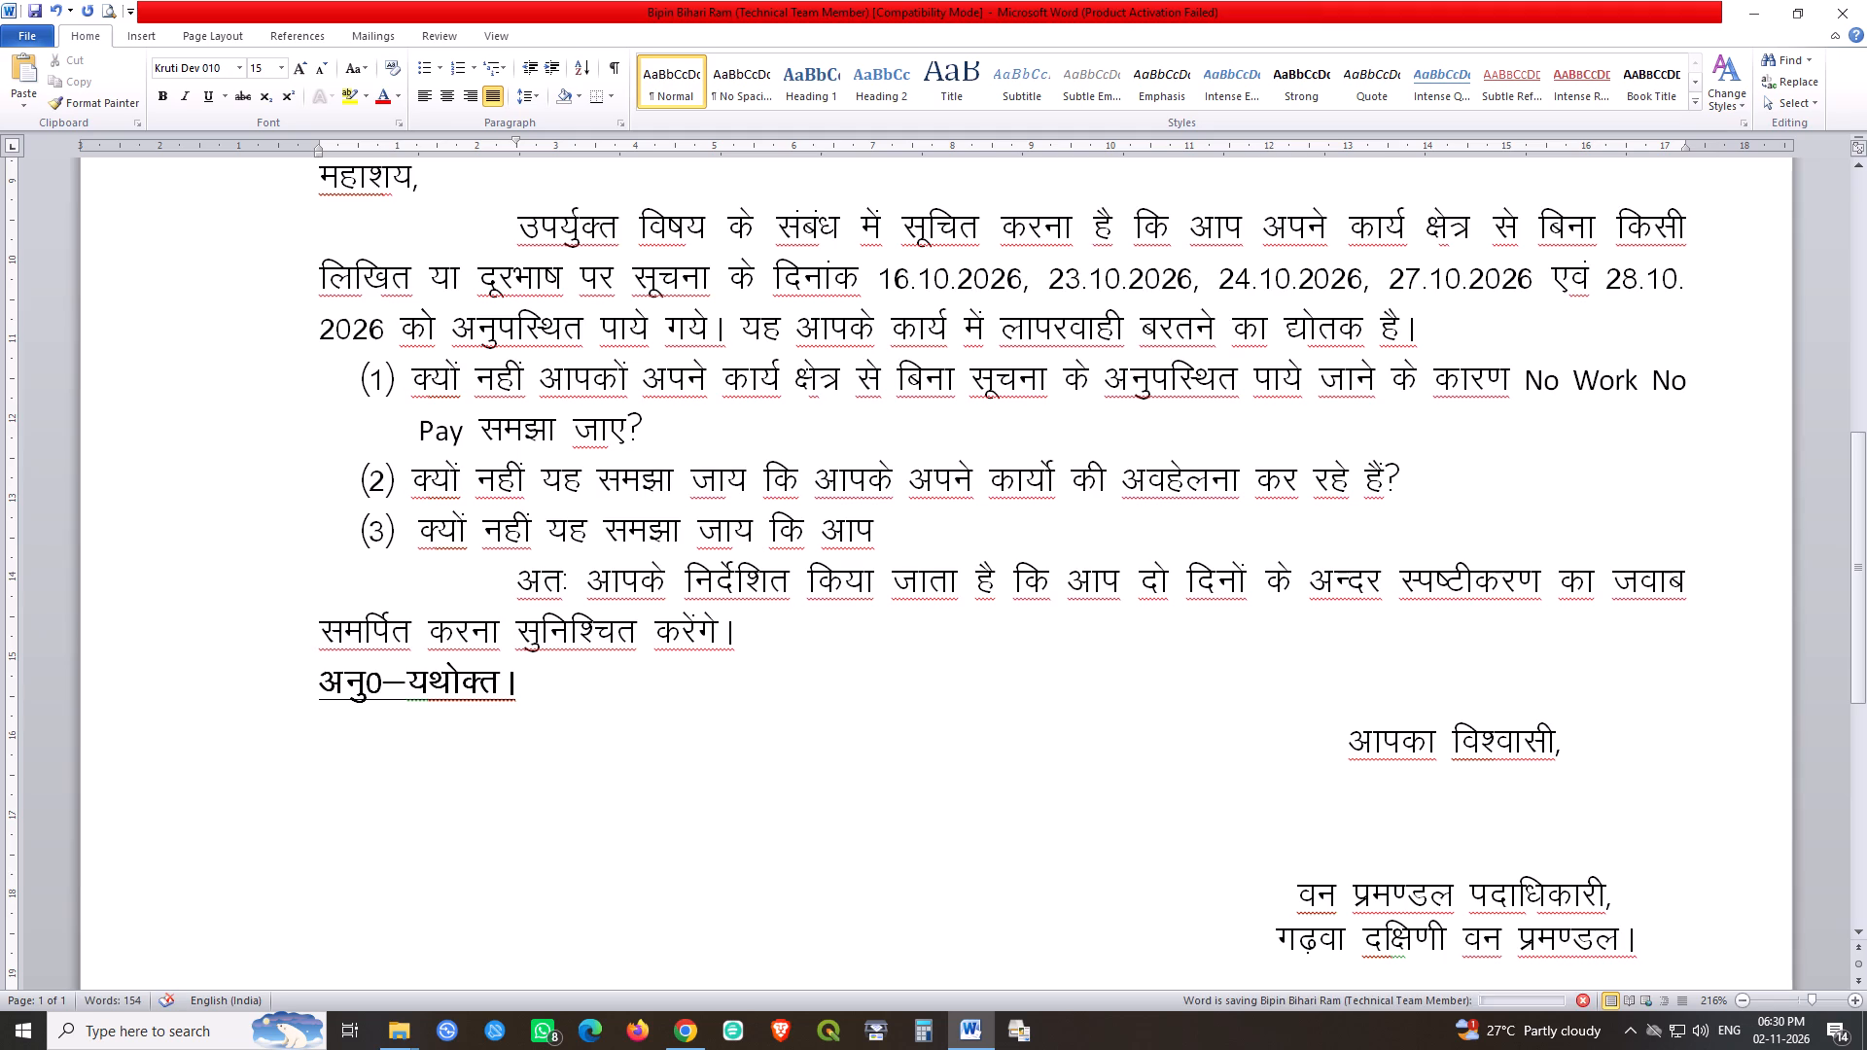
click(876, 526)
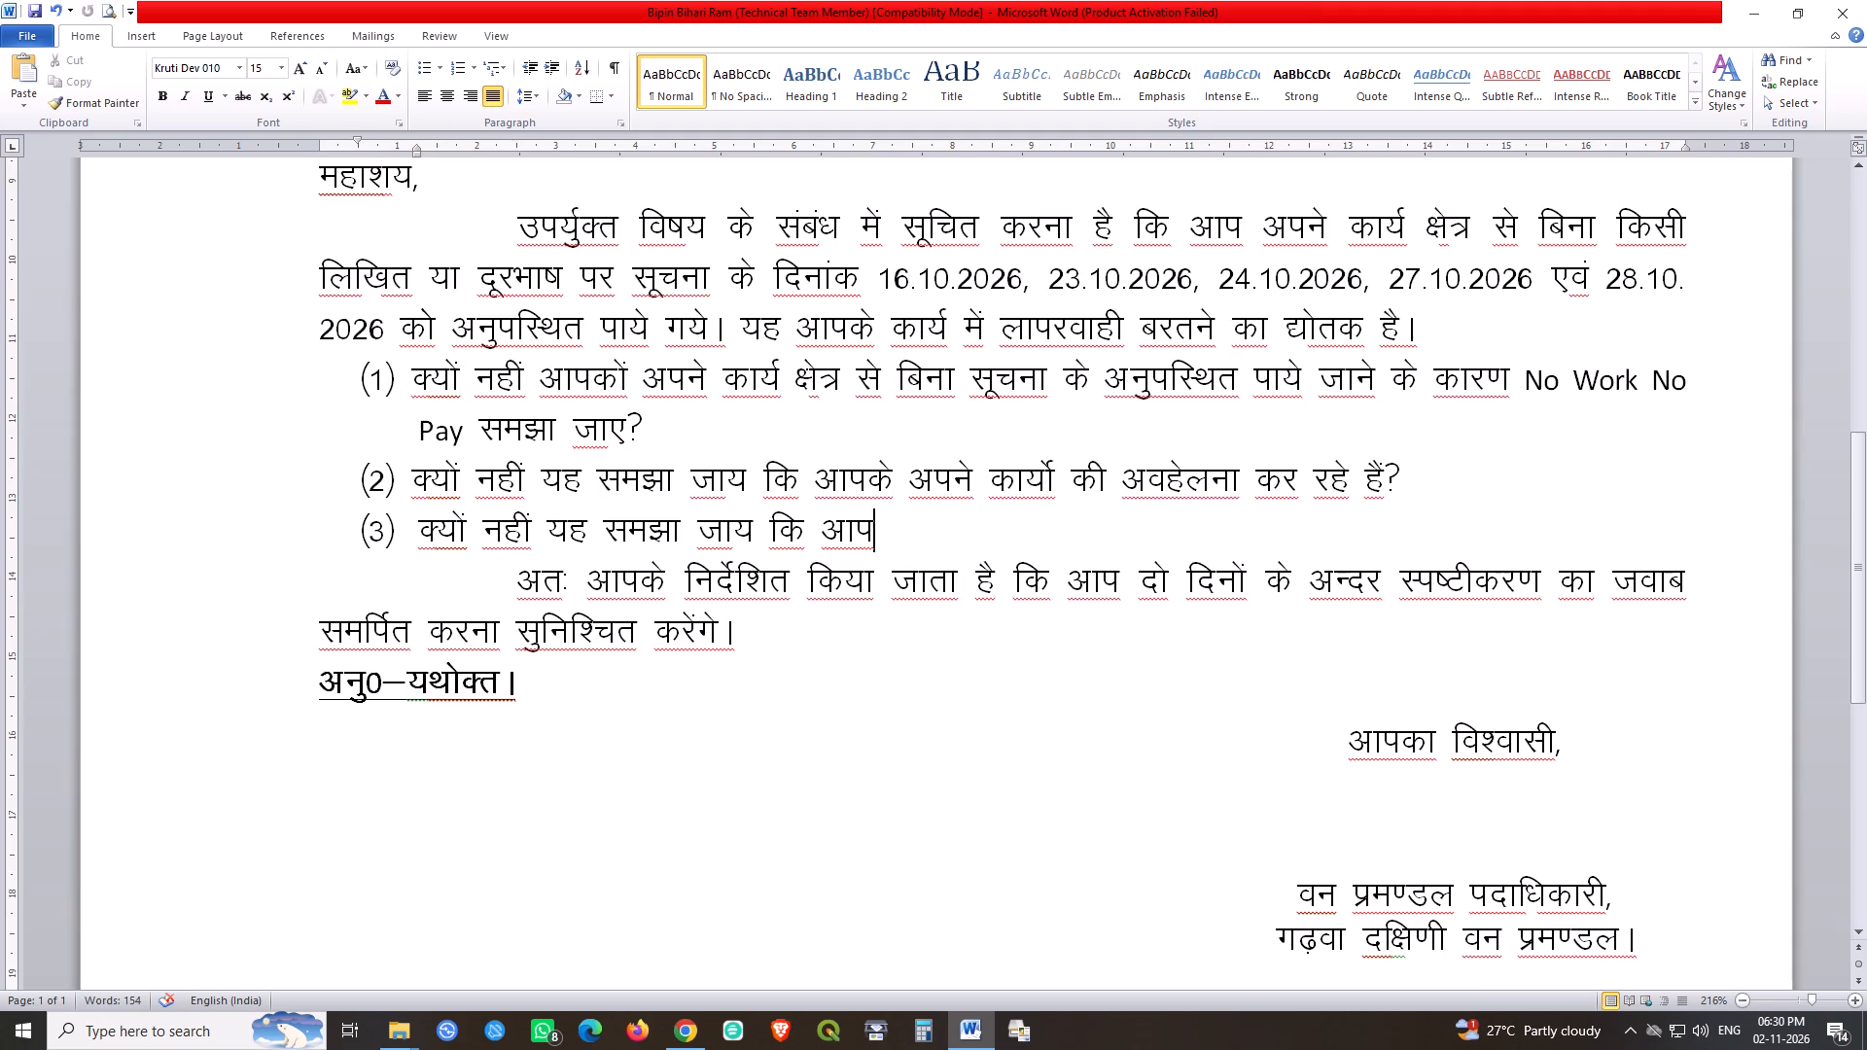
key(ctrl+s)
key(ctrl+s)
key(ctrl+s)
key(ctrl+s)
key(ctrl+s)
key(ctrl+s)
Remove the bold enclosure note अनु0–यथोक्त। below the अतः paragraph.
drag(535, 686, 244, 683)
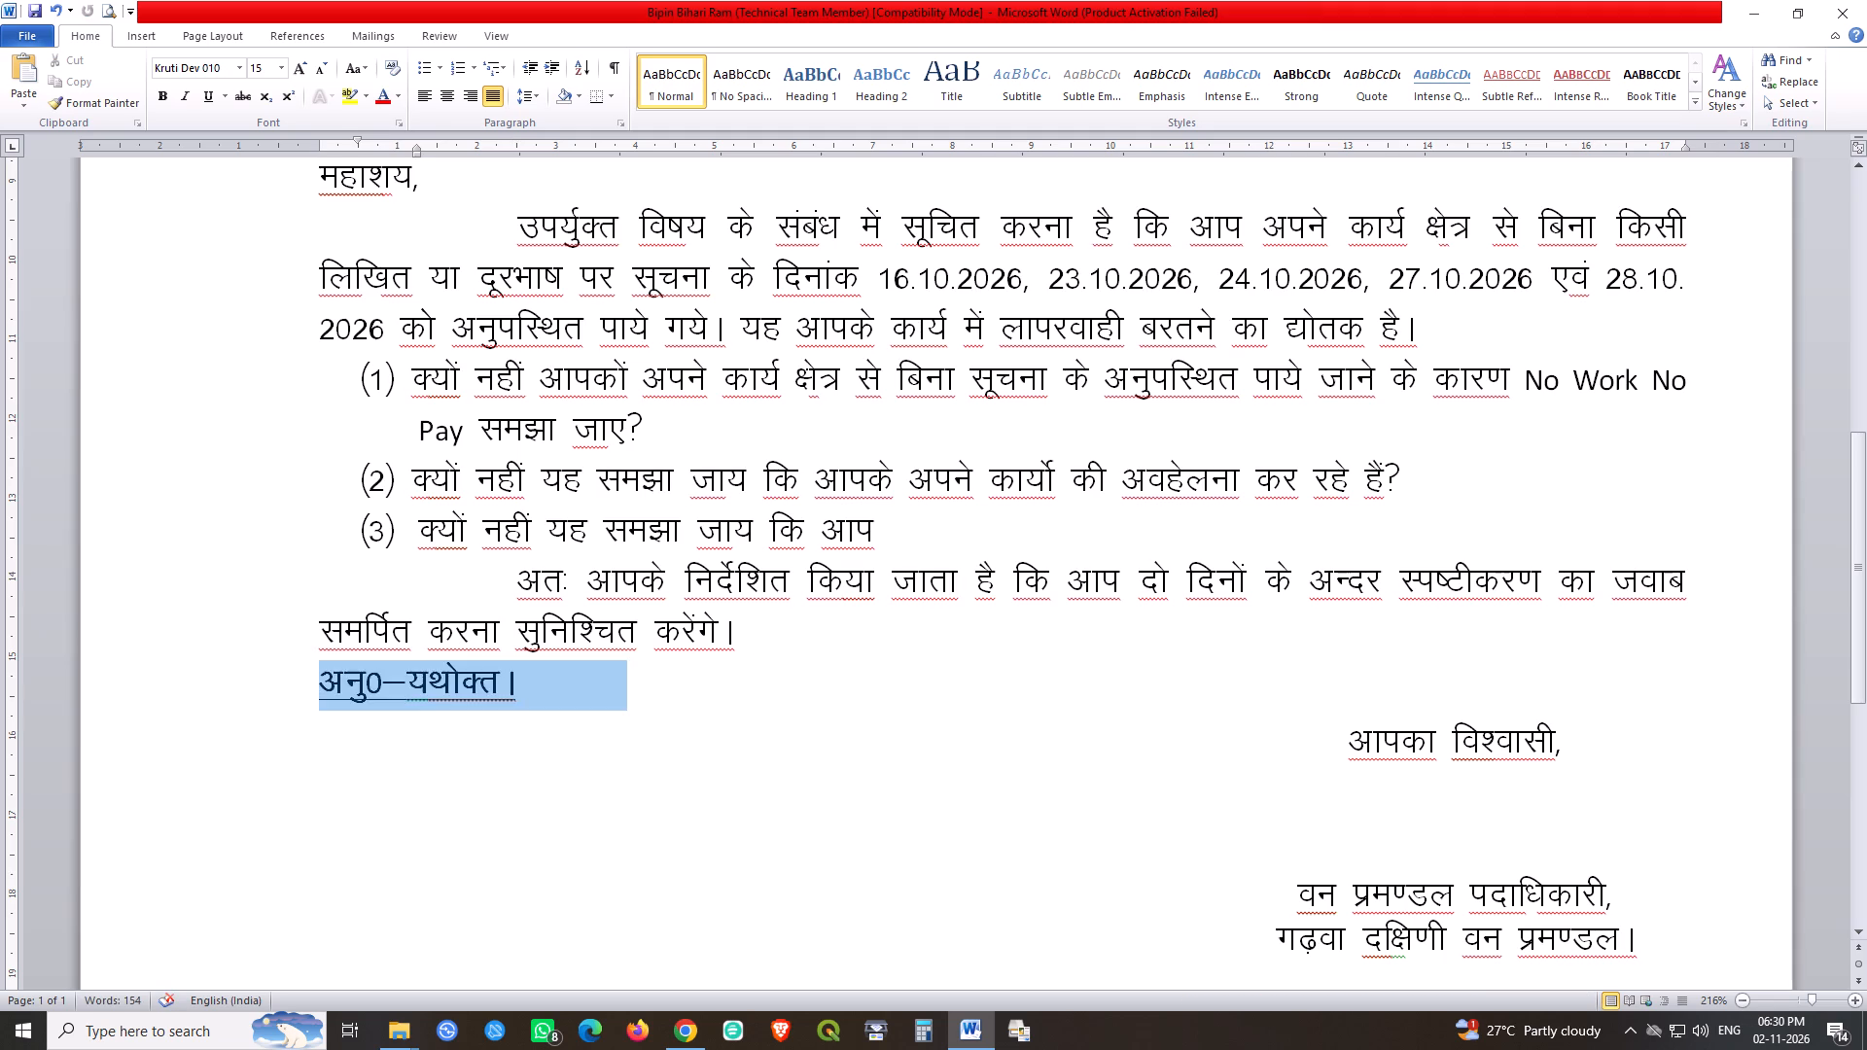
drag(244, 683, 234, 683)
key(space)
Delete the closing phrase आपका विश्वासी, above the signature block, and save the letter.
drag(1300, 732, 1554, 740)
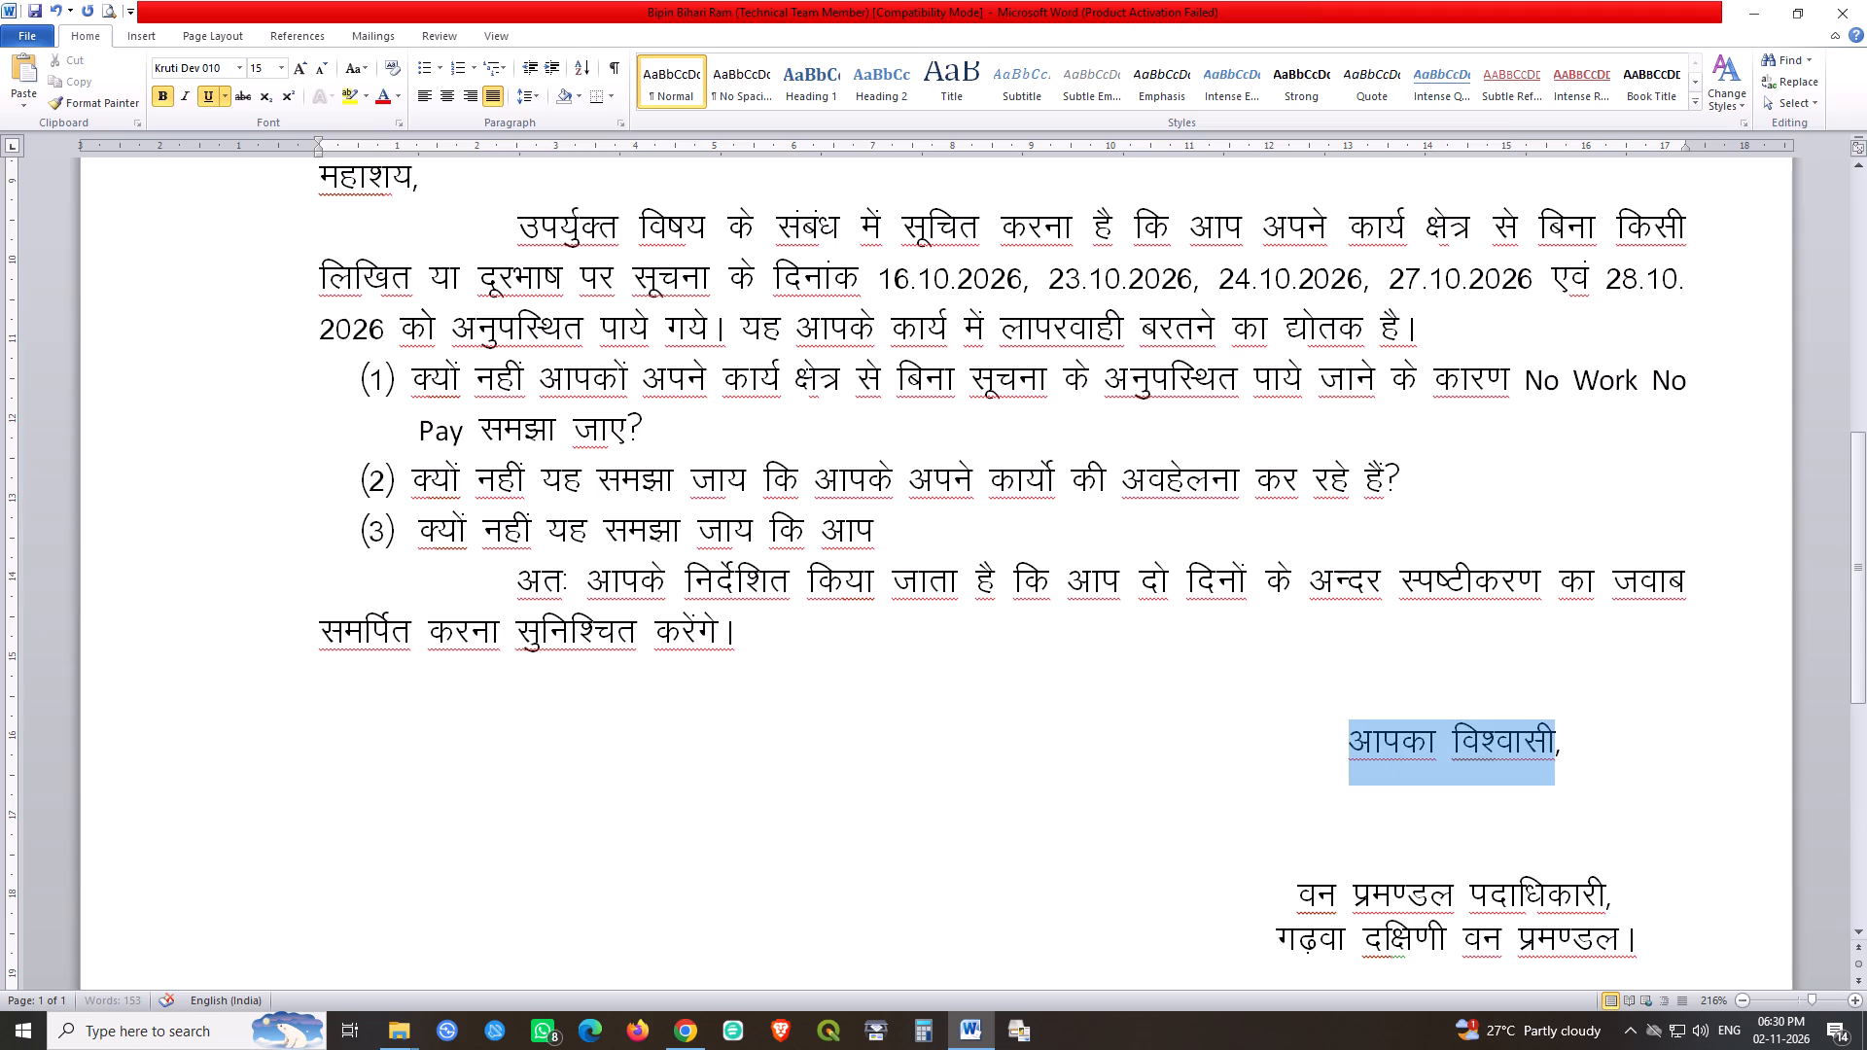
drag(1554, 740, 1560, 745)
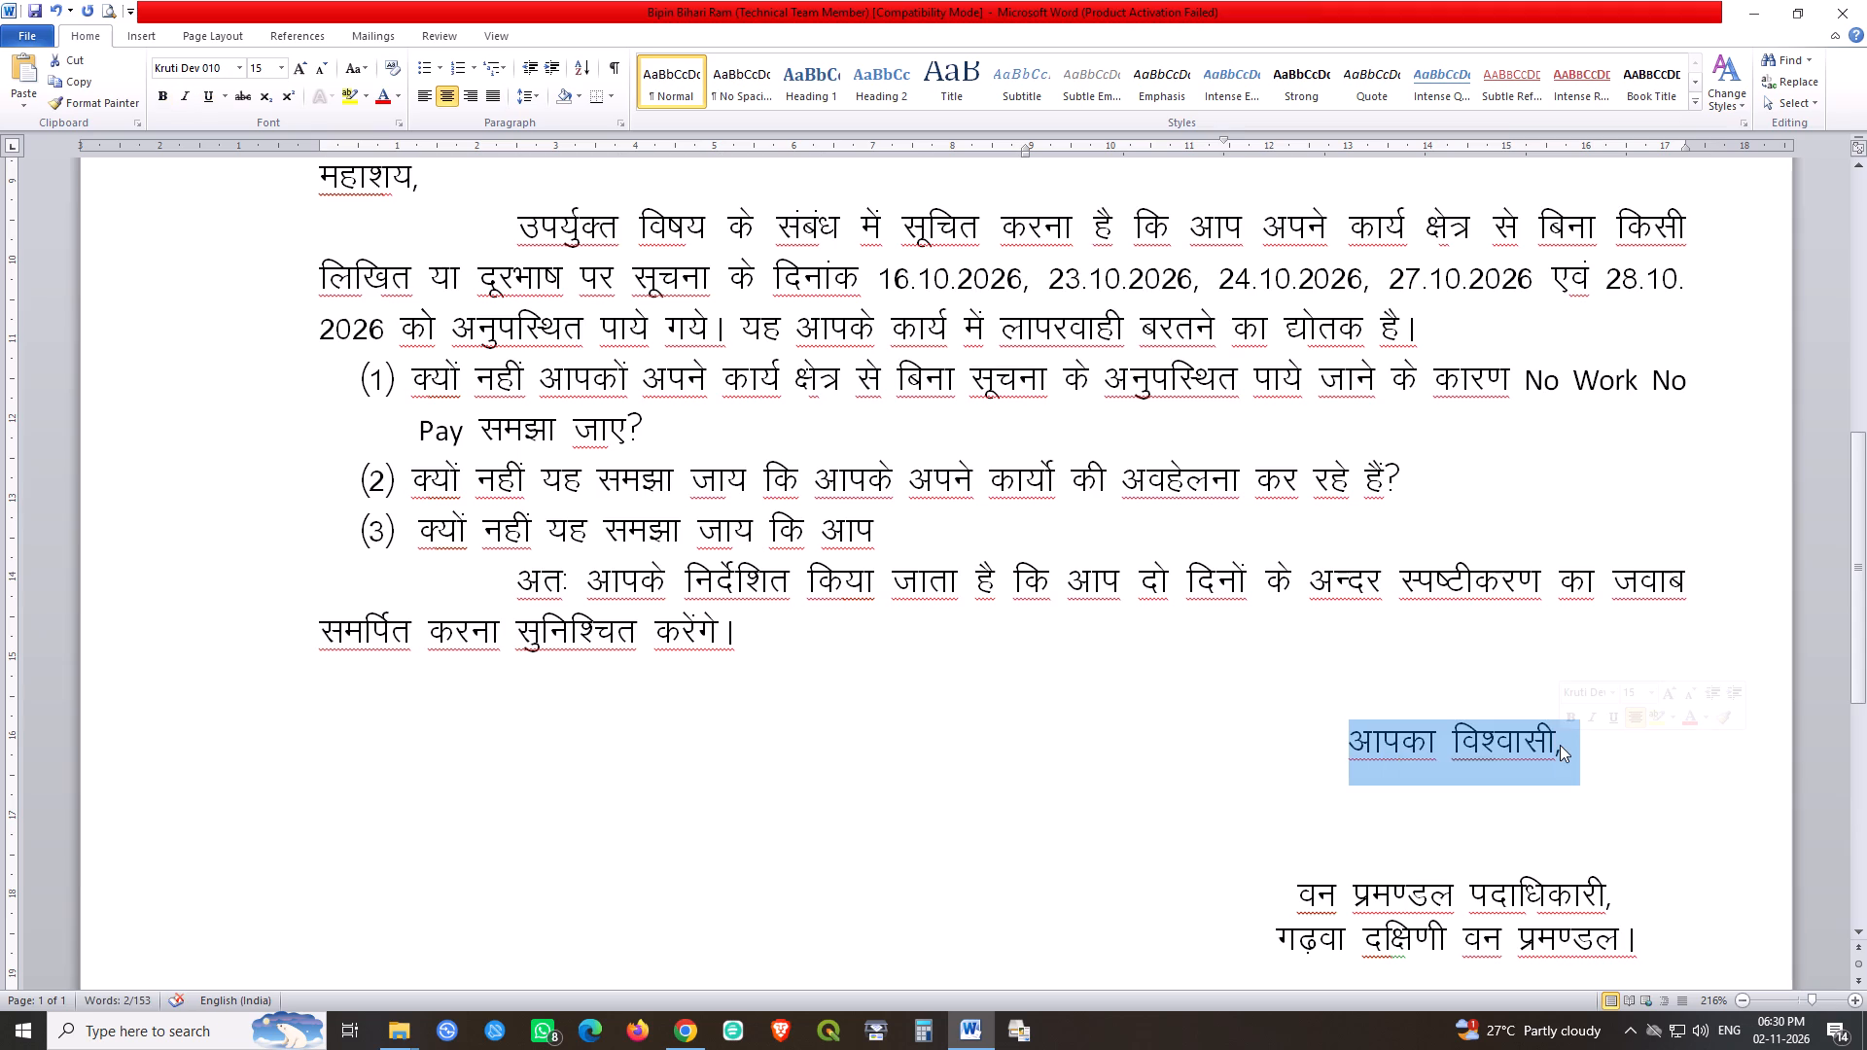
key(Delete)
key(ctrl+s)
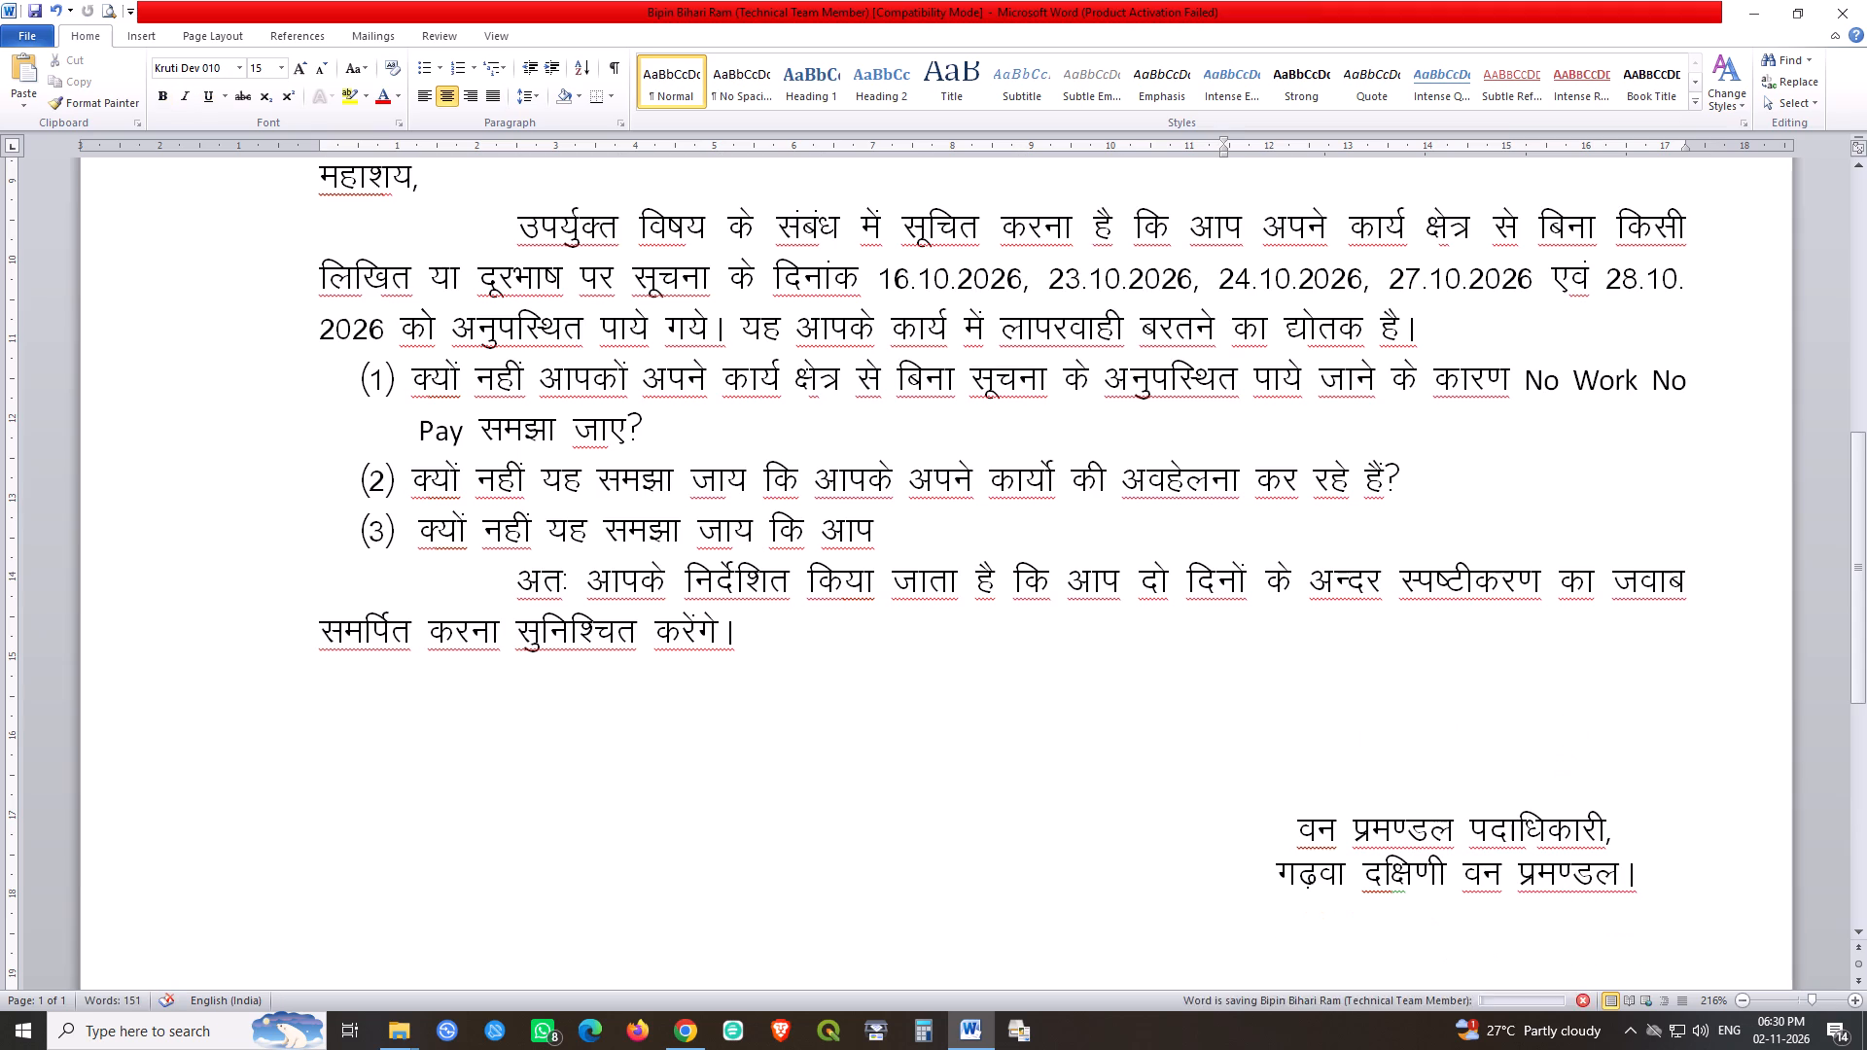
key(ctrl+s)
key(ctrl+s)
scroll(1002, 650, up, 7)
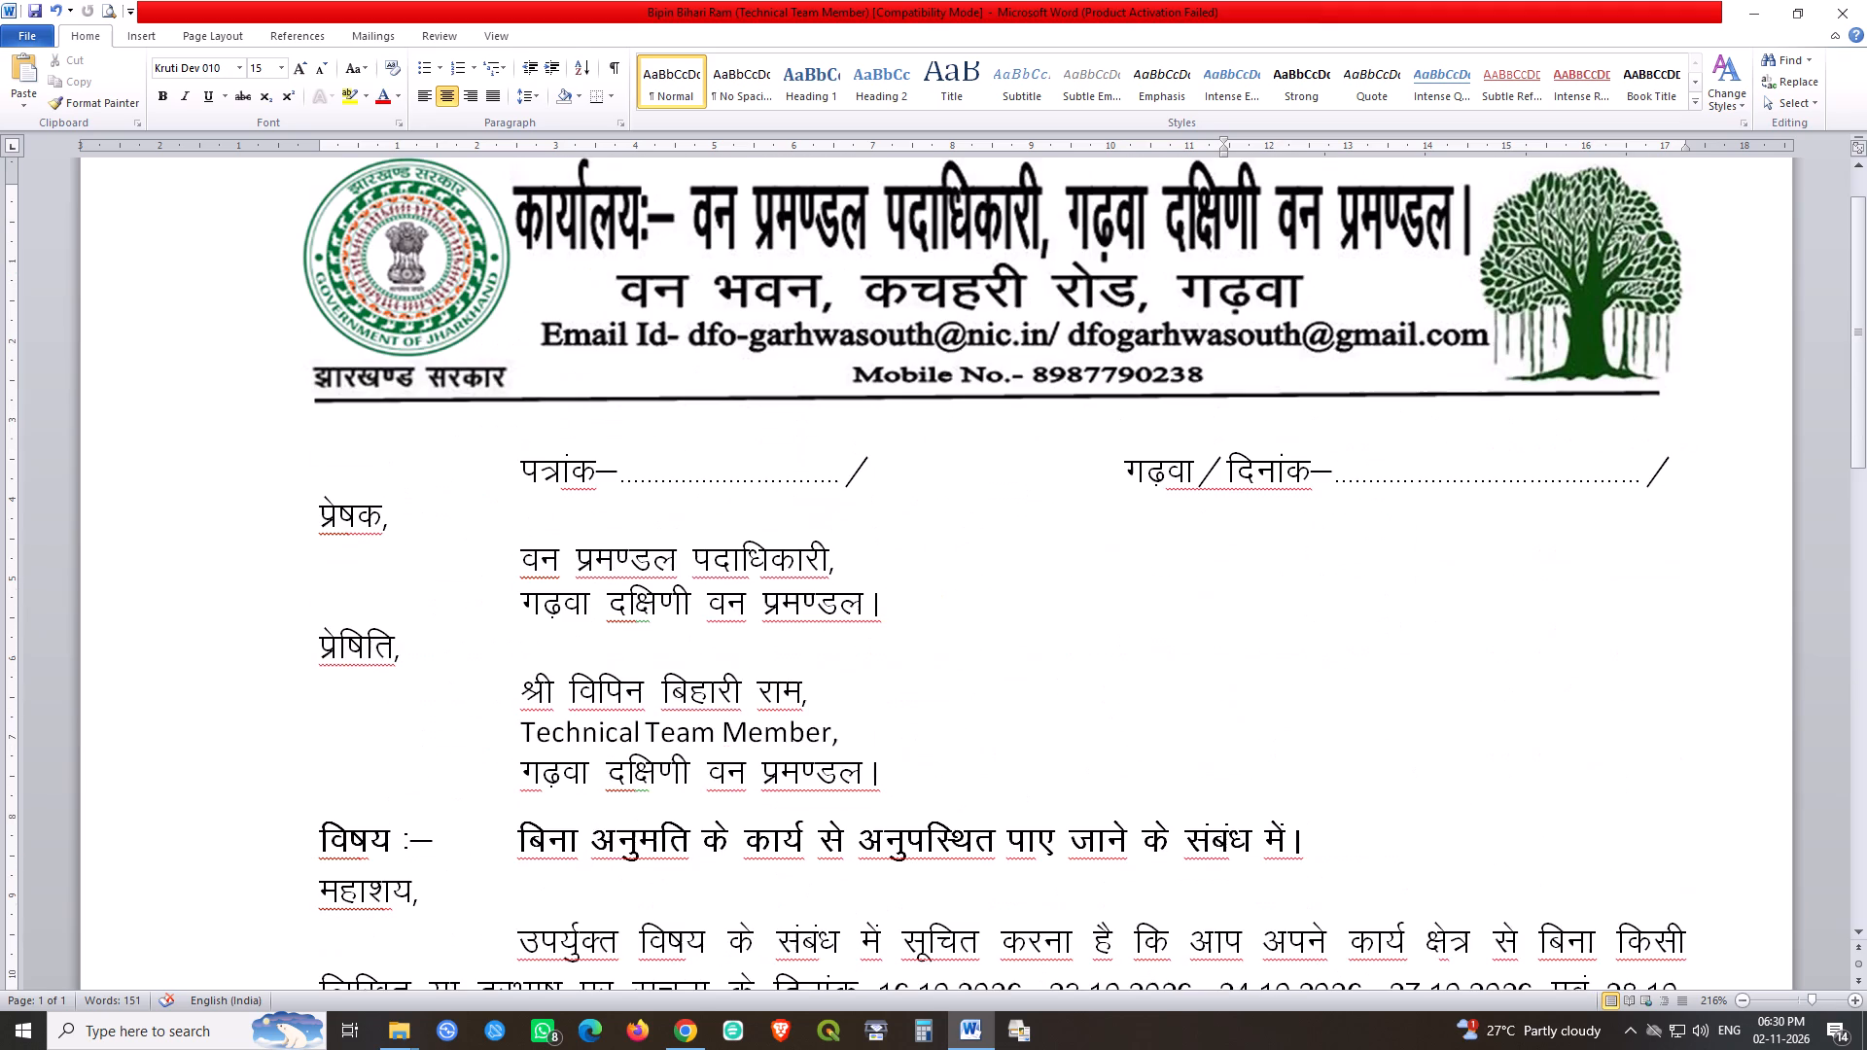
scroll(1052, 512, down, 5)
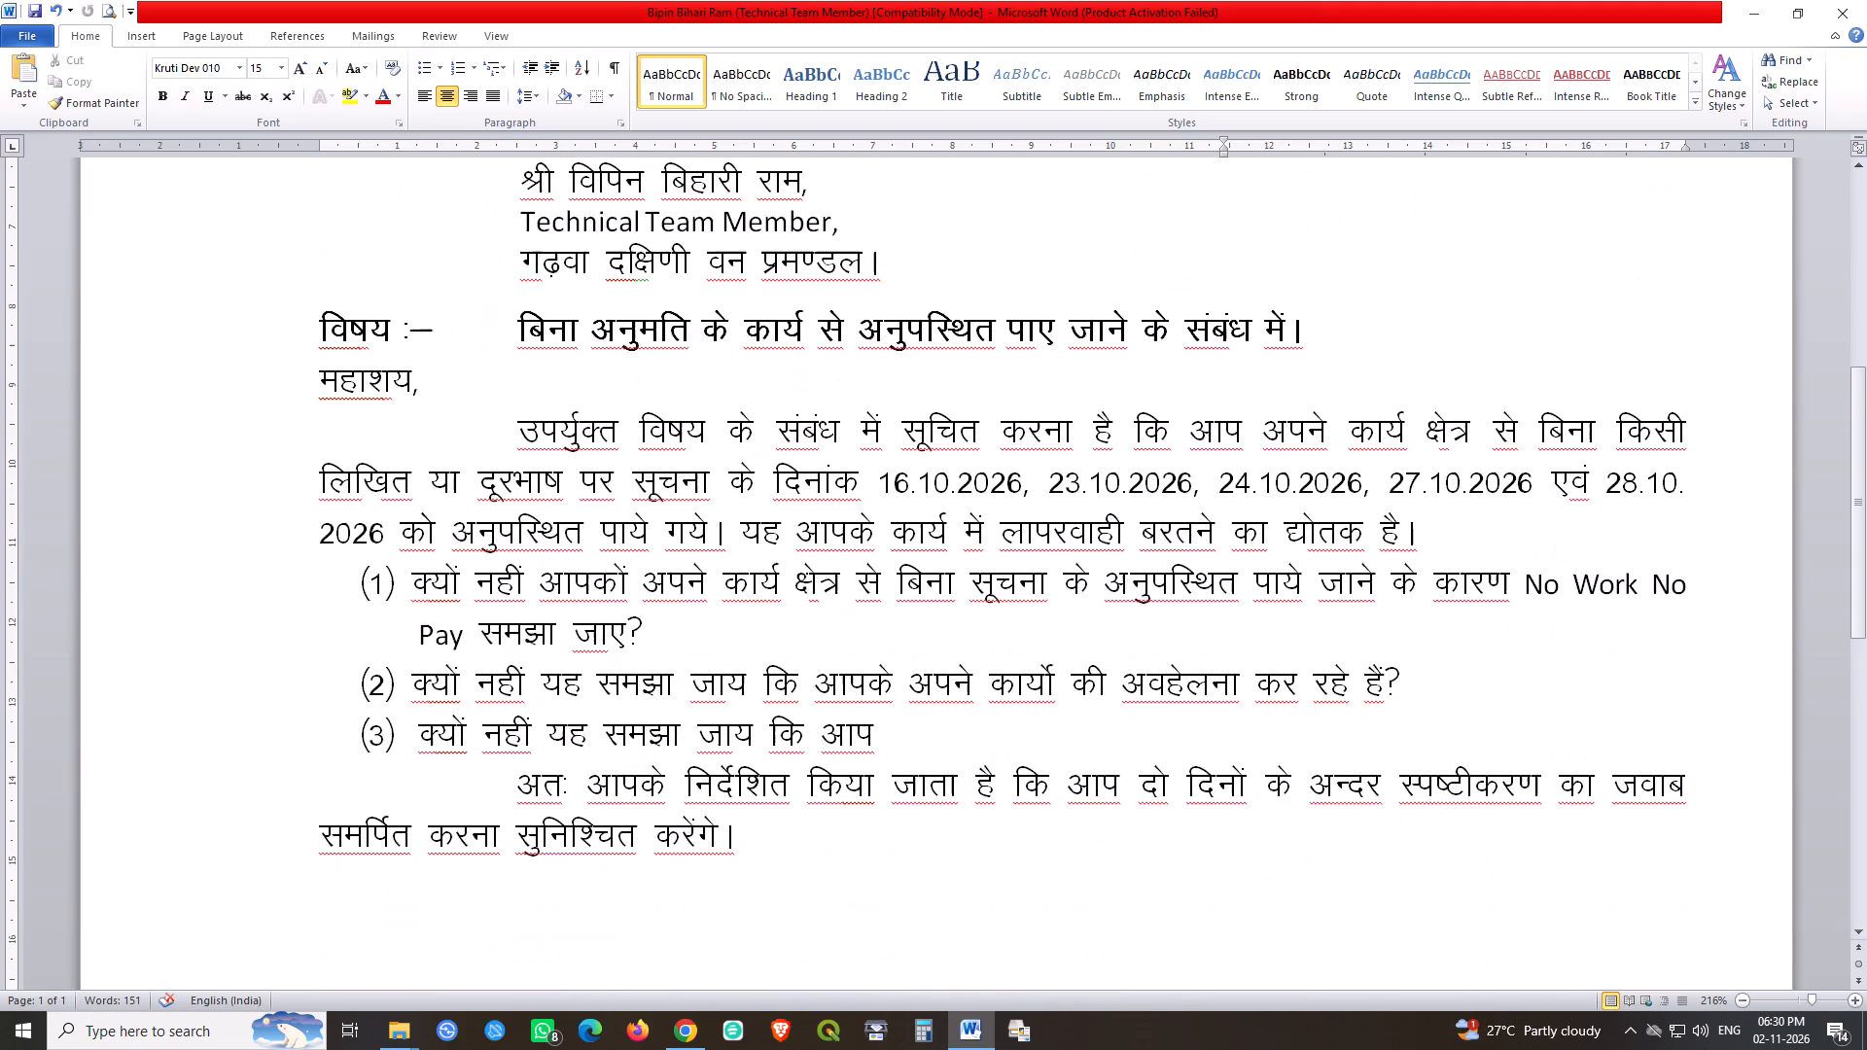
triple_click(34, 11)
triple_click(34, 11)
triple_click(34, 11)
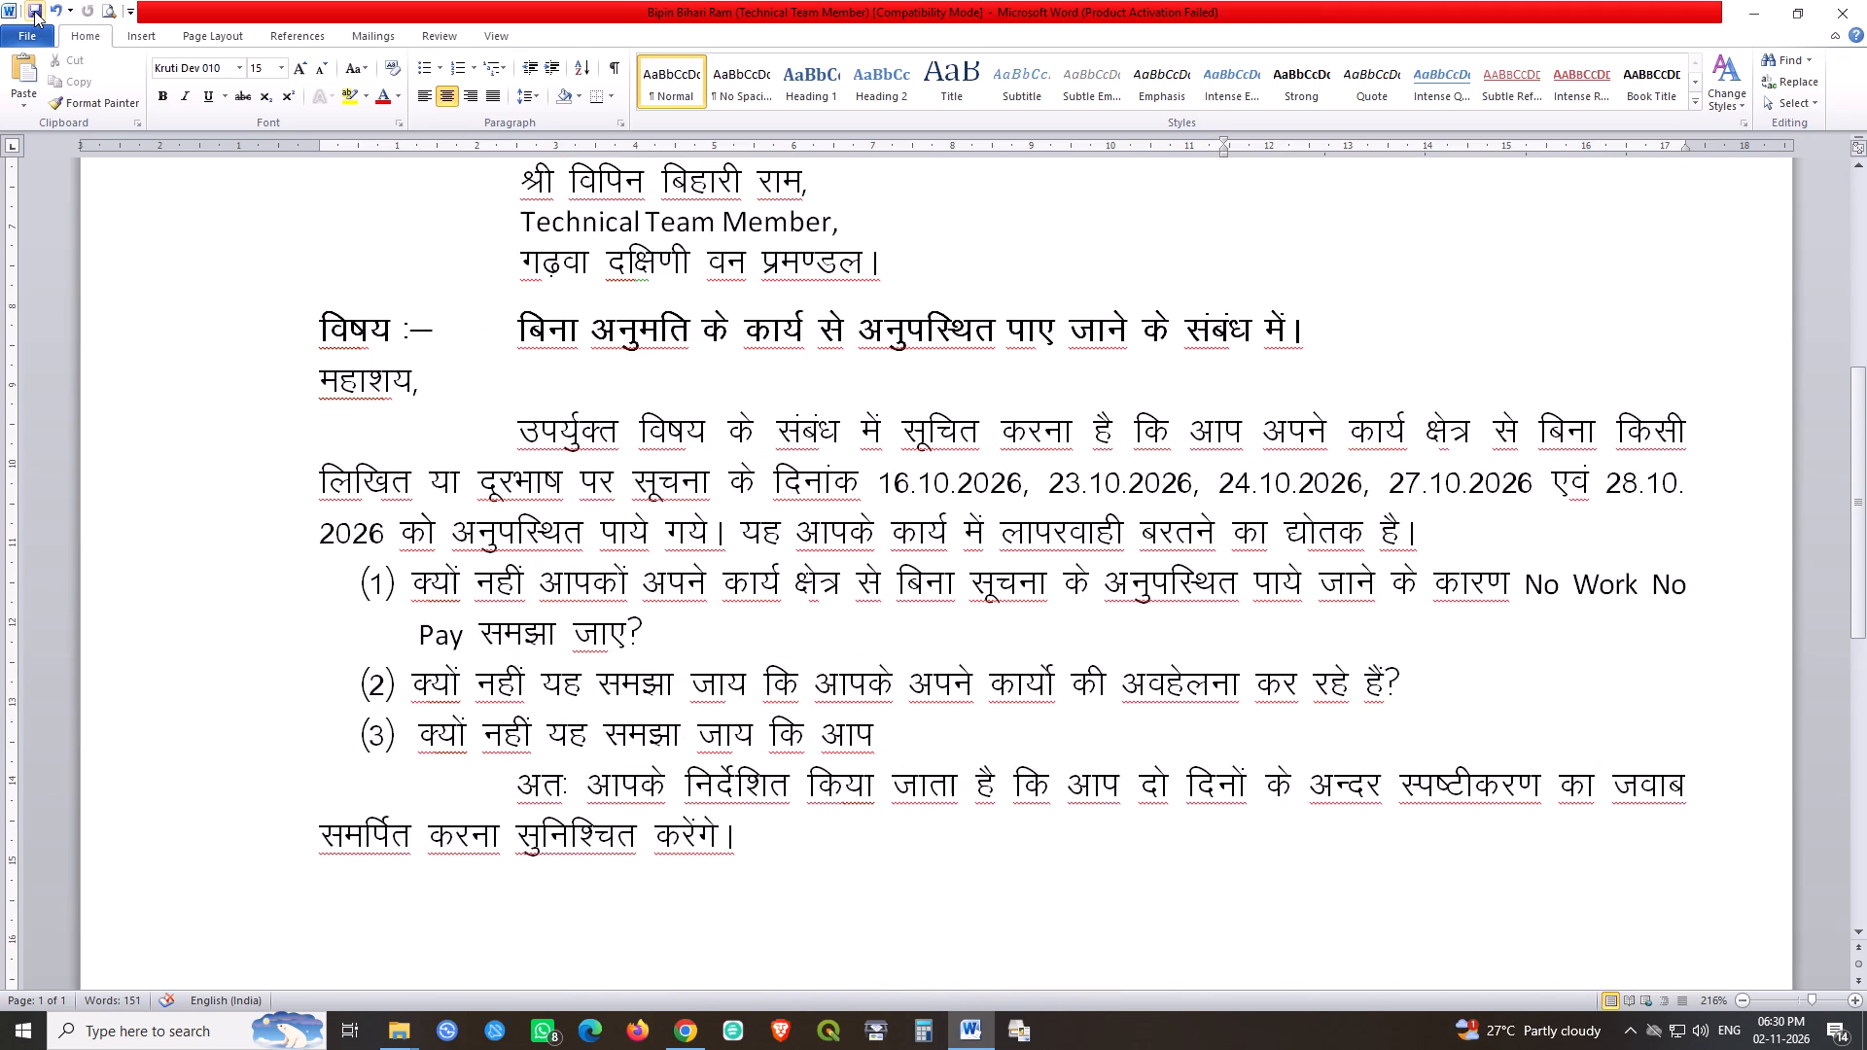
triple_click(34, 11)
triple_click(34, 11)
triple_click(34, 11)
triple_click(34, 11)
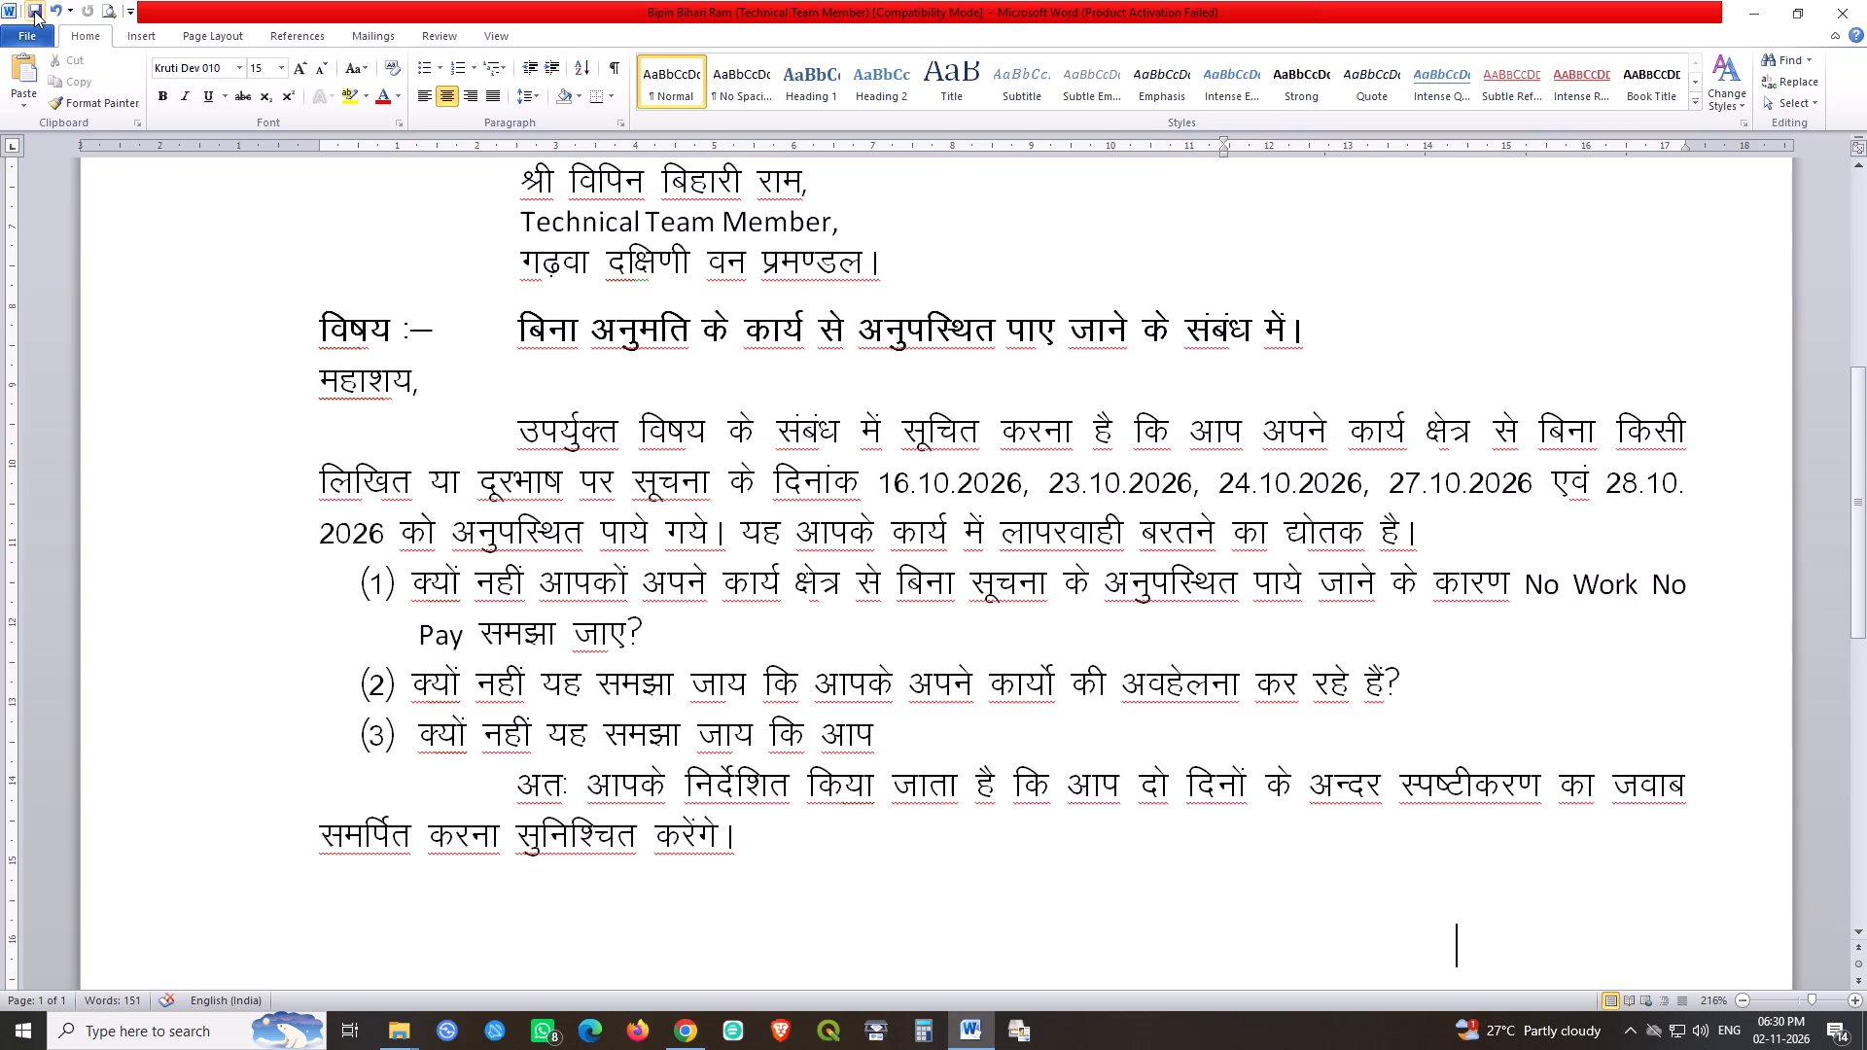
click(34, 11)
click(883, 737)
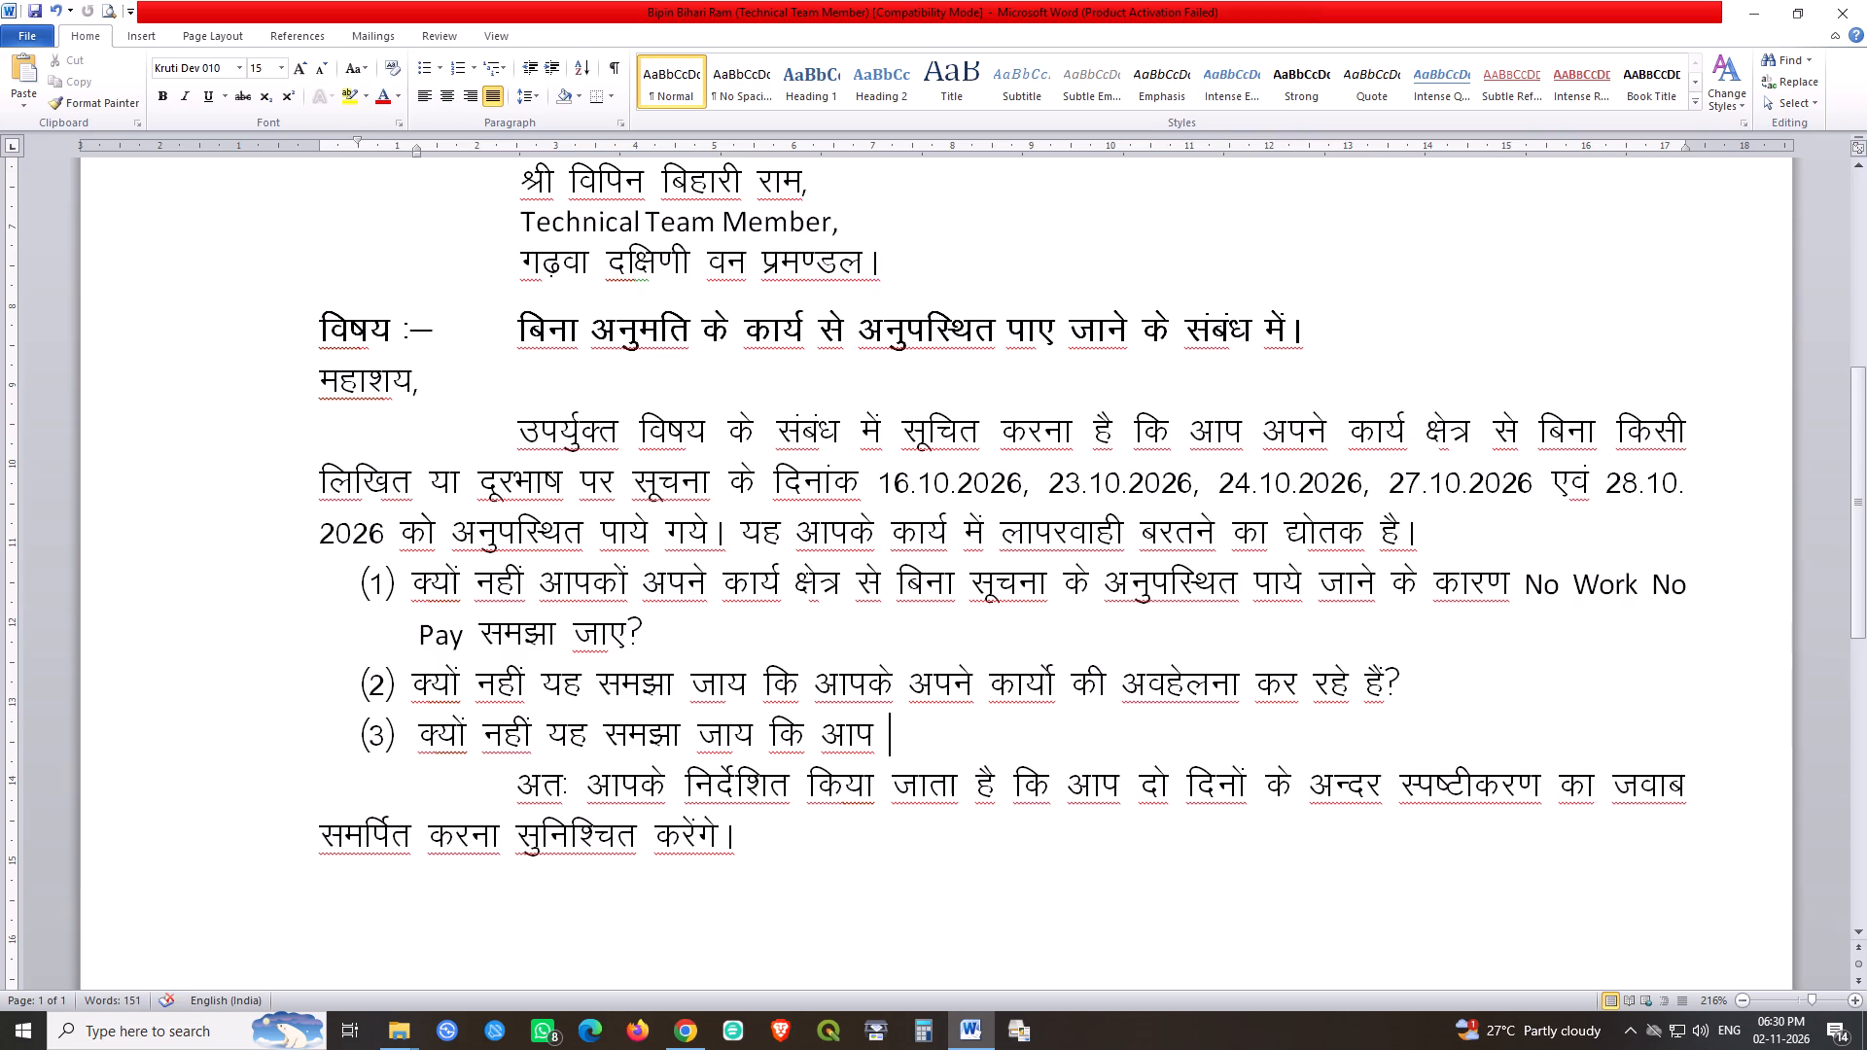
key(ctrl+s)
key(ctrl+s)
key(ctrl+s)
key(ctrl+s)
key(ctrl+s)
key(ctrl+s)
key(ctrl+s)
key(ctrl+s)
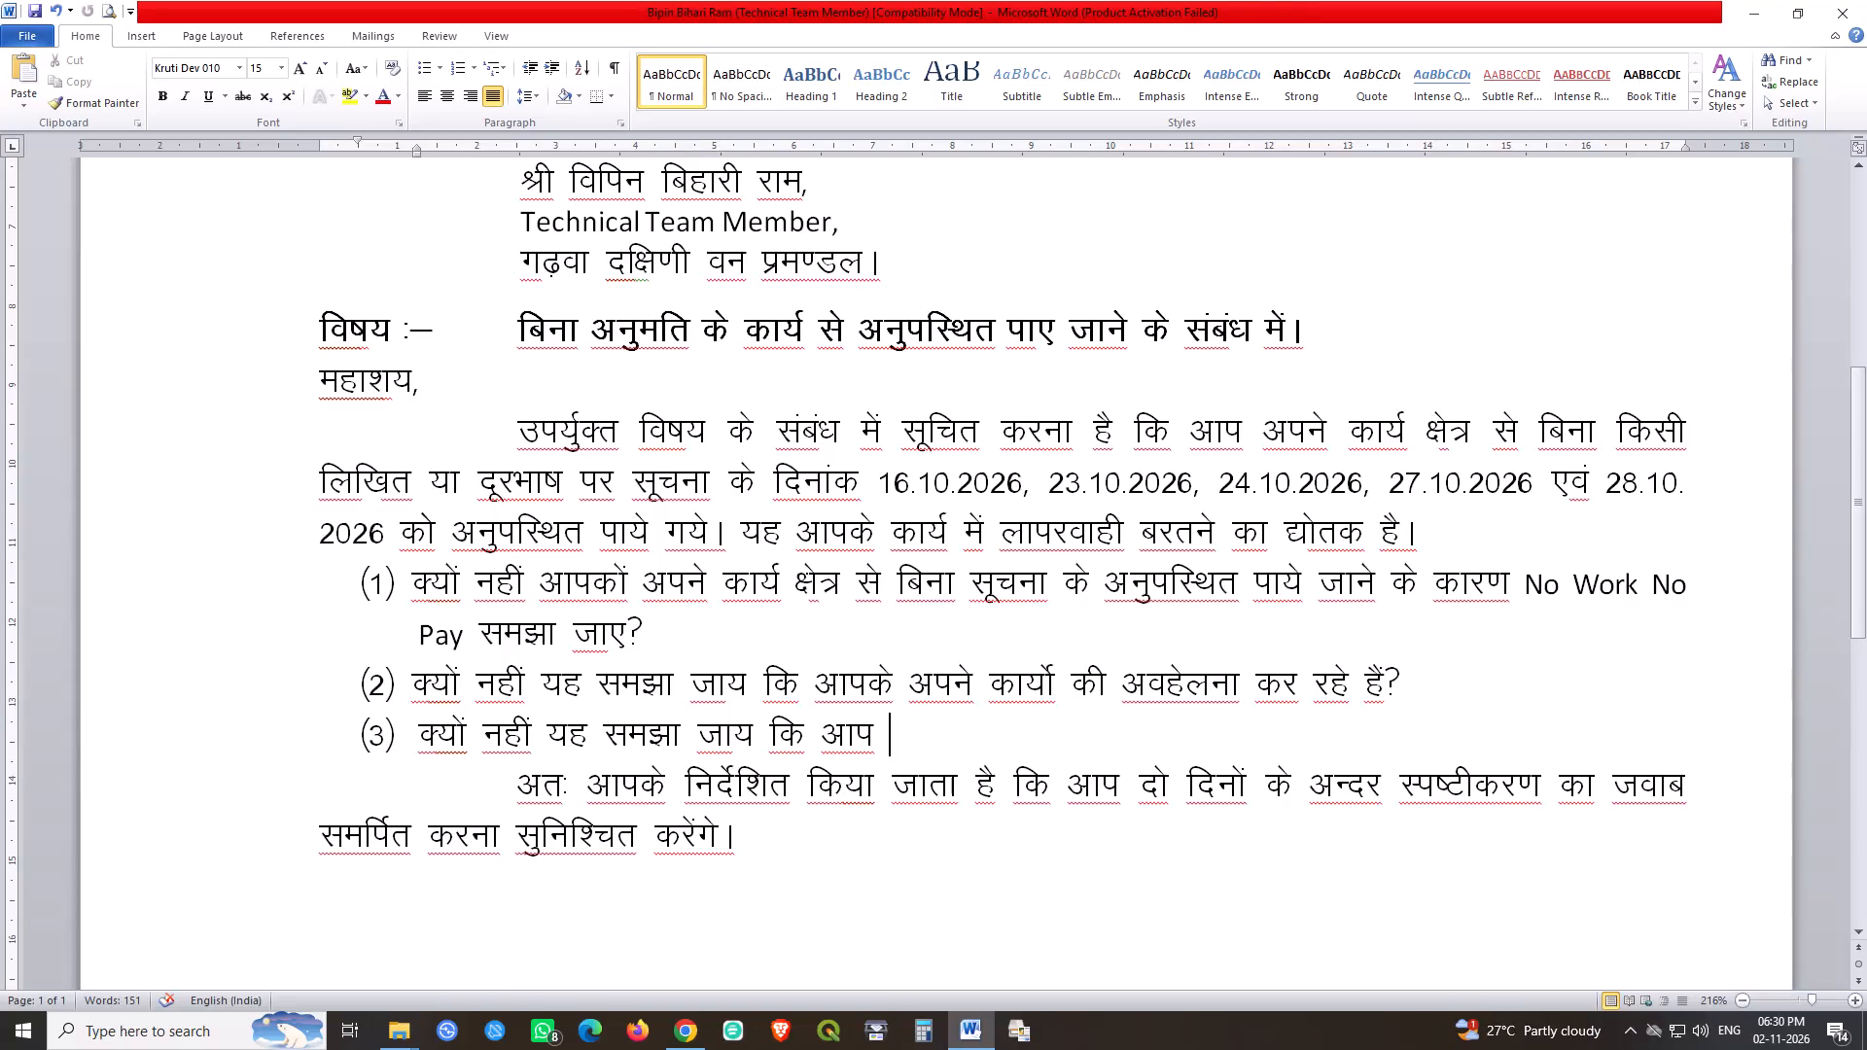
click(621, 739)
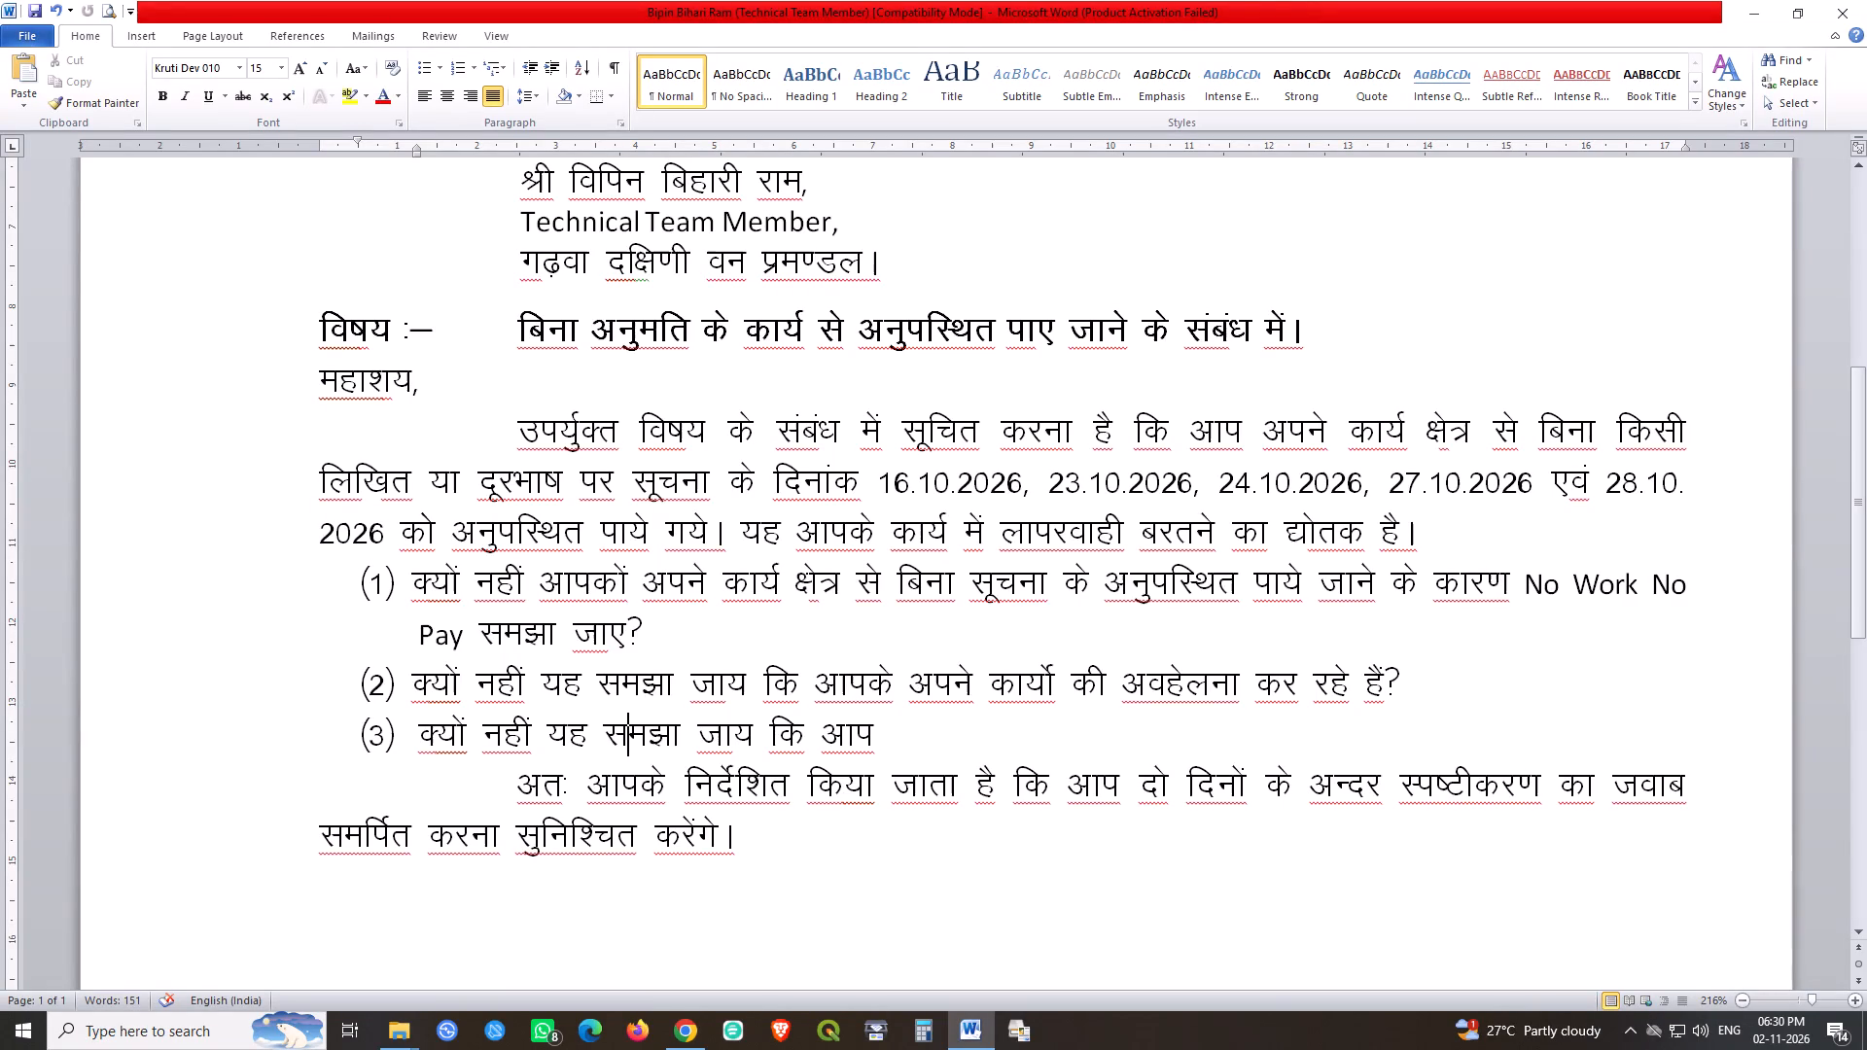
Continue point (3) after आप with अनुबंध के आधार पर बहाली को.
click(877, 733)
key(space)
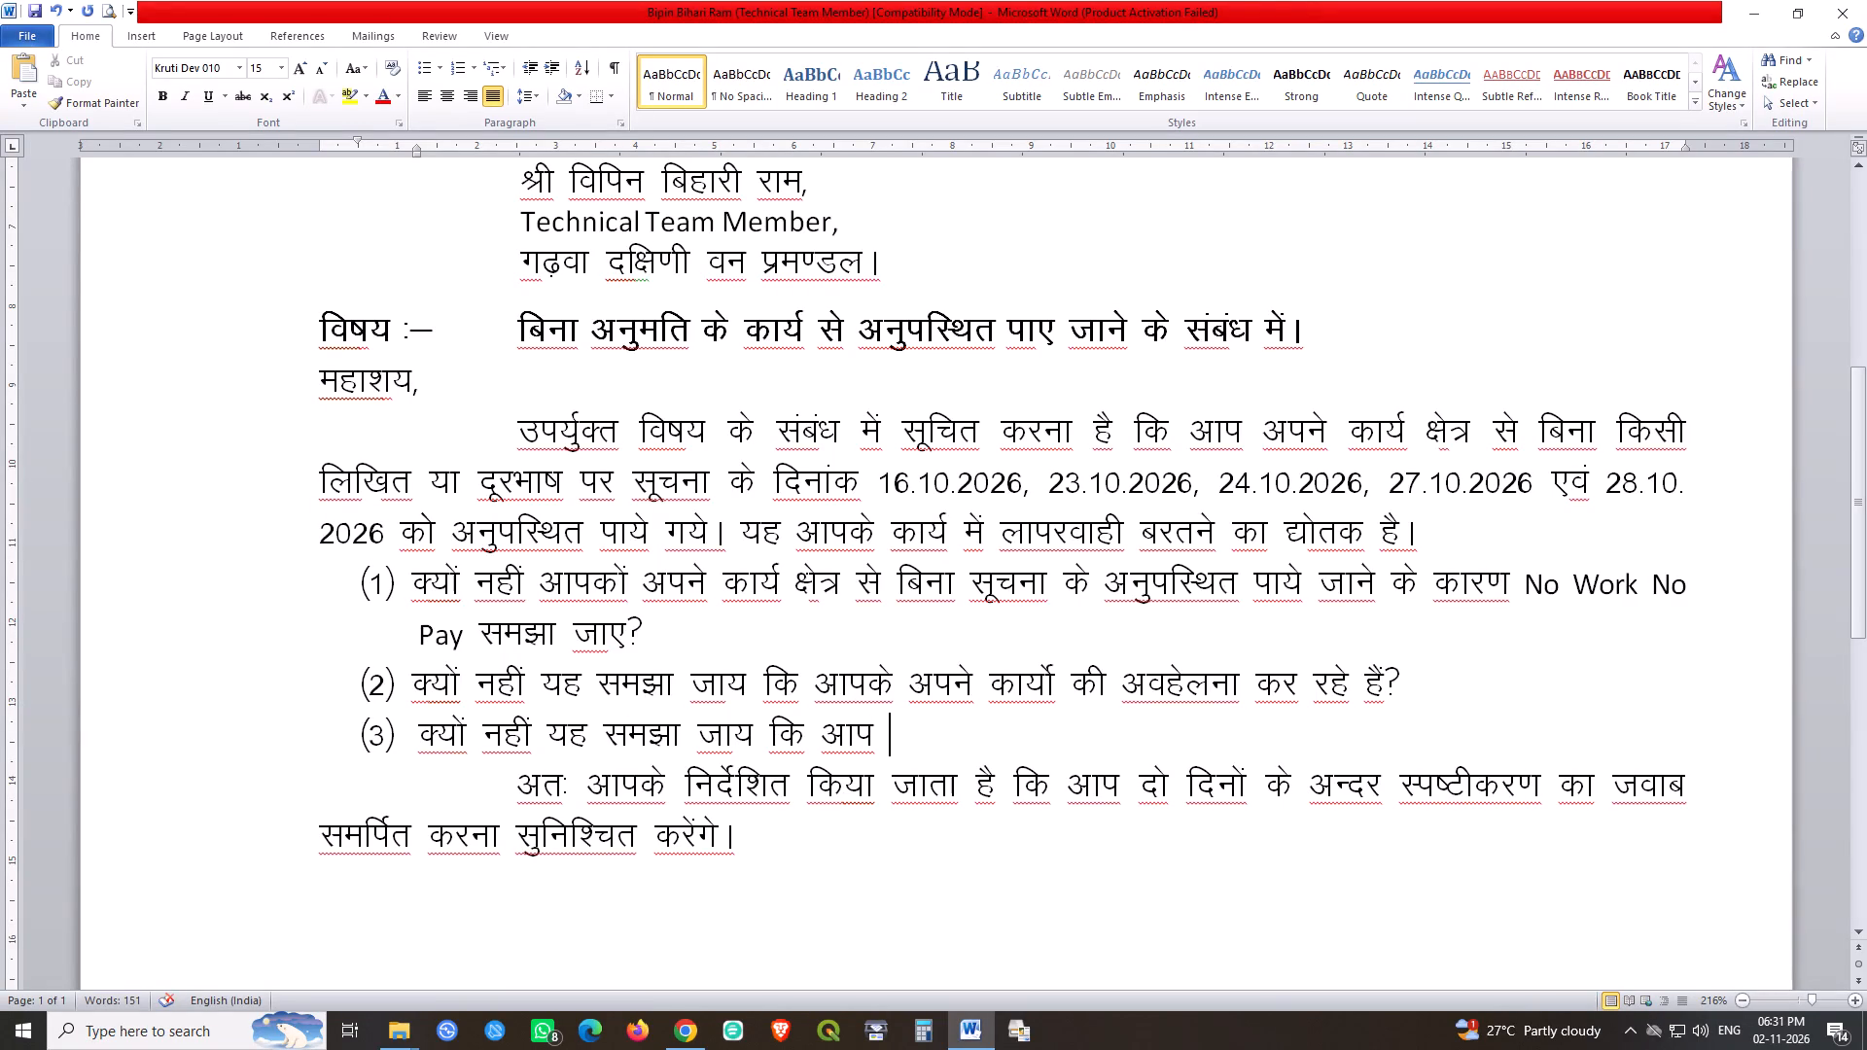
text(vuqca/k ds c)
key(BackSpace)
text(vk/kkj ij ck)
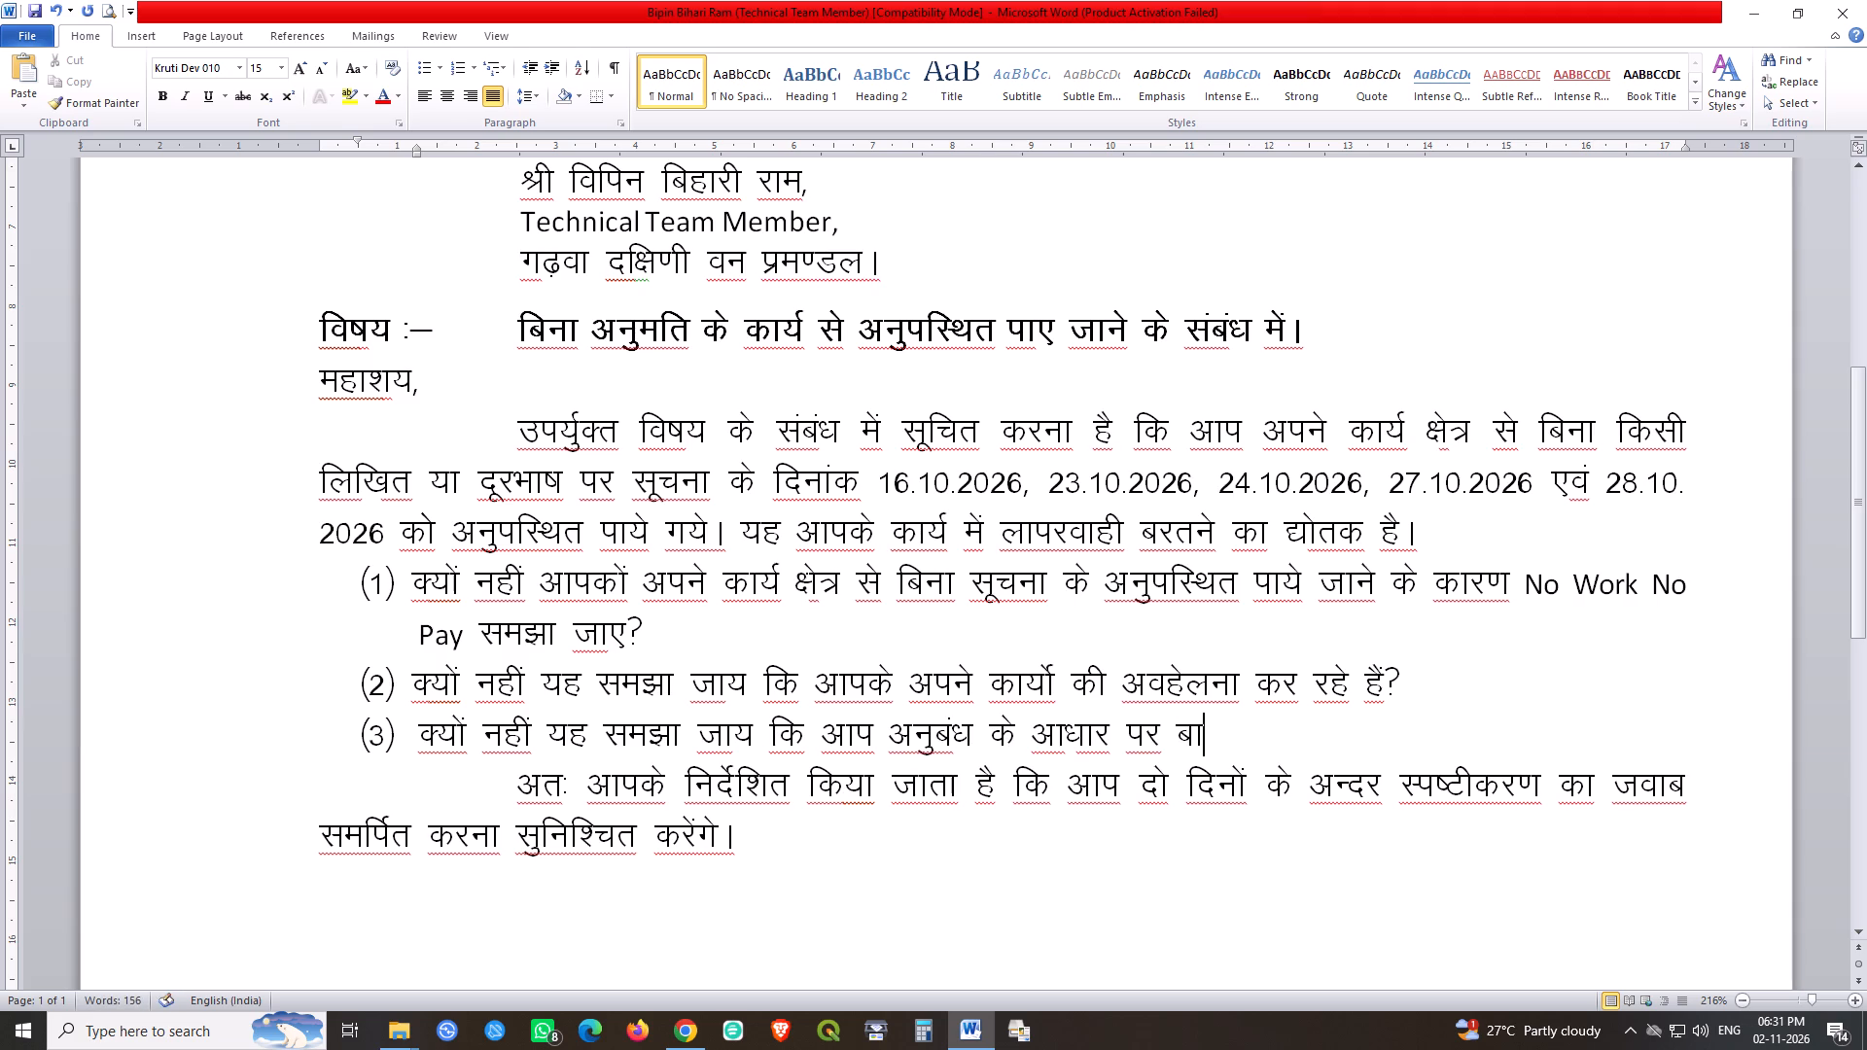
key(BackSpace)
key(BackSpace)
text(cgkyh)
key(space)
text(dks)
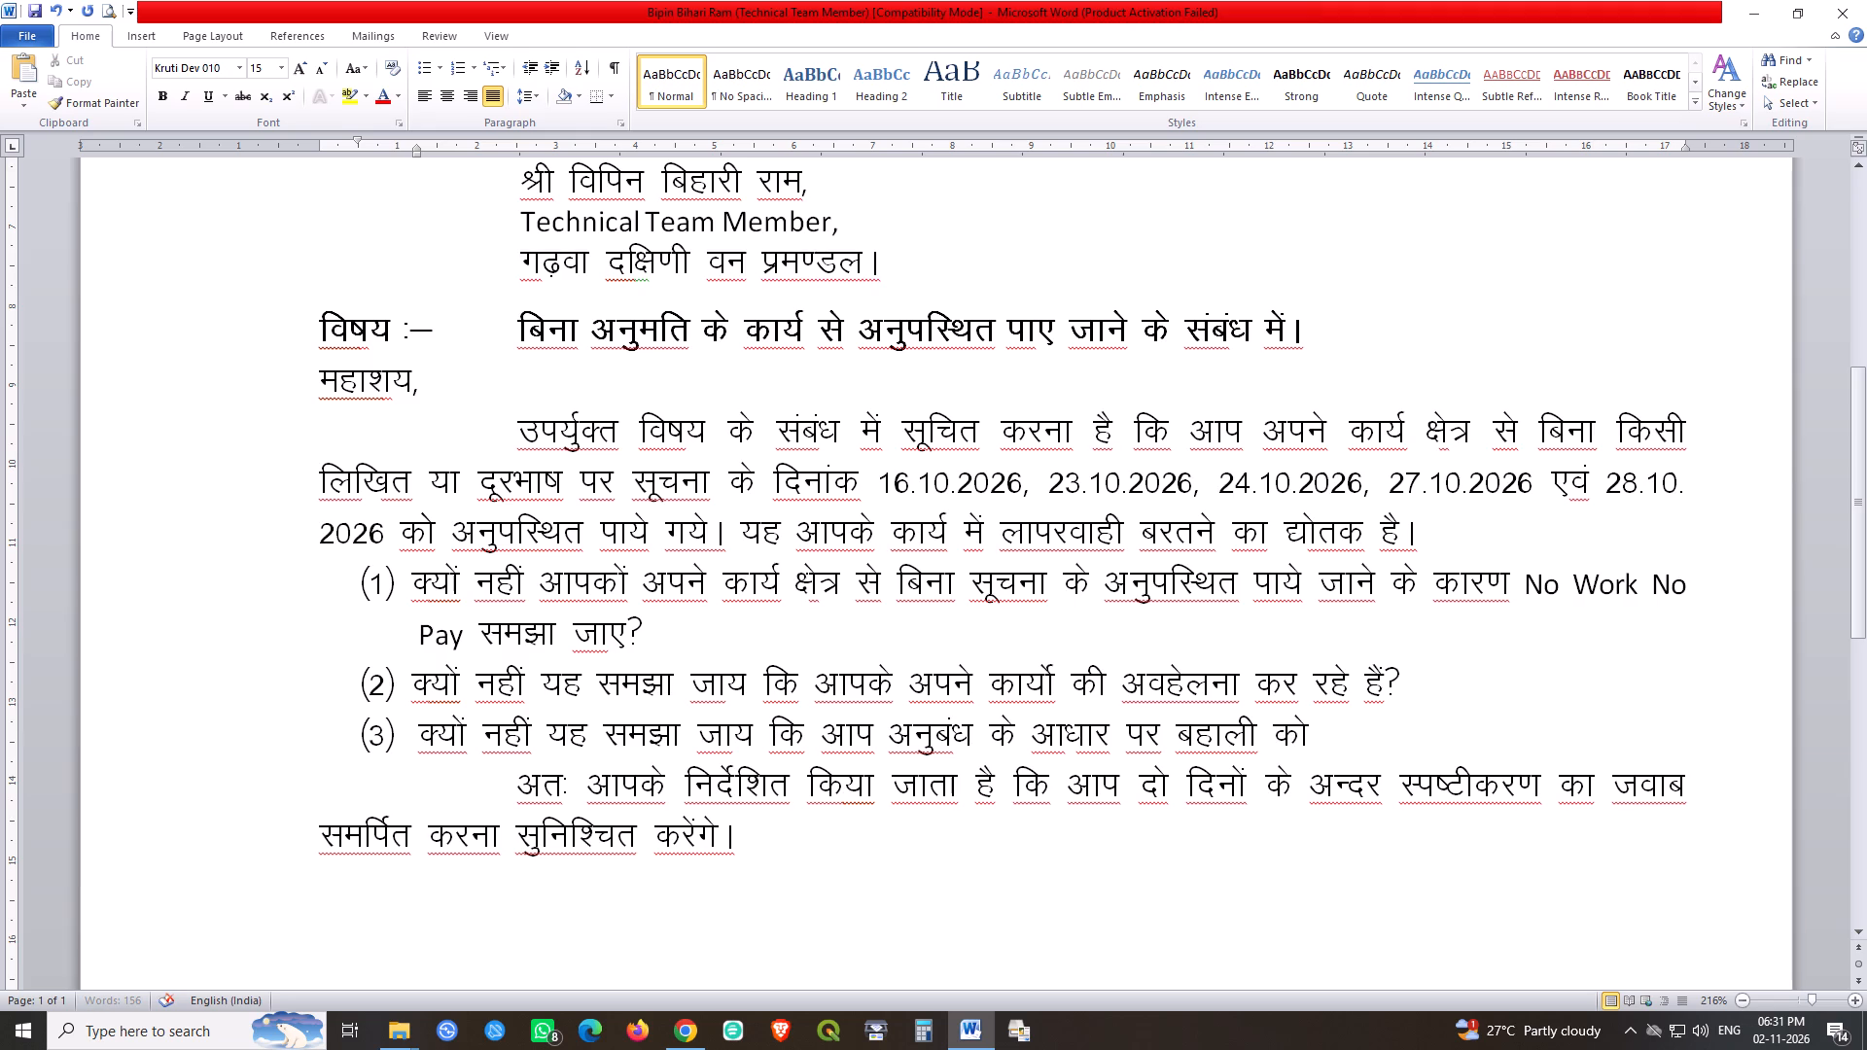
Finish the question in point (3) with उल्लंघन किया गया है?
key(space)
text(mYya/k)
key(BackSpace)
key(BackSpace)
text(?ku)
key(space)
text(fd;k x;k)
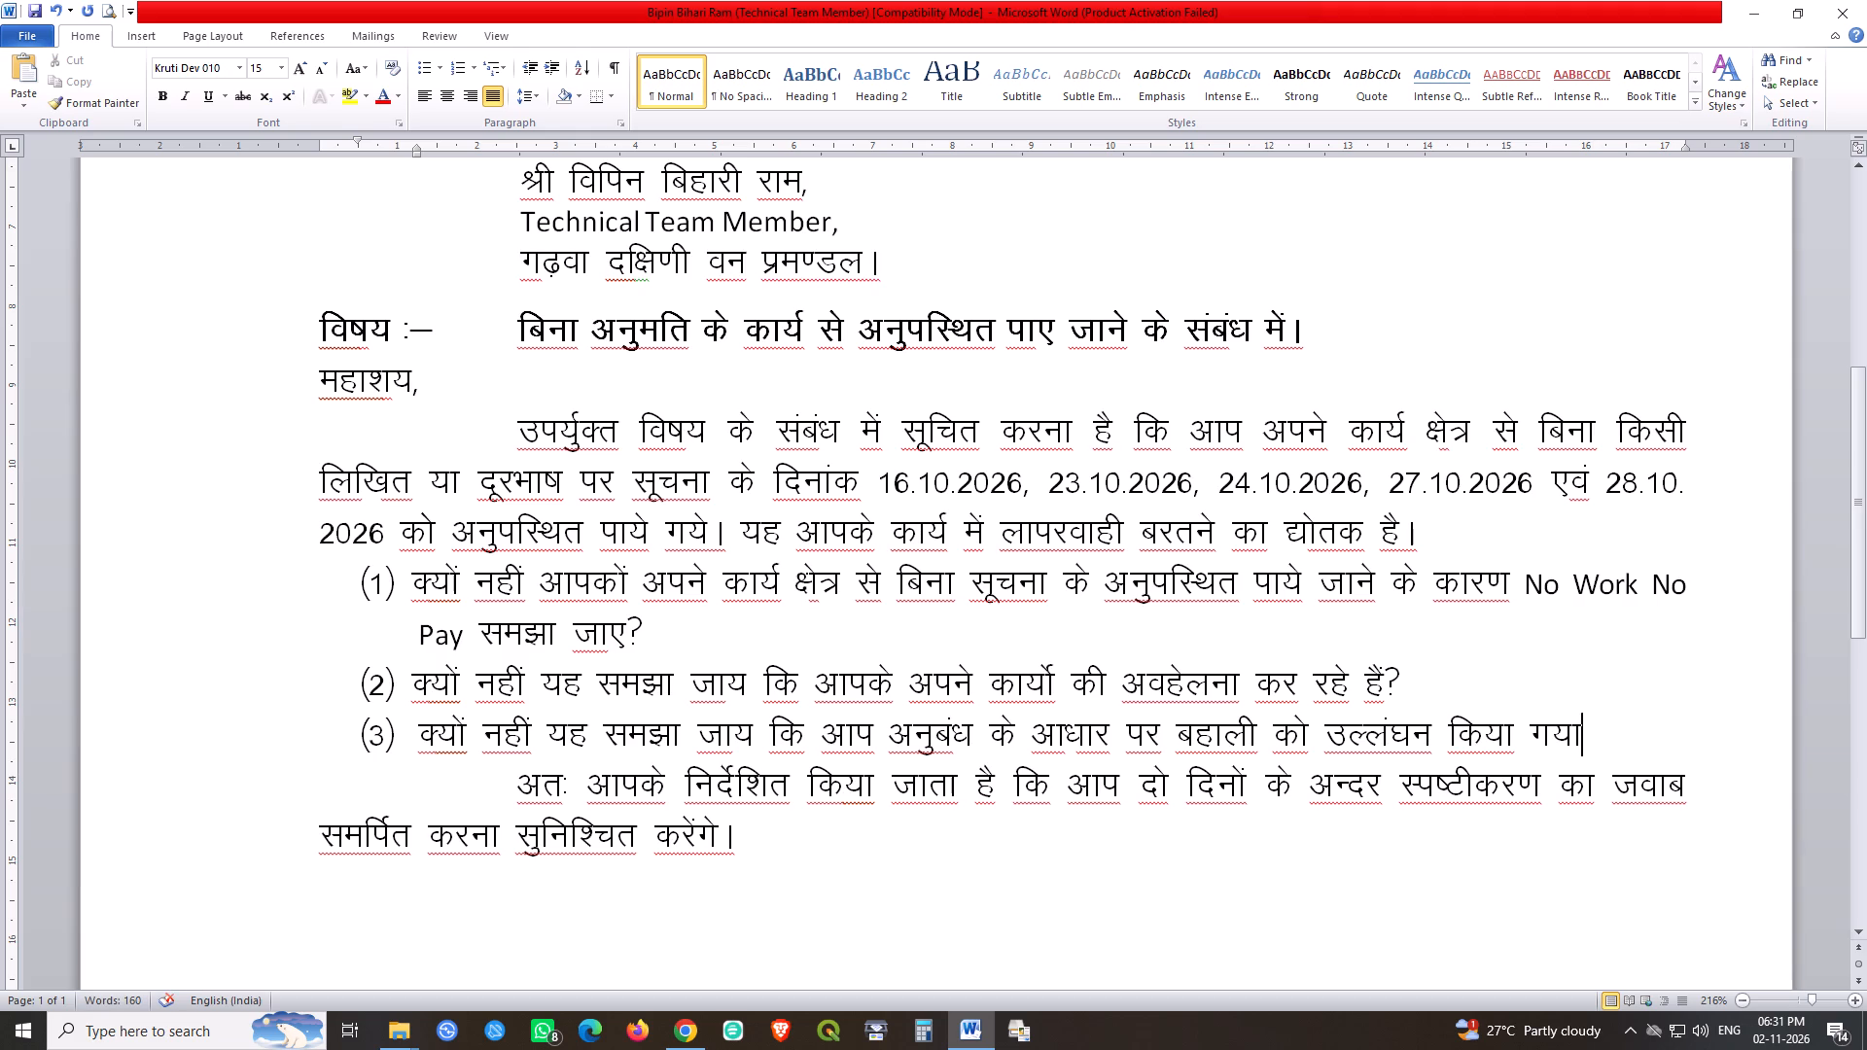
key(BackSpace)
key(BackSpace)
key(BackSpace)
text(x;k gS)
key(backslash)
Insert अपने between आप and अनुबंध in point (3).
click(879, 736)
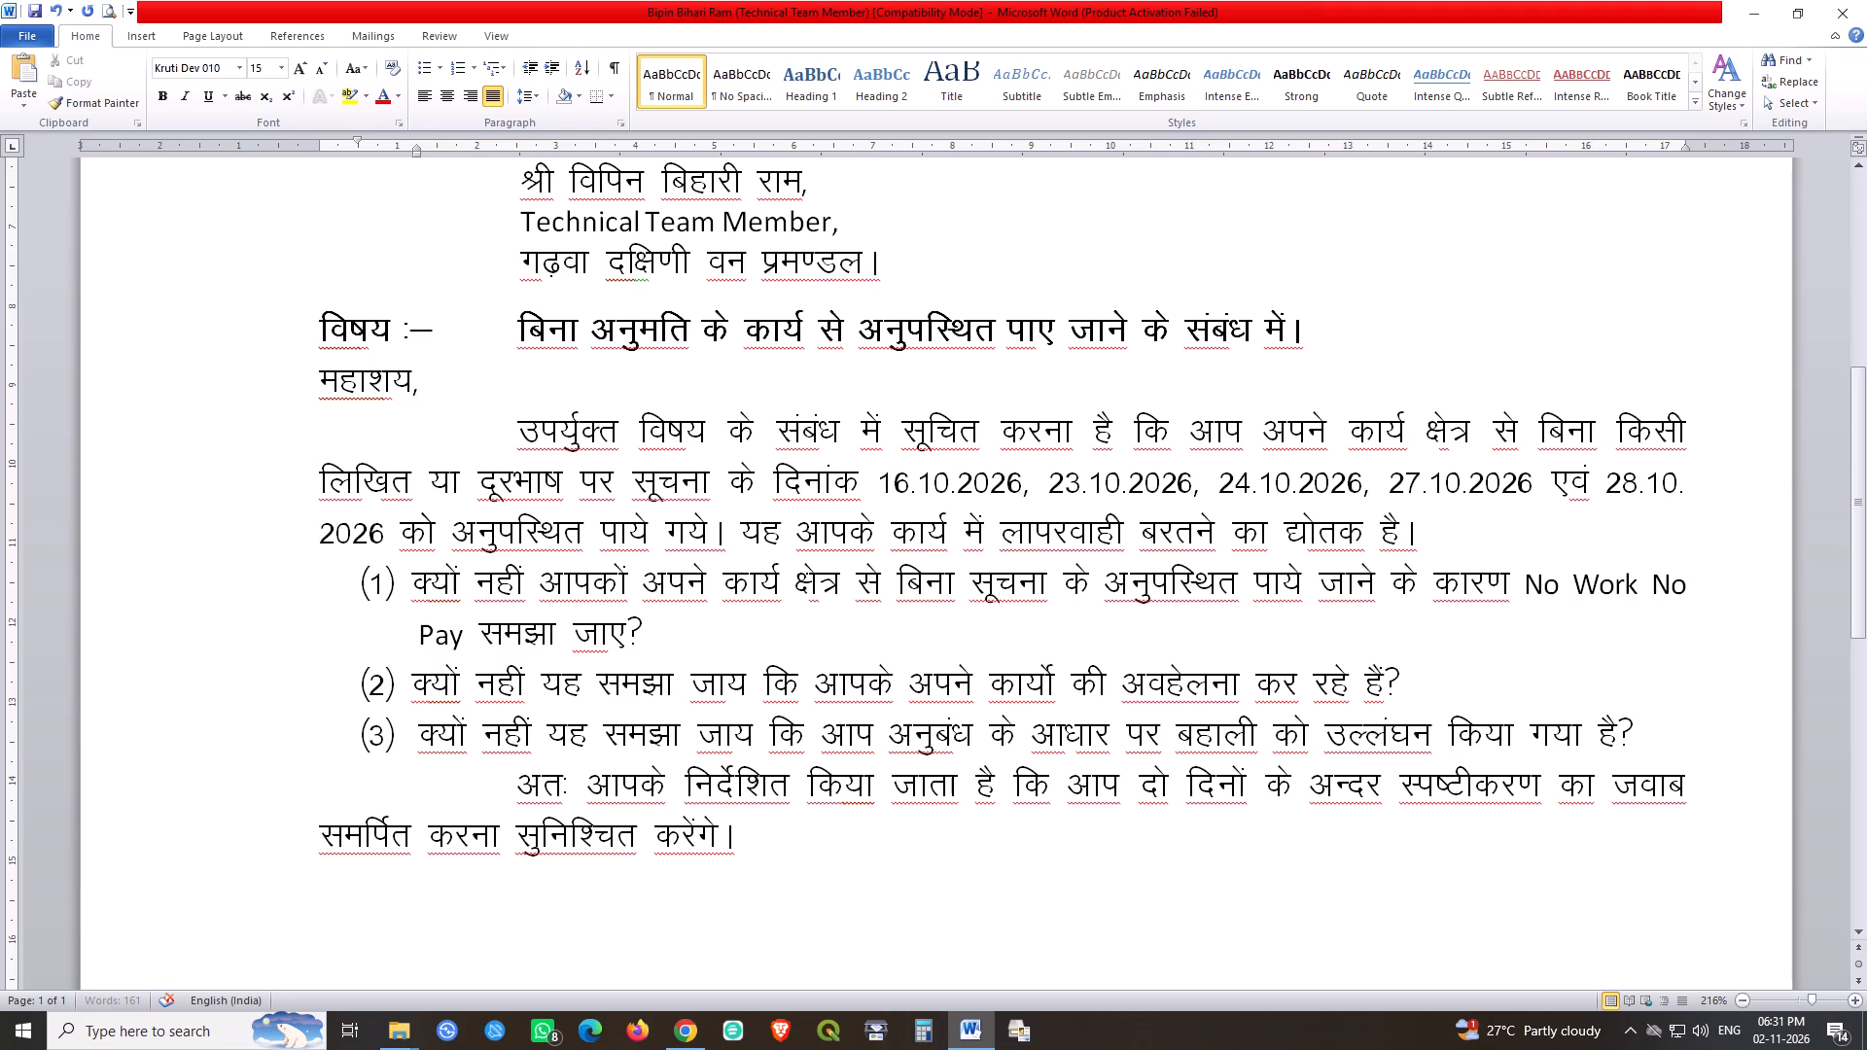
key(space)
text(vius)
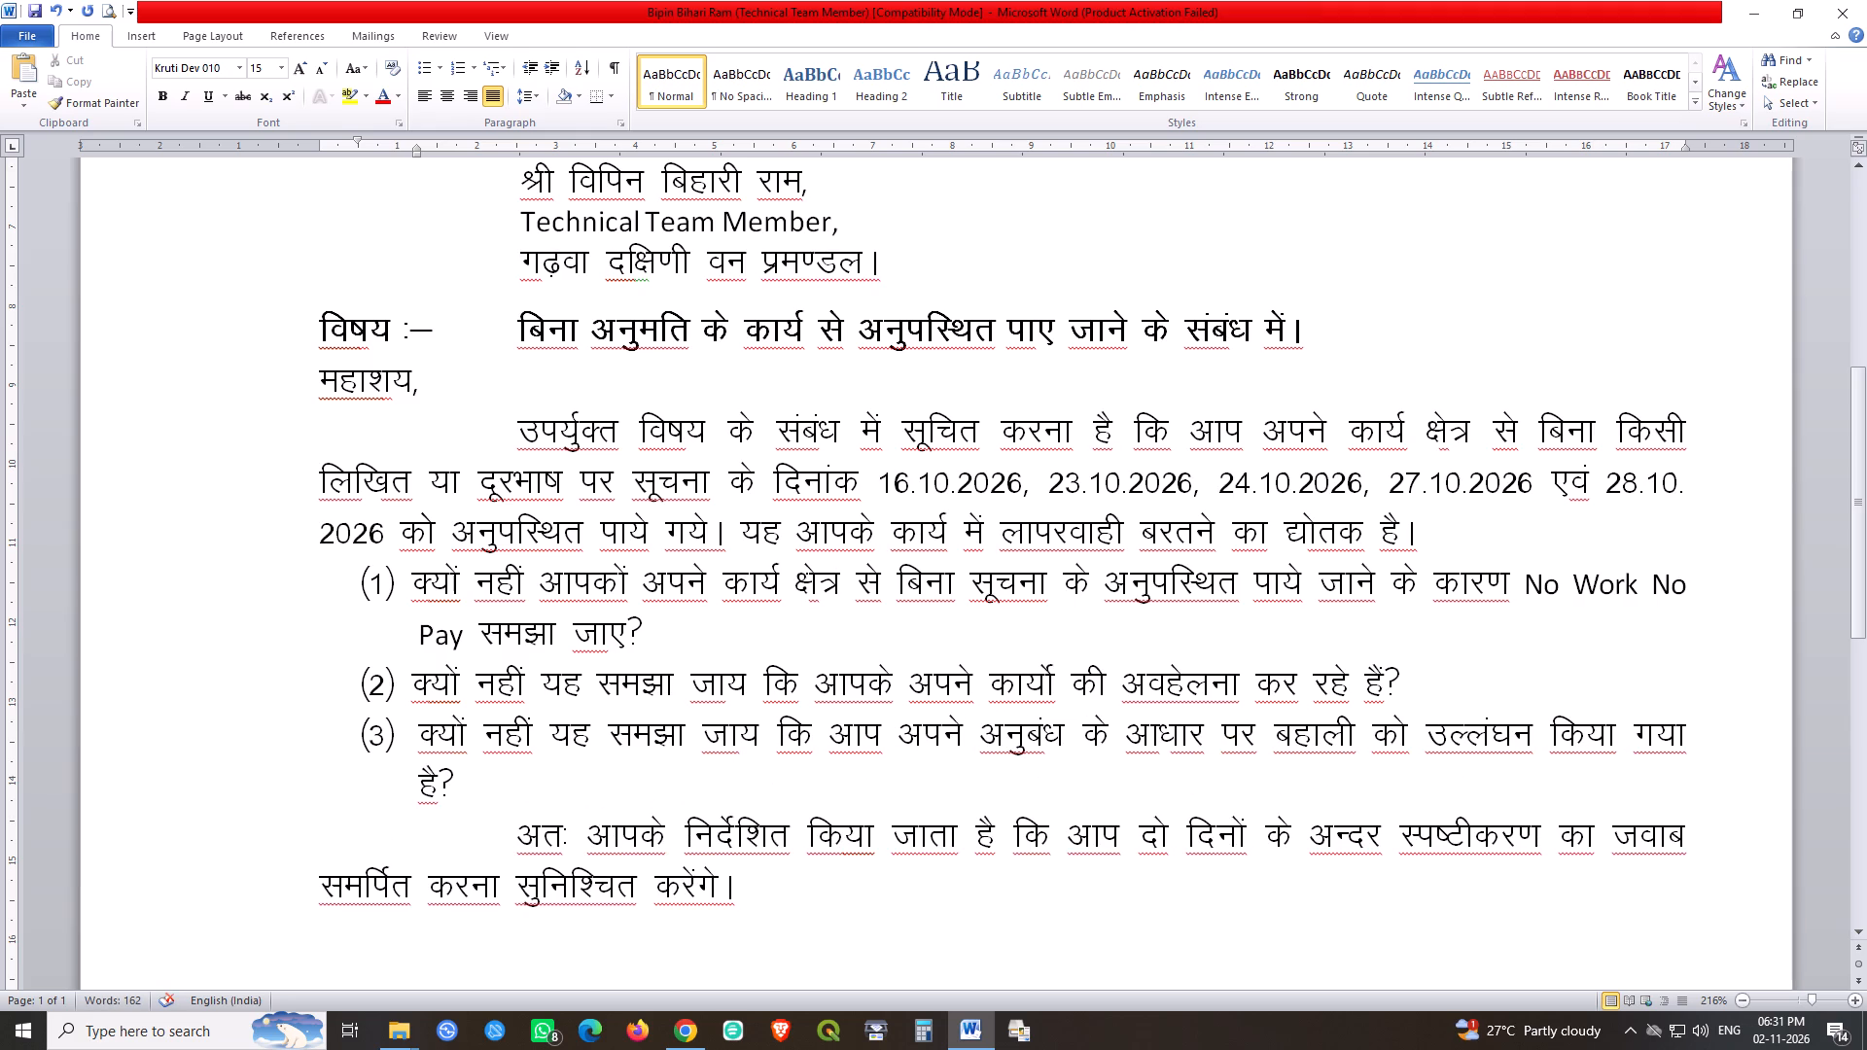
Change को to का between बहाली and उल्लंघन in point (3), and save the letter.
click(1227, 740)
drag(1273, 729, 1357, 734)
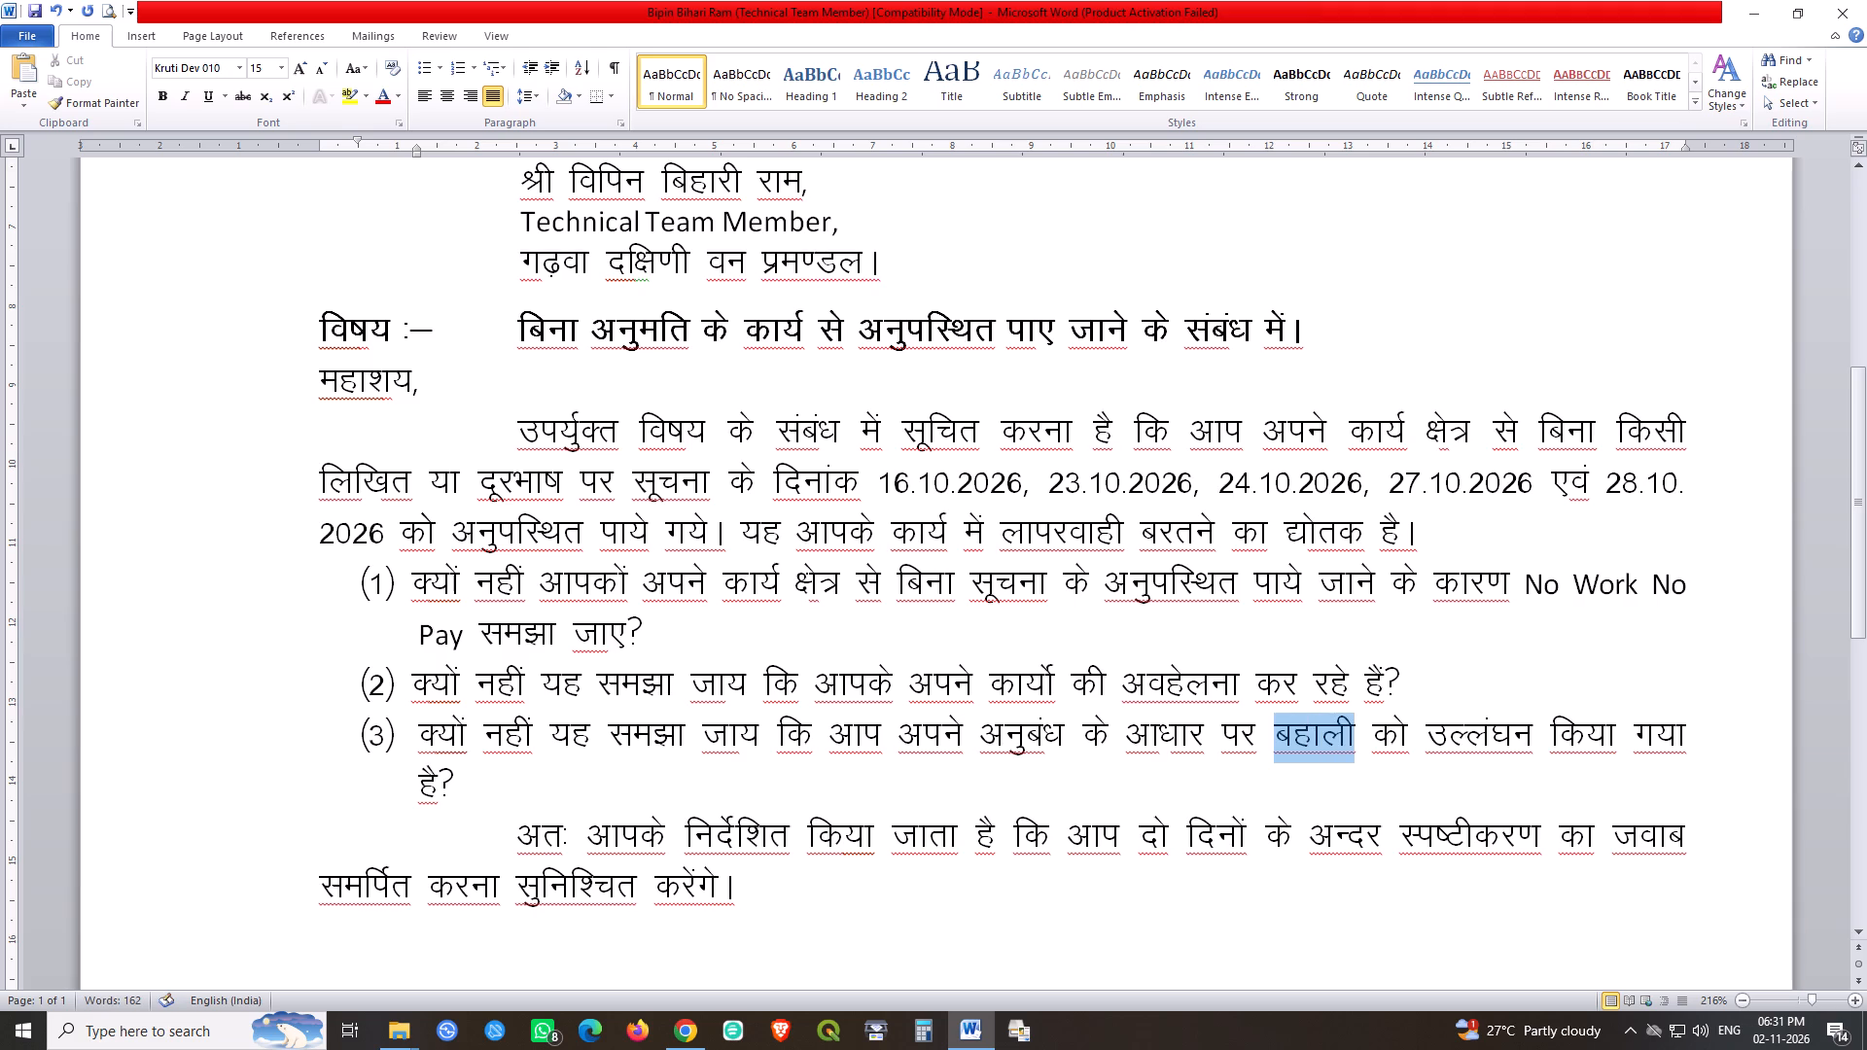
drag(1357, 734, 1358, 735)
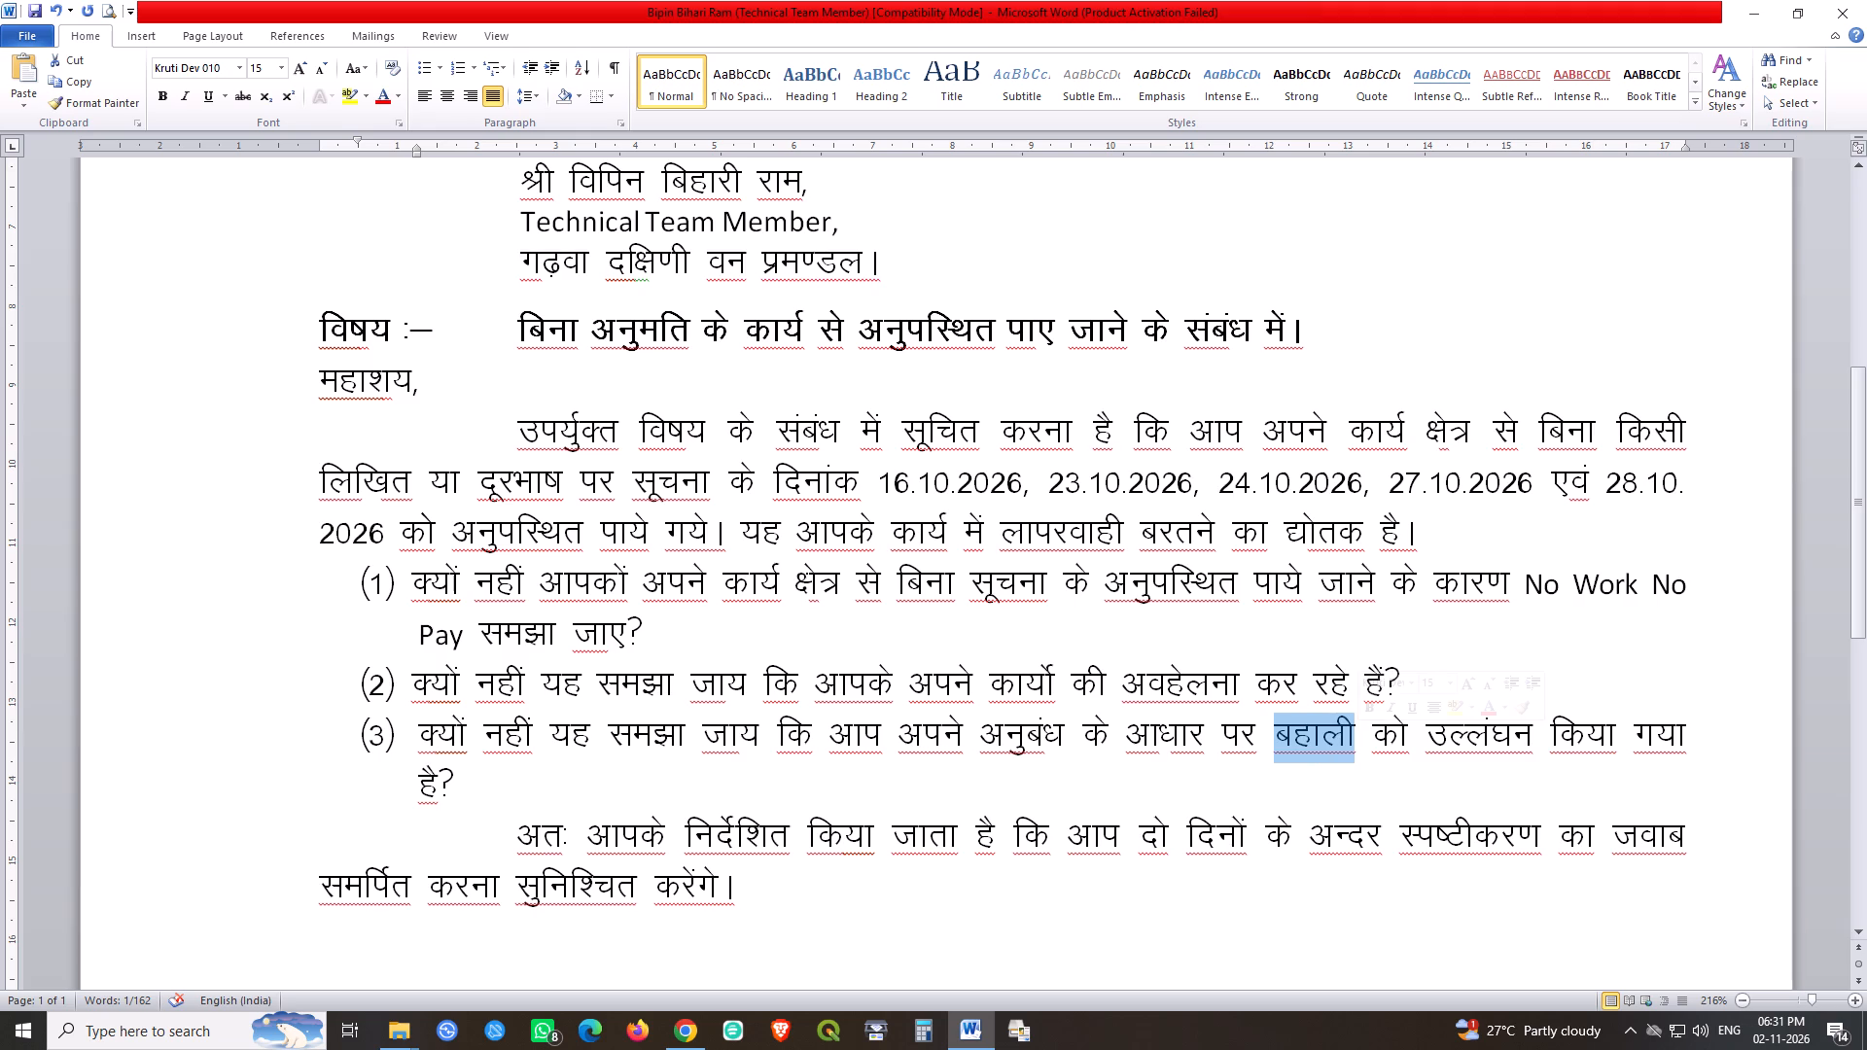
click(1420, 743)
key(Left)
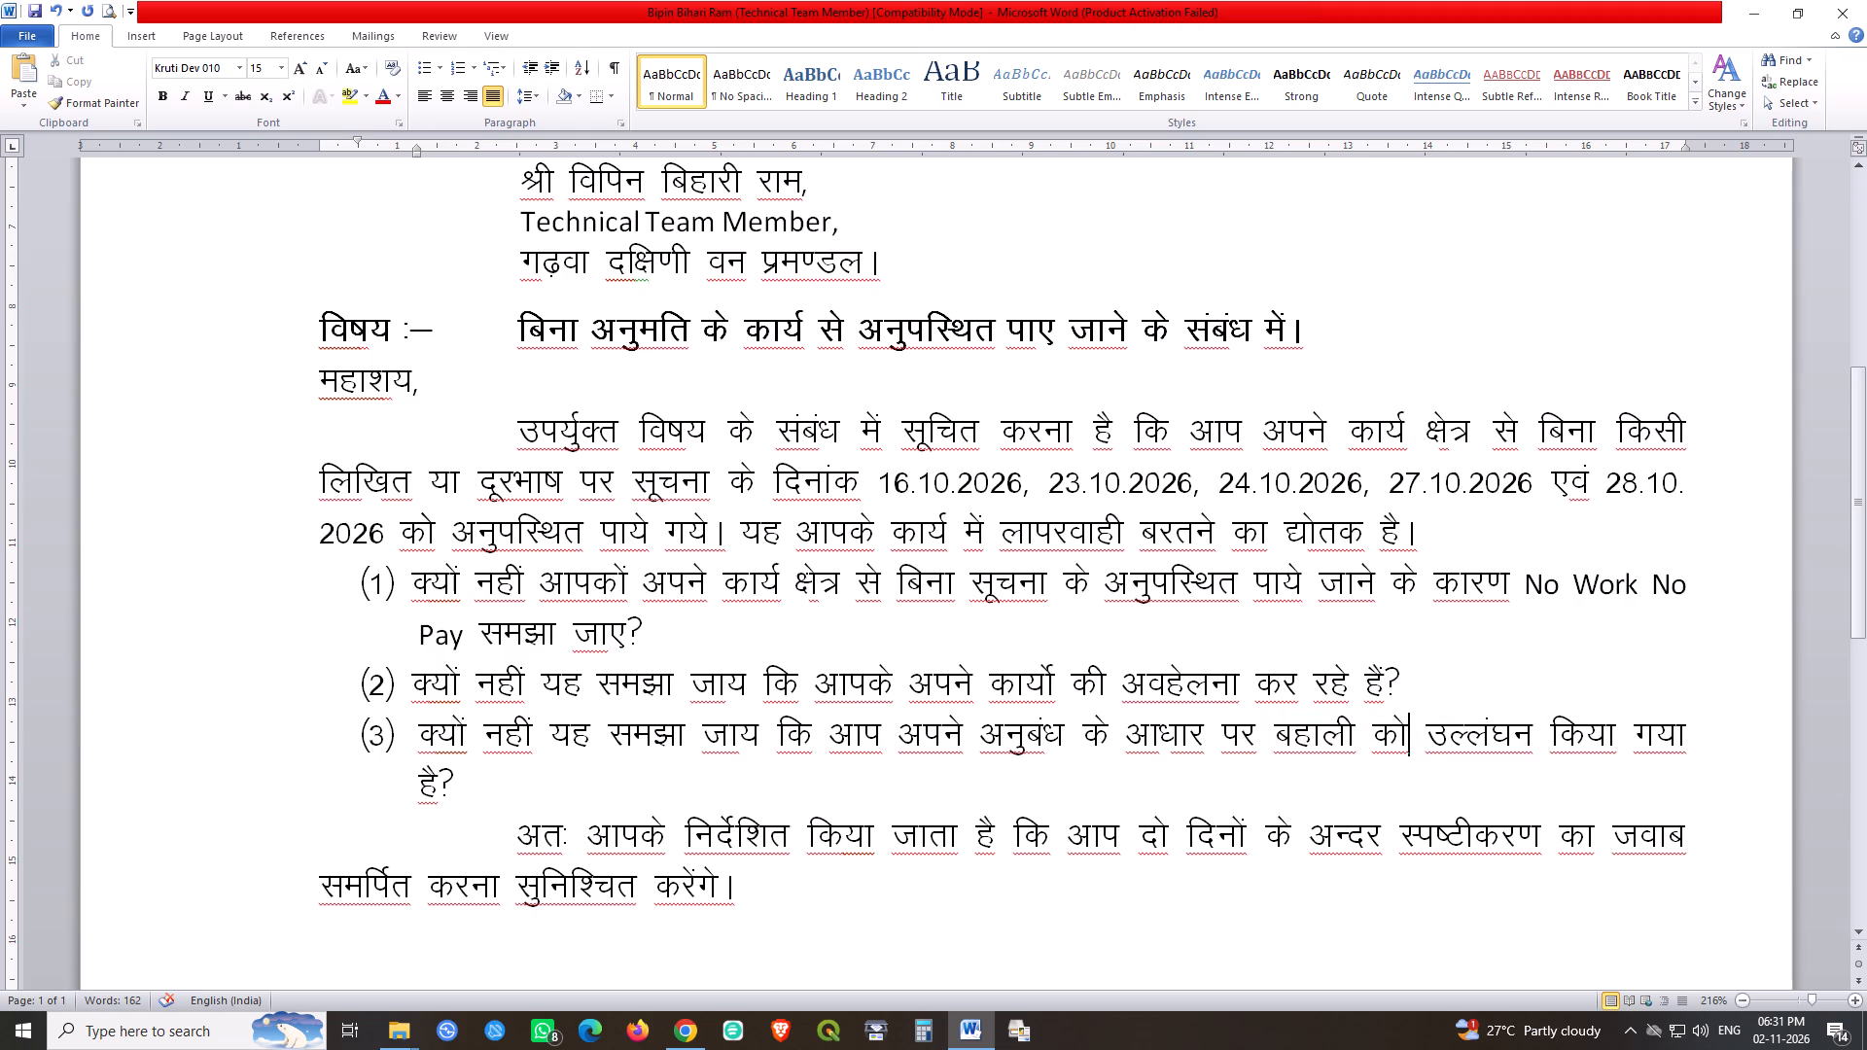
key(BackSpace)
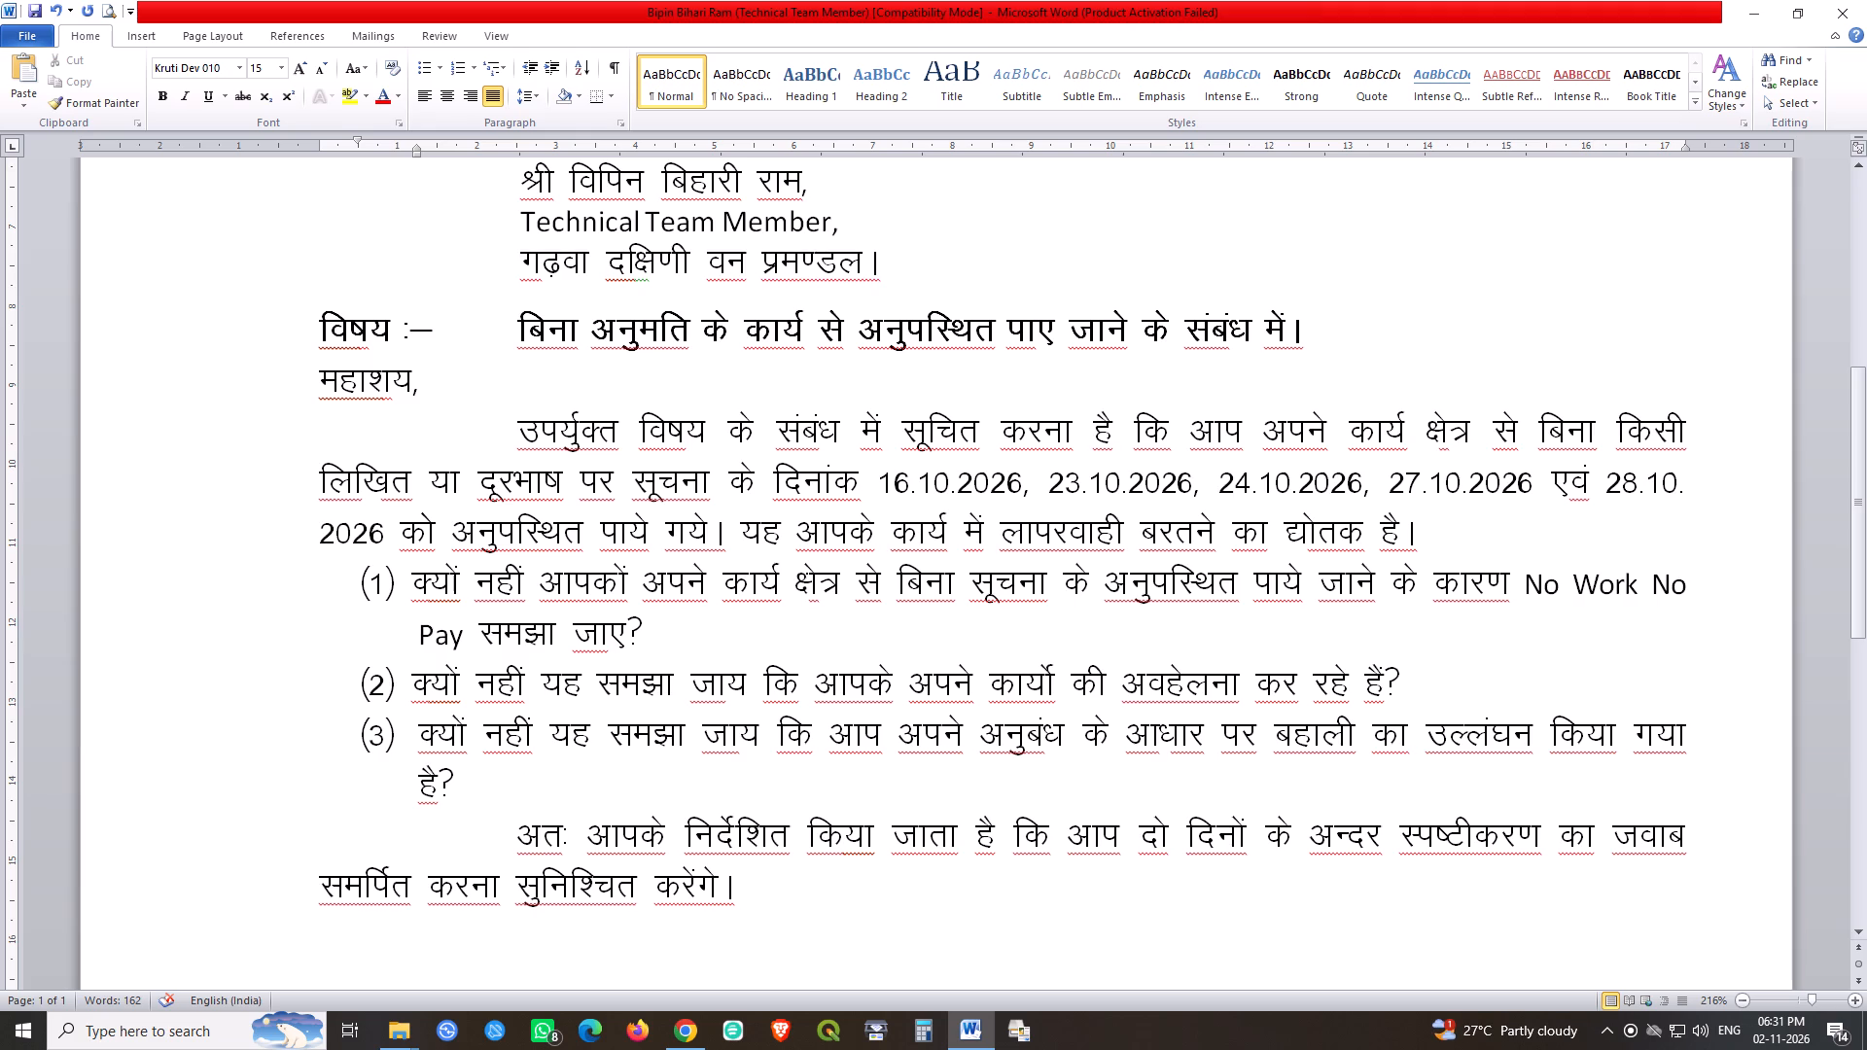
click(1270, 738)
click(1189, 734)
click(1268, 720)
key(ctrl+s)
key(ctrl+s)
key(ctrl+s)
key(ctrl+s)
key(ctrl+s)
key(ctrl+s)
Apply 1.5 line spacing from the subject line (विषय) through the end of point (3).
drag(772, 310, 926, 786)
key(ctrl+5)
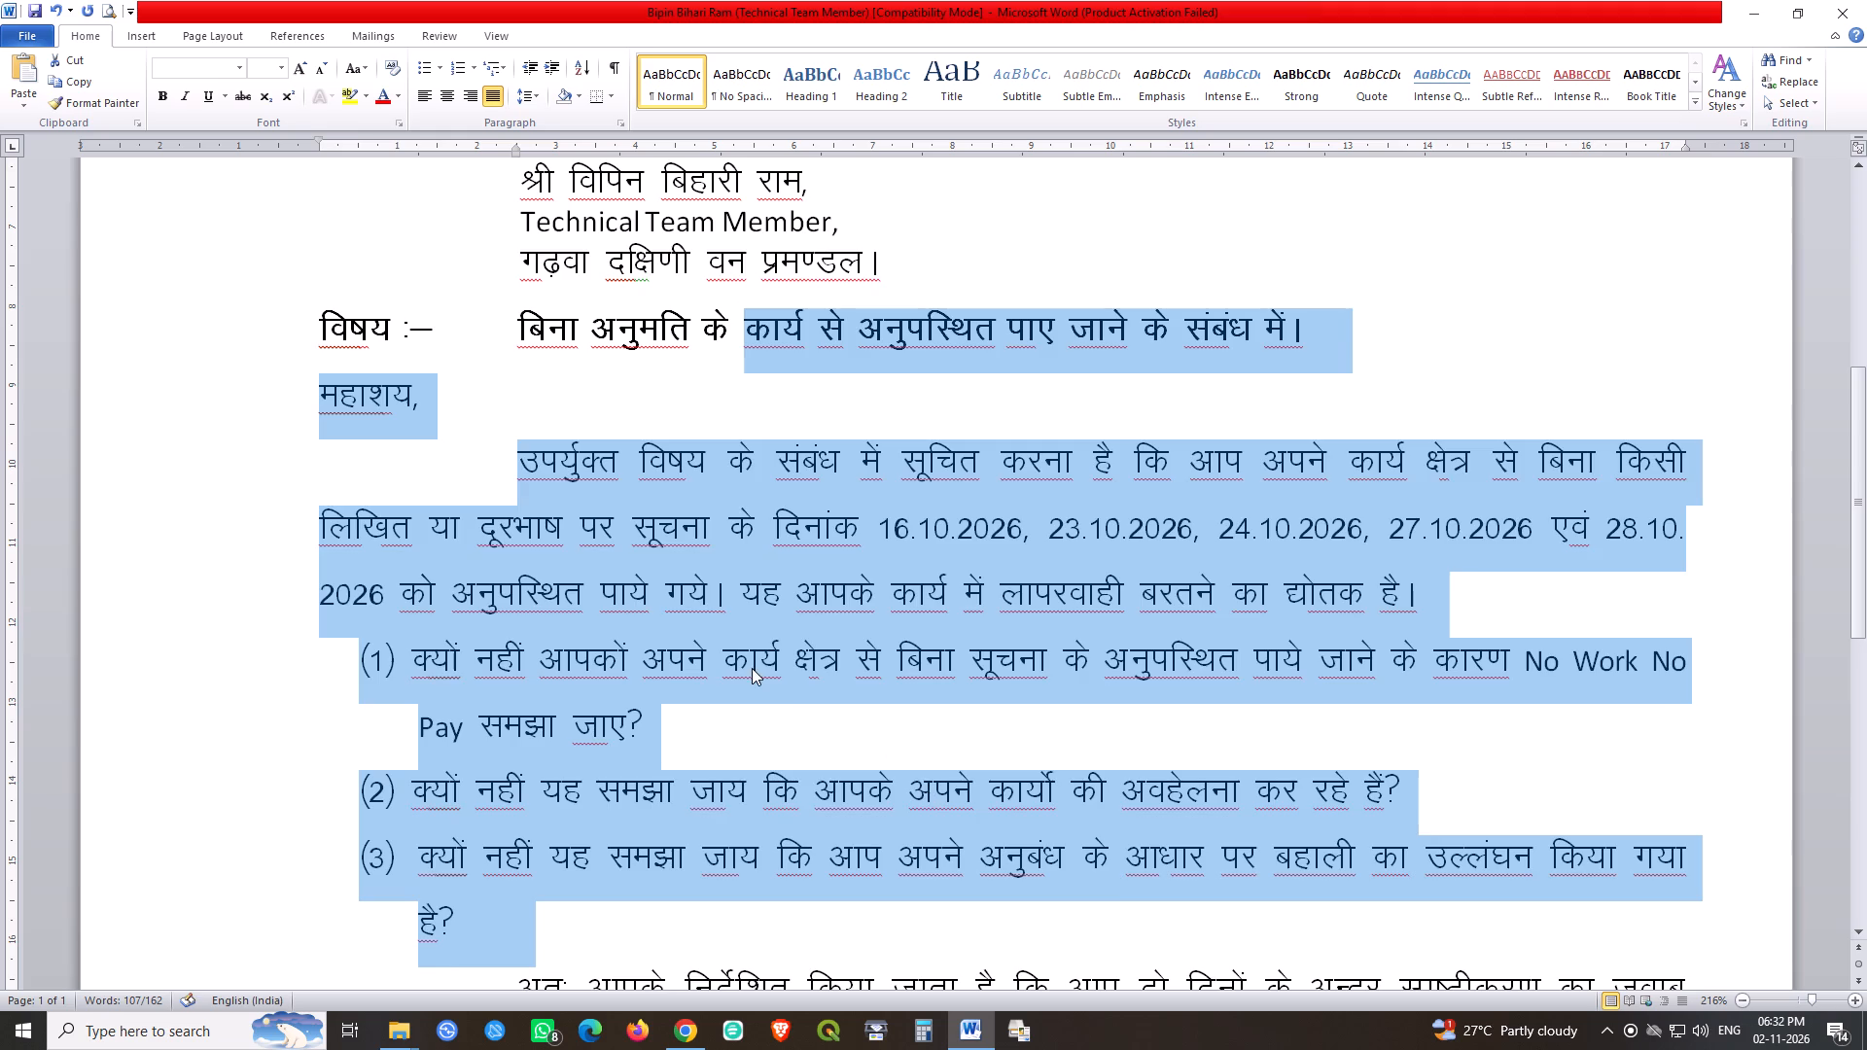
click(752, 668)
Move स्पष्टीकरण का जवाब ahead of दो दिनों in the अतः paragraph, and save the letter.
scroll(735, 546, down, 3)
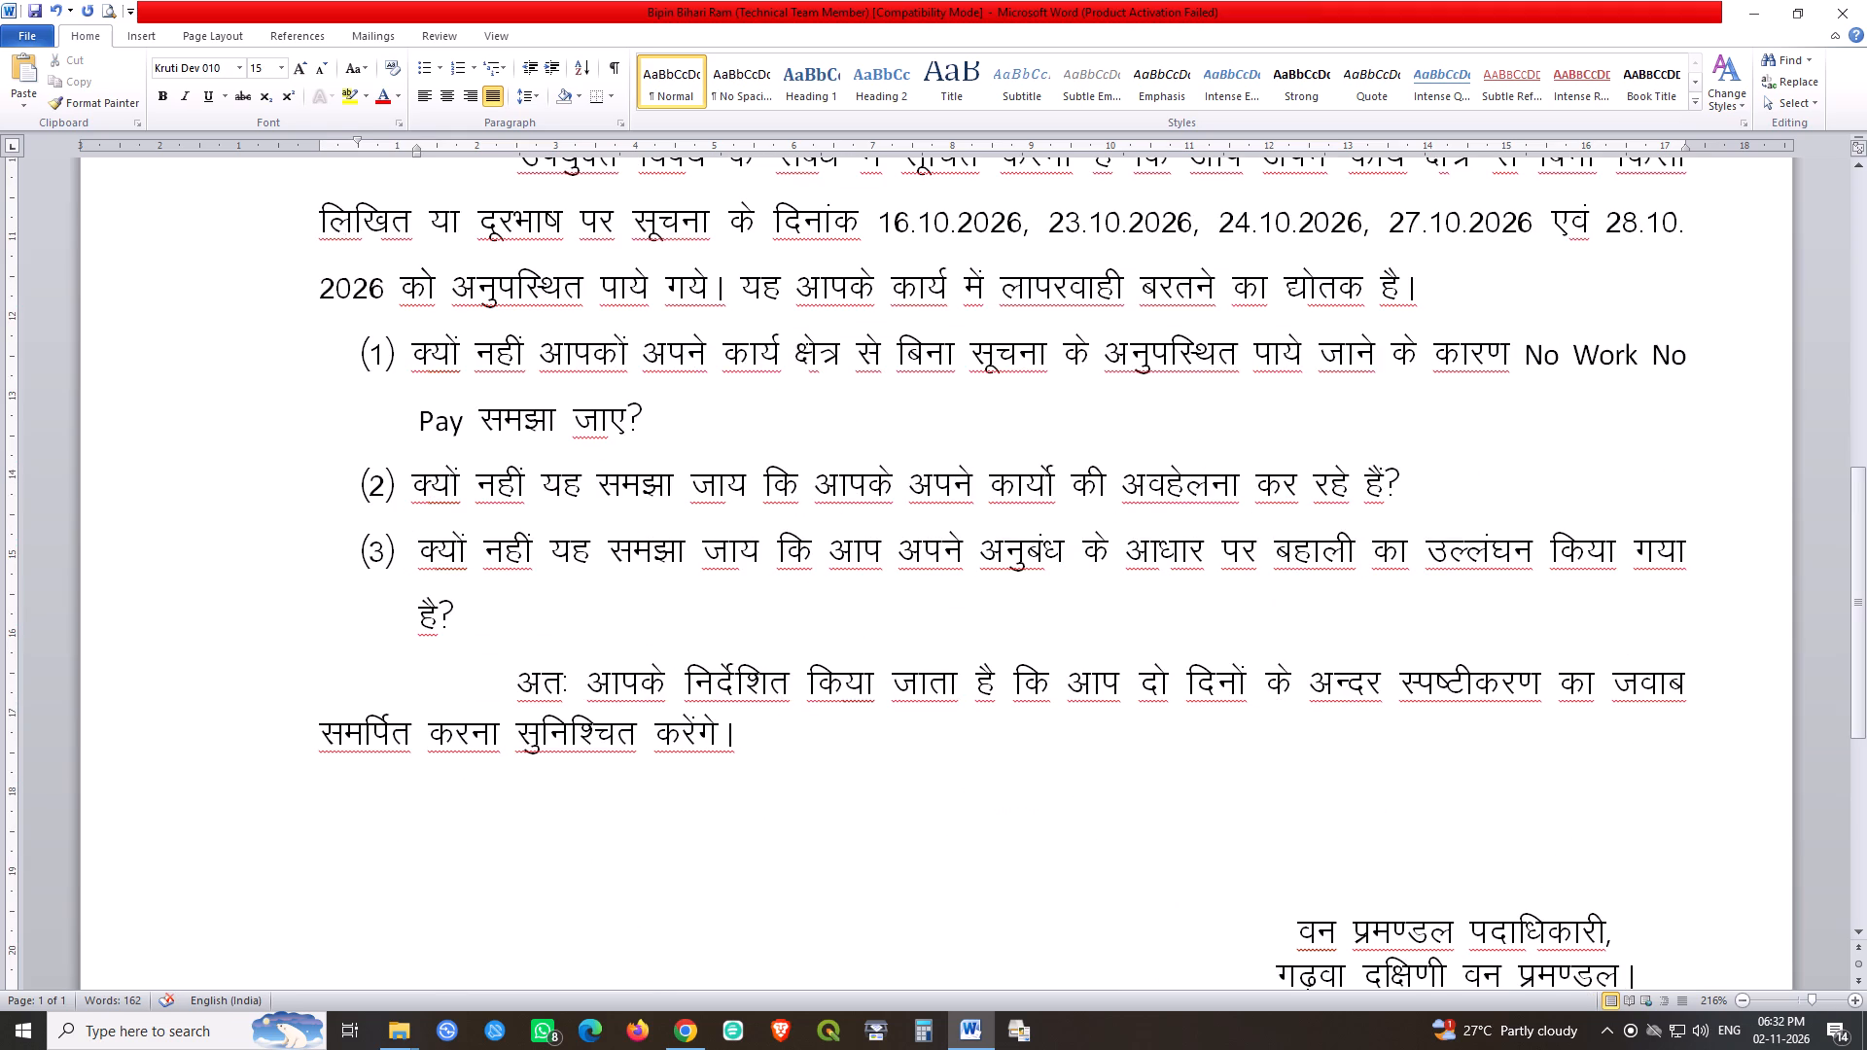
click(895, 678)
click(975, 680)
click(1010, 680)
click(1067, 682)
click(1286, 671)
click(1352, 679)
click(1067, 688)
drag(1399, 682, 1665, 680)
key(ctrl+x)
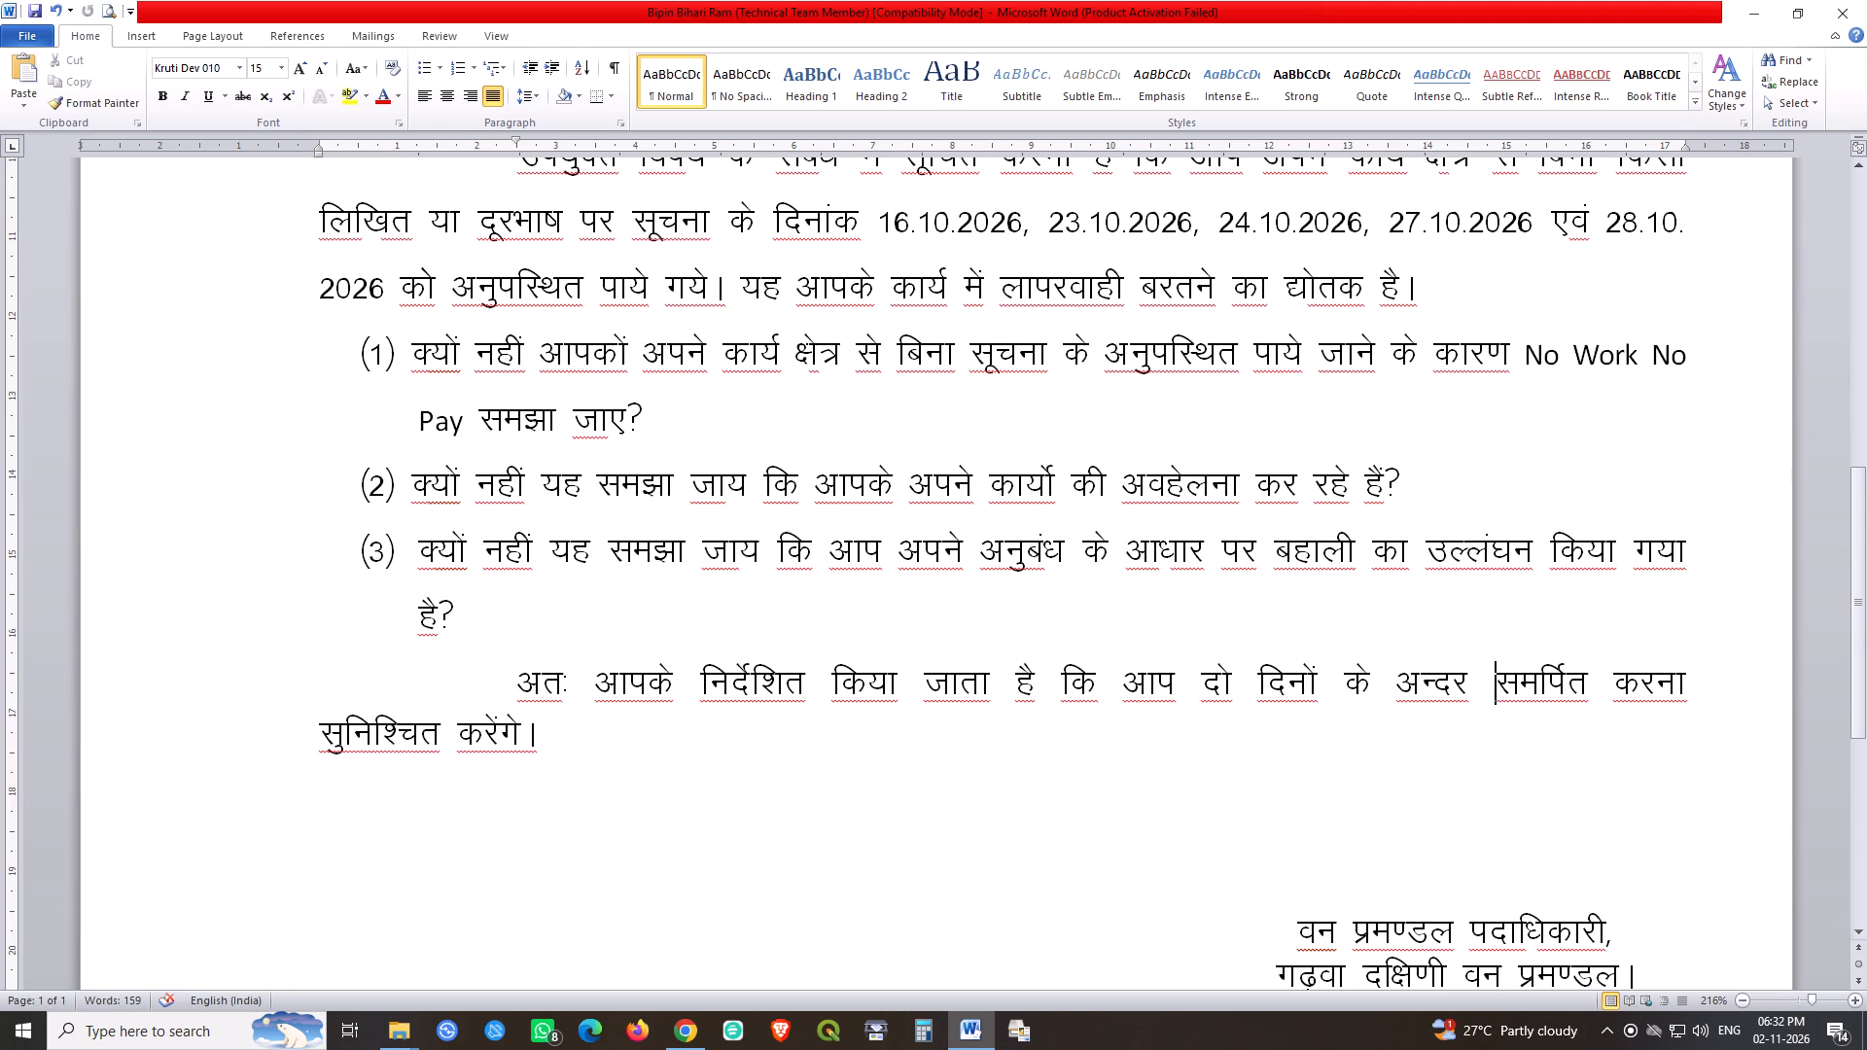
click(1112, 693)
click(1190, 677)
key(ctrl+v)
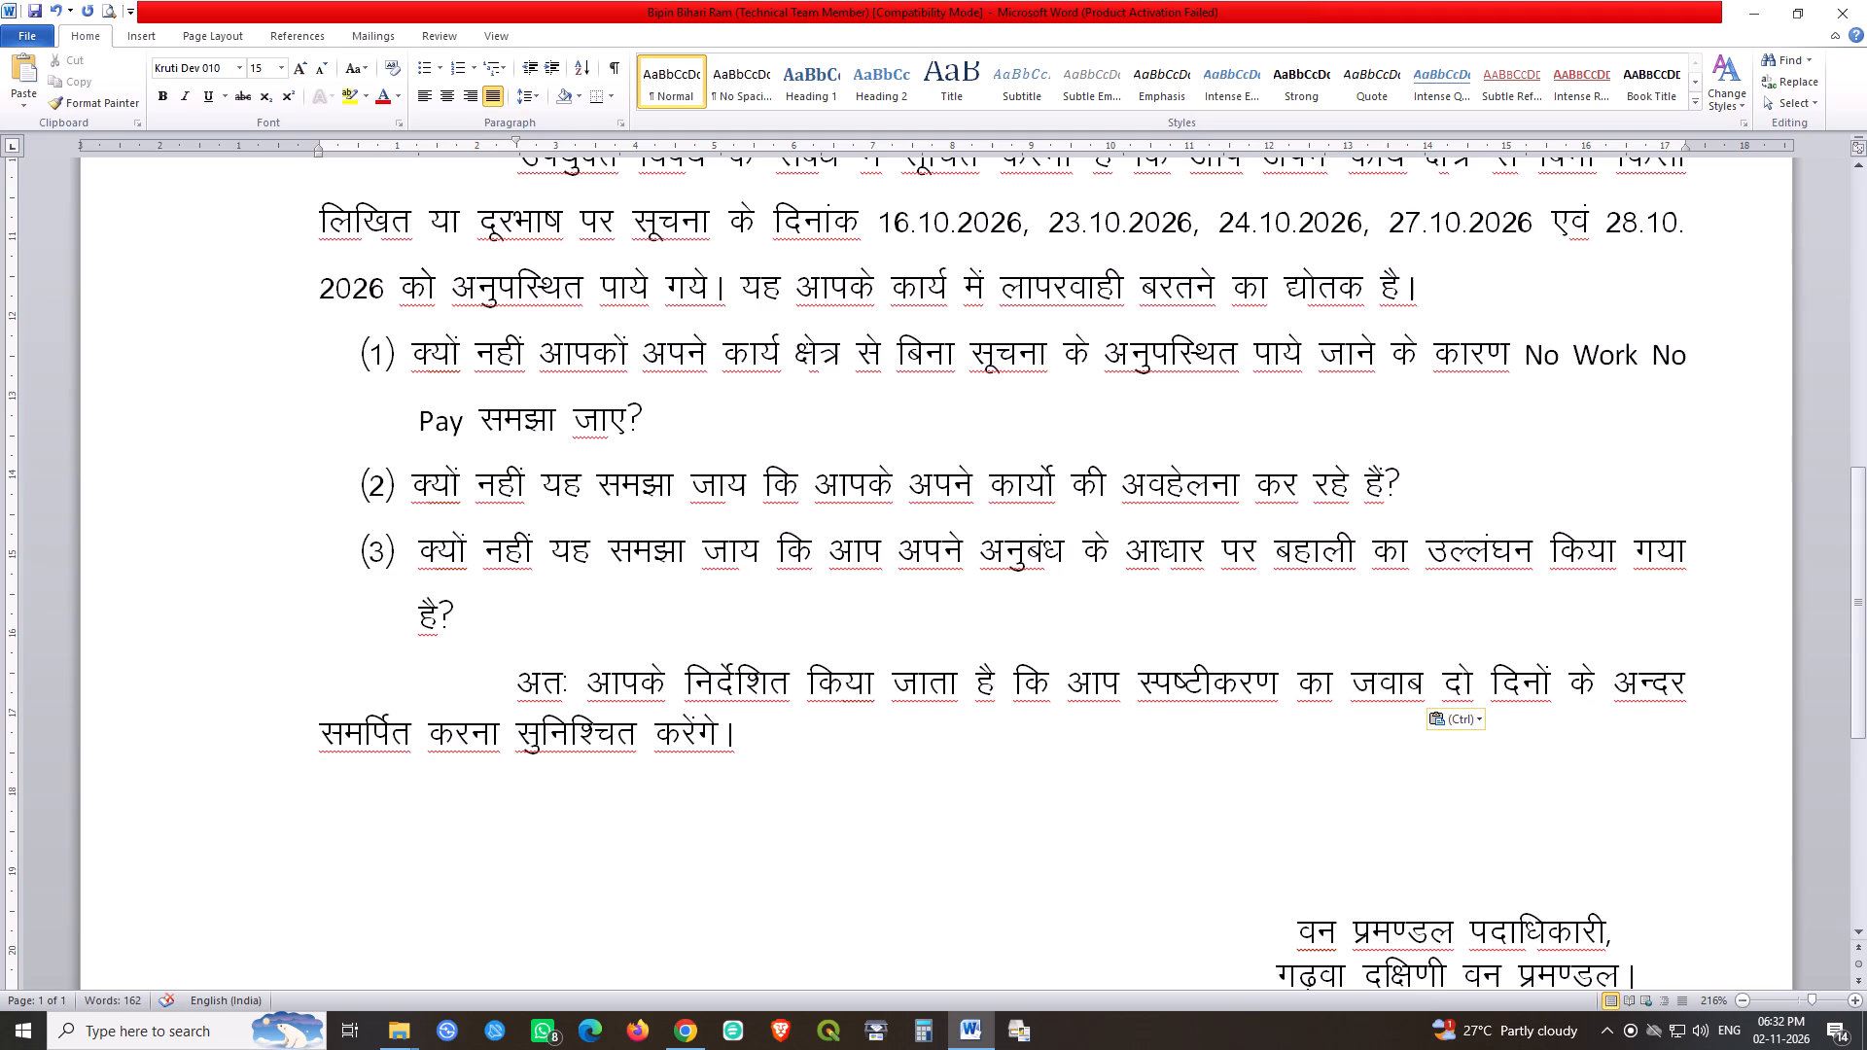
click(740, 737)
key(ctrl+s)
key(ctrl+s)
key(ctrl+s)
key(ctrl+s)
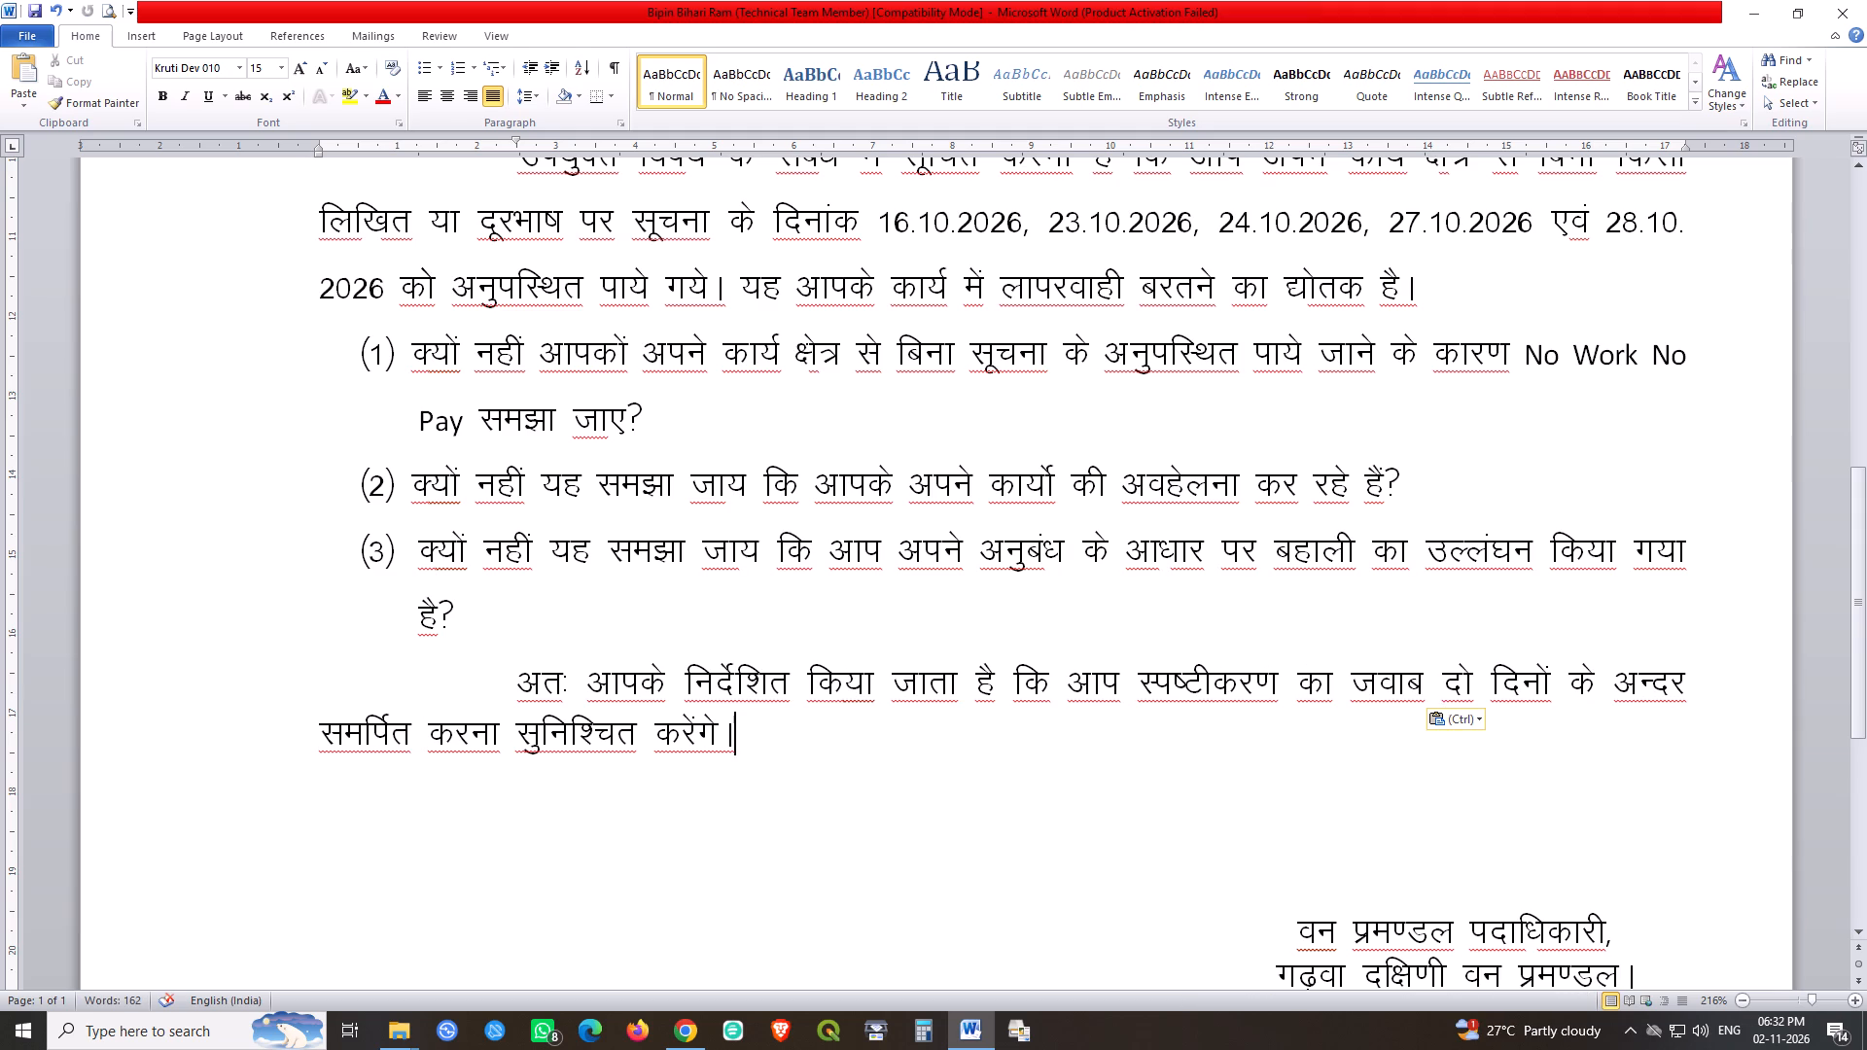
Print one copy of the letter on the Brother DCP-L5510DN series printer, and save the letter.
scroll(1346, 722, up, 4)
key(ctrl+F2)
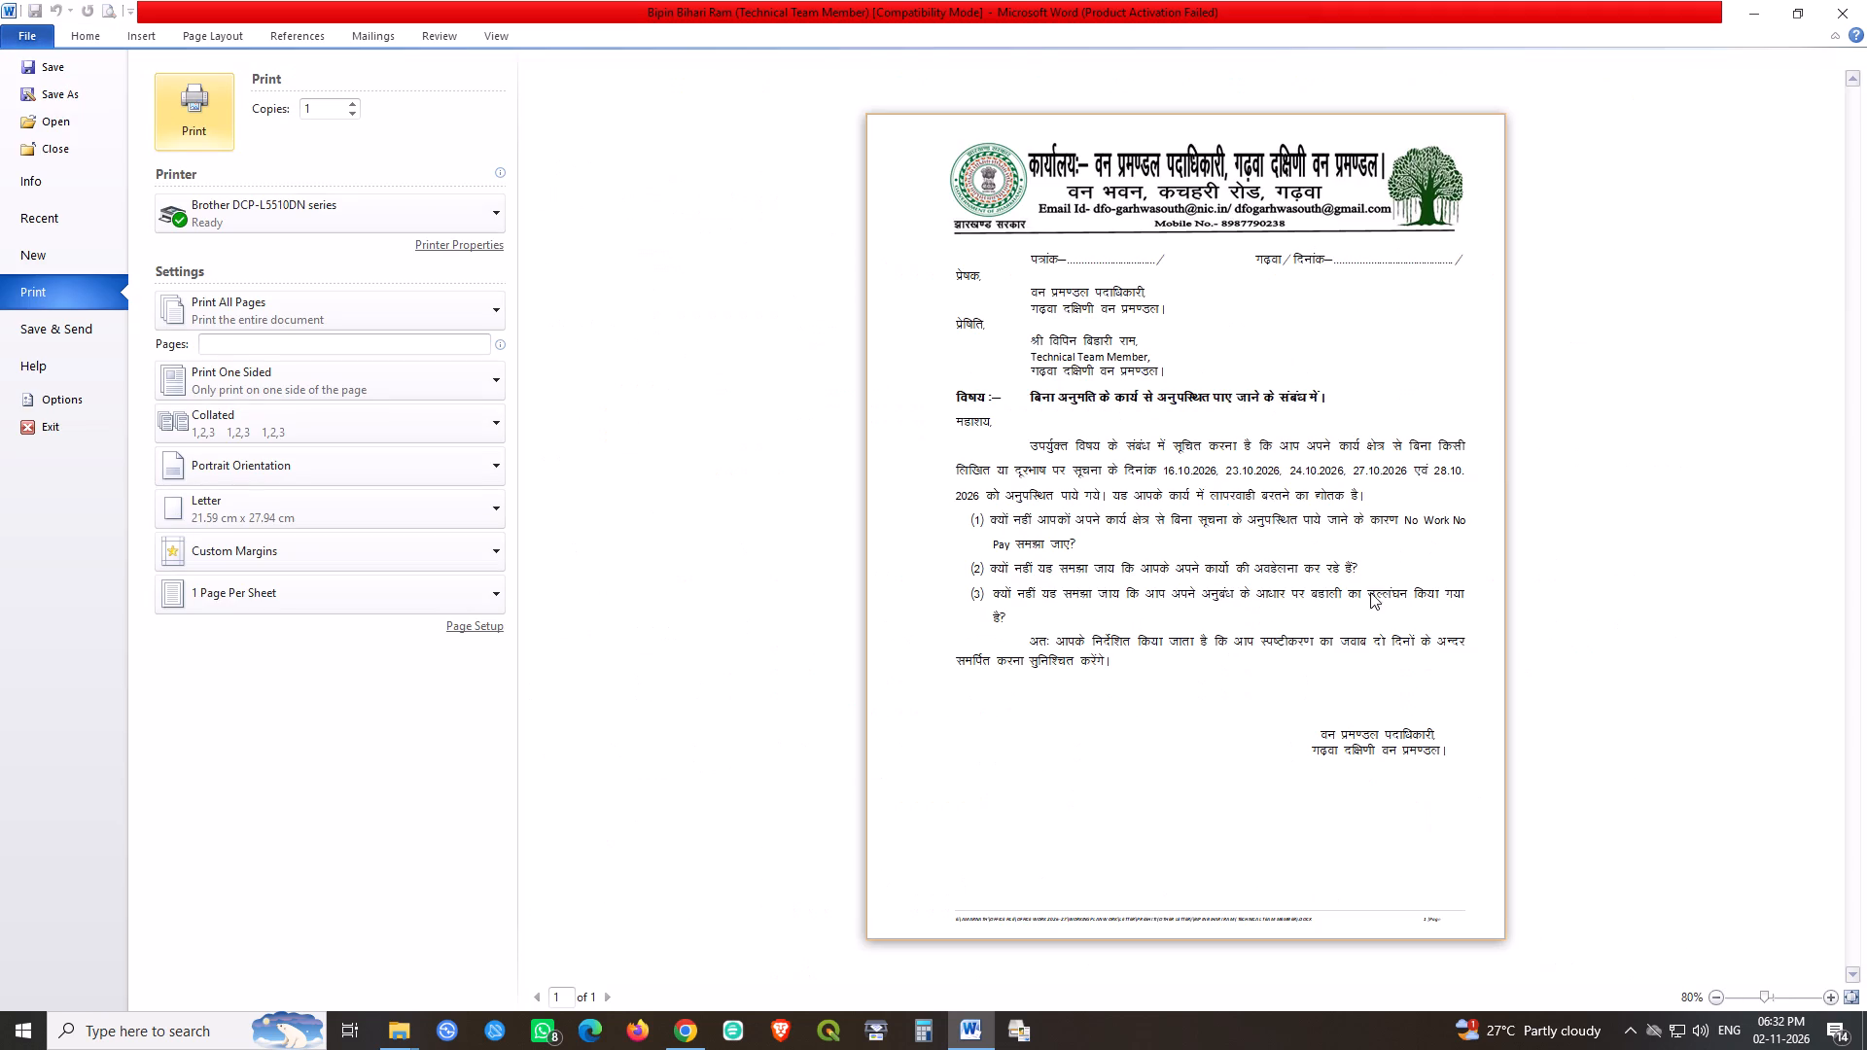
scroll(1285, 552, down, 20)
scroll(1285, 552, down, 13)
scroll(1082, 399, down, 7)
click(209, 123)
key(ctrl+s)
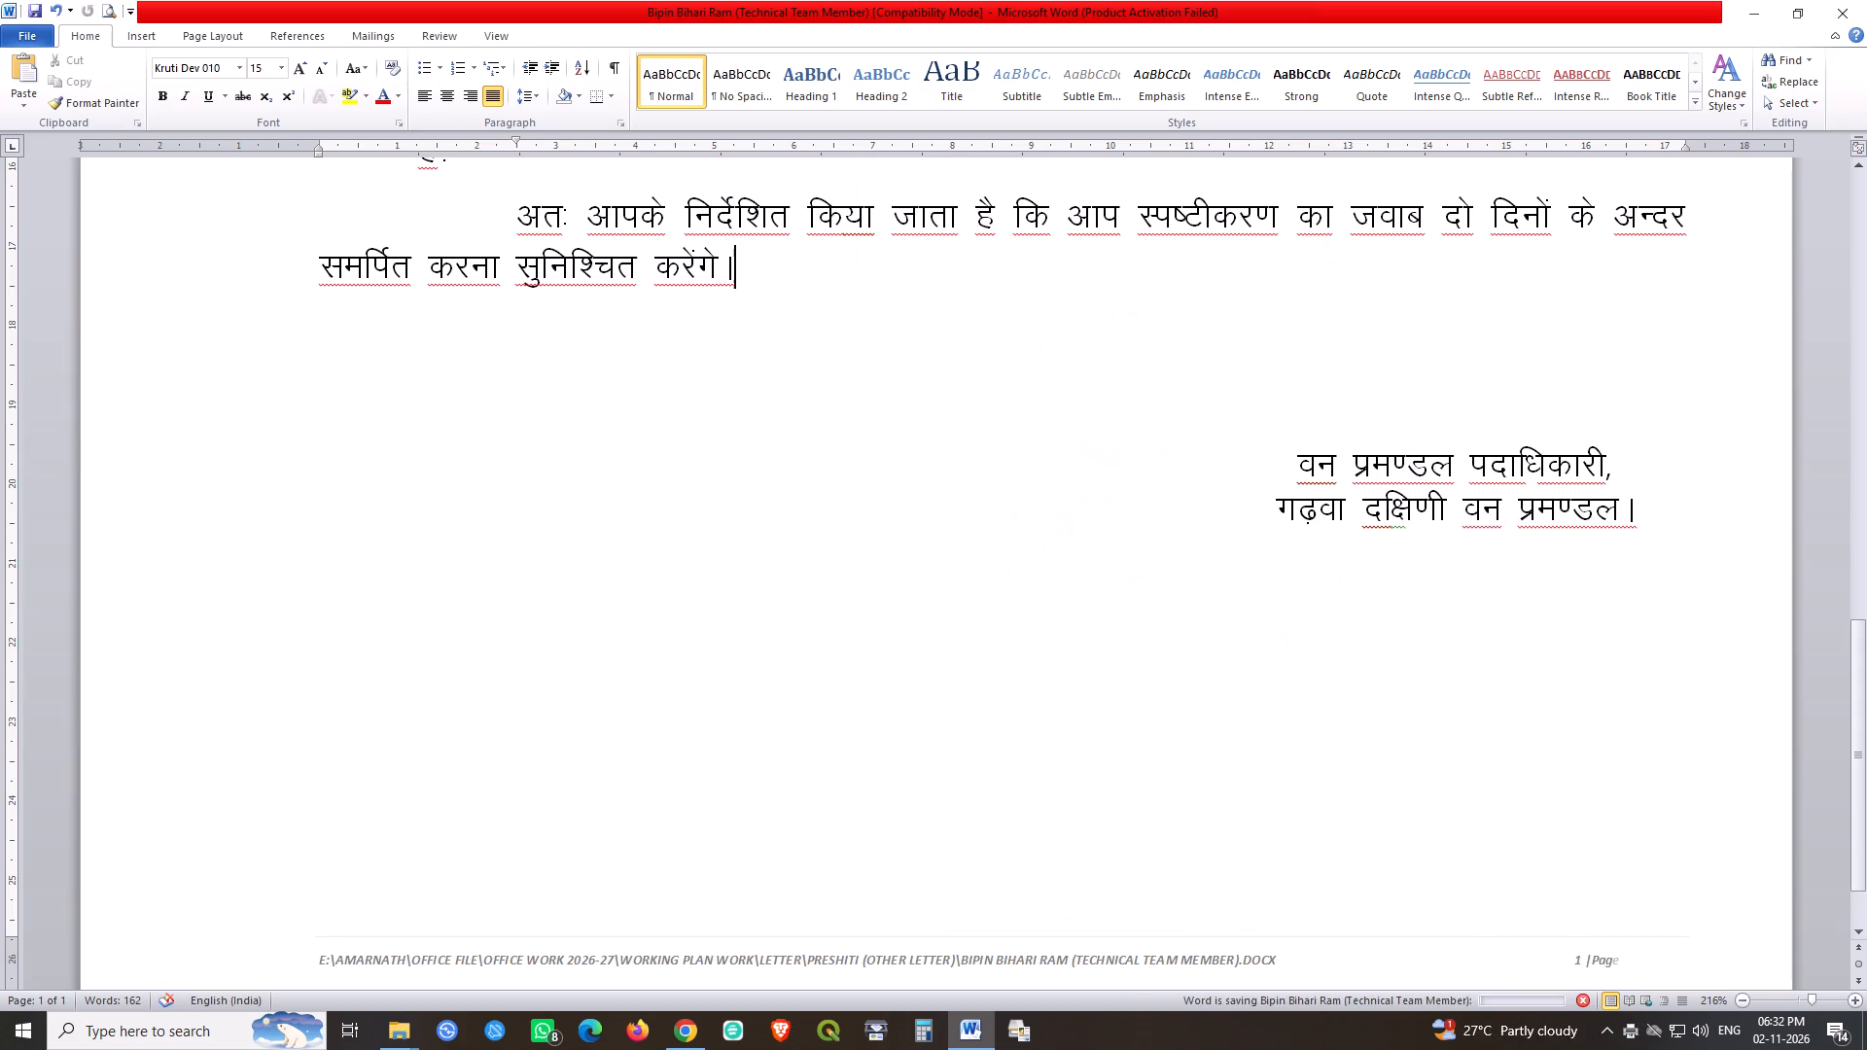
key(ctrl+s)
key(ctrl+s)
triple_click(39, 5)
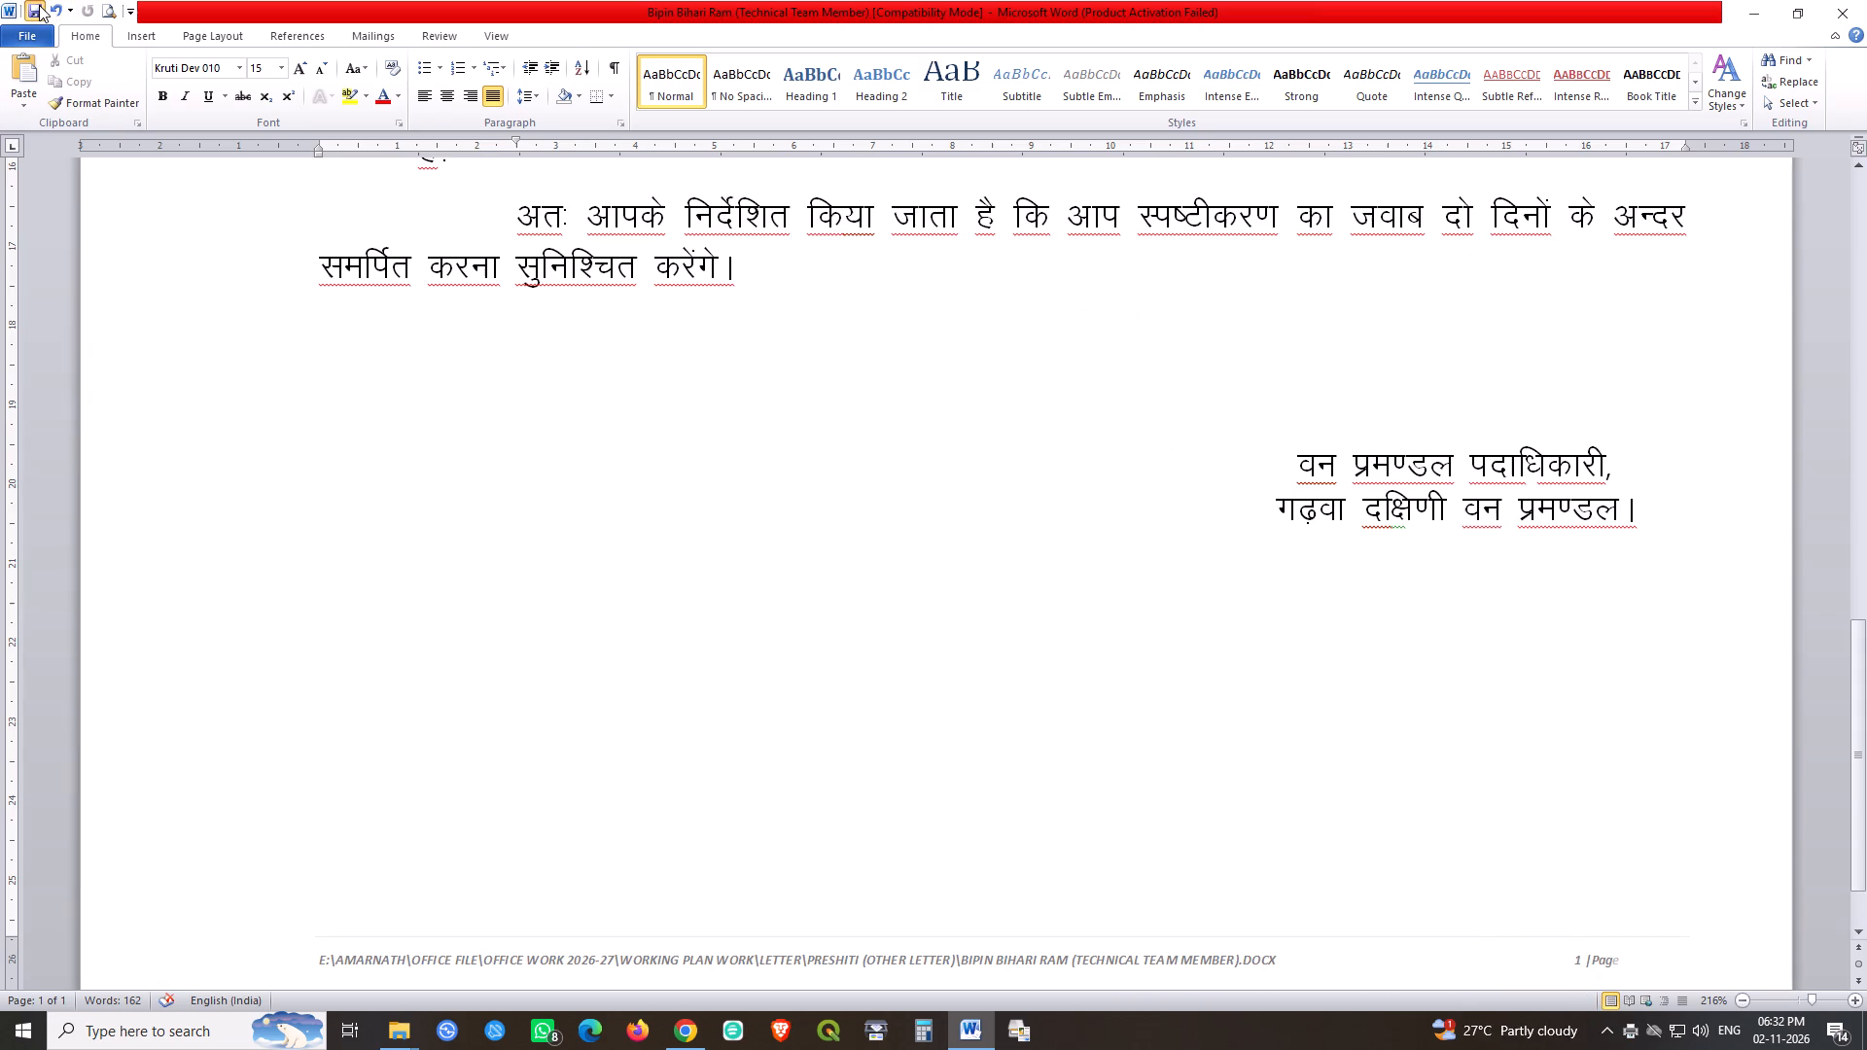
triple_click(39, 5)
click(39, 5)
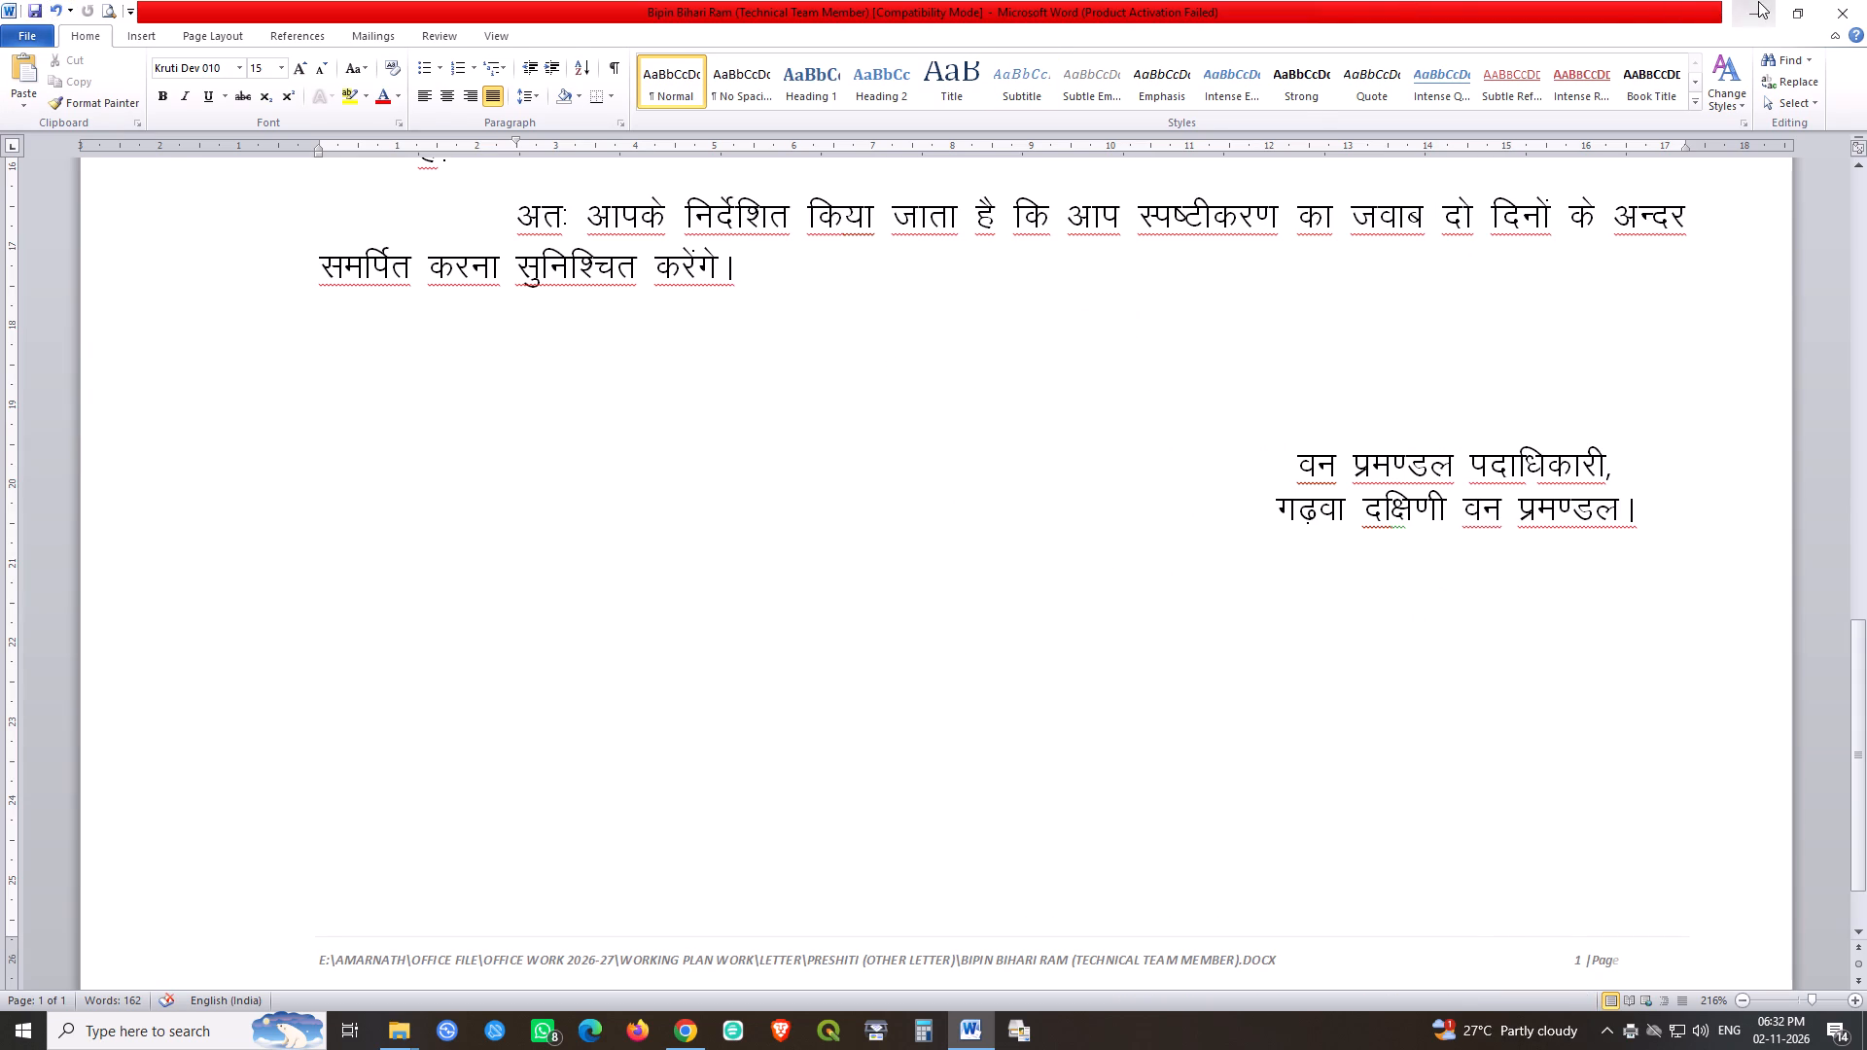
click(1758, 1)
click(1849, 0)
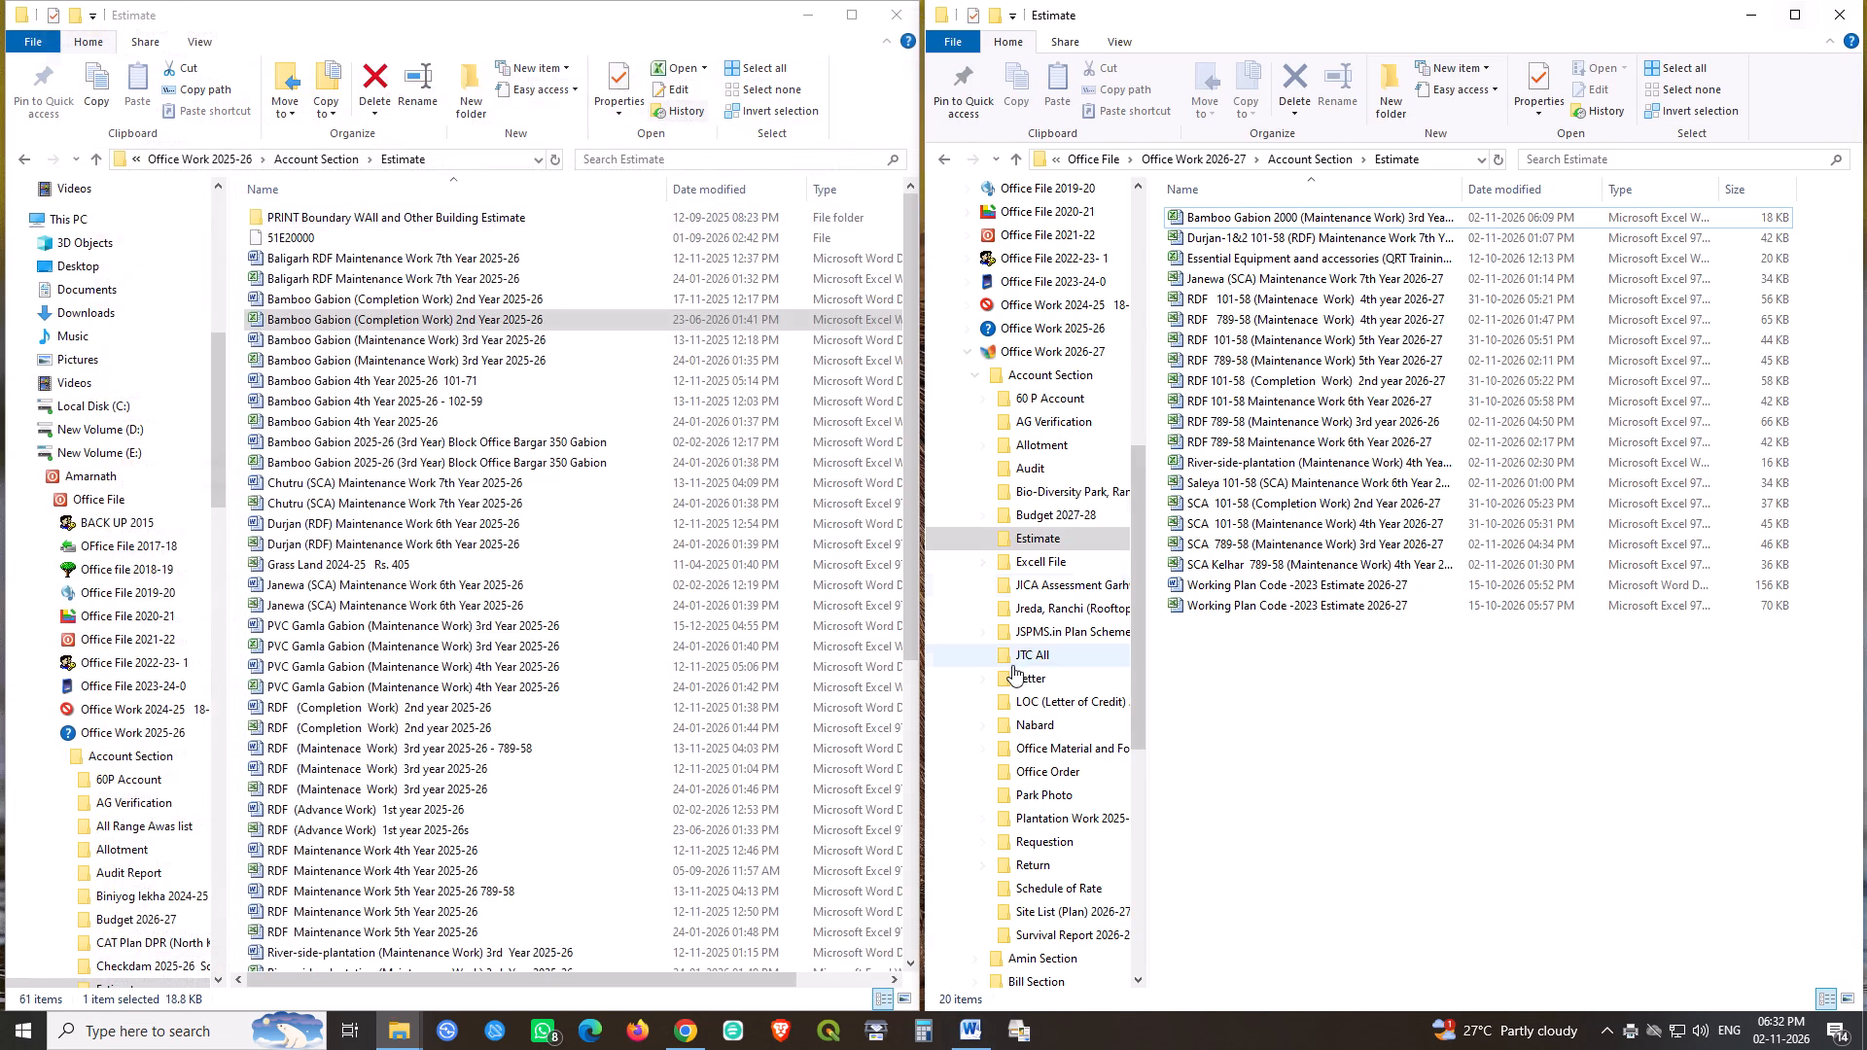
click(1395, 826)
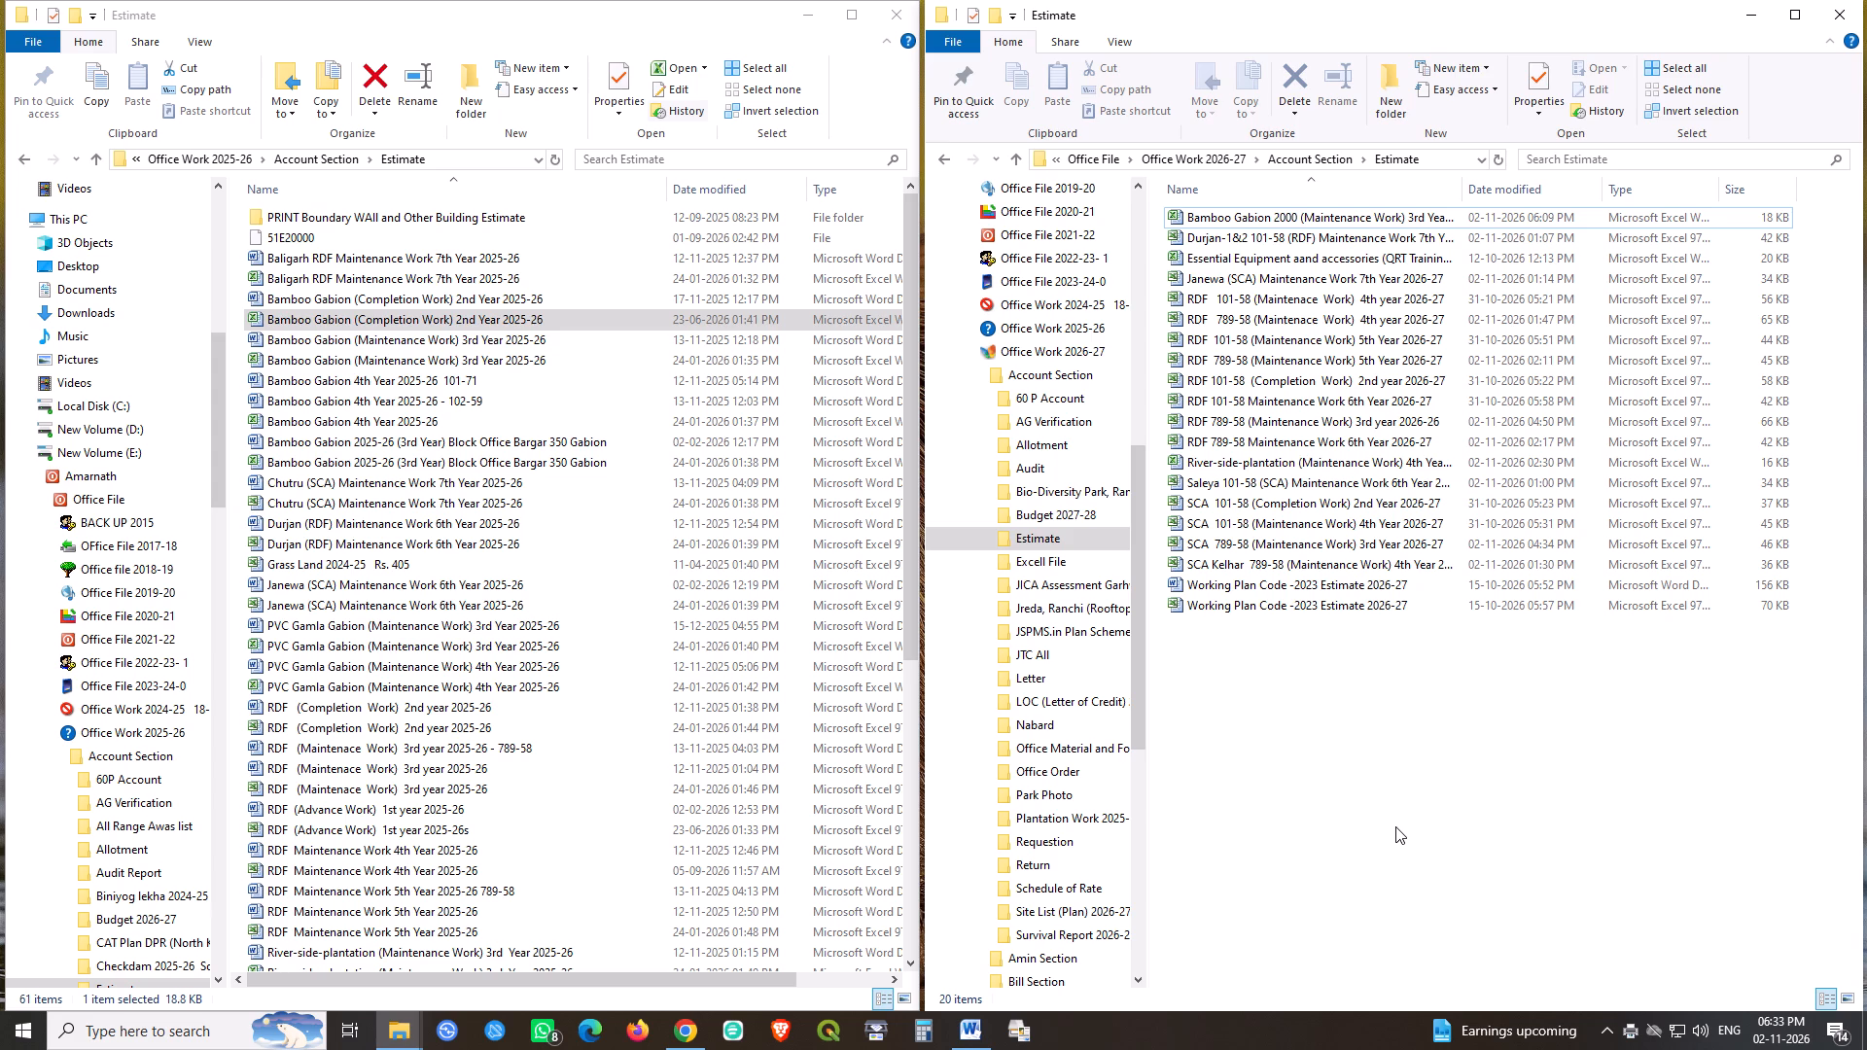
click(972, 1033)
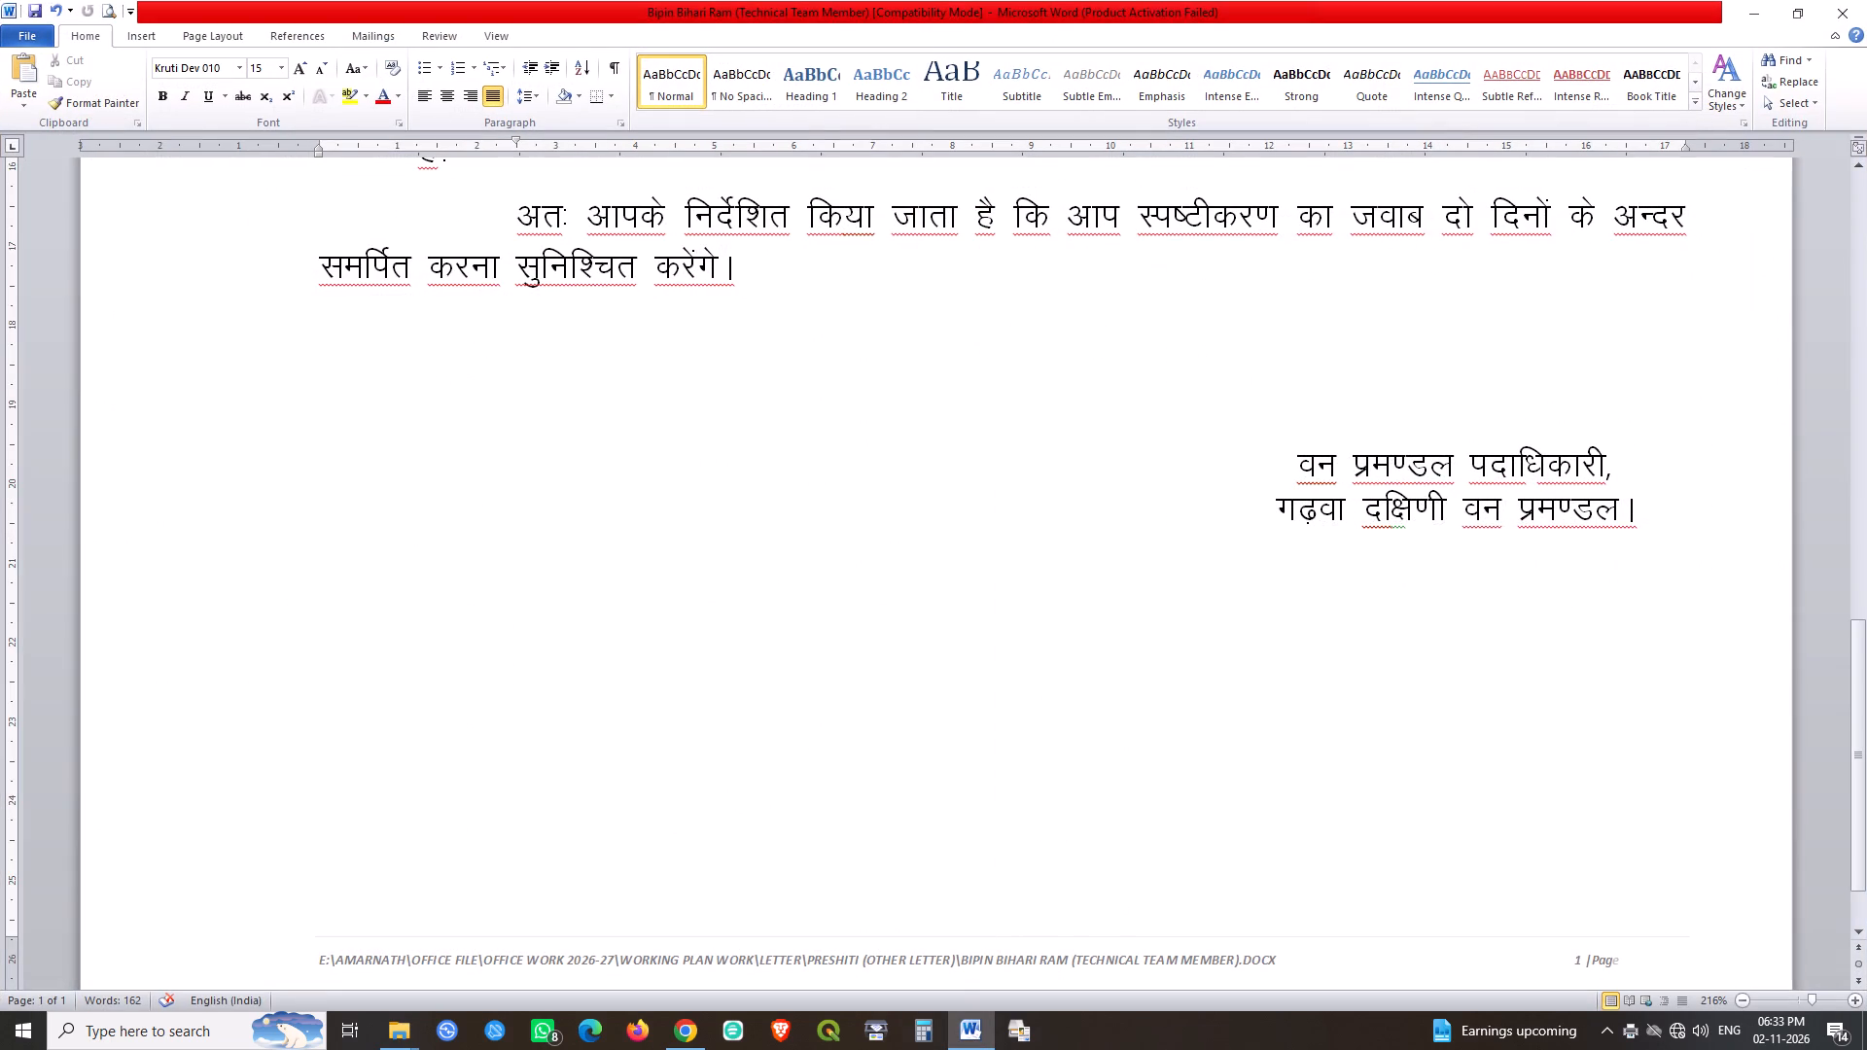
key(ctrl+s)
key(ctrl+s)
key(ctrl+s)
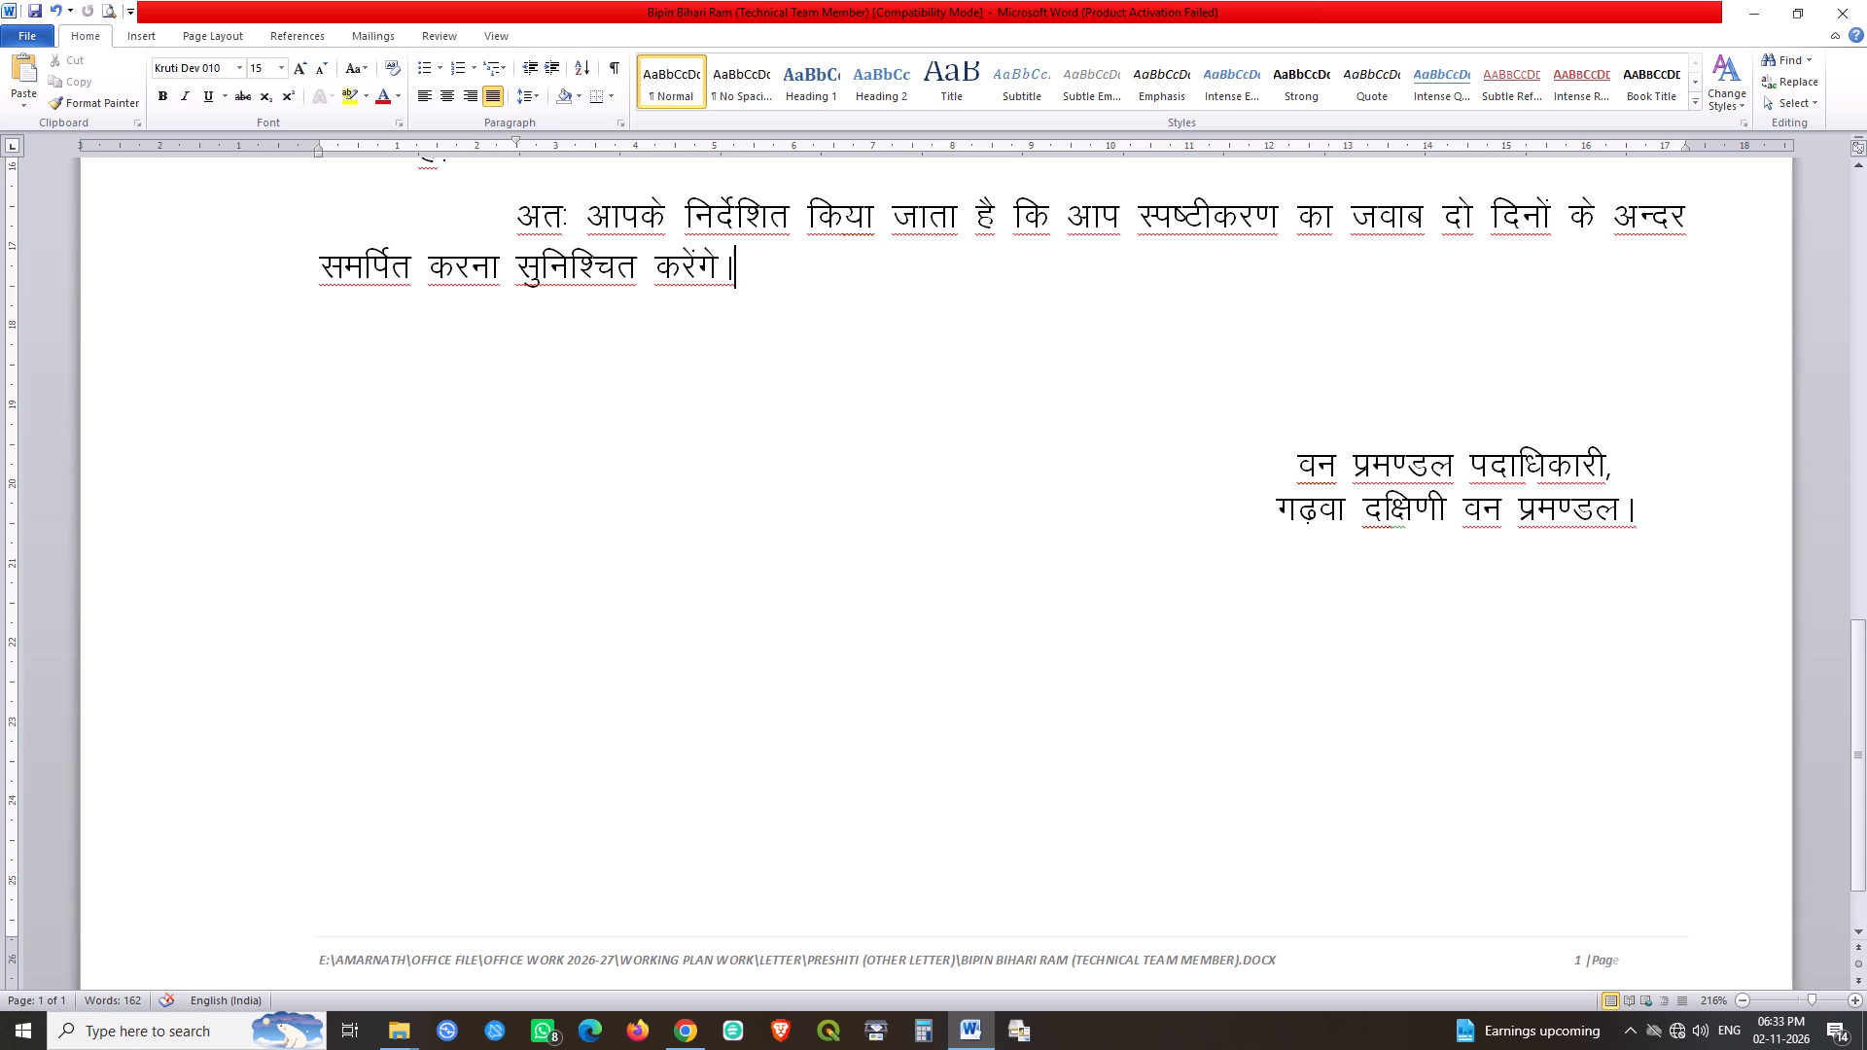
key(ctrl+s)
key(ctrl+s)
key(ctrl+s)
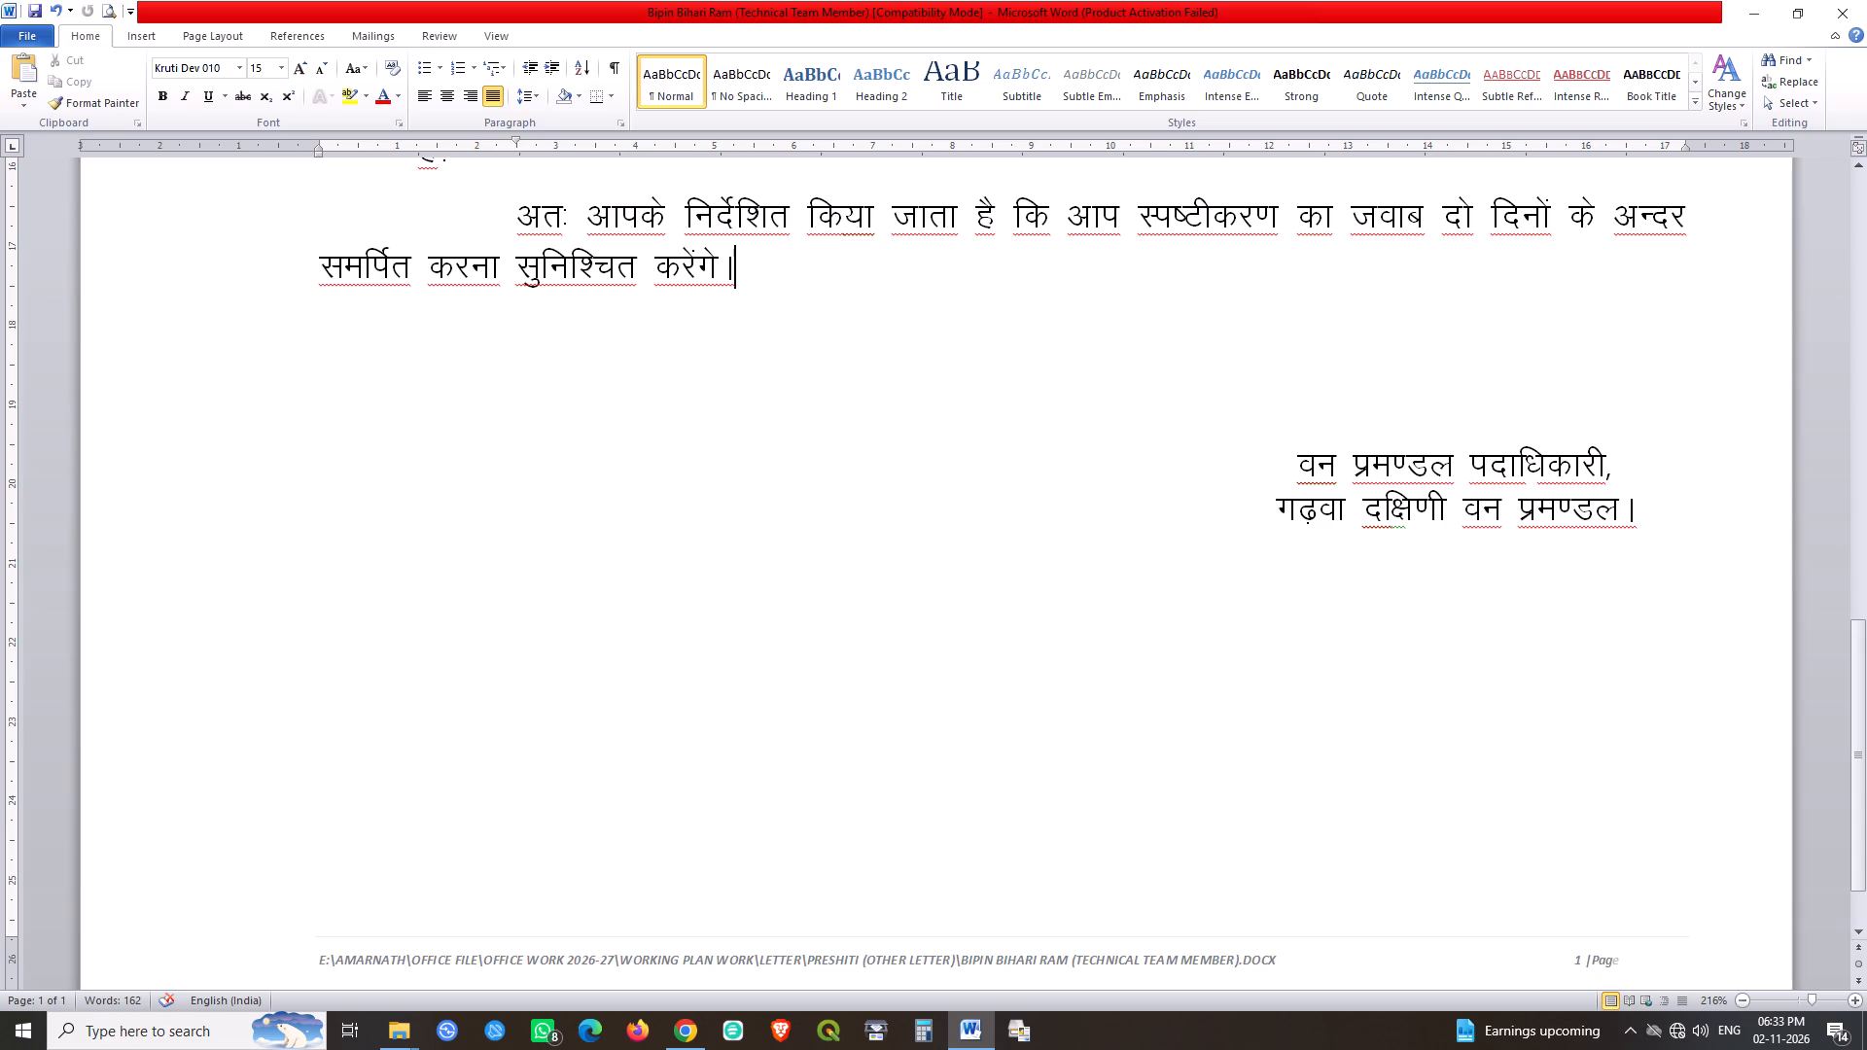
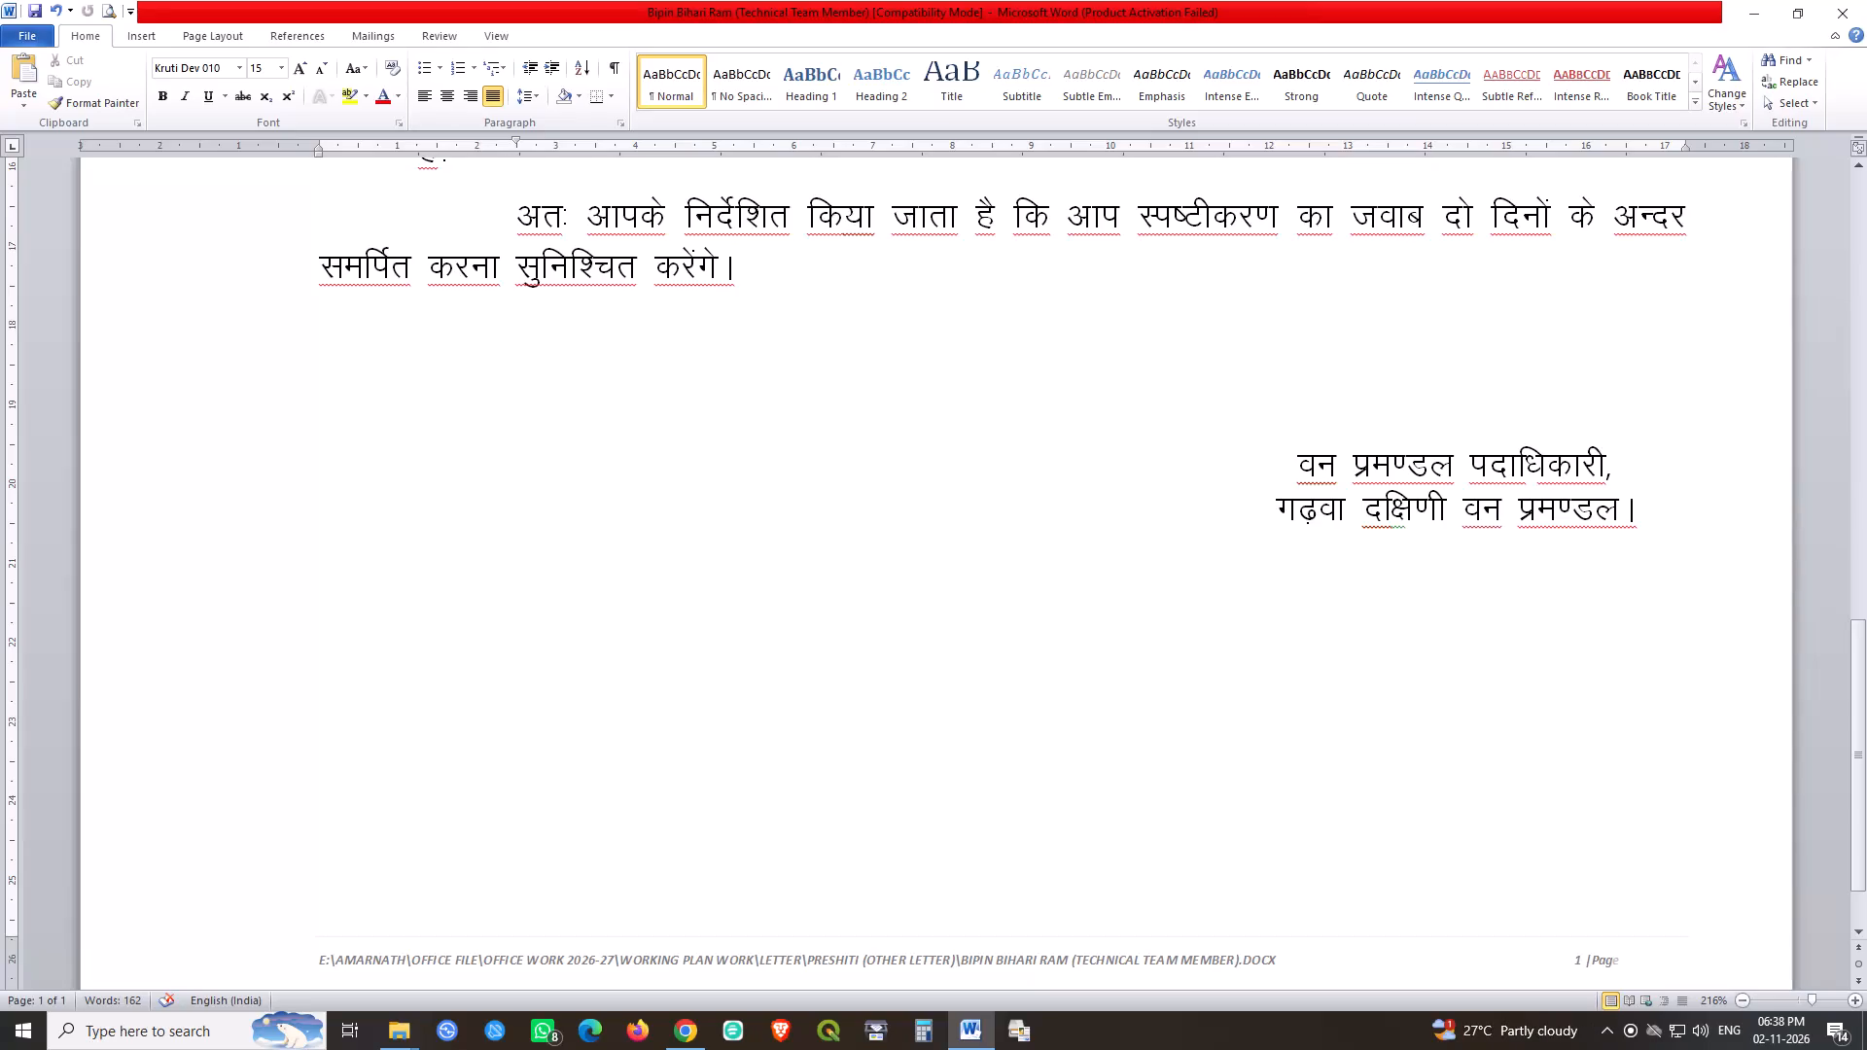
Save the finished letter and minimise its window to get back to the Estimate folders.
triple_click(30, 7)
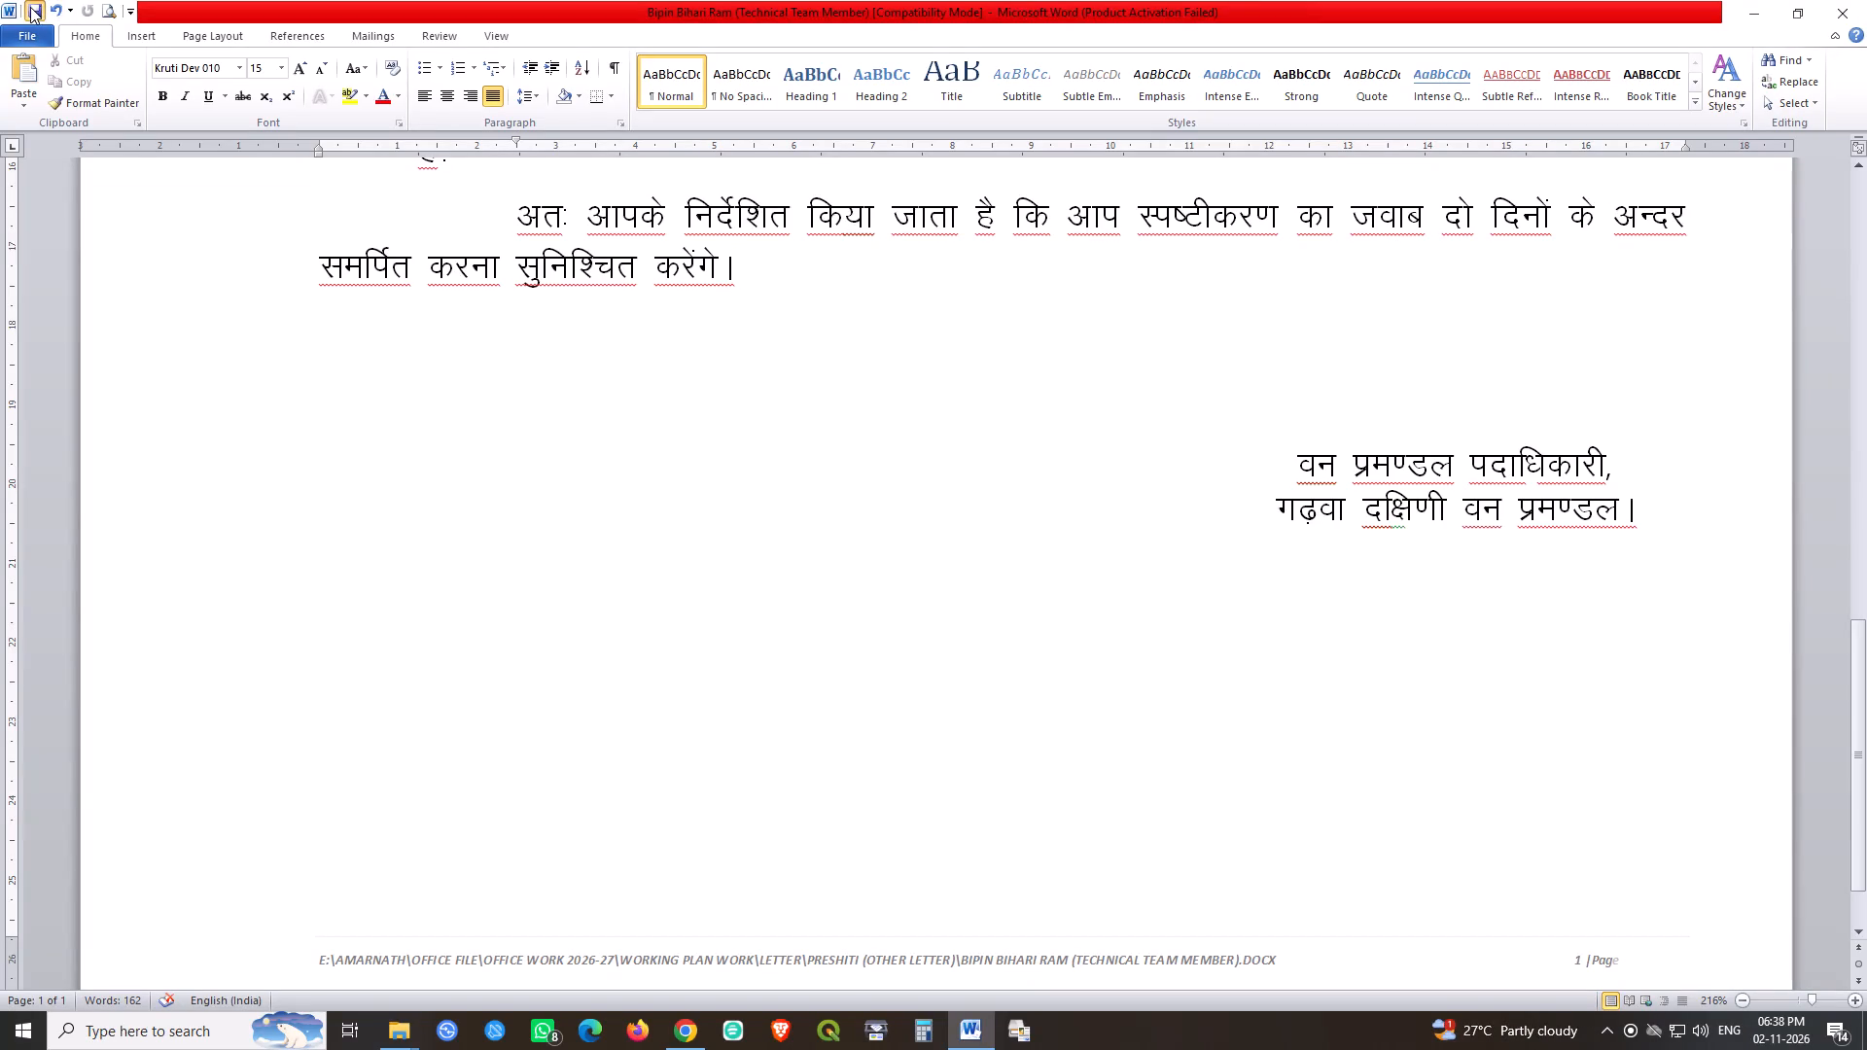
double_click(30, 7)
triple_click(35, 11)
double_click(35, 11)
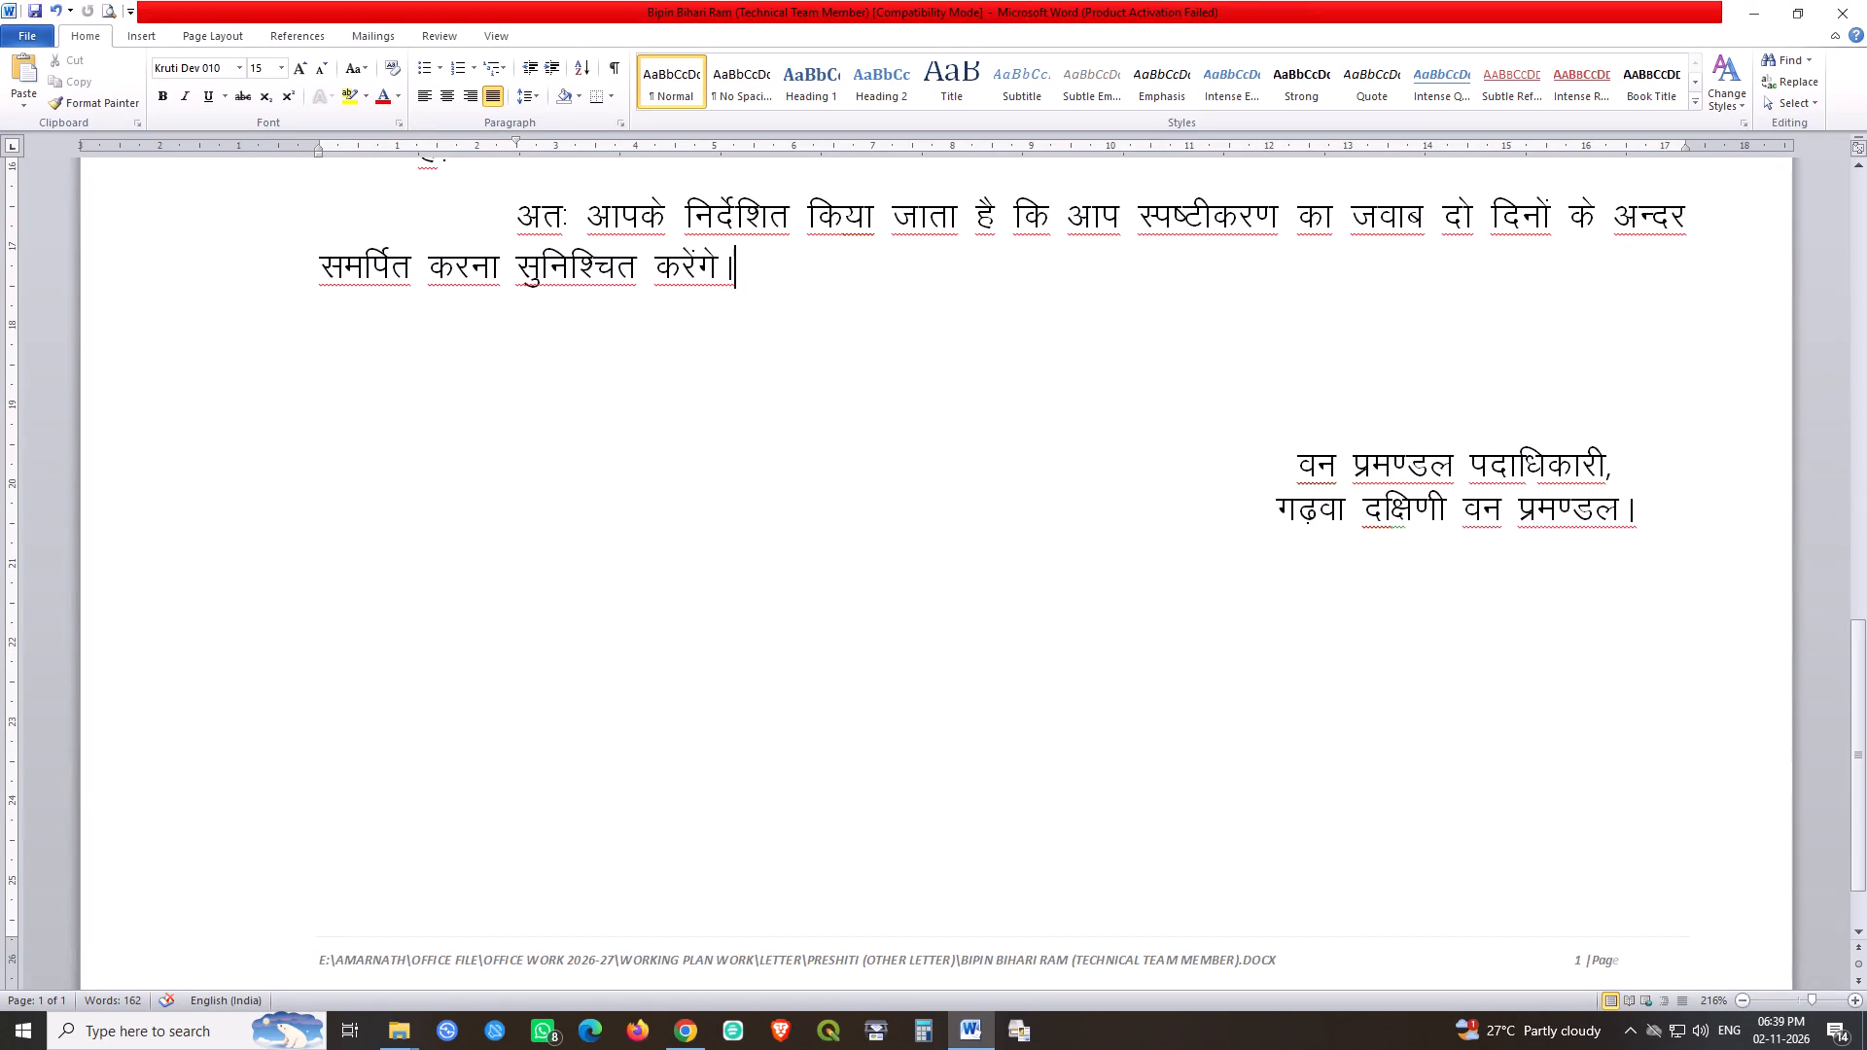
click(885, 354)
click(499, 303)
click(777, 289)
triple_click(33, 8)
double_click(33, 8)
scroll(1170, 368, up, 2)
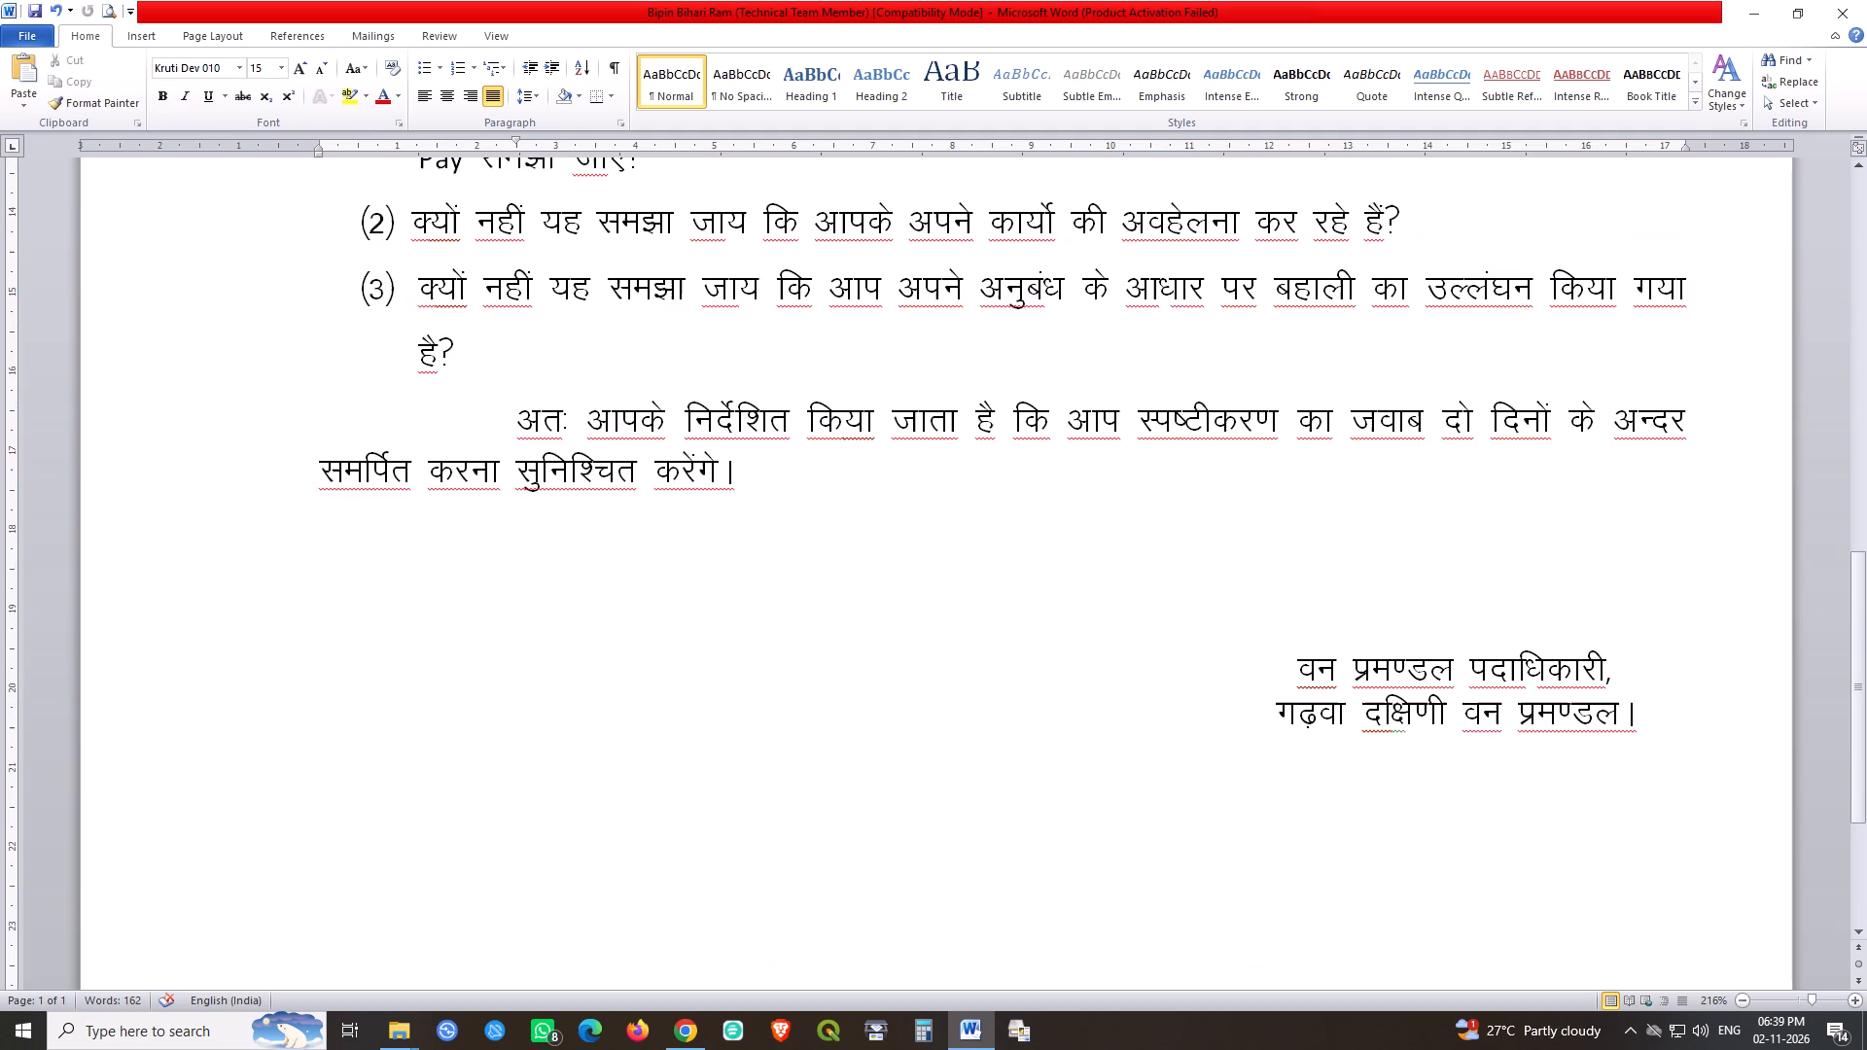
triple_click(31, 6)
triple_click(31, 6)
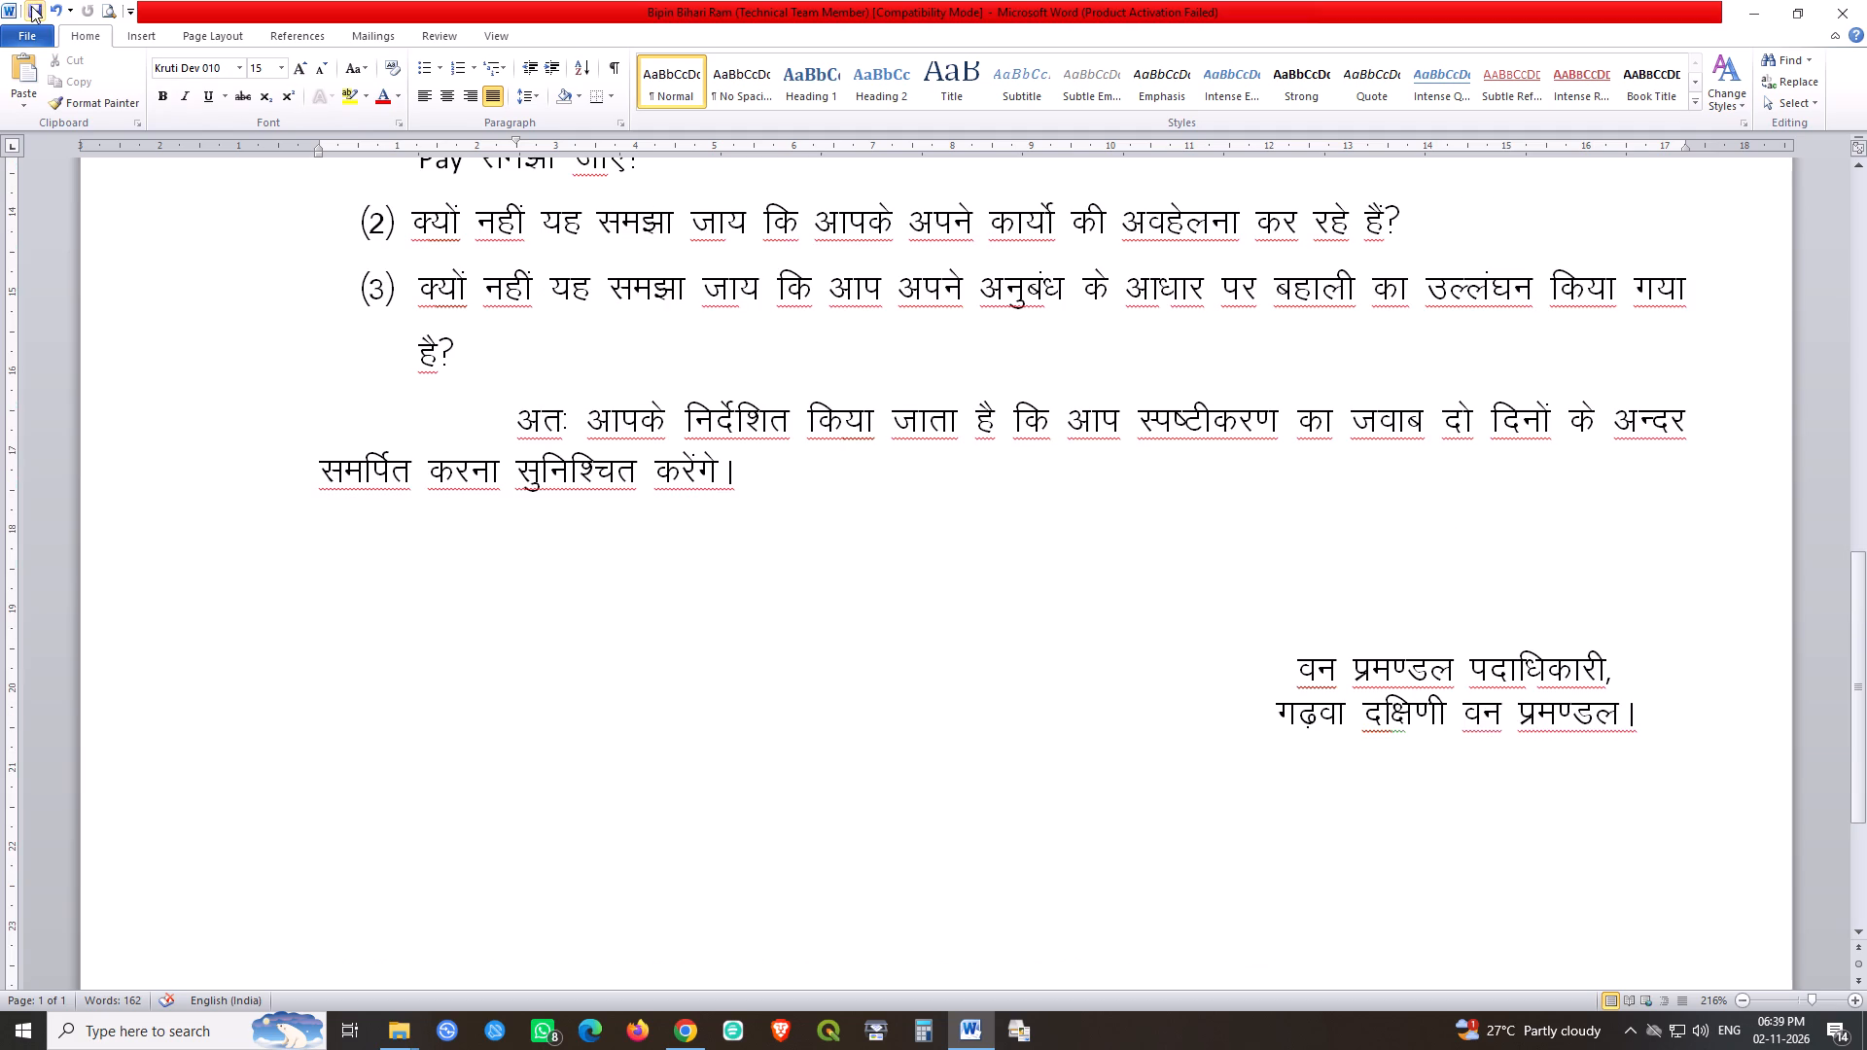
triple_click(31, 6)
click(31, 6)
scroll(1041, 524, up, 8)
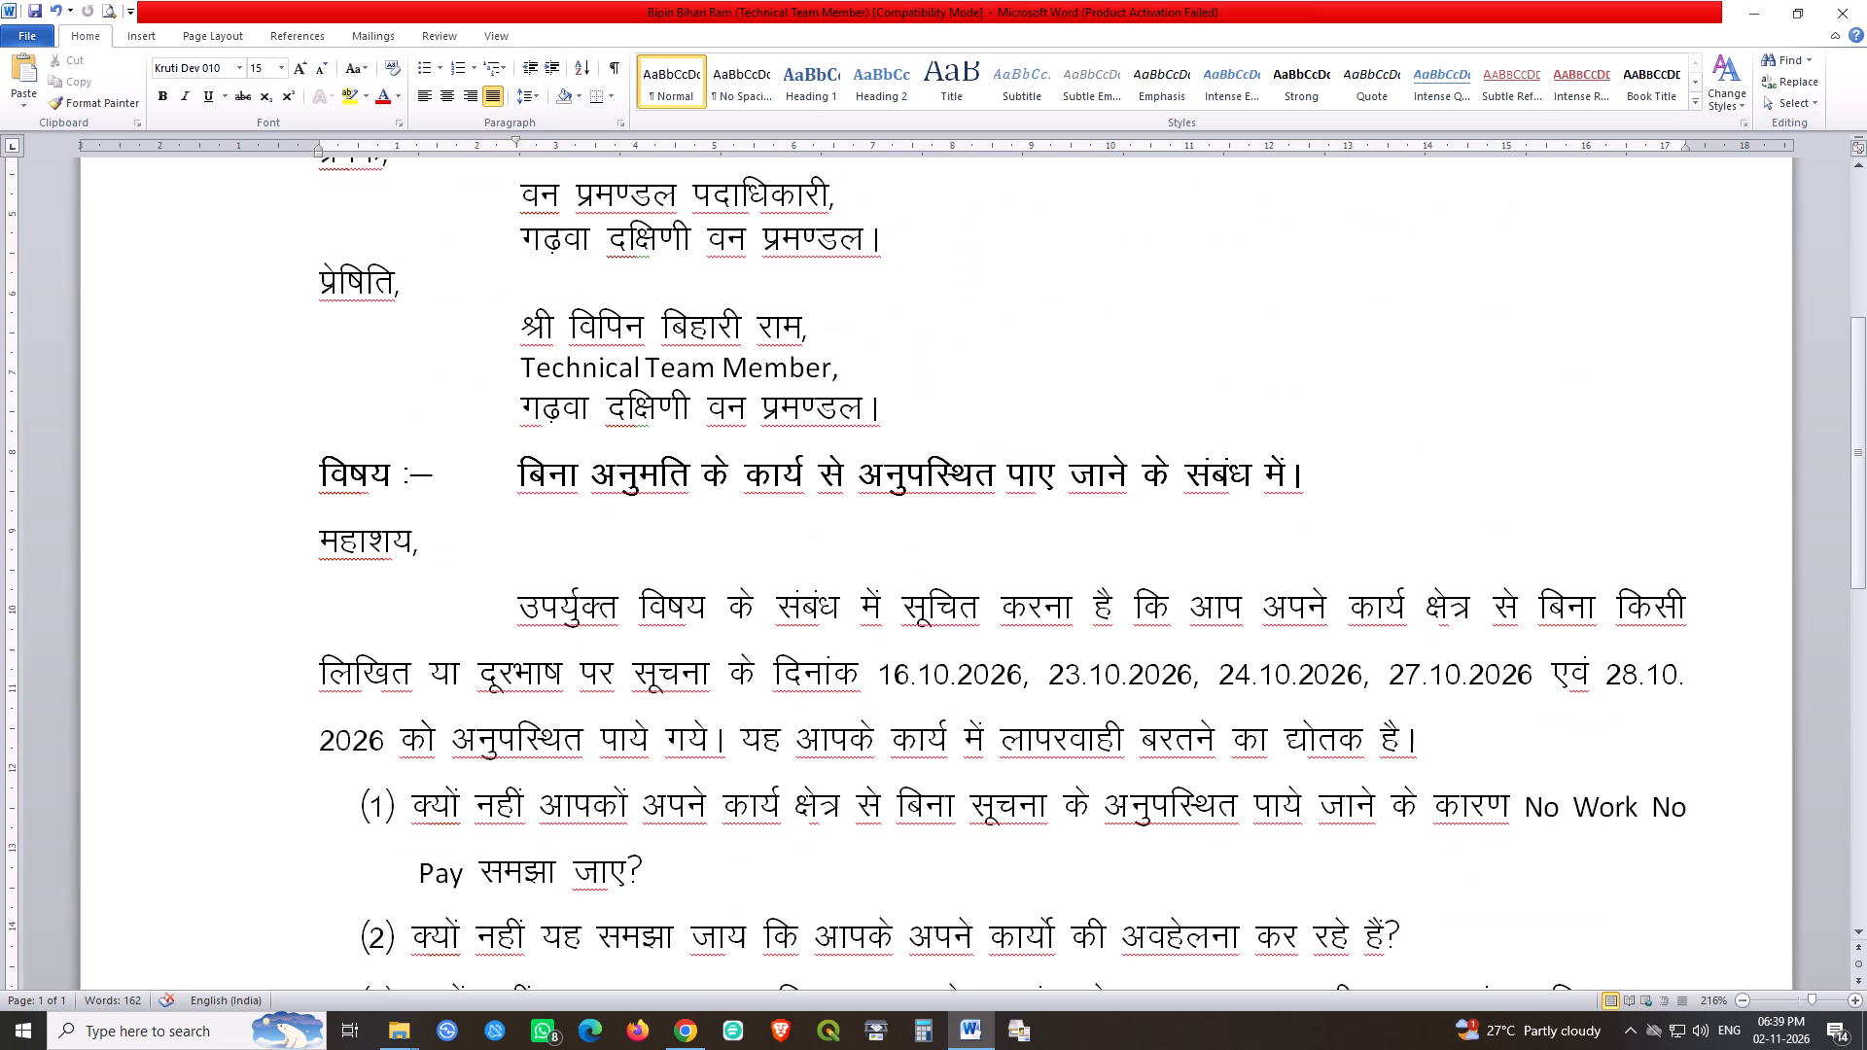
triple_click(28, 10)
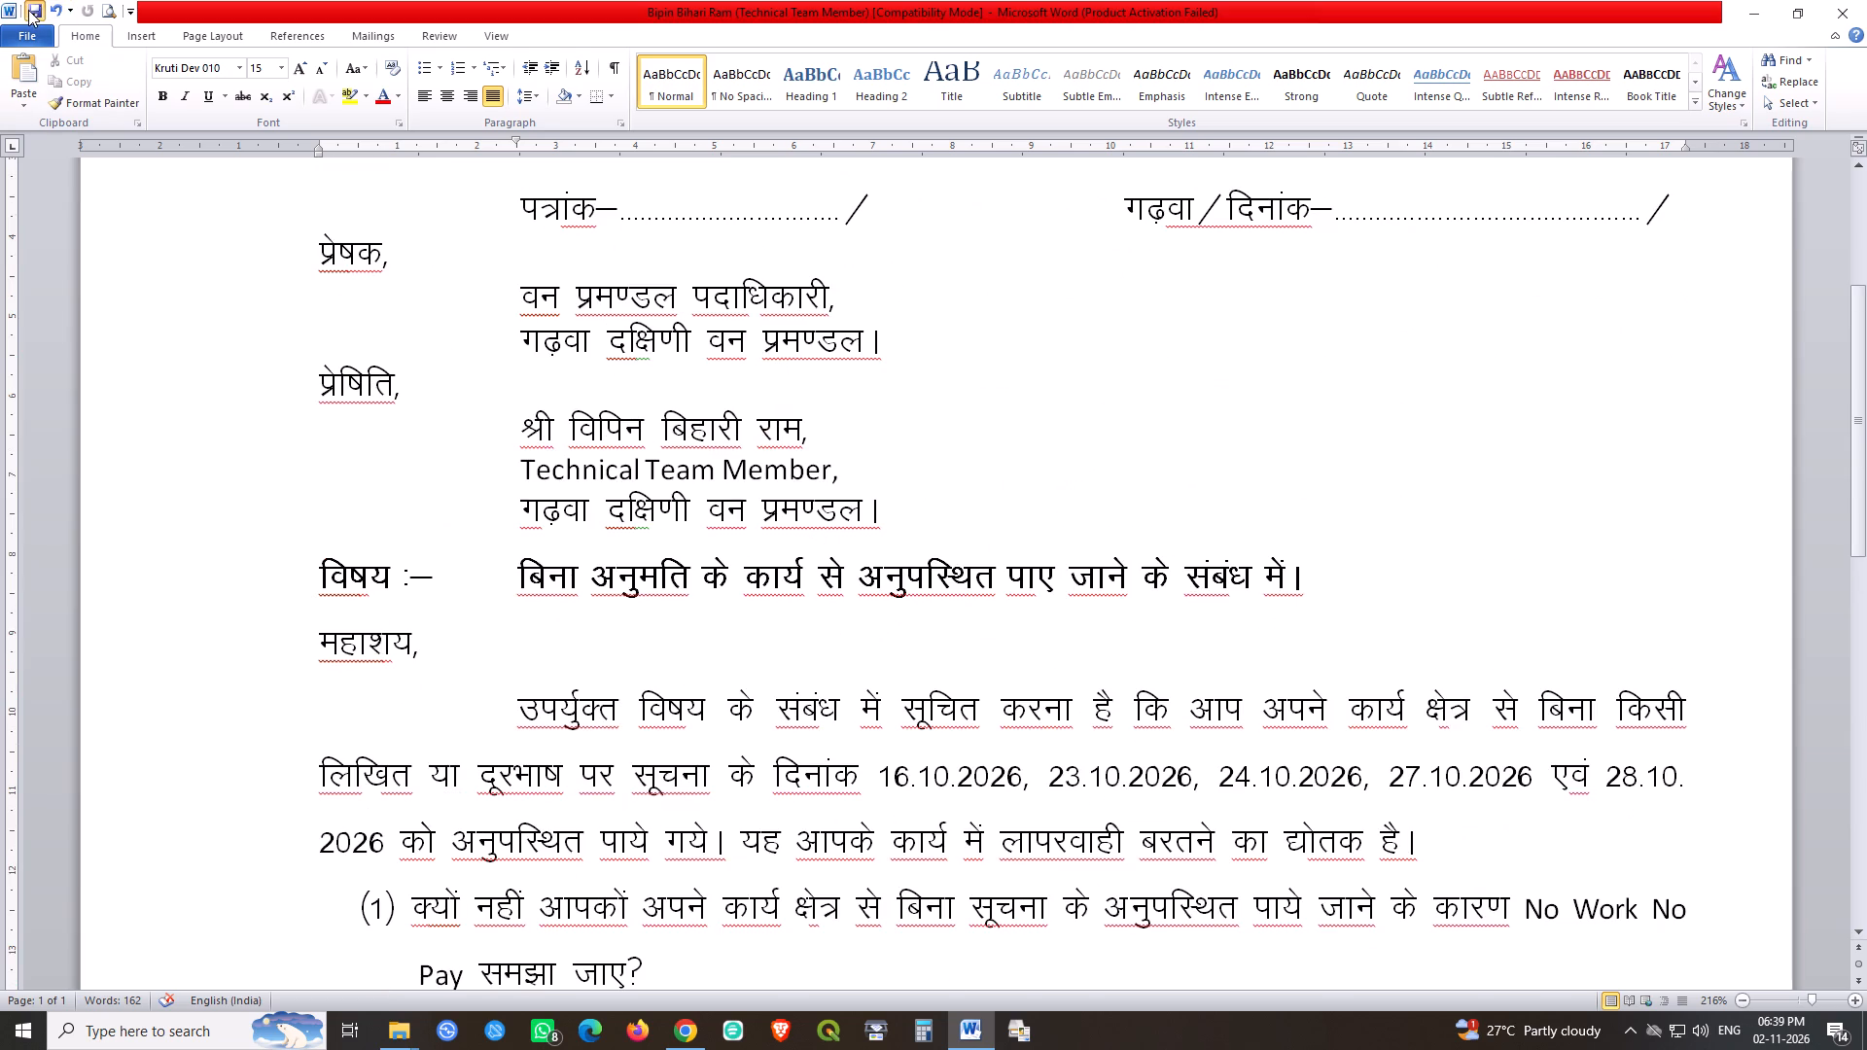
double_click(28, 10)
click(1772, 0)
Open the Bamboo Gabion (Maintenance Work) 3rd Year 2025-26 workbook from the 2025-26 Estimate folder, look it over and close it.
click(1434, 771)
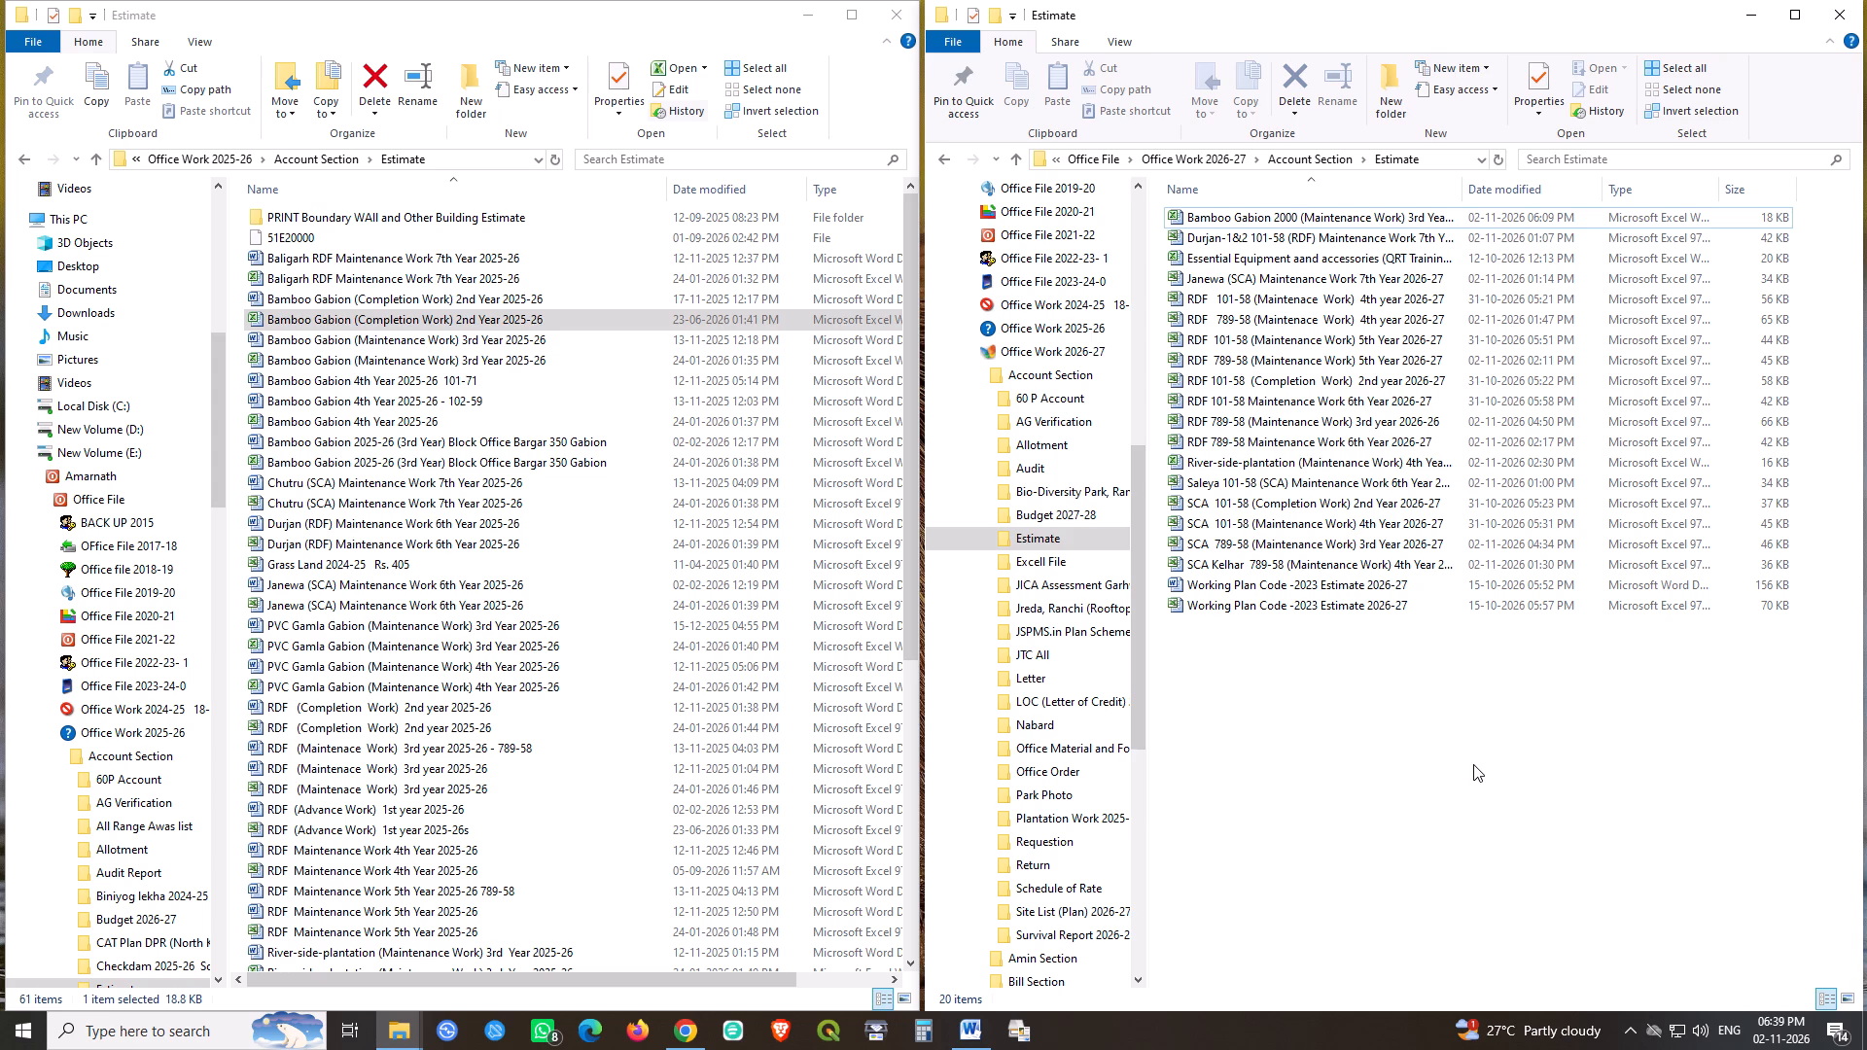
click(1478, 764)
scroll(1478, 764, up, 1)
click(353, 364)
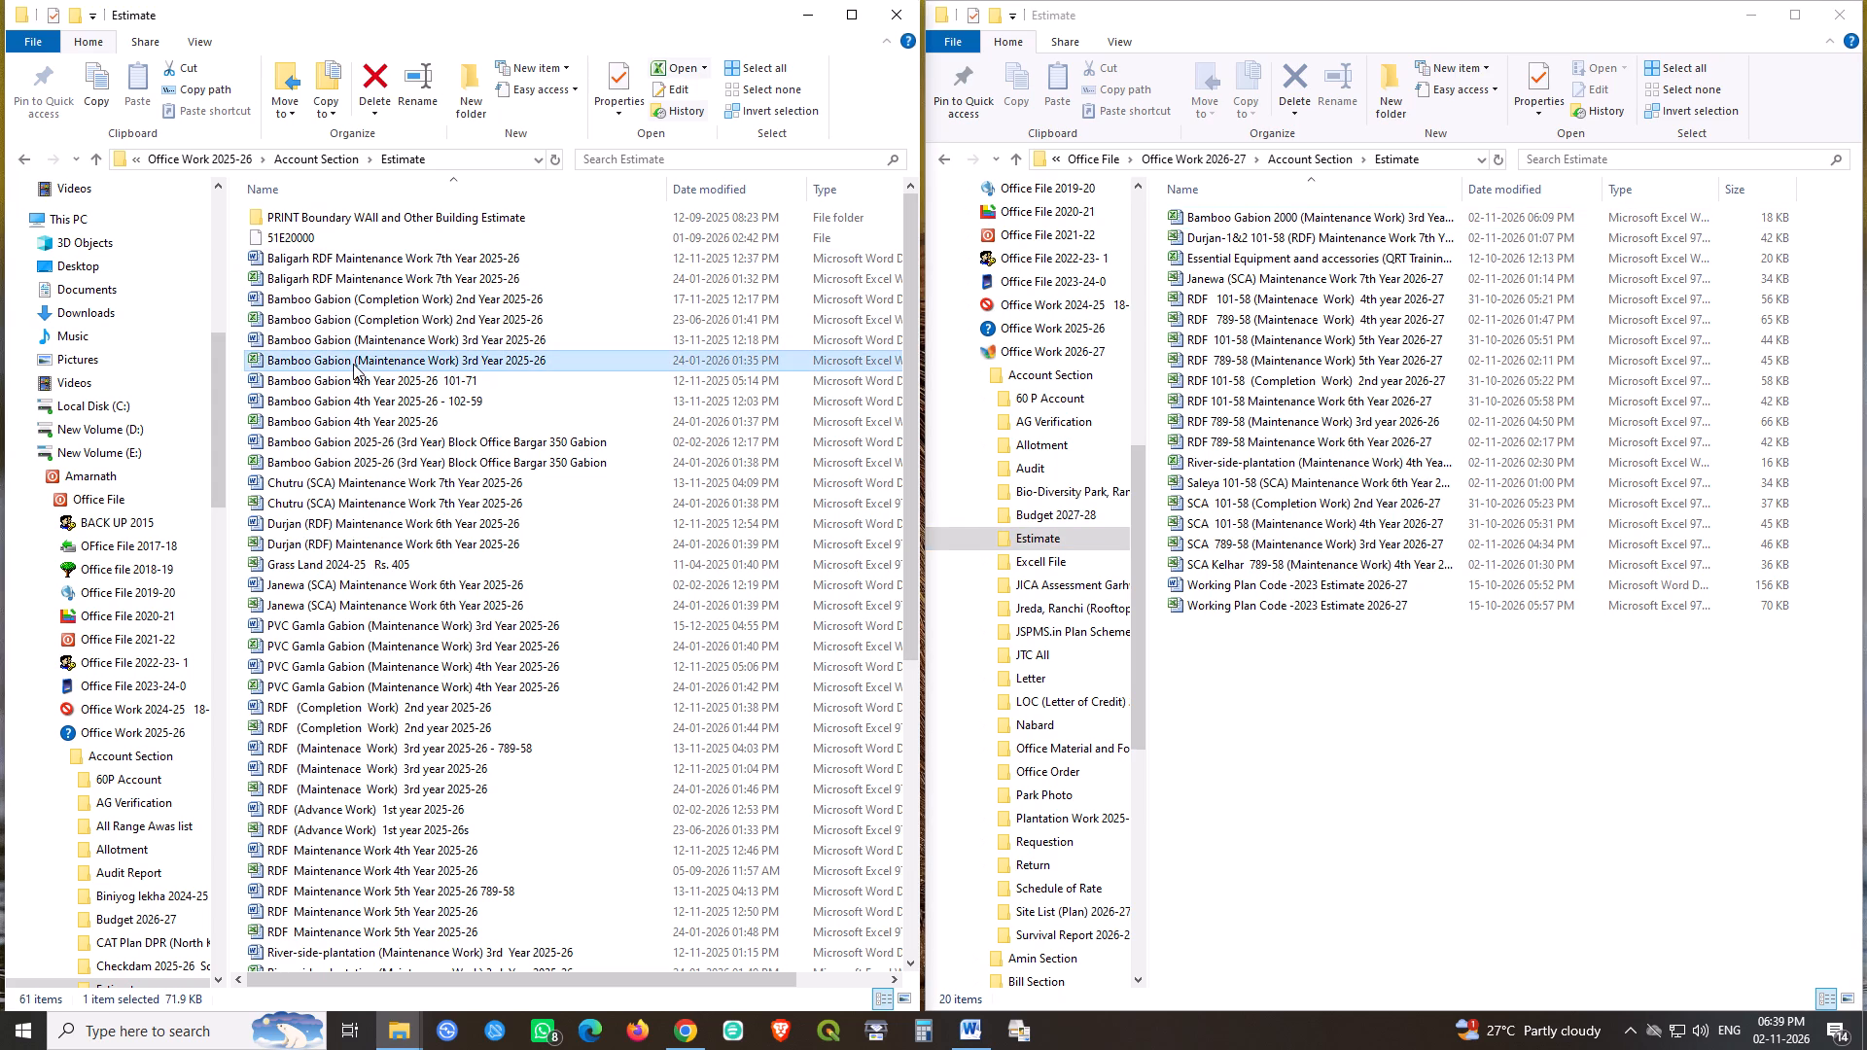
key(Return)
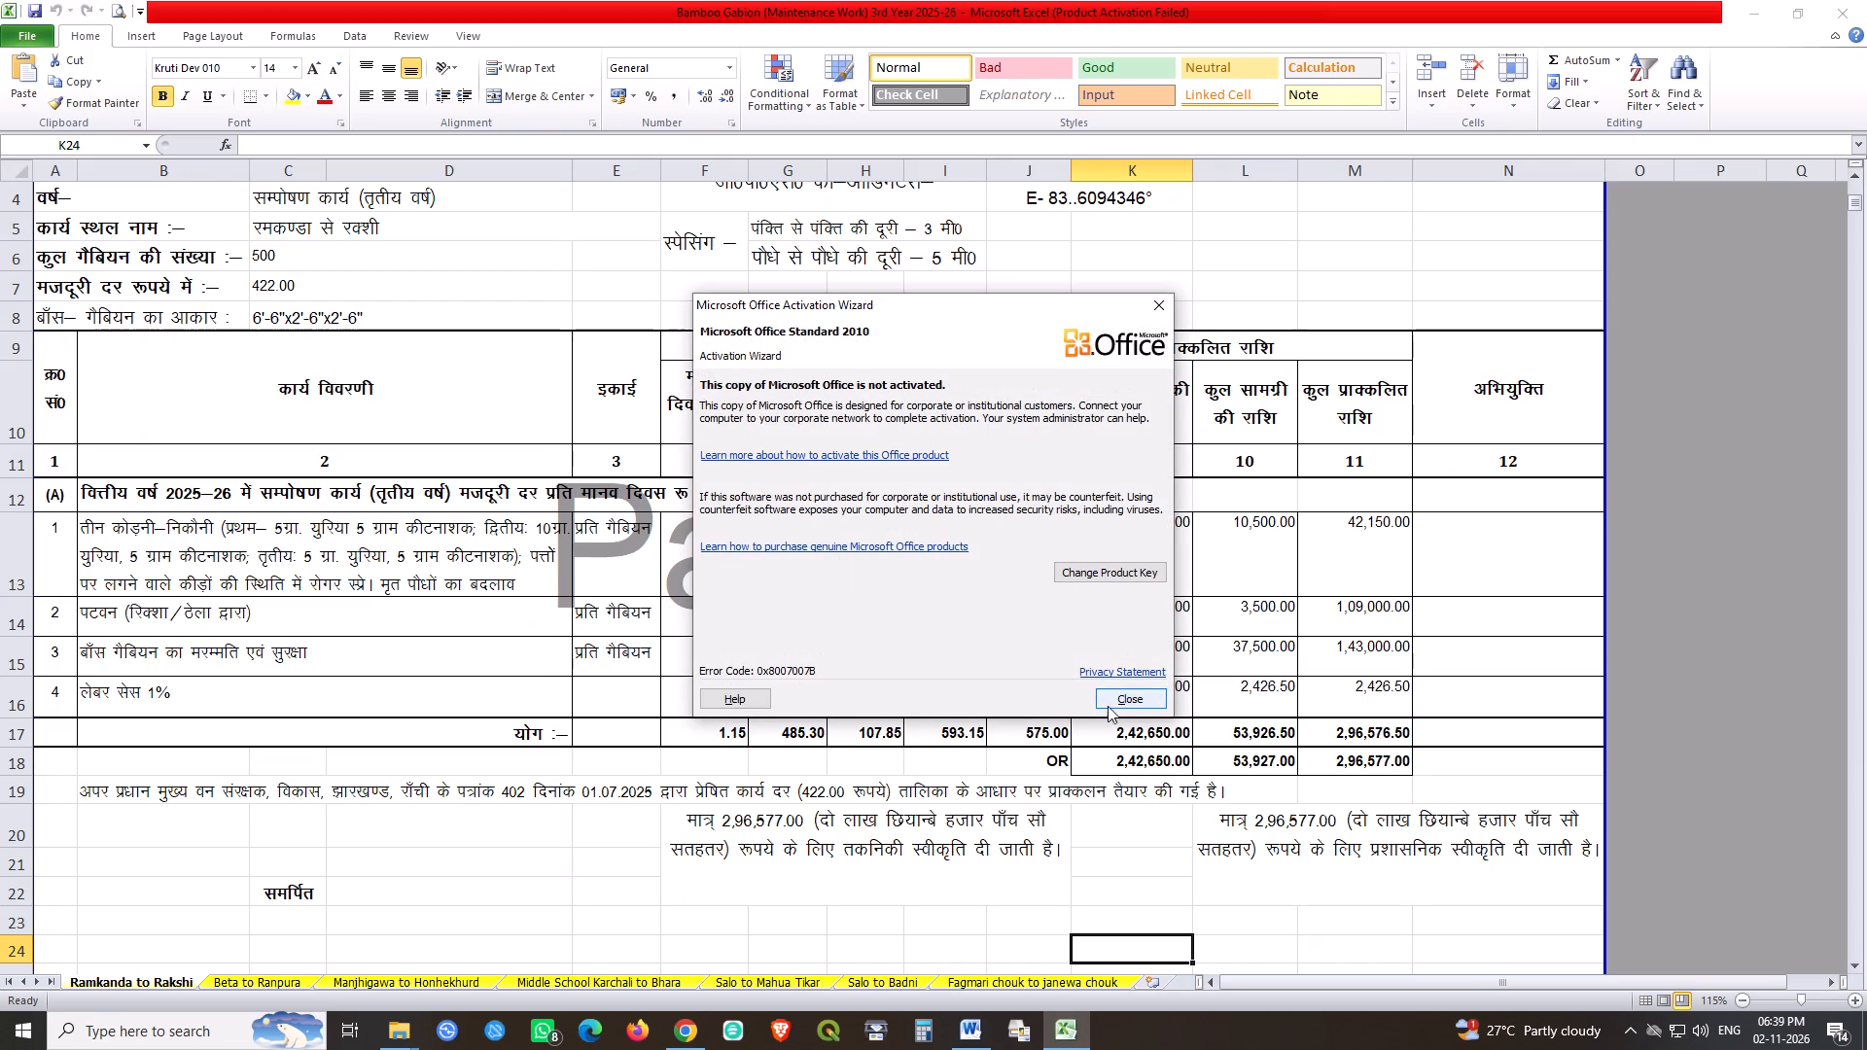
click(1133, 696)
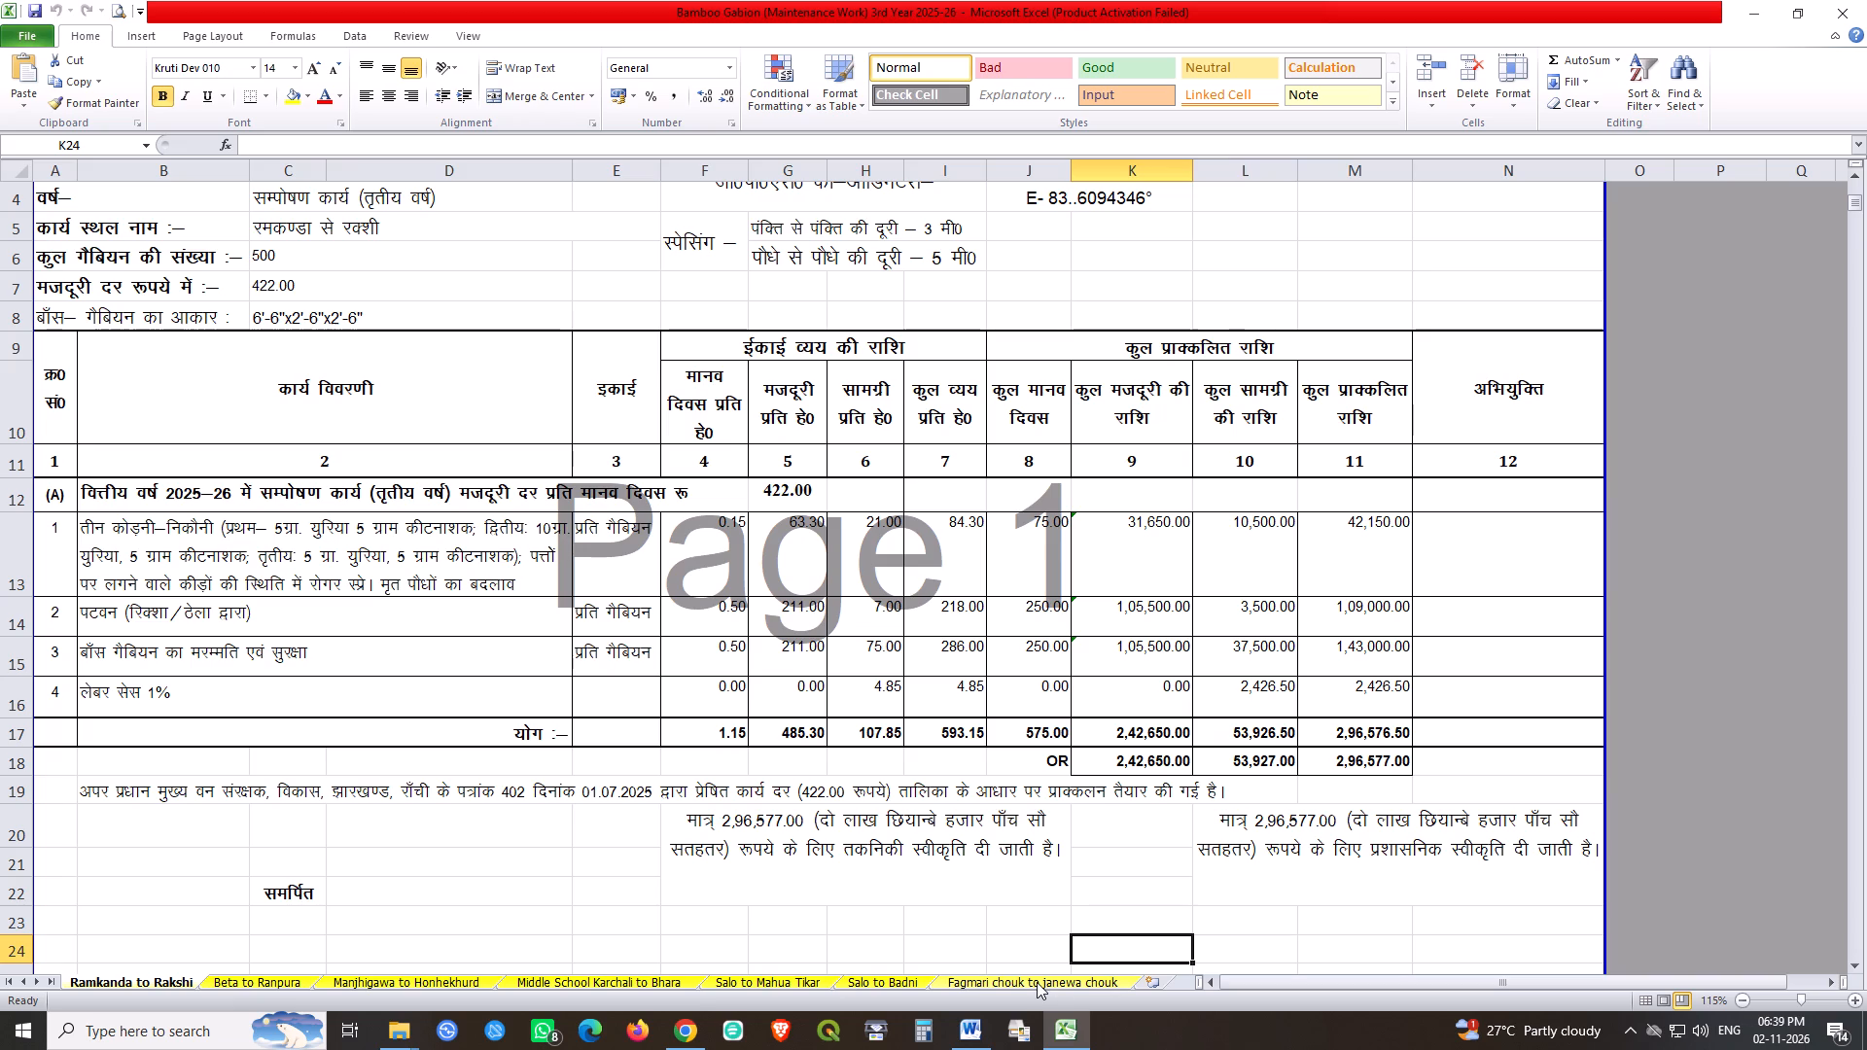
click(1831, 9)
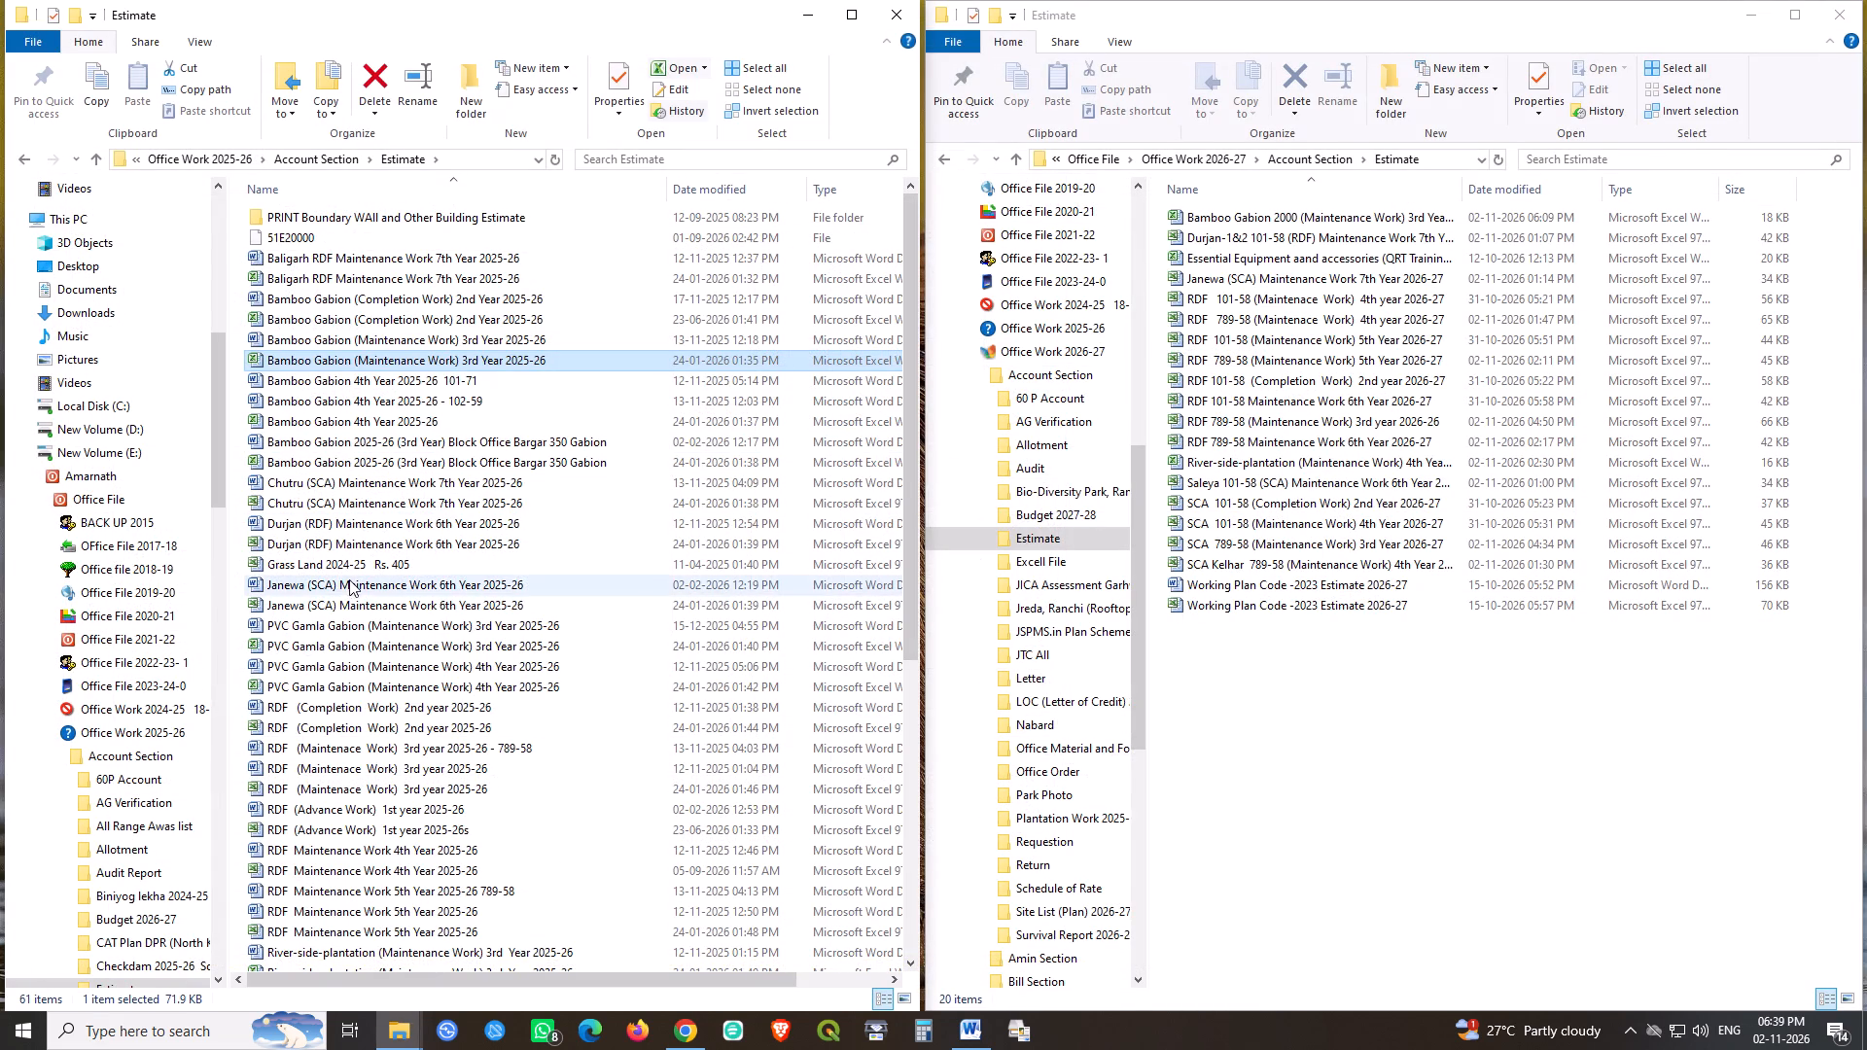
In the PVC Gamla Gabion (Maintenance Work) 3rd Year 2025-26 workbook, colour the Nagar Parishad Danro River 2500 sheet tab yellow, save and close.
click(355, 643)
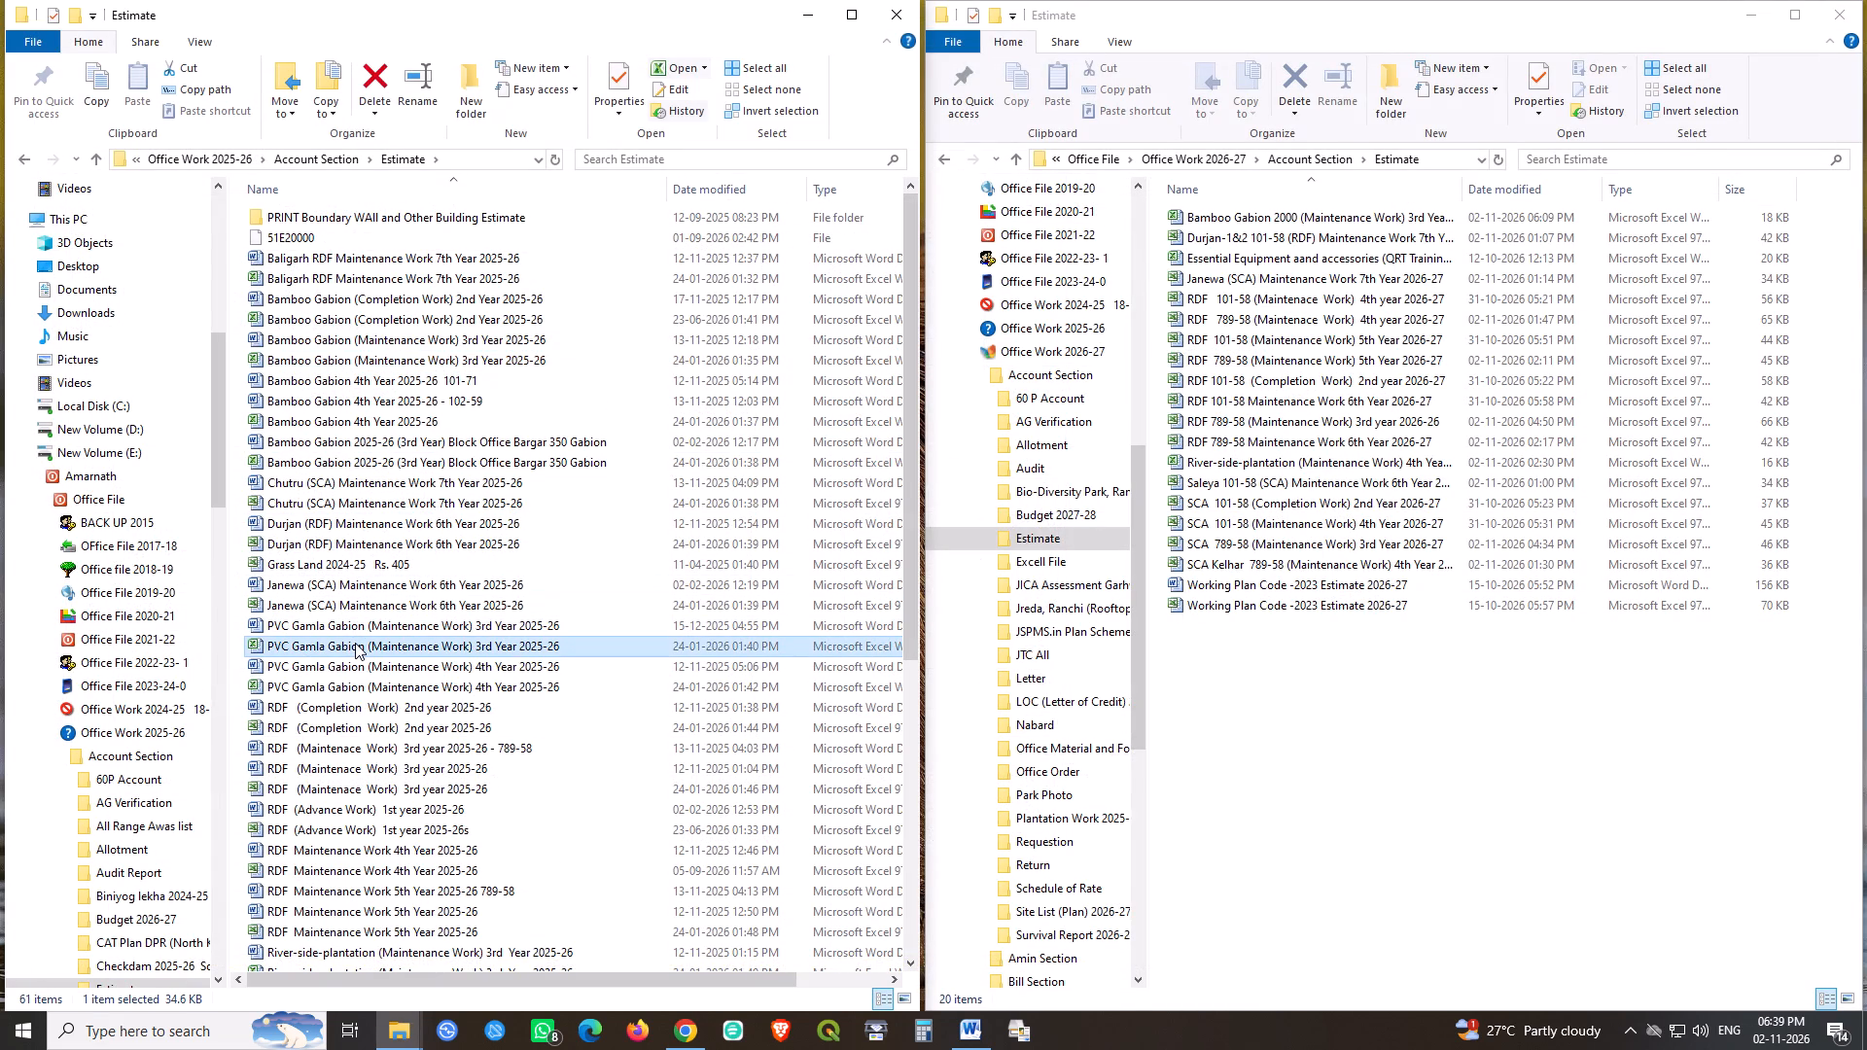
double_click(355, 643)
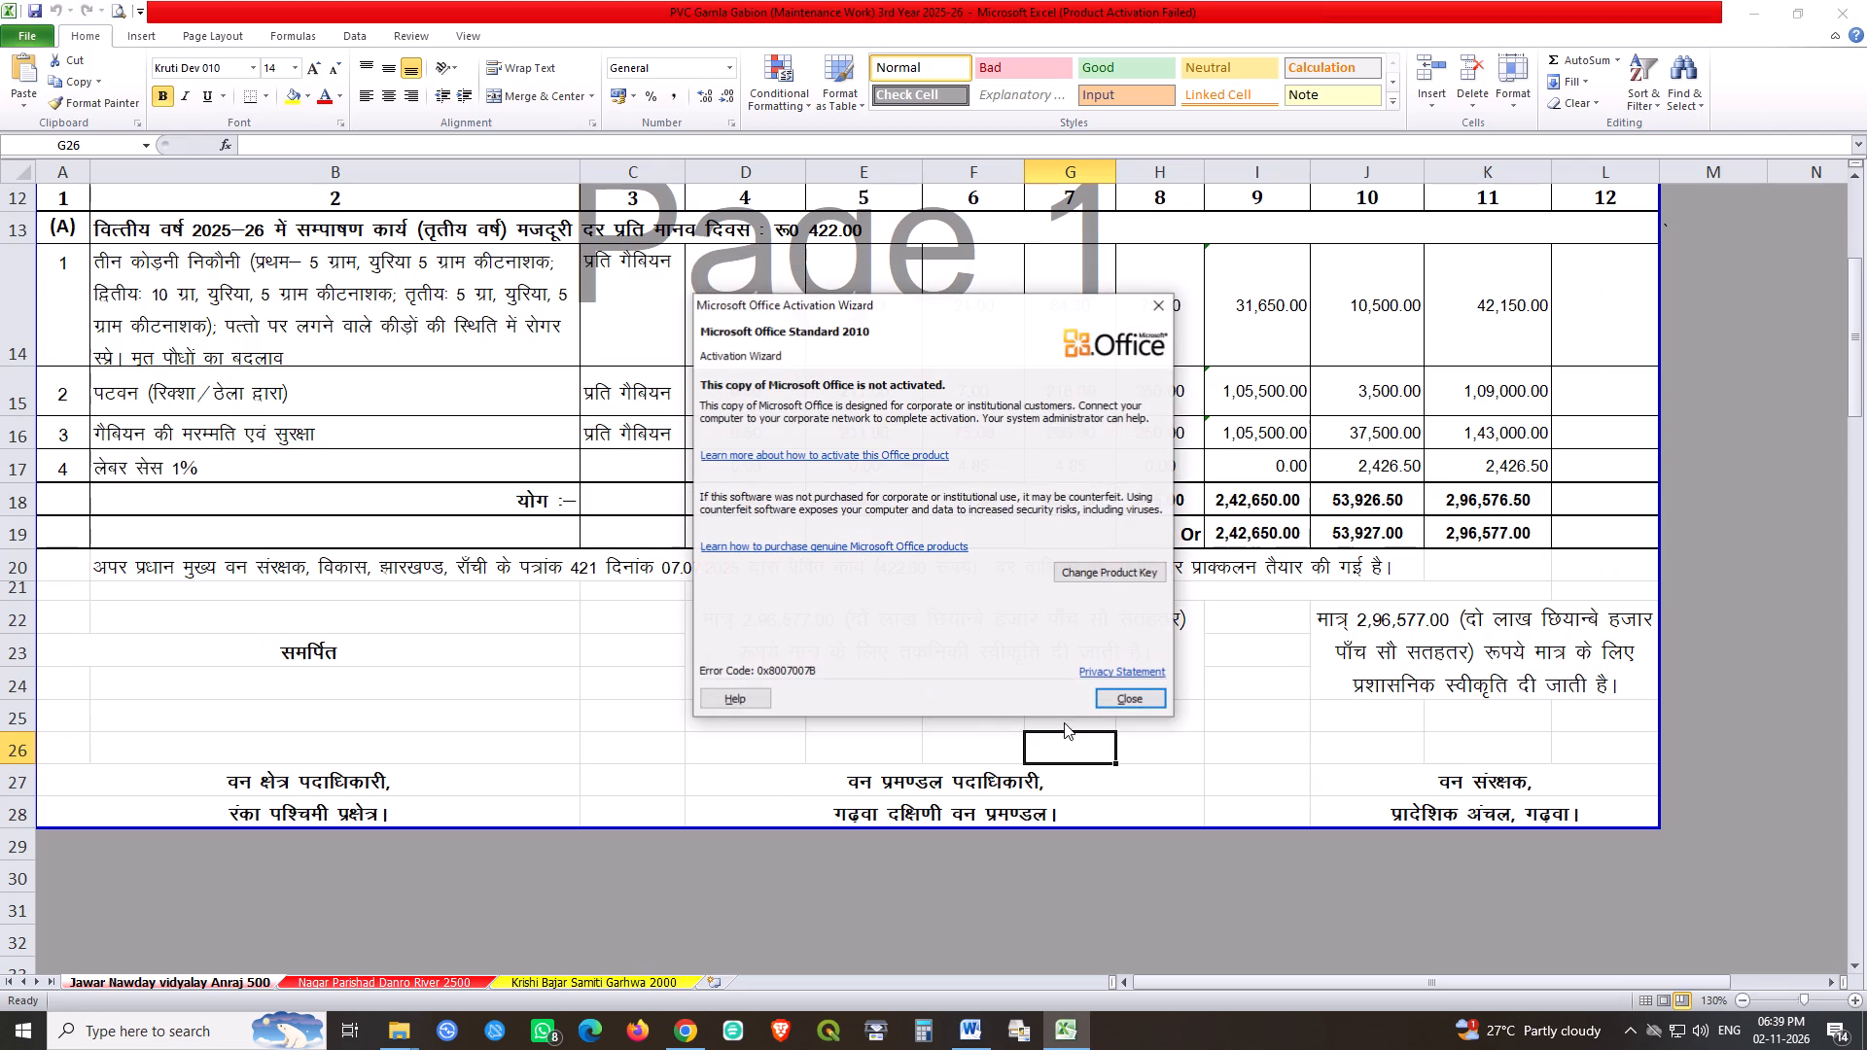
click(1132, 693)
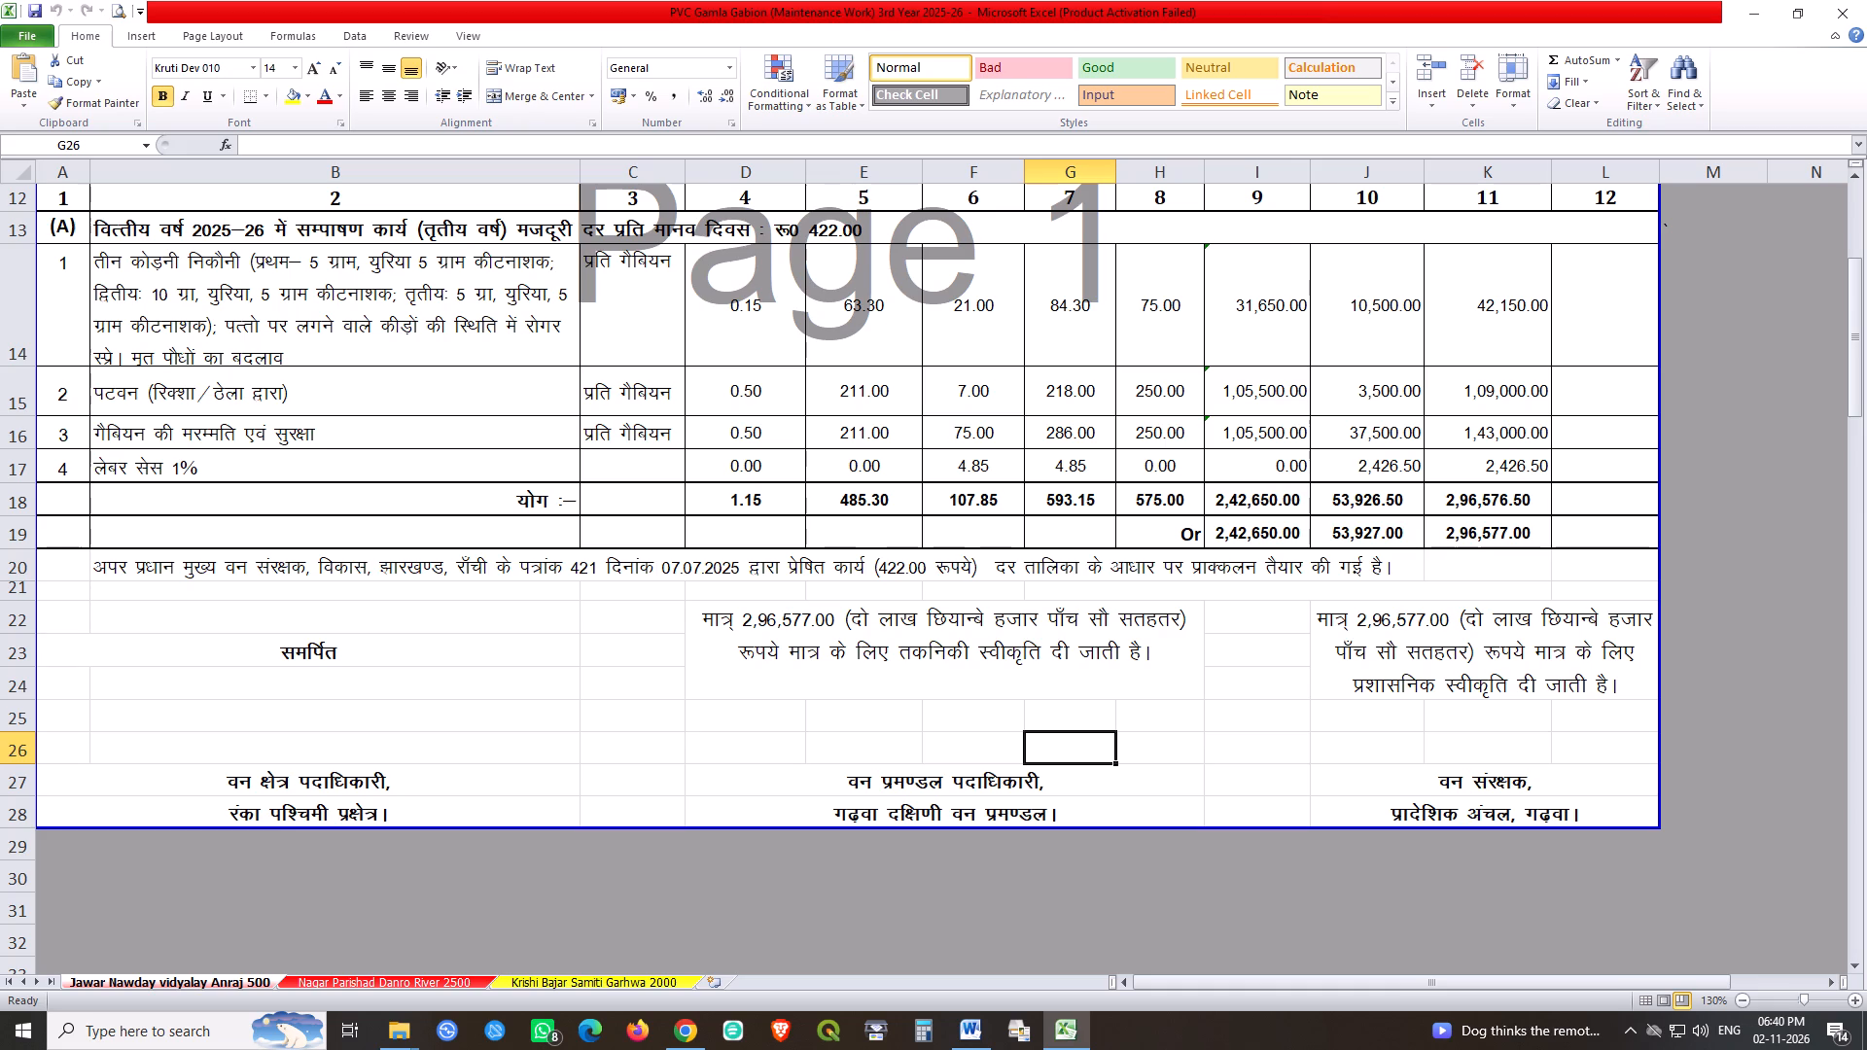
click(1210, 759)
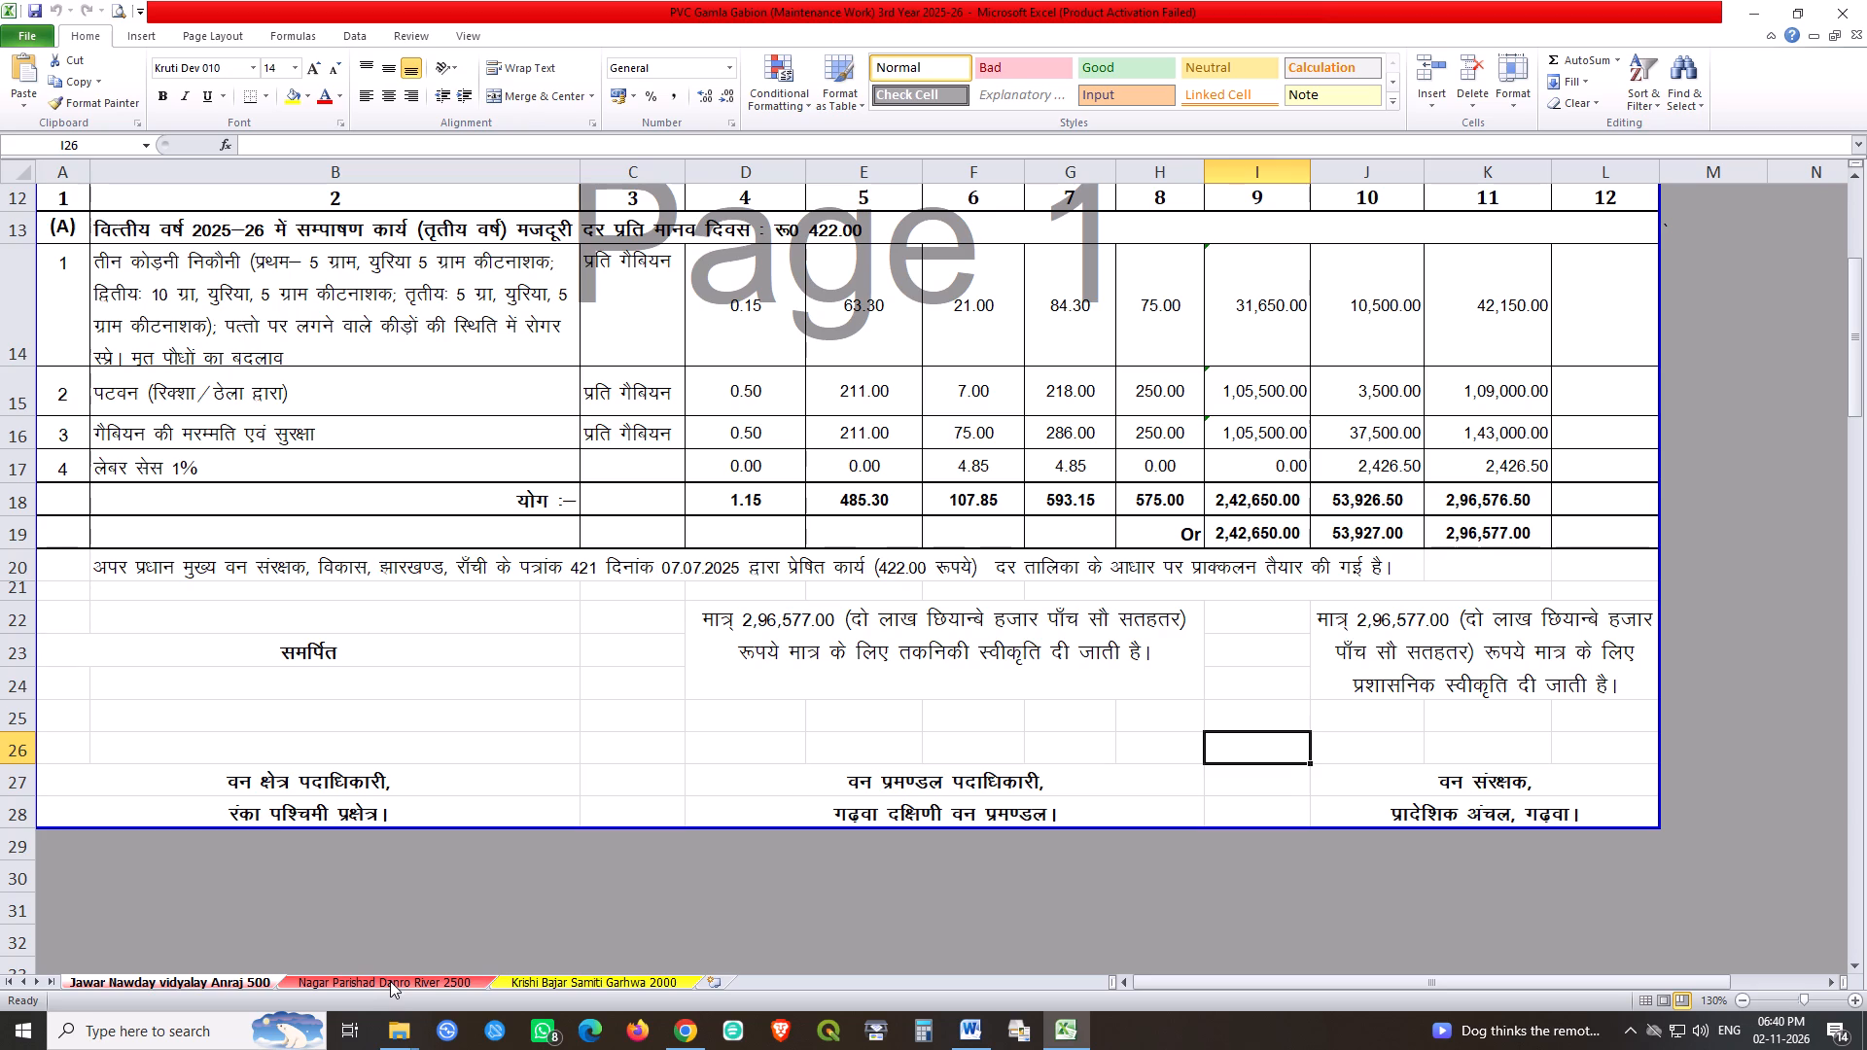
click(612, 983)
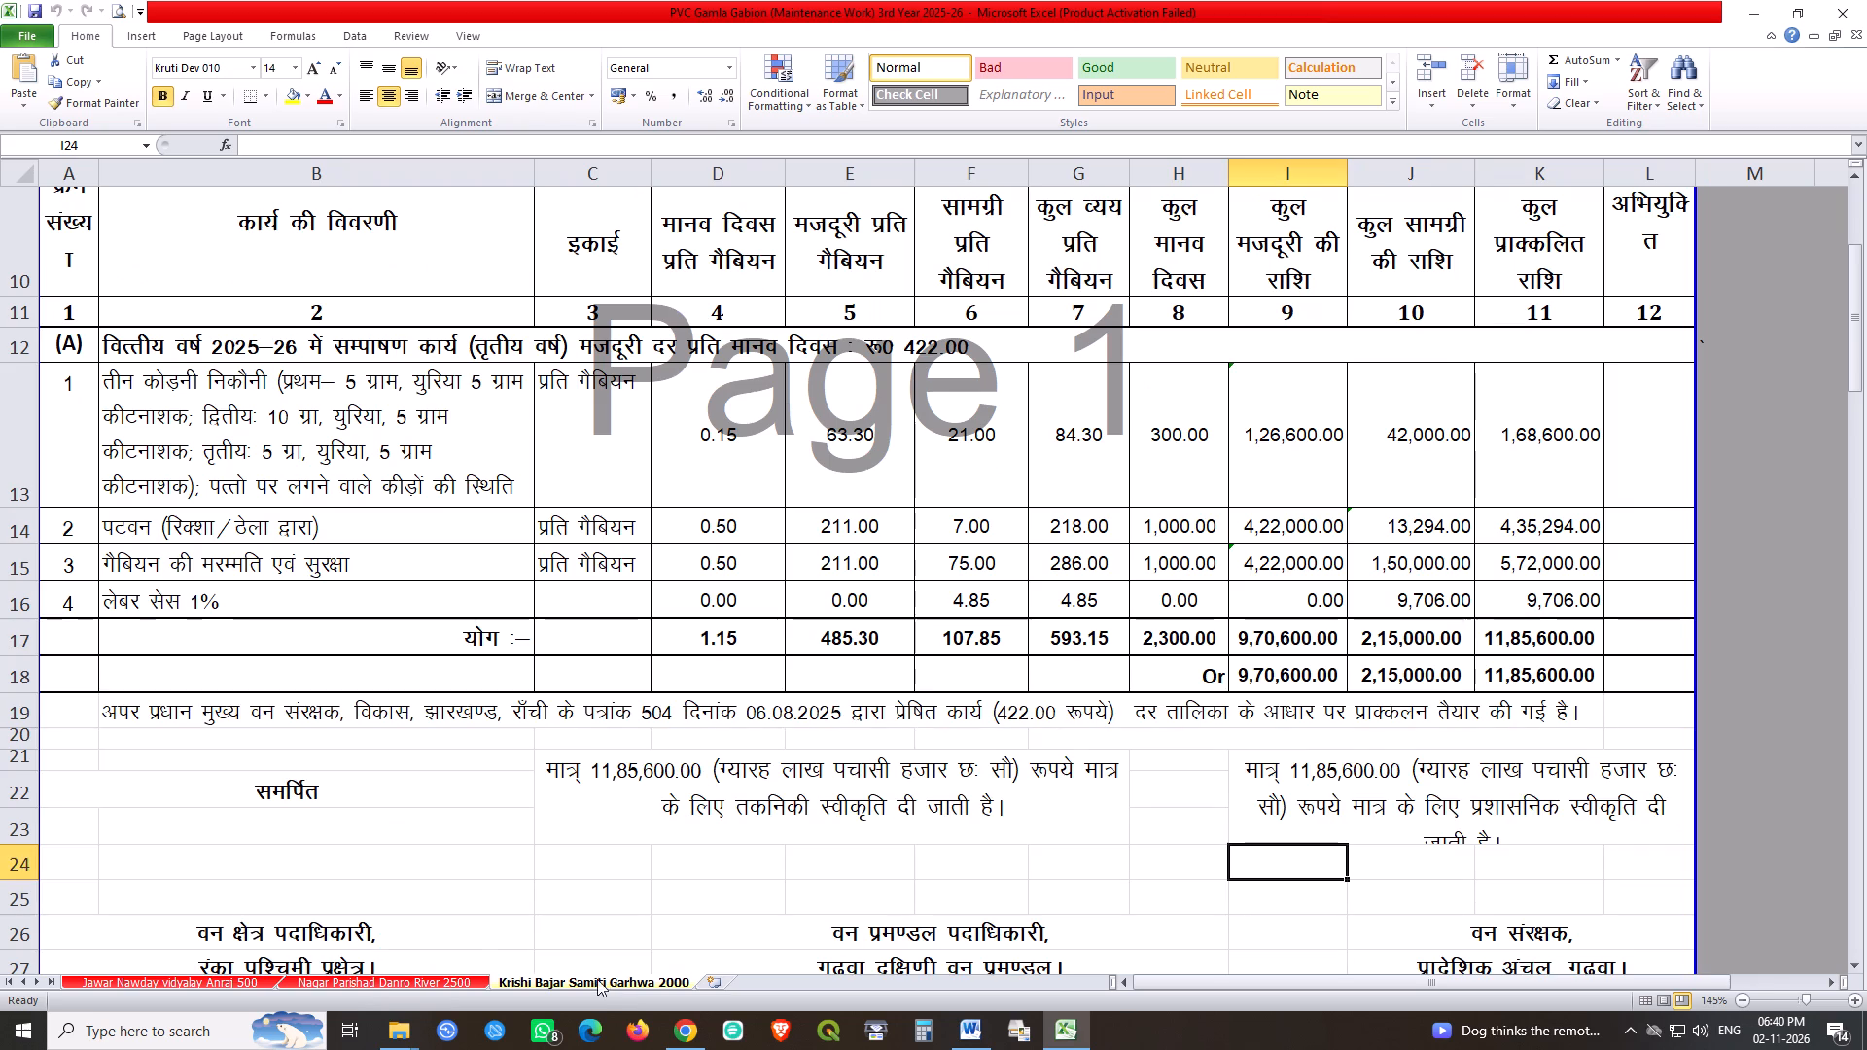
click(456, 978)
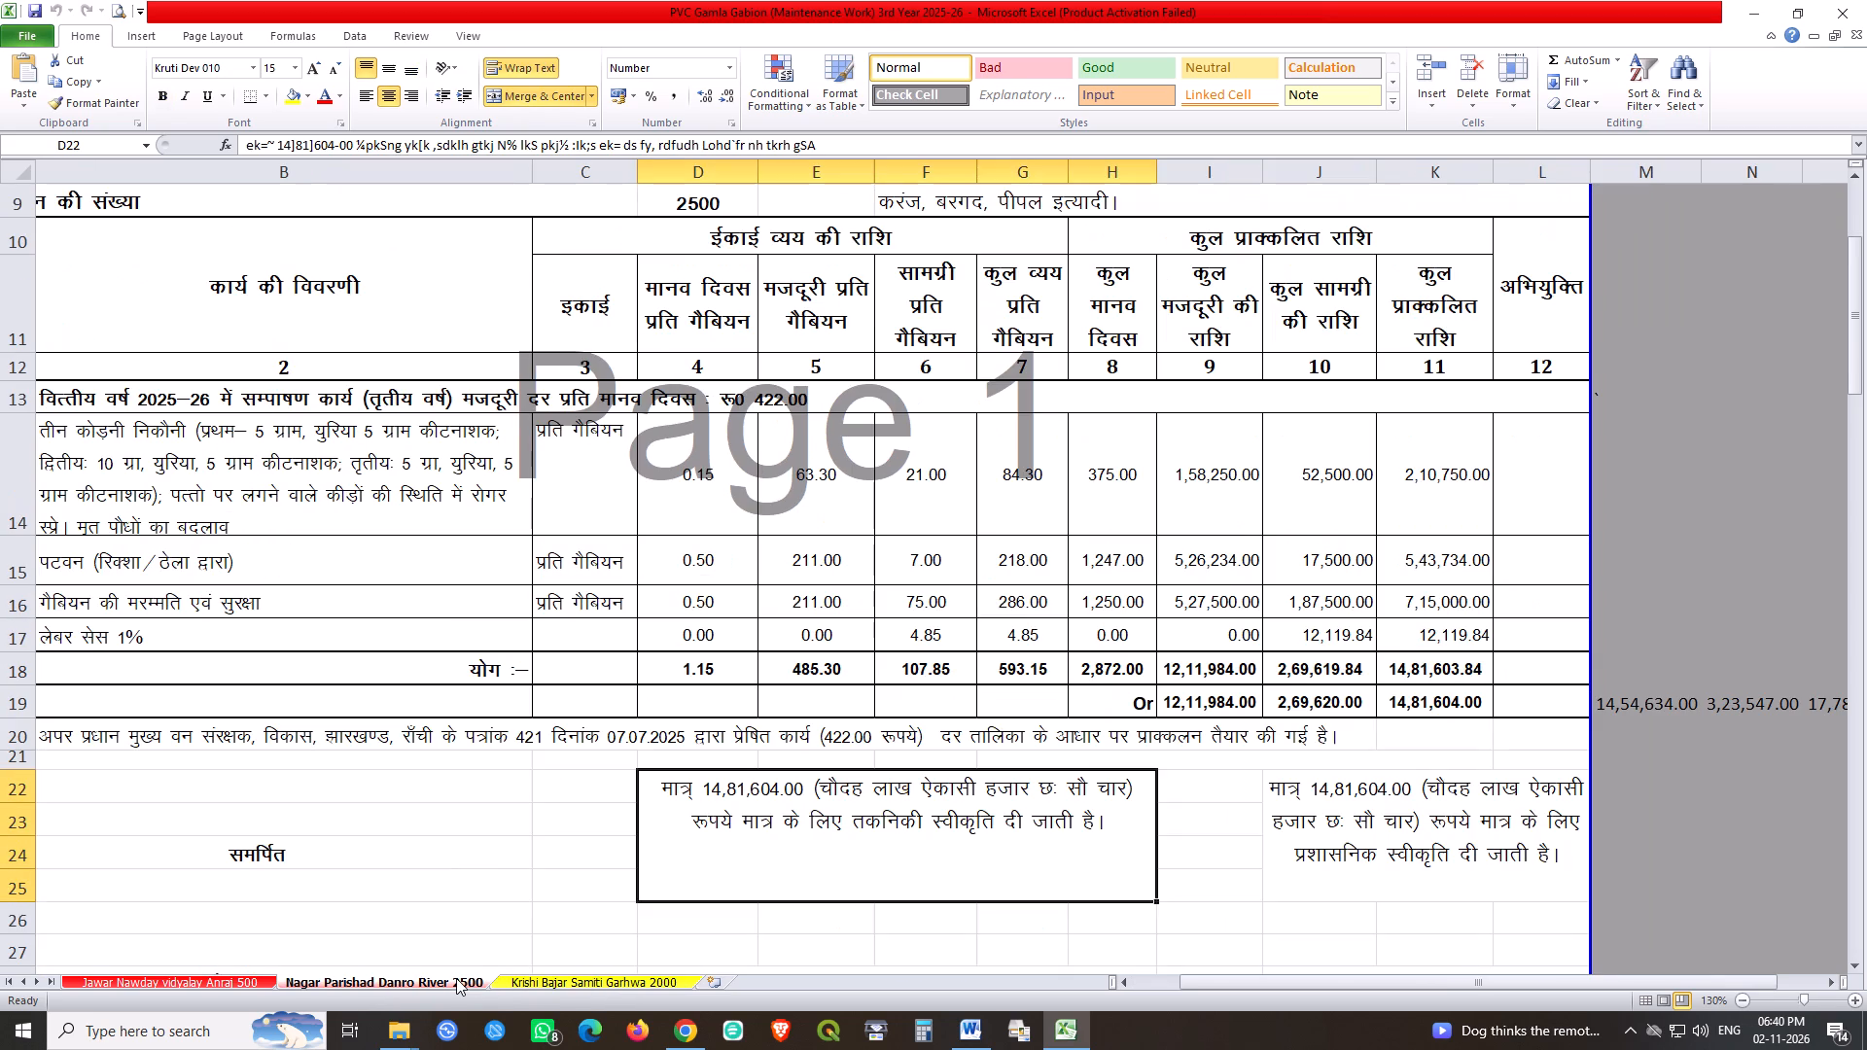
right_click(456, 978)
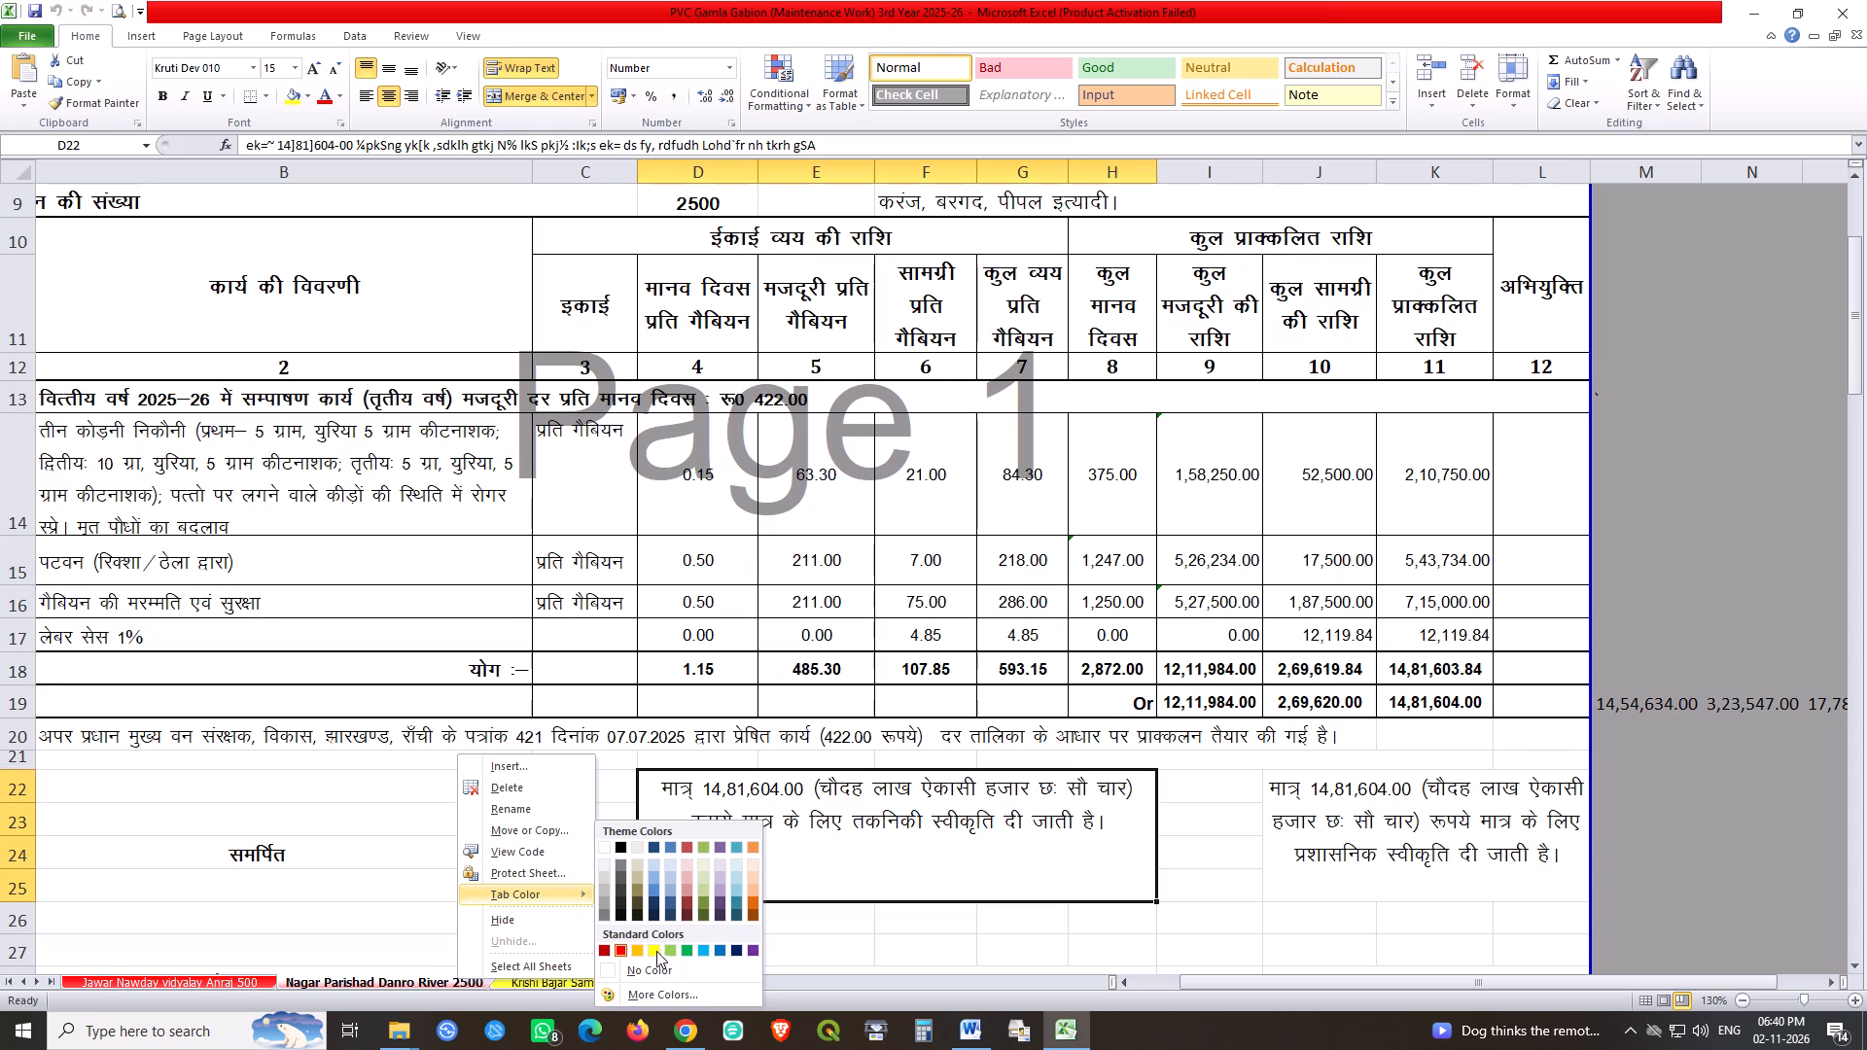
click(649, 952)
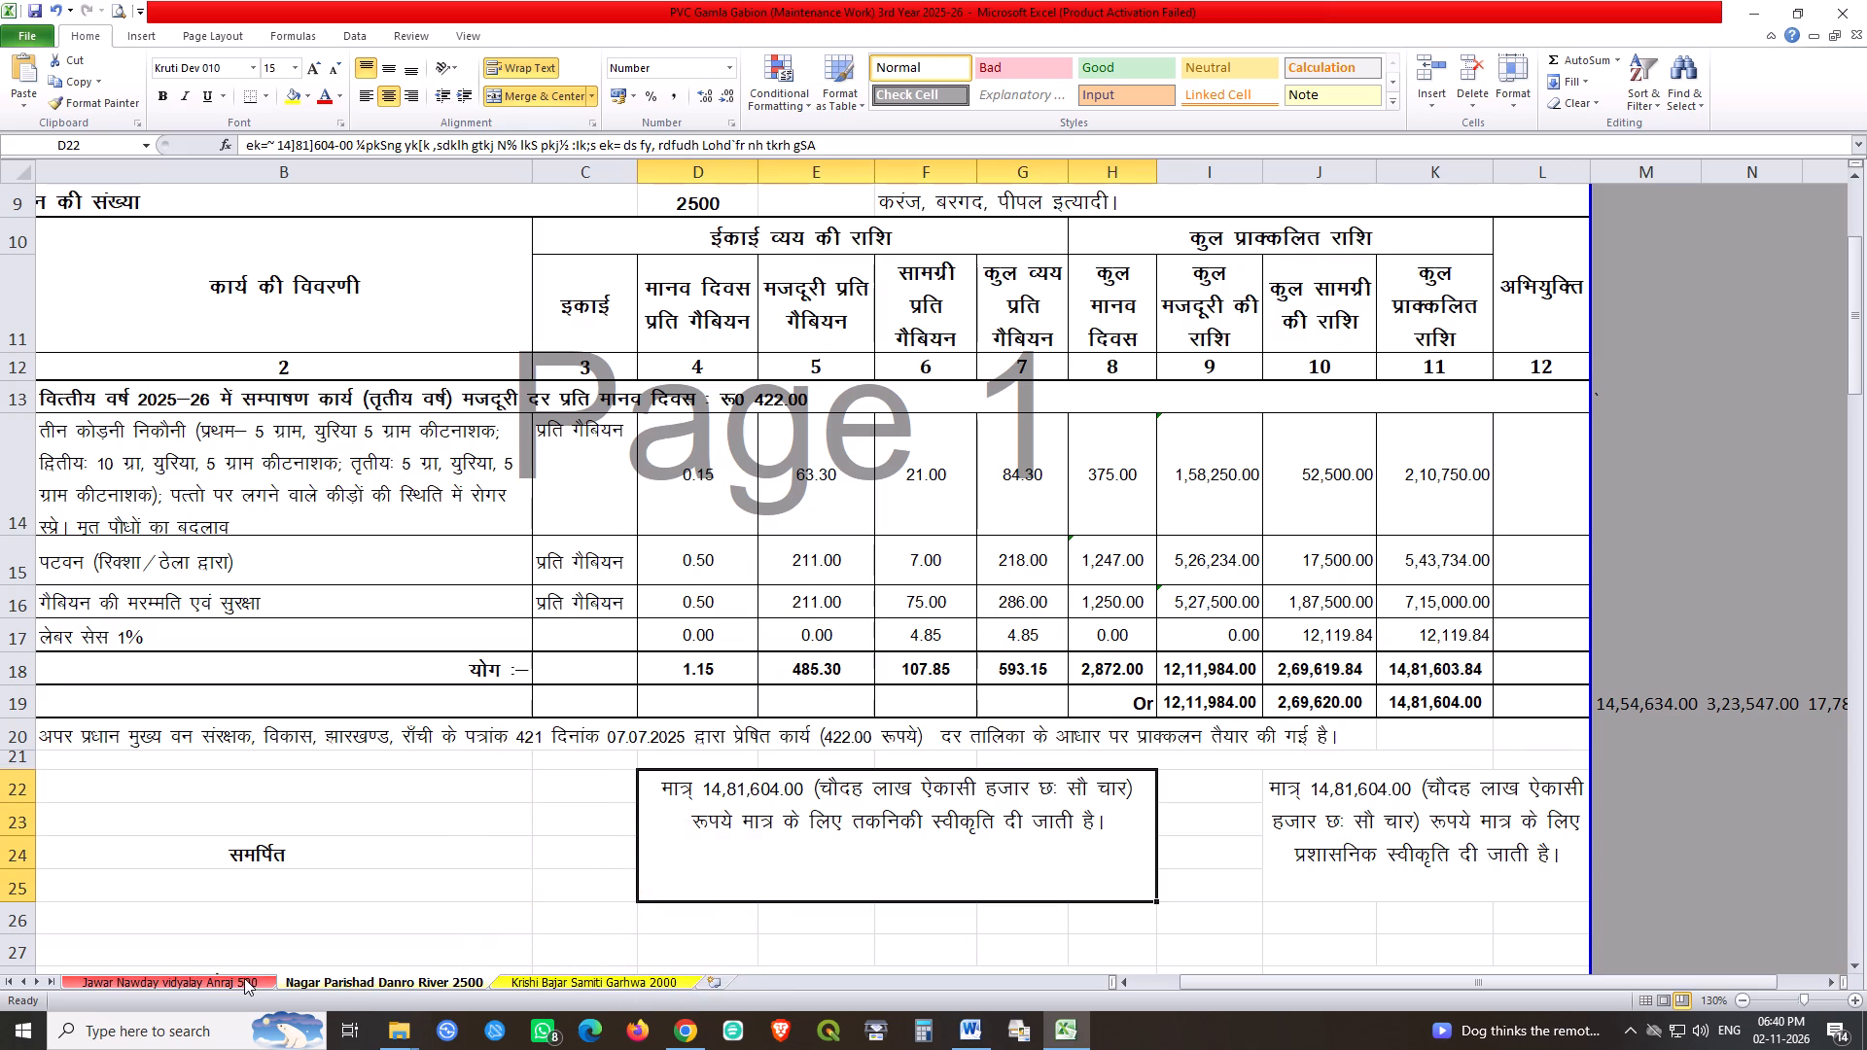
click(388, 895)
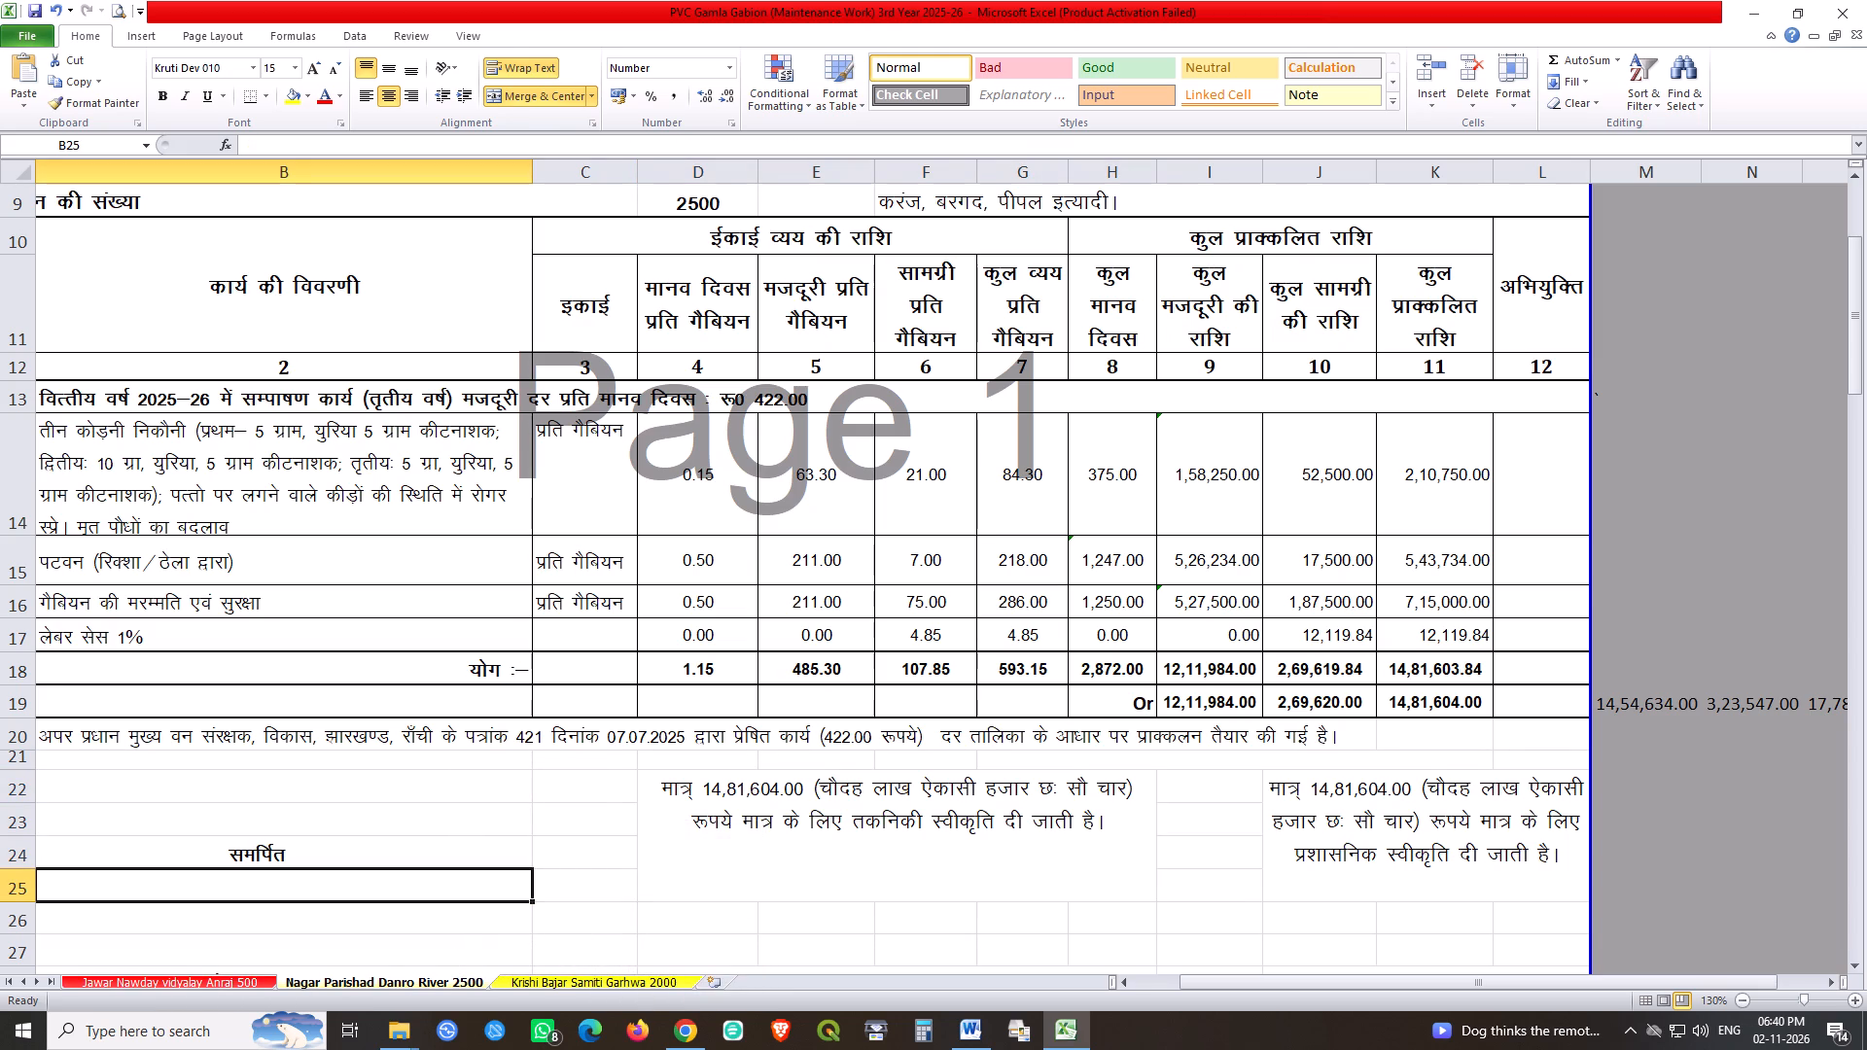
click(603, 975)
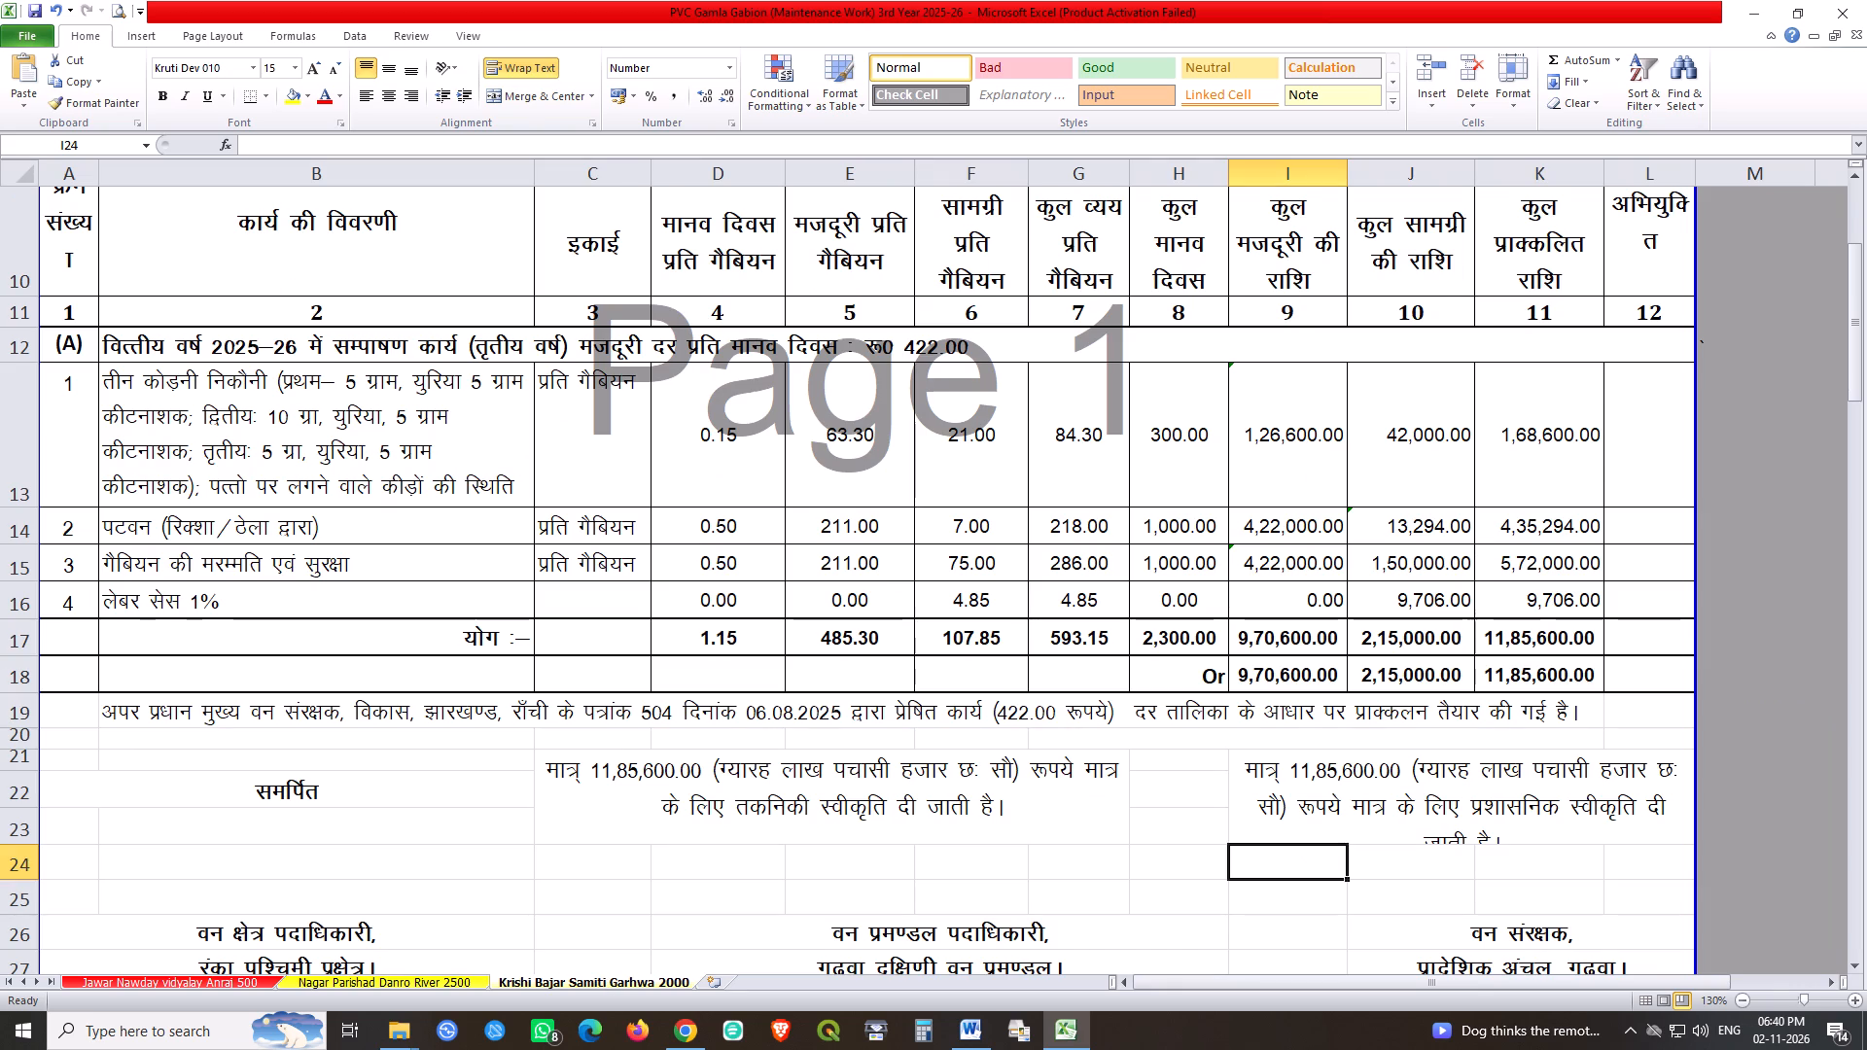
click(692, 899)
key(ctrl+s)
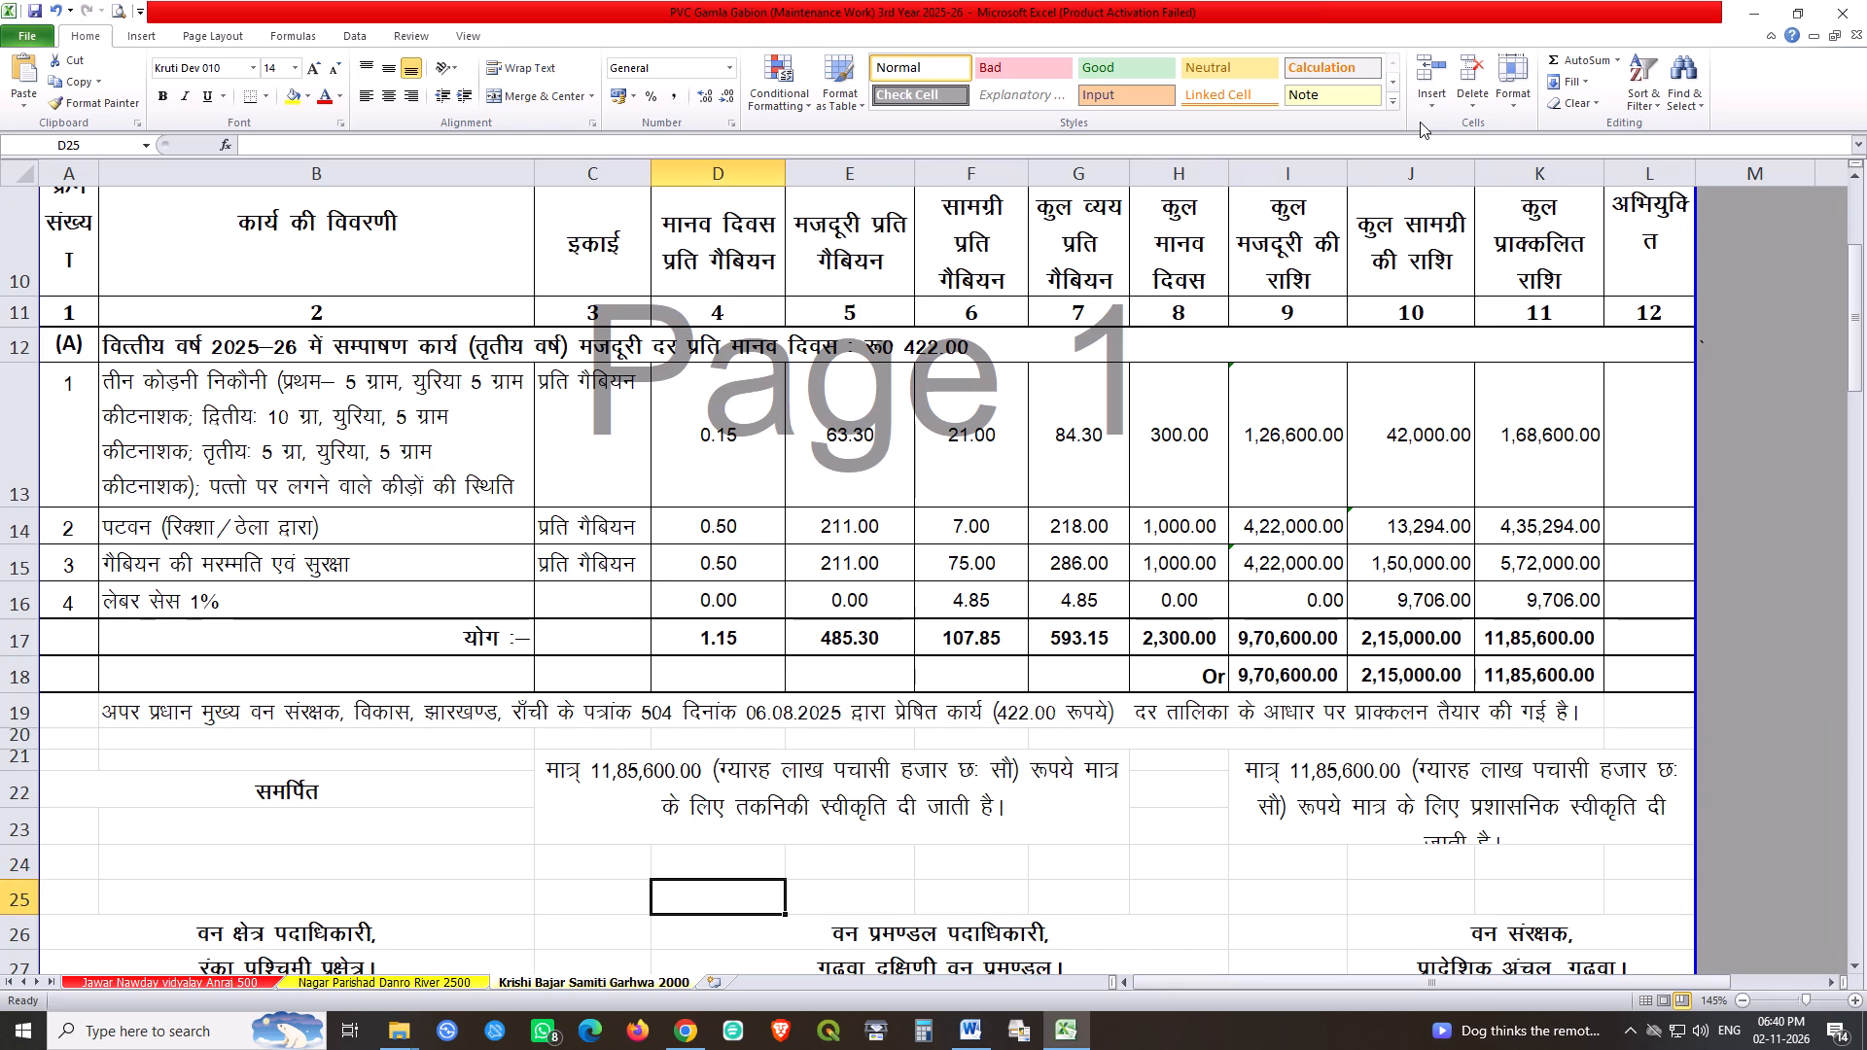
click(1856, 0)
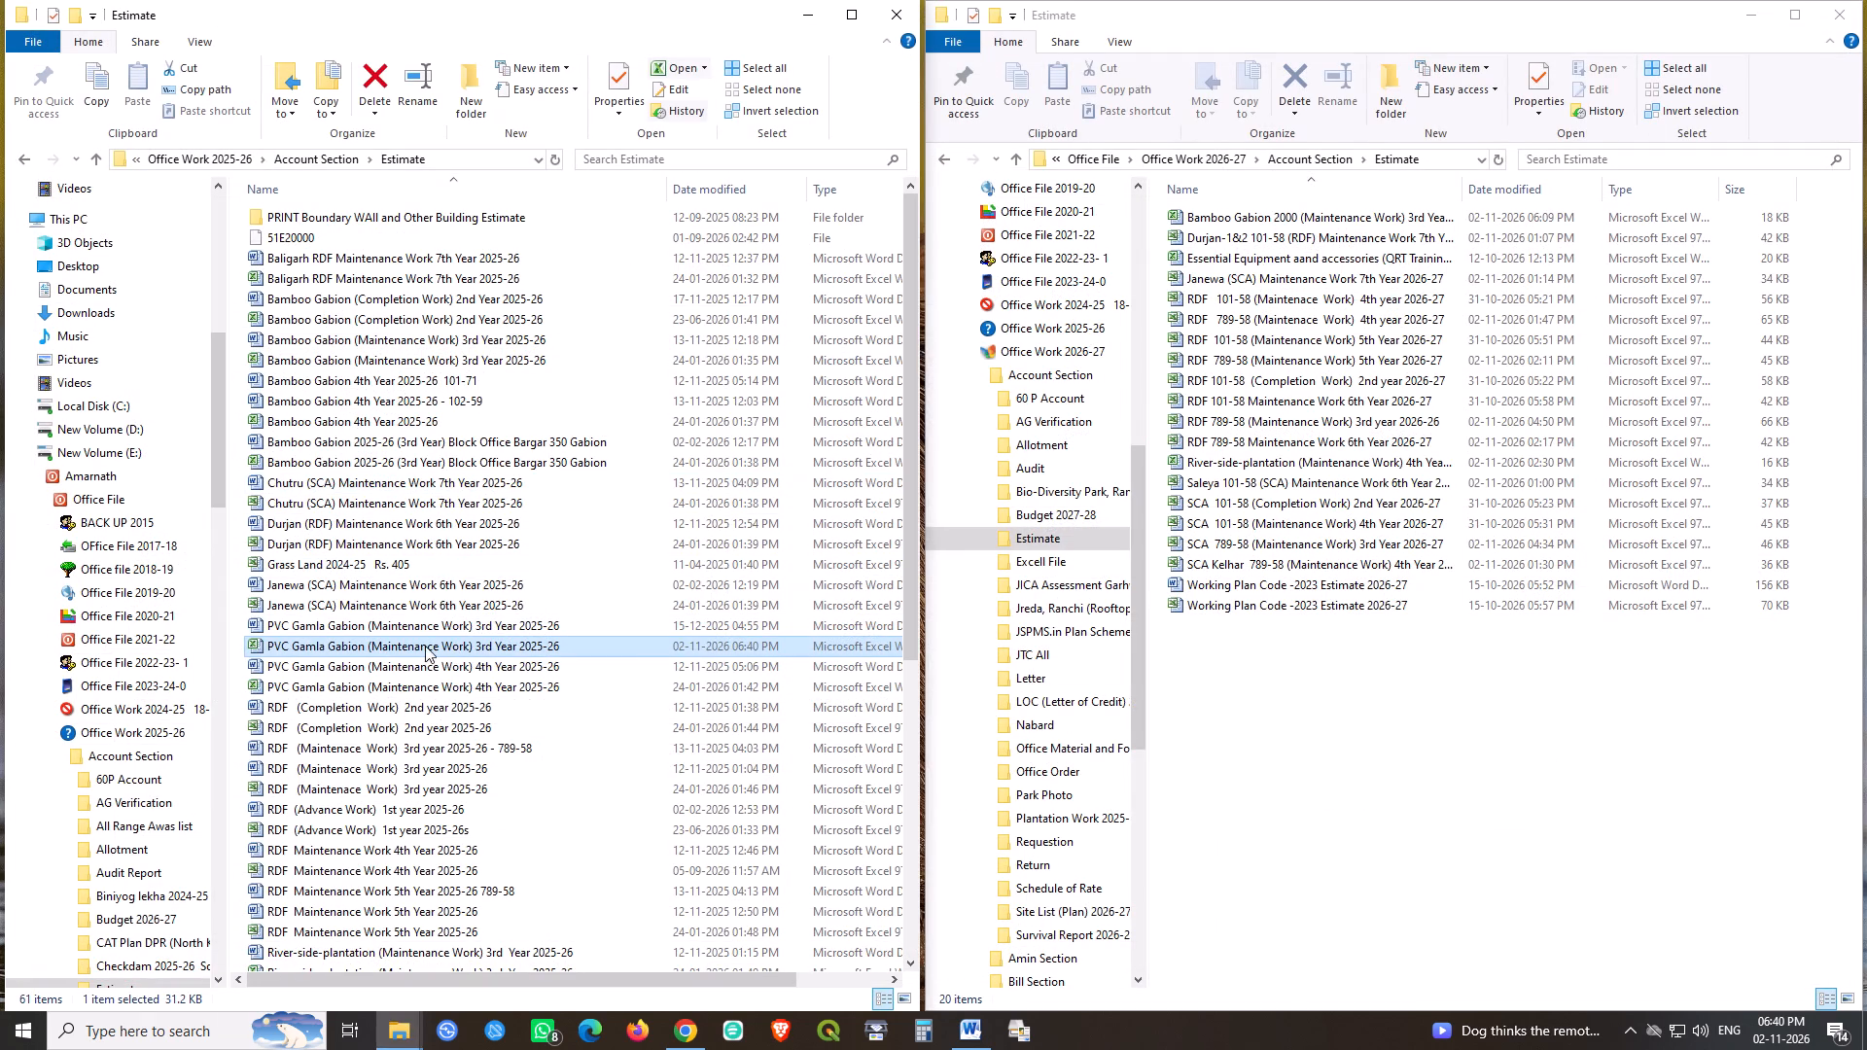
Copy the PVC Gamla Gabion (Maintenance Work) 3rd Year 2025-26 workbook into the Office Work 2026-27 Estimate folder.
ctrl+drag(418, 646, 1426, 842)
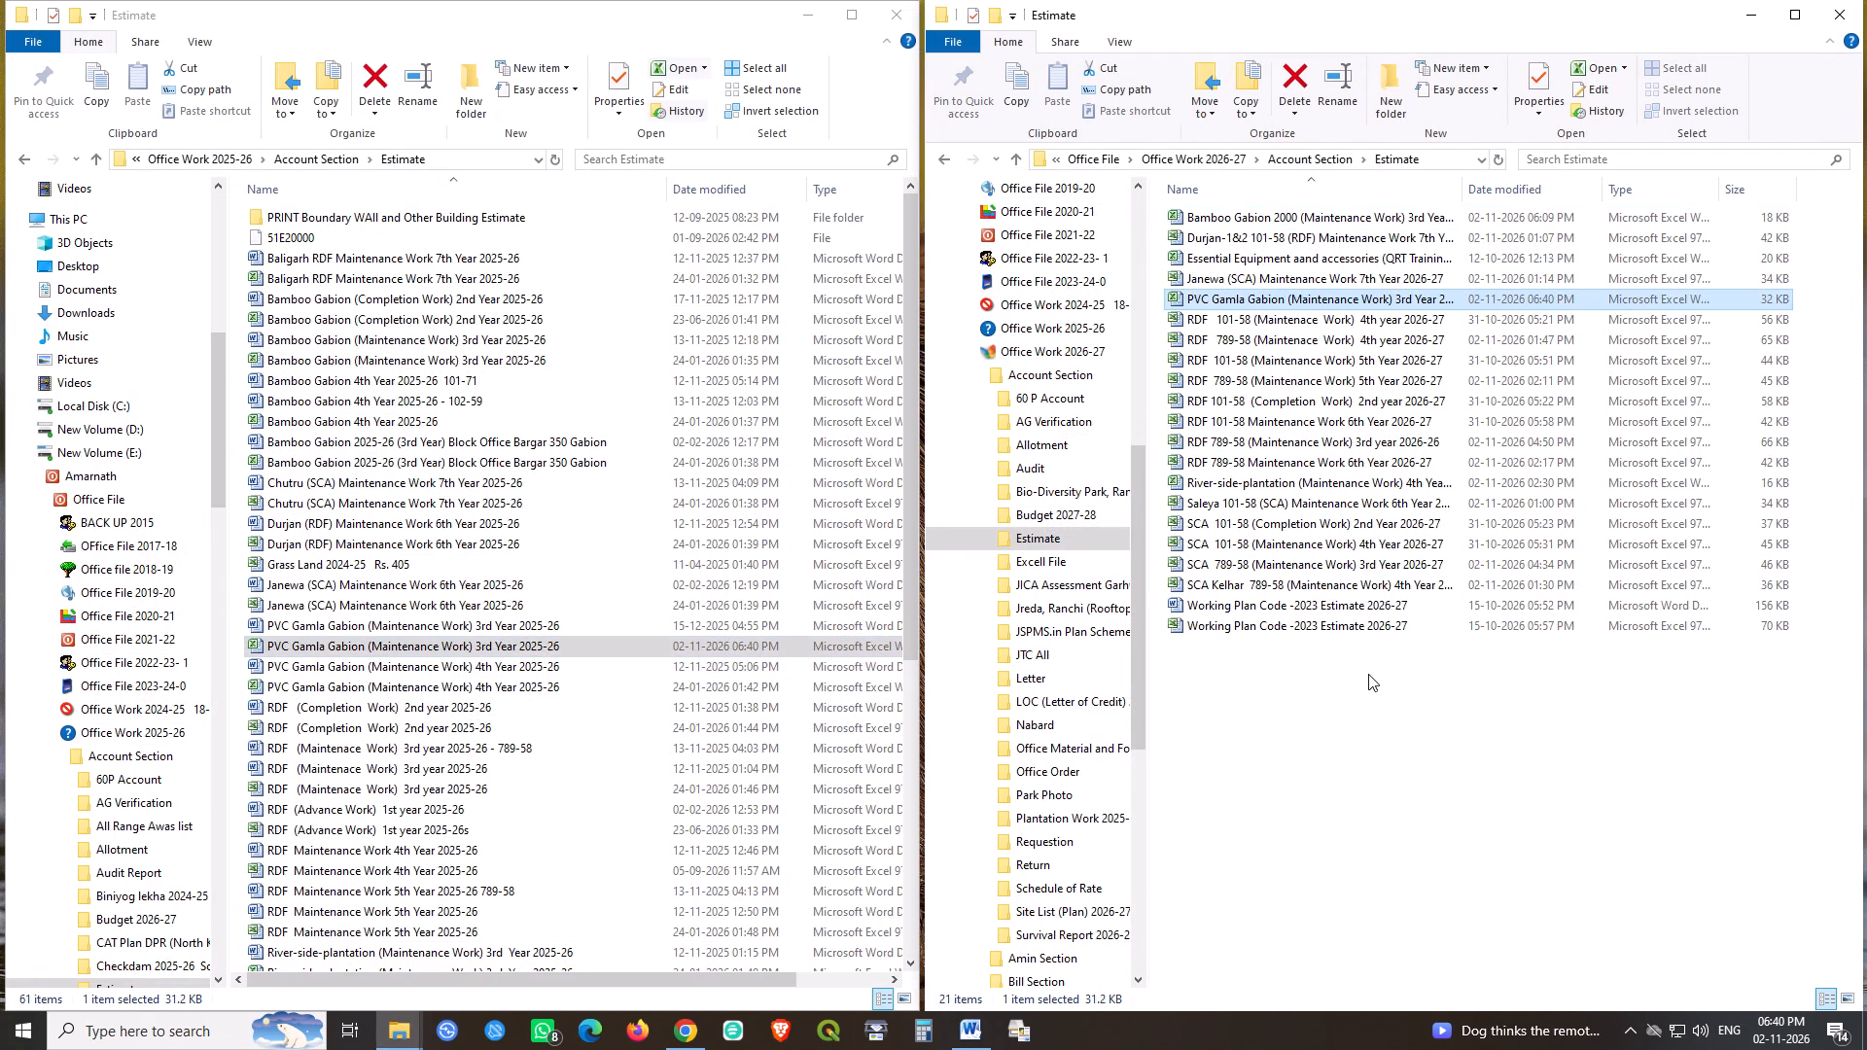
Rename the copied workbook to PVC Gamla Gabion (Maintenance Work) 4th Year 2026-27.
key(F2)
key(Right)
key(Left)
key(Left)
key(Left)
key(Left)
key(Left)
key(Left)
key(Left)
key(Left)
key(Left)
key(Left)
key(Left)
key(Left)
key(Left)
key(Left)
key(Left)
key(Left)
key(Left)
key(Left)
key(Left)
key(Left)
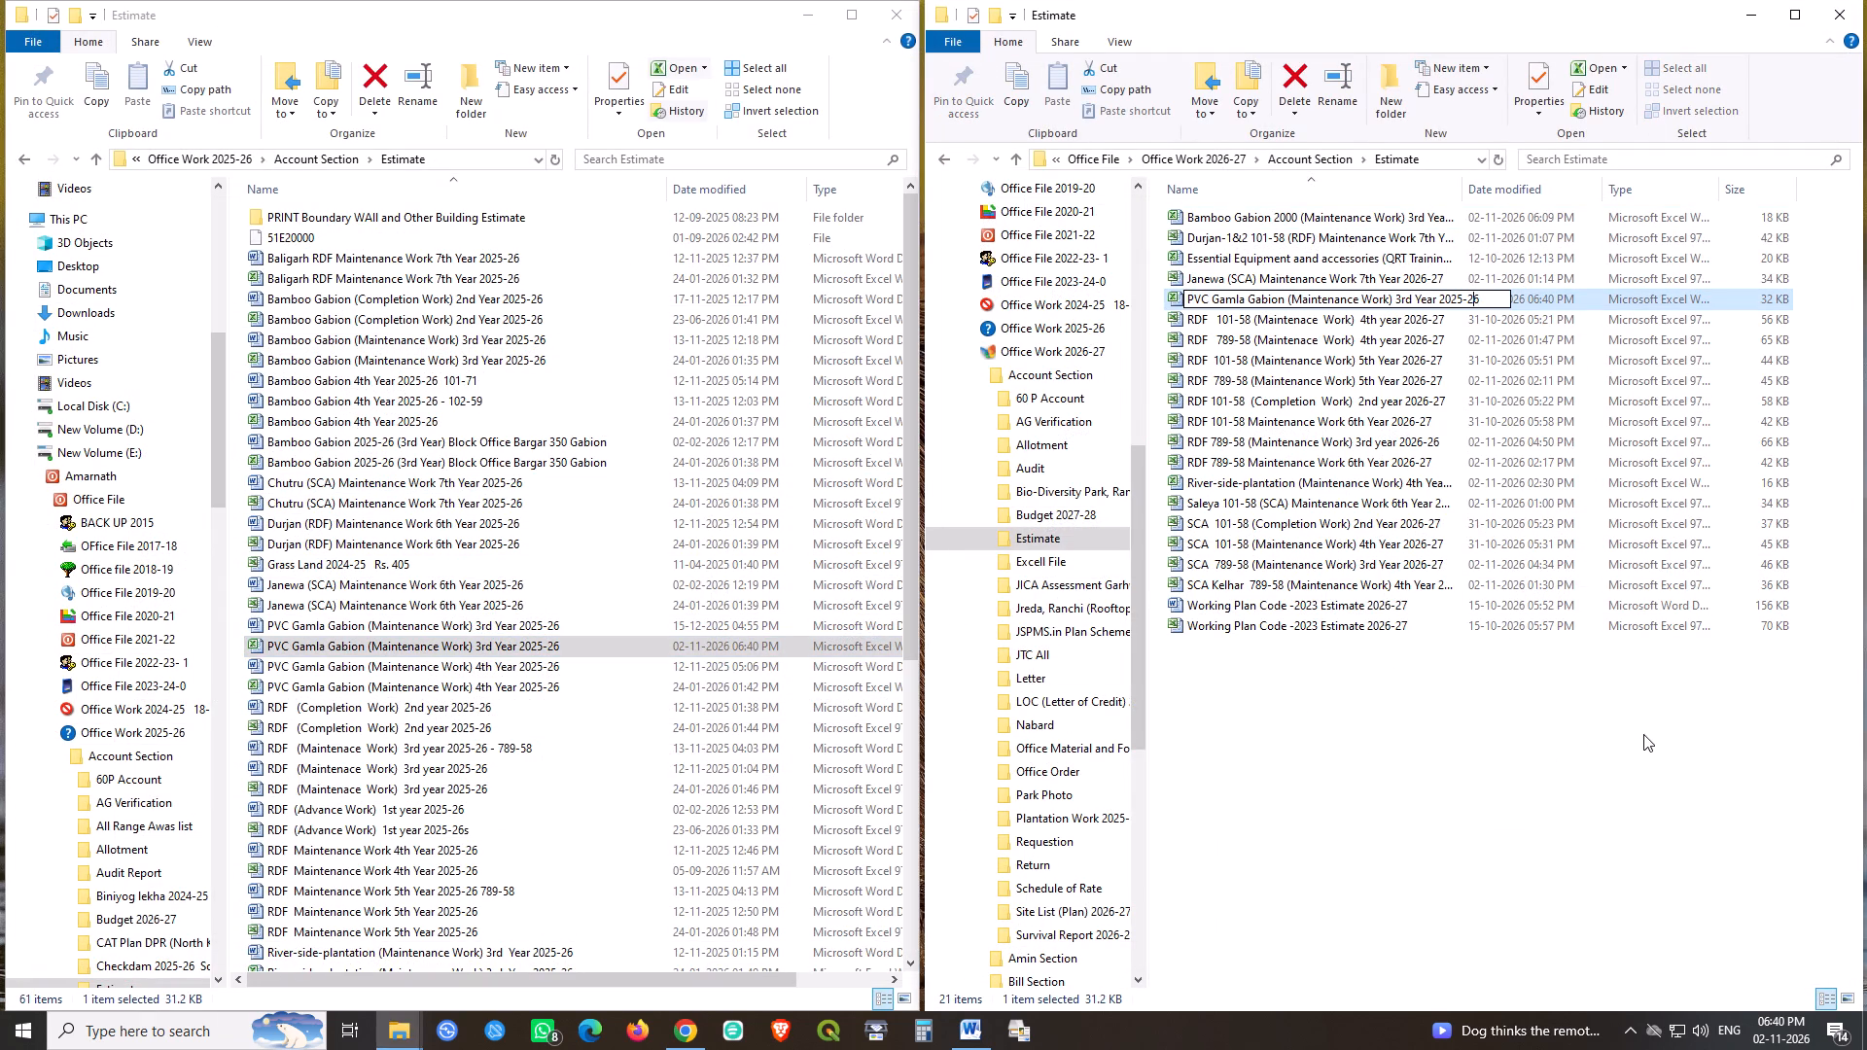
key(Right)
key(Right)
key(Right)
key(Right)
key(Right)
key(Right)
key(Right)
key(Right)
key(Right)
key(Right)
key(Right)
key(Right)
key(Right)
key(Left)
key(Left)
key(Left)
key(shift+Left)
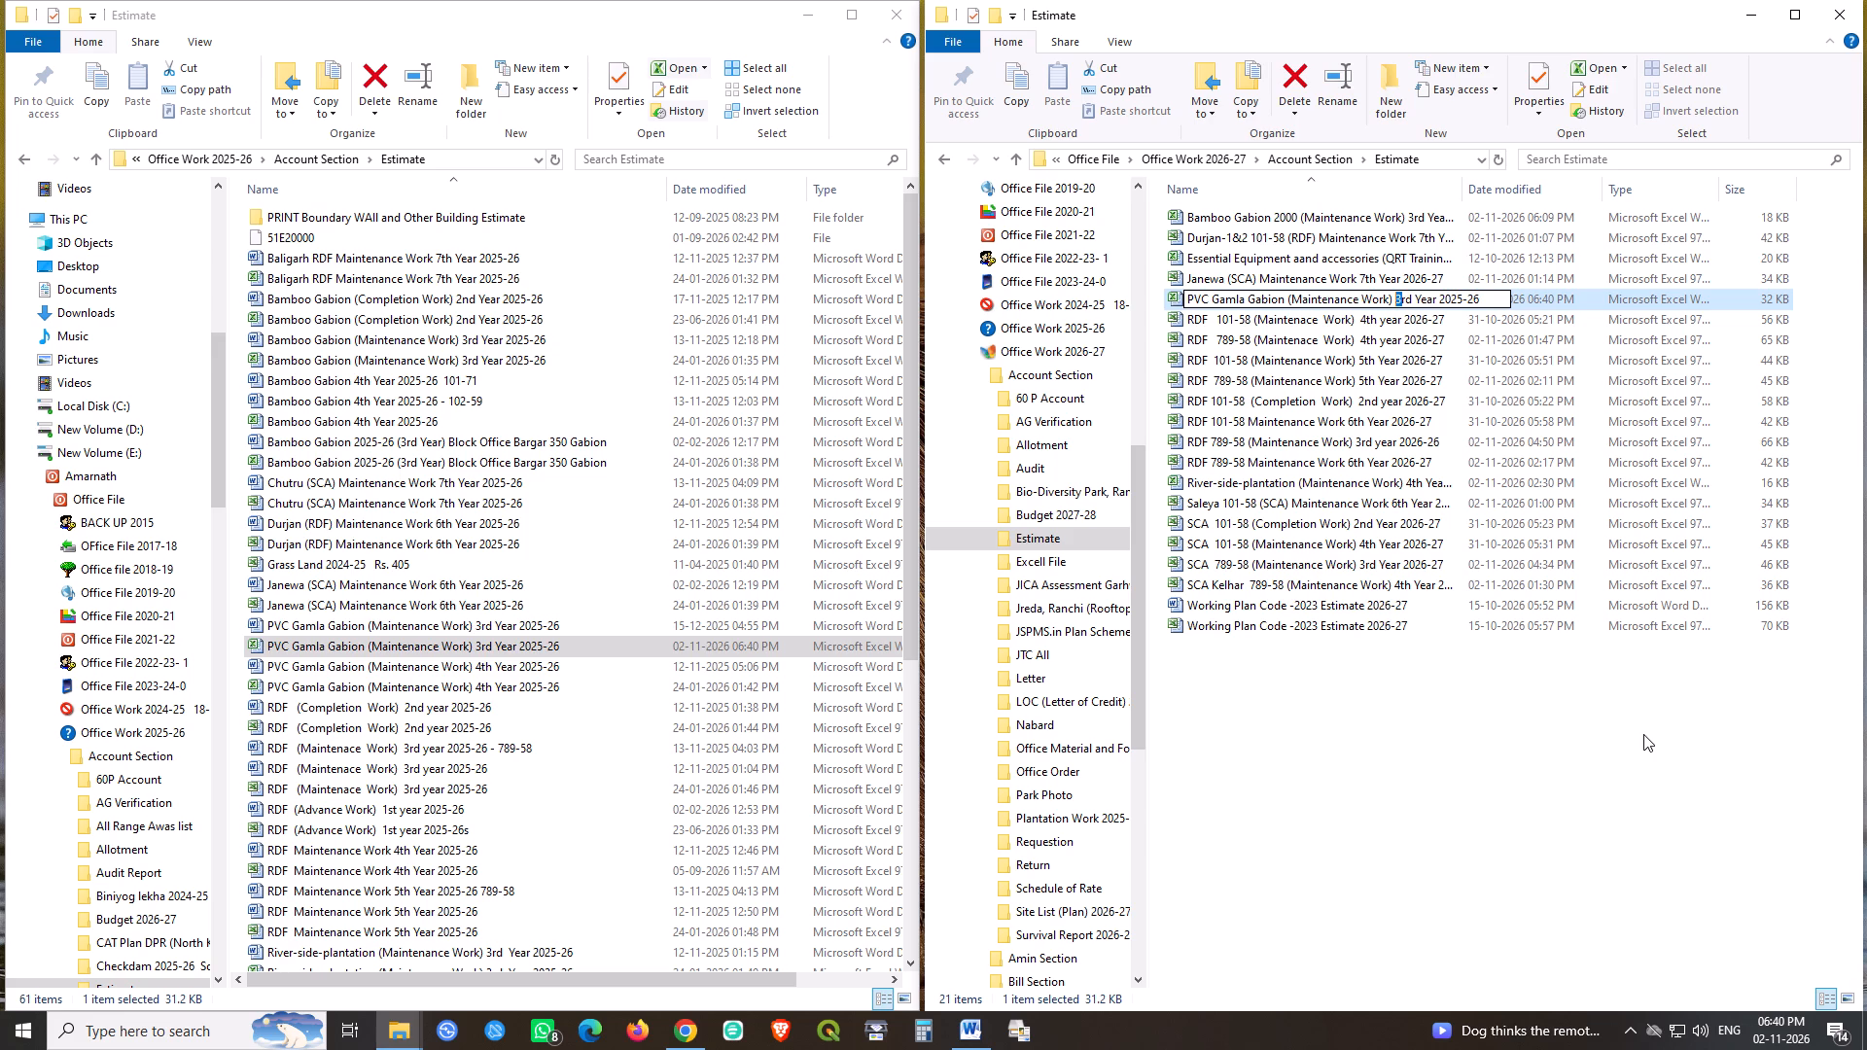
text(4th)
key(Delete)
key(Delete)
key(Right)
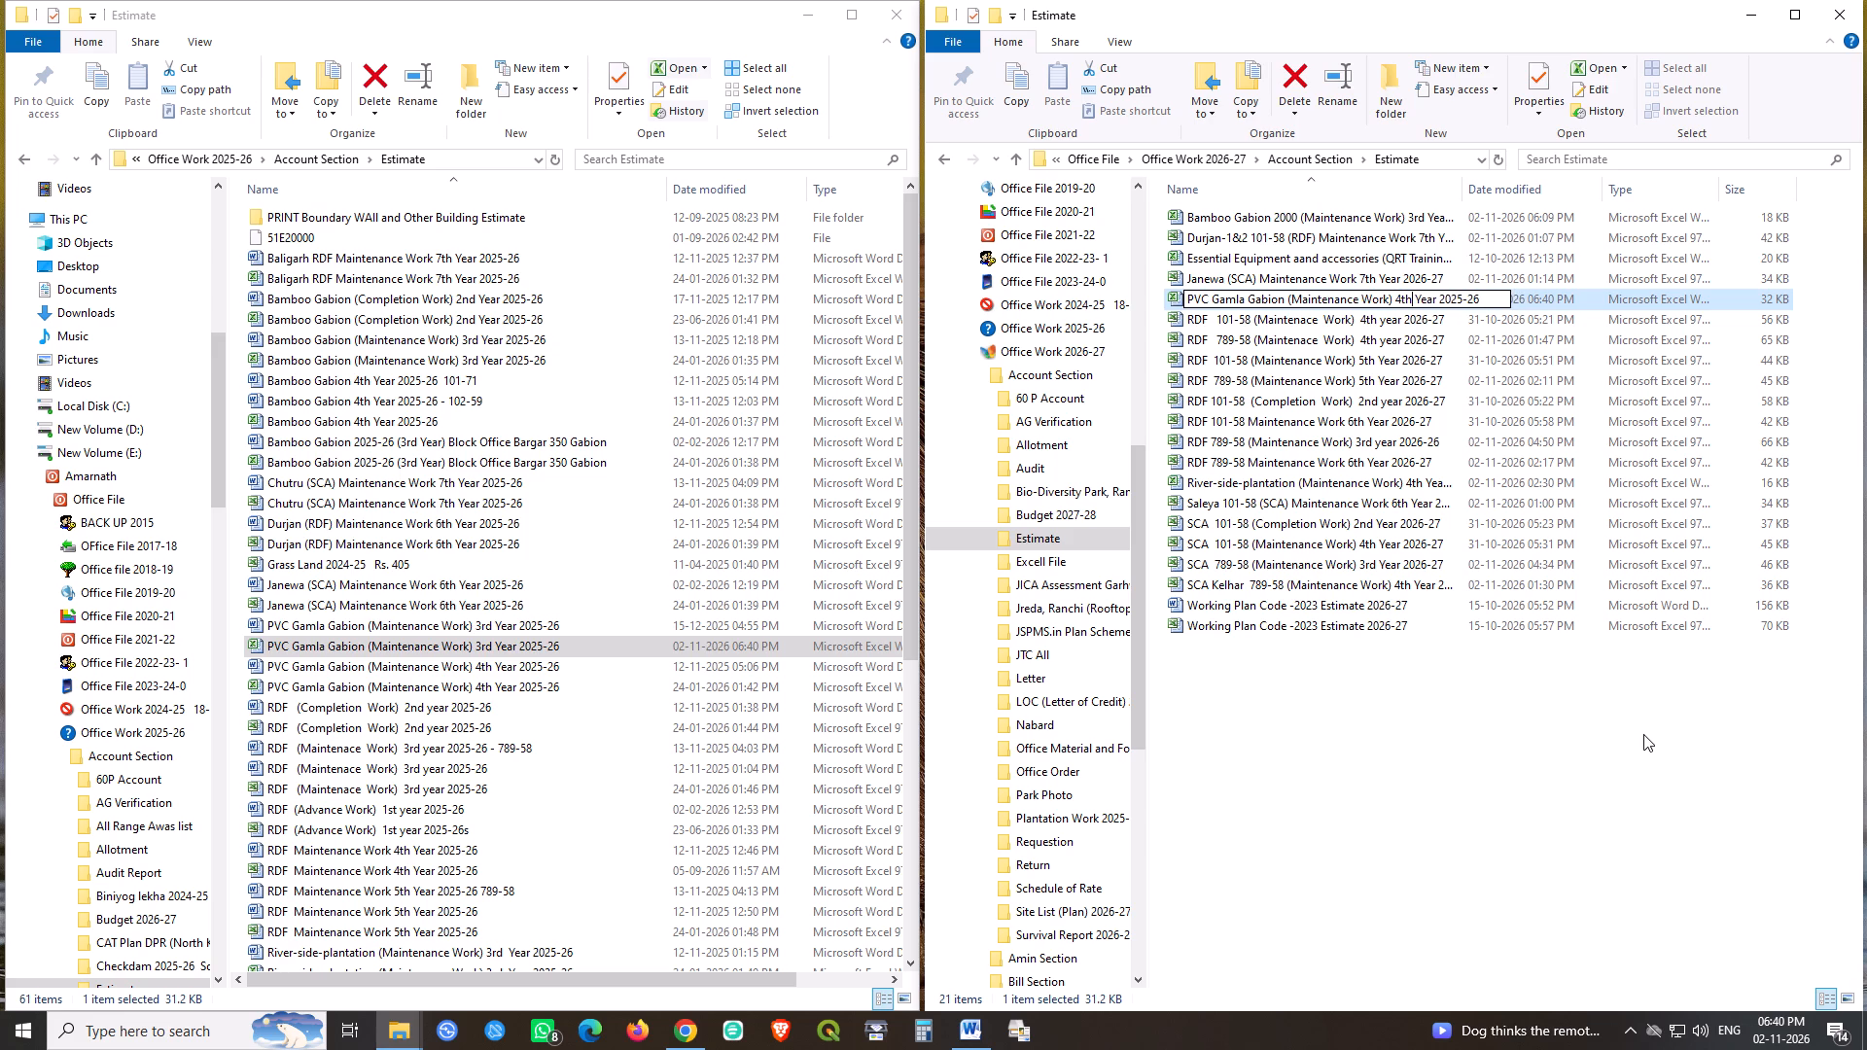
key(Right)
key(Right)
key(Right)
key(Right)
key(Right)
key(Right)
key(Right)
key(Right)
key(shift+Right)
key(6)
key(Right)
key(Right)
key(shift+Right)
key(7)
key(Return)
Open the renamed PVC Gamla Gabion (Maintenance Work) 4th Year 2026-27 workbook.
key(Return)
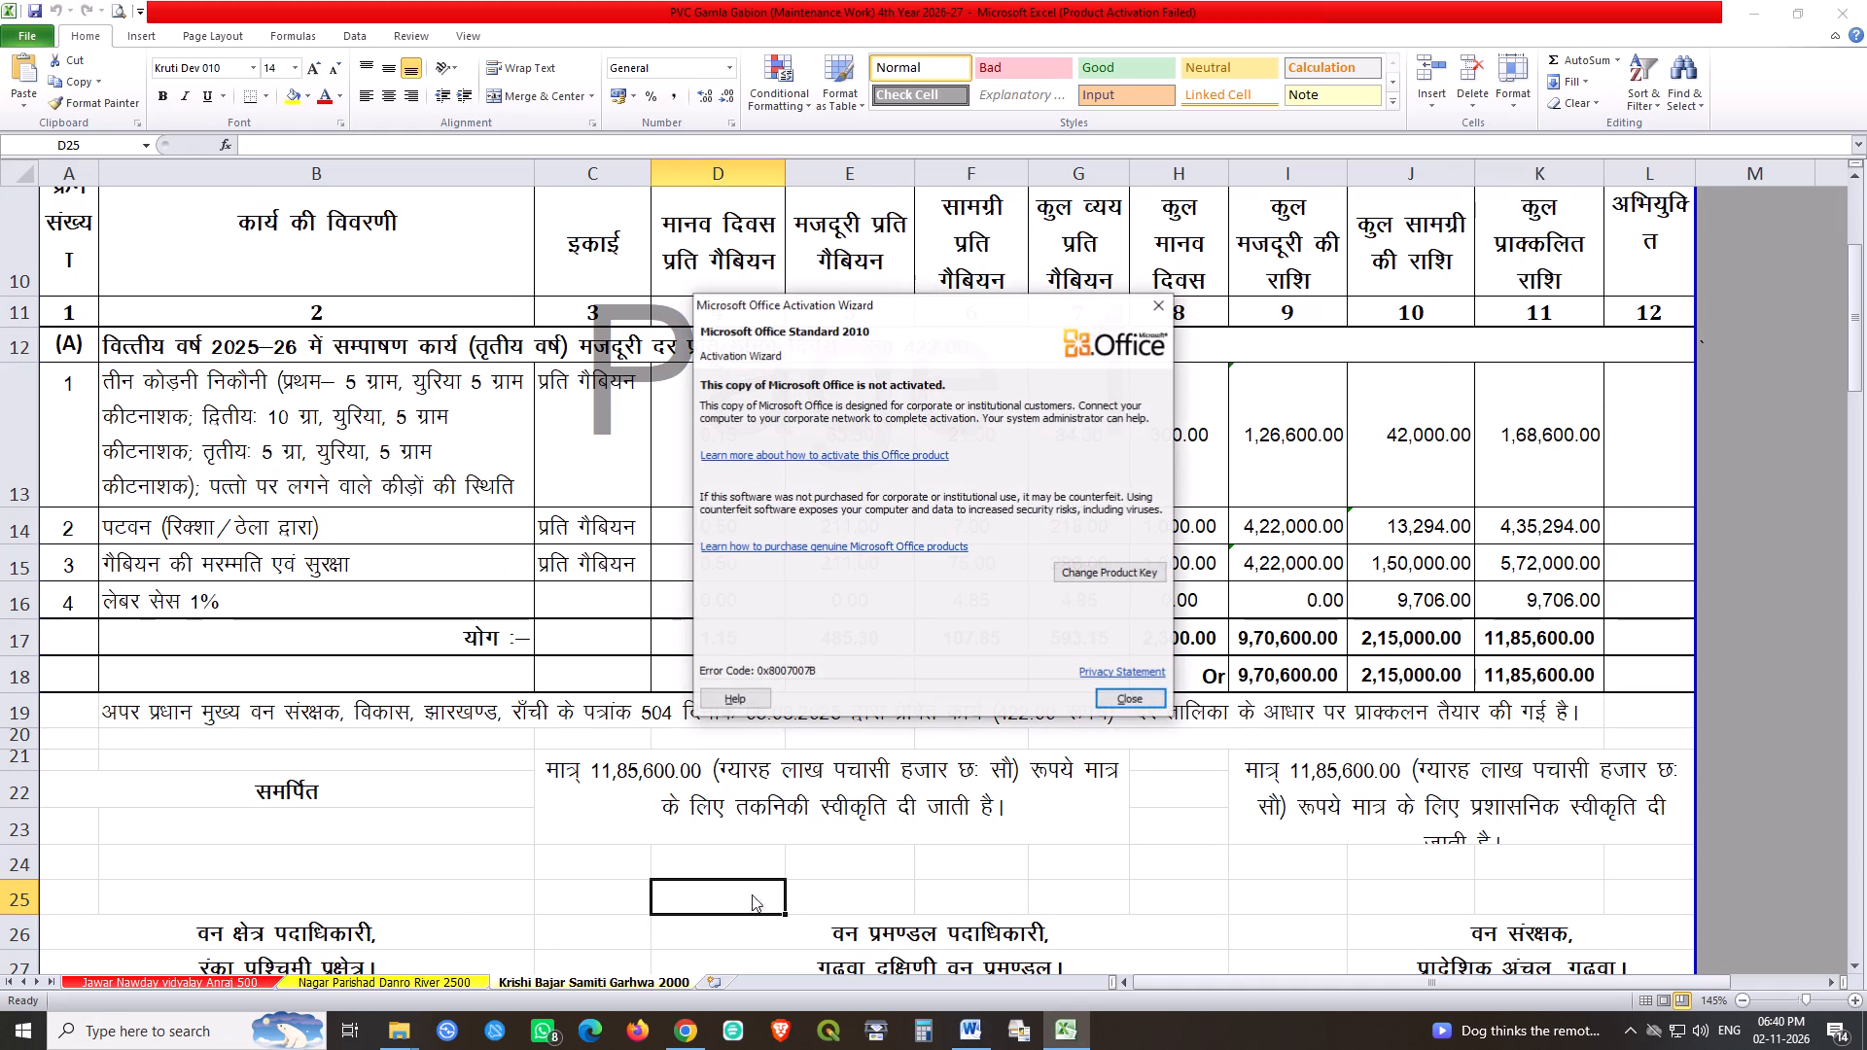
click(1123, 700)
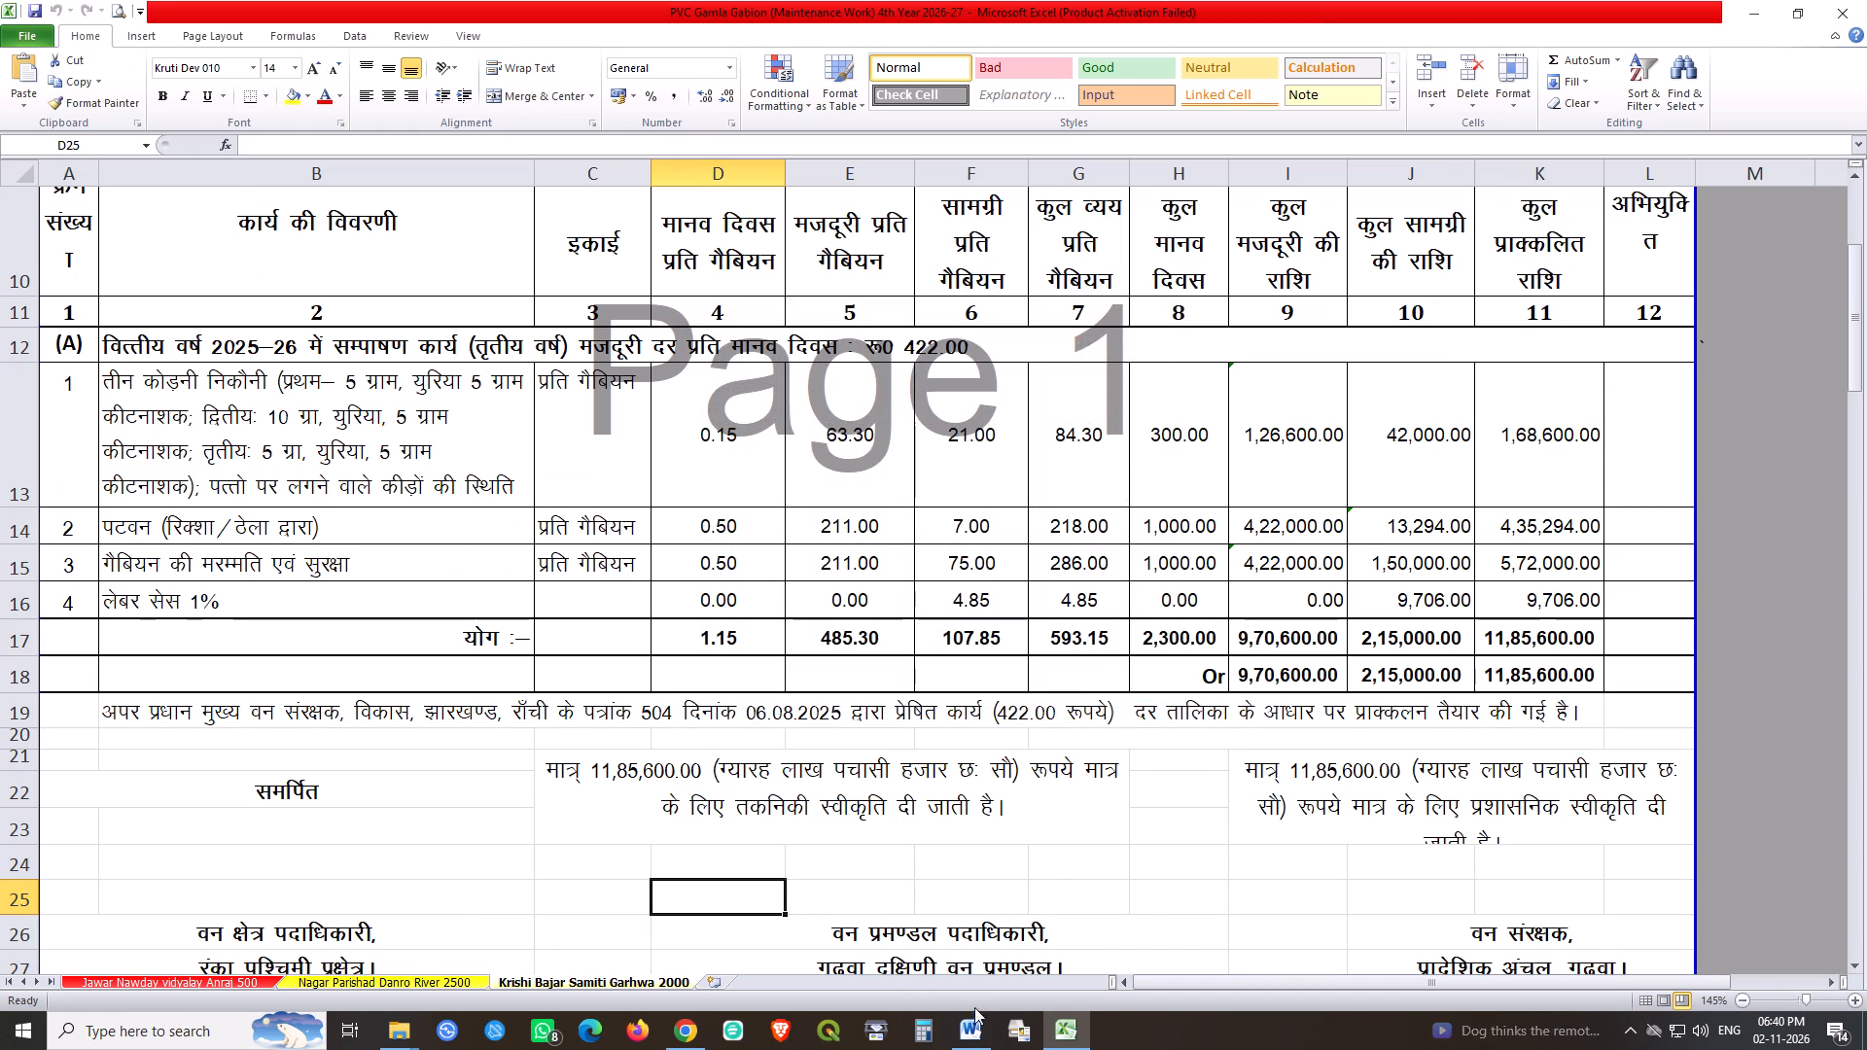
Switch to the show-cause letter in Word, delete the second question about neglecting work, and make the third question number (2).
click(987, 1038)
click(1014, 453)
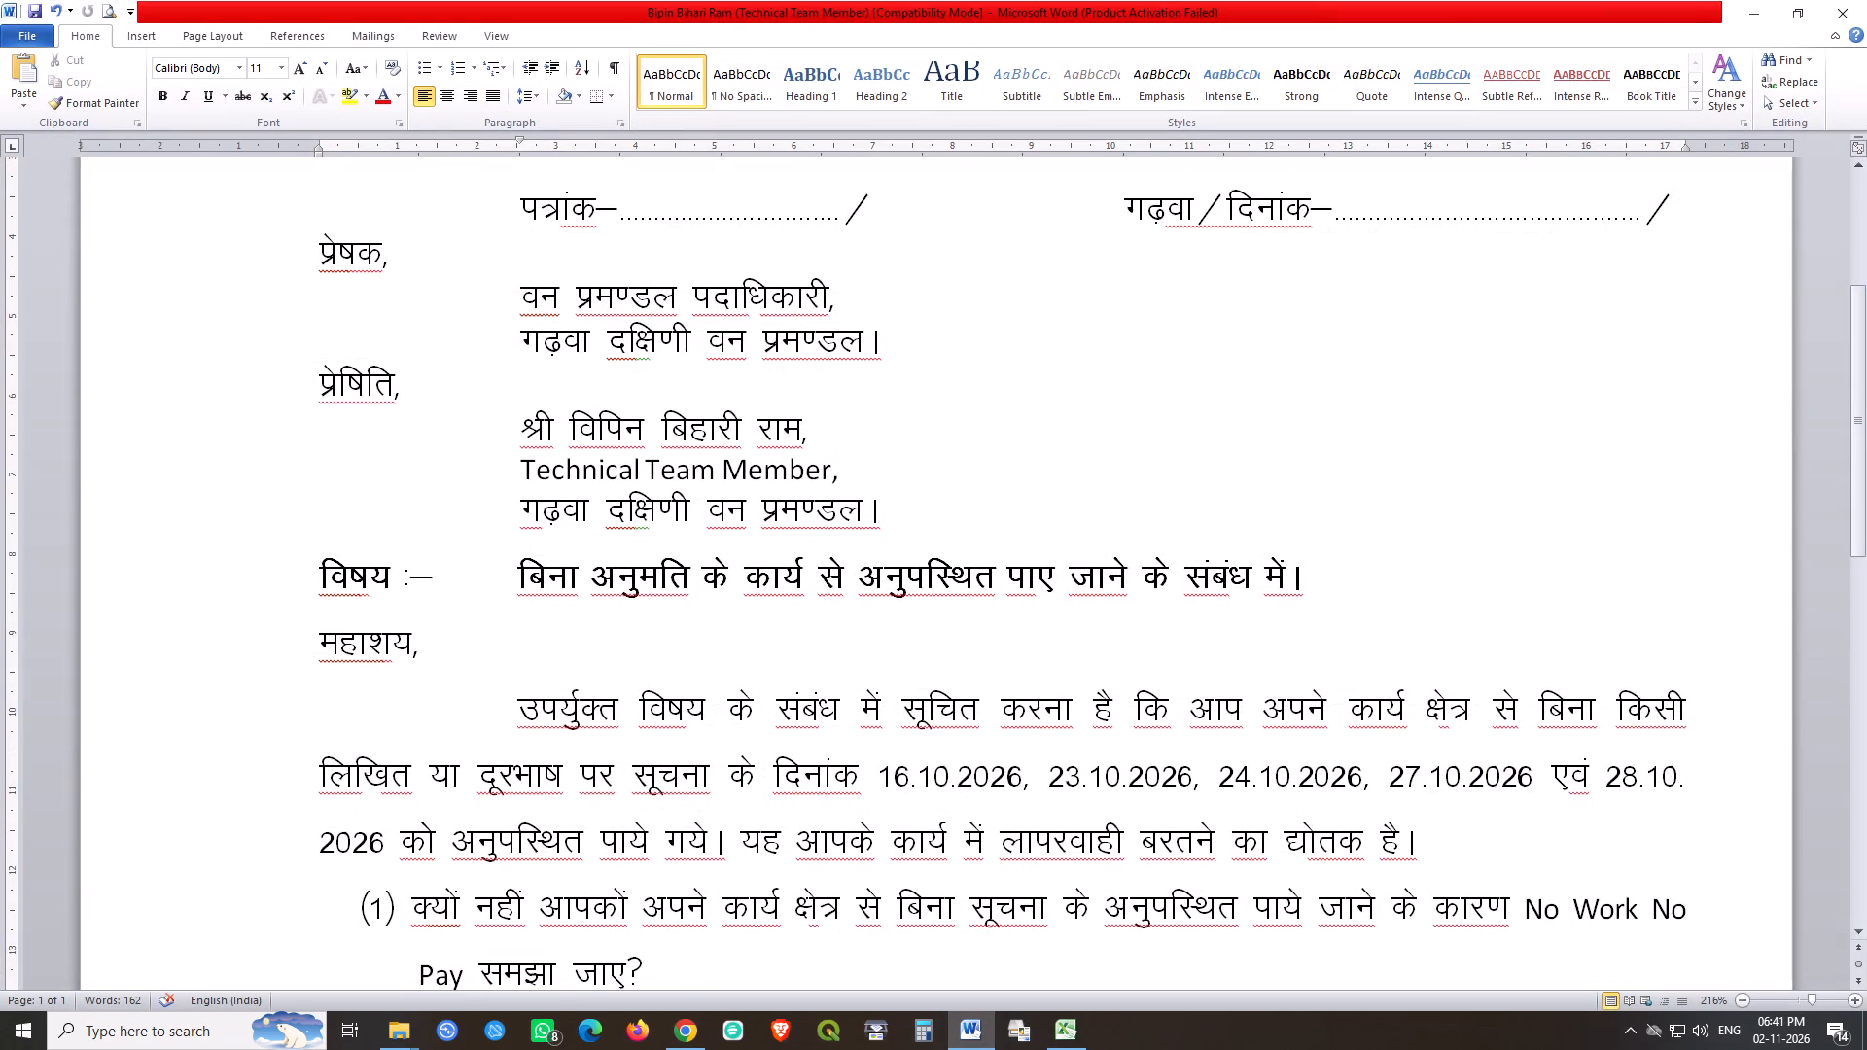
scroll(867, 448, down, 4)
drag(1424, 631, 468, 646)
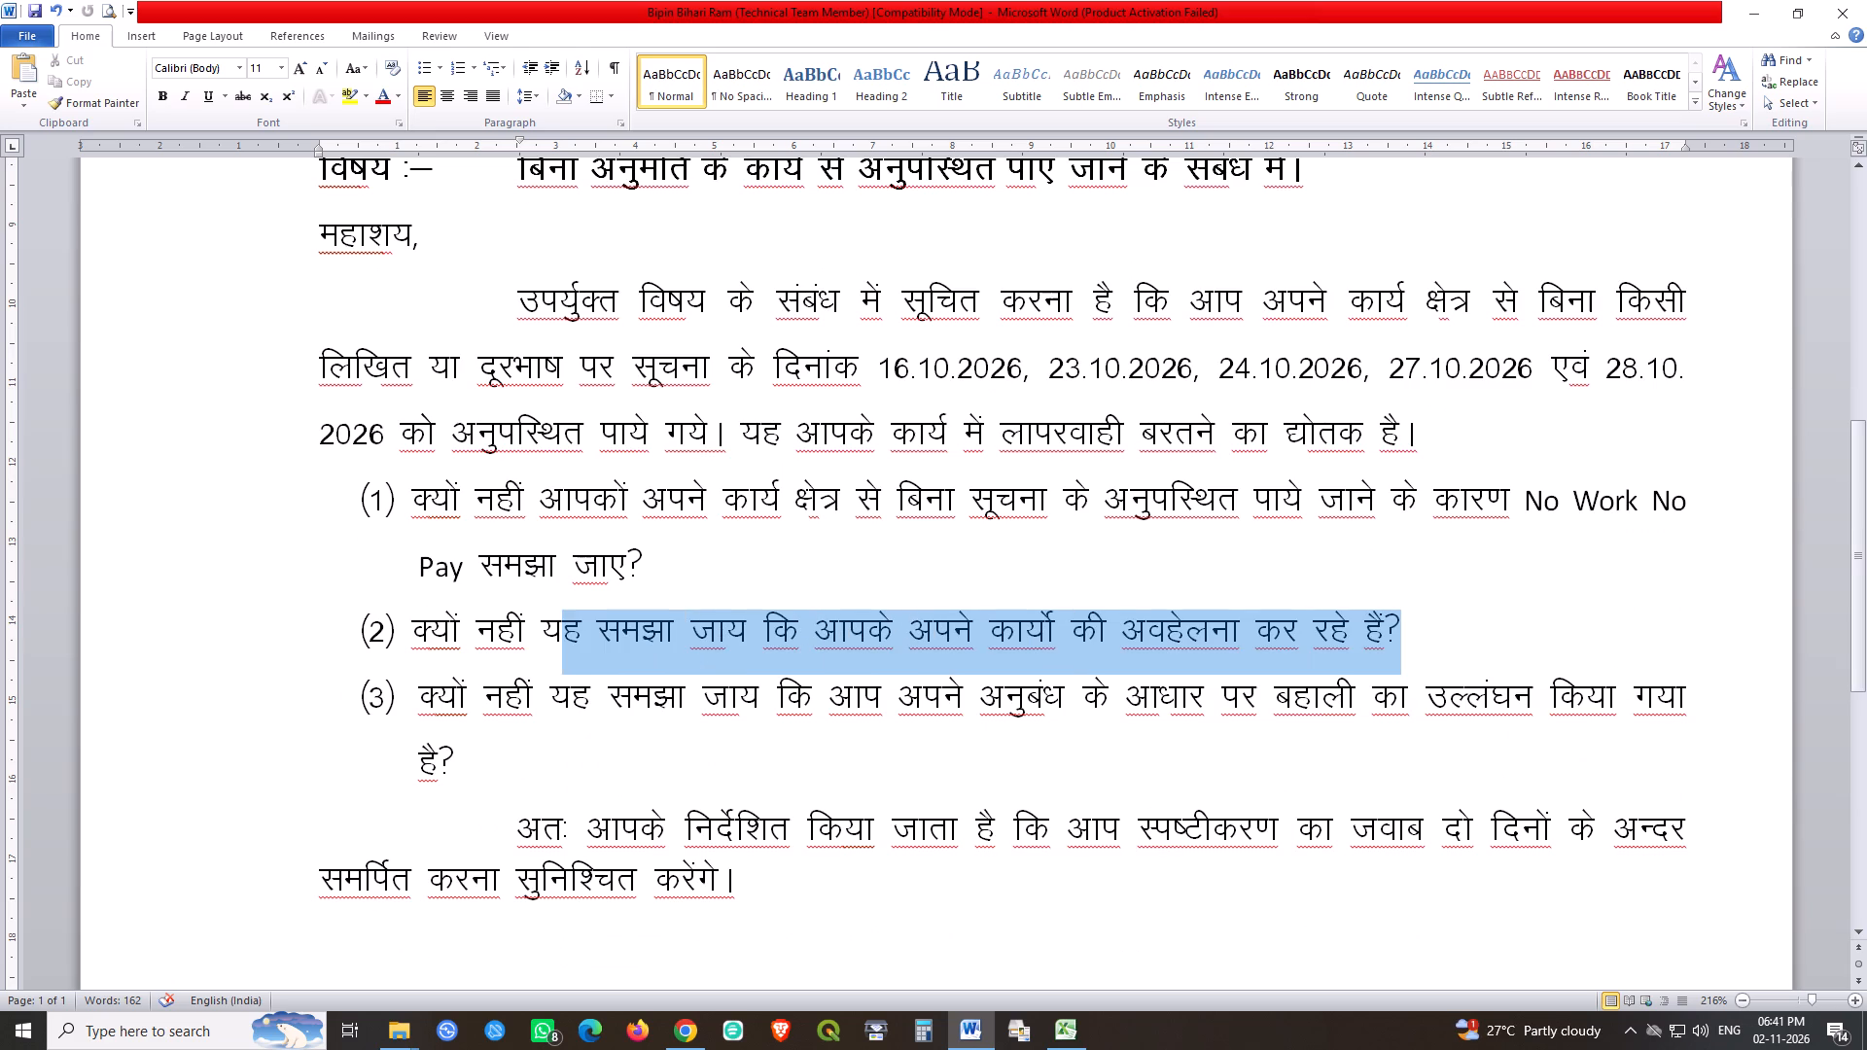
drag(468, 646, 406, 646)
key(Delete)
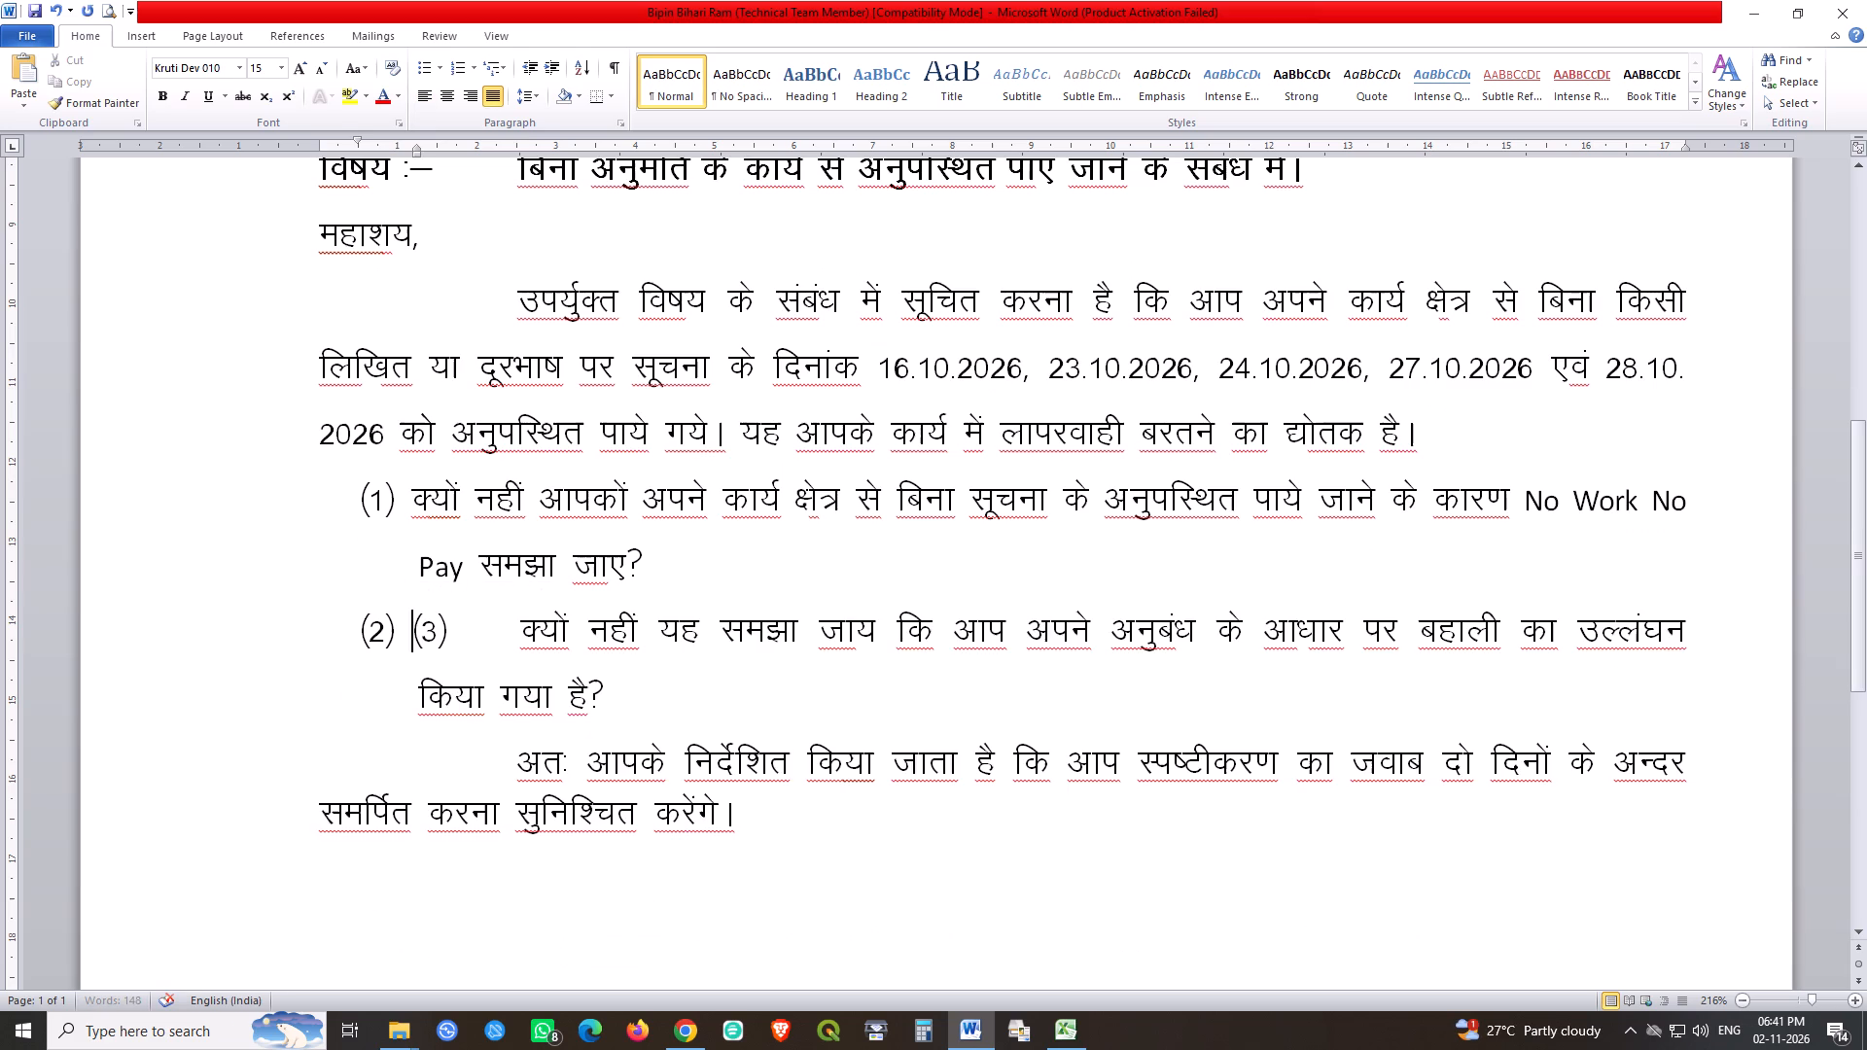
key(Delete)
key(Delete)
key(Delete)
key(Delete)
key(Delete)
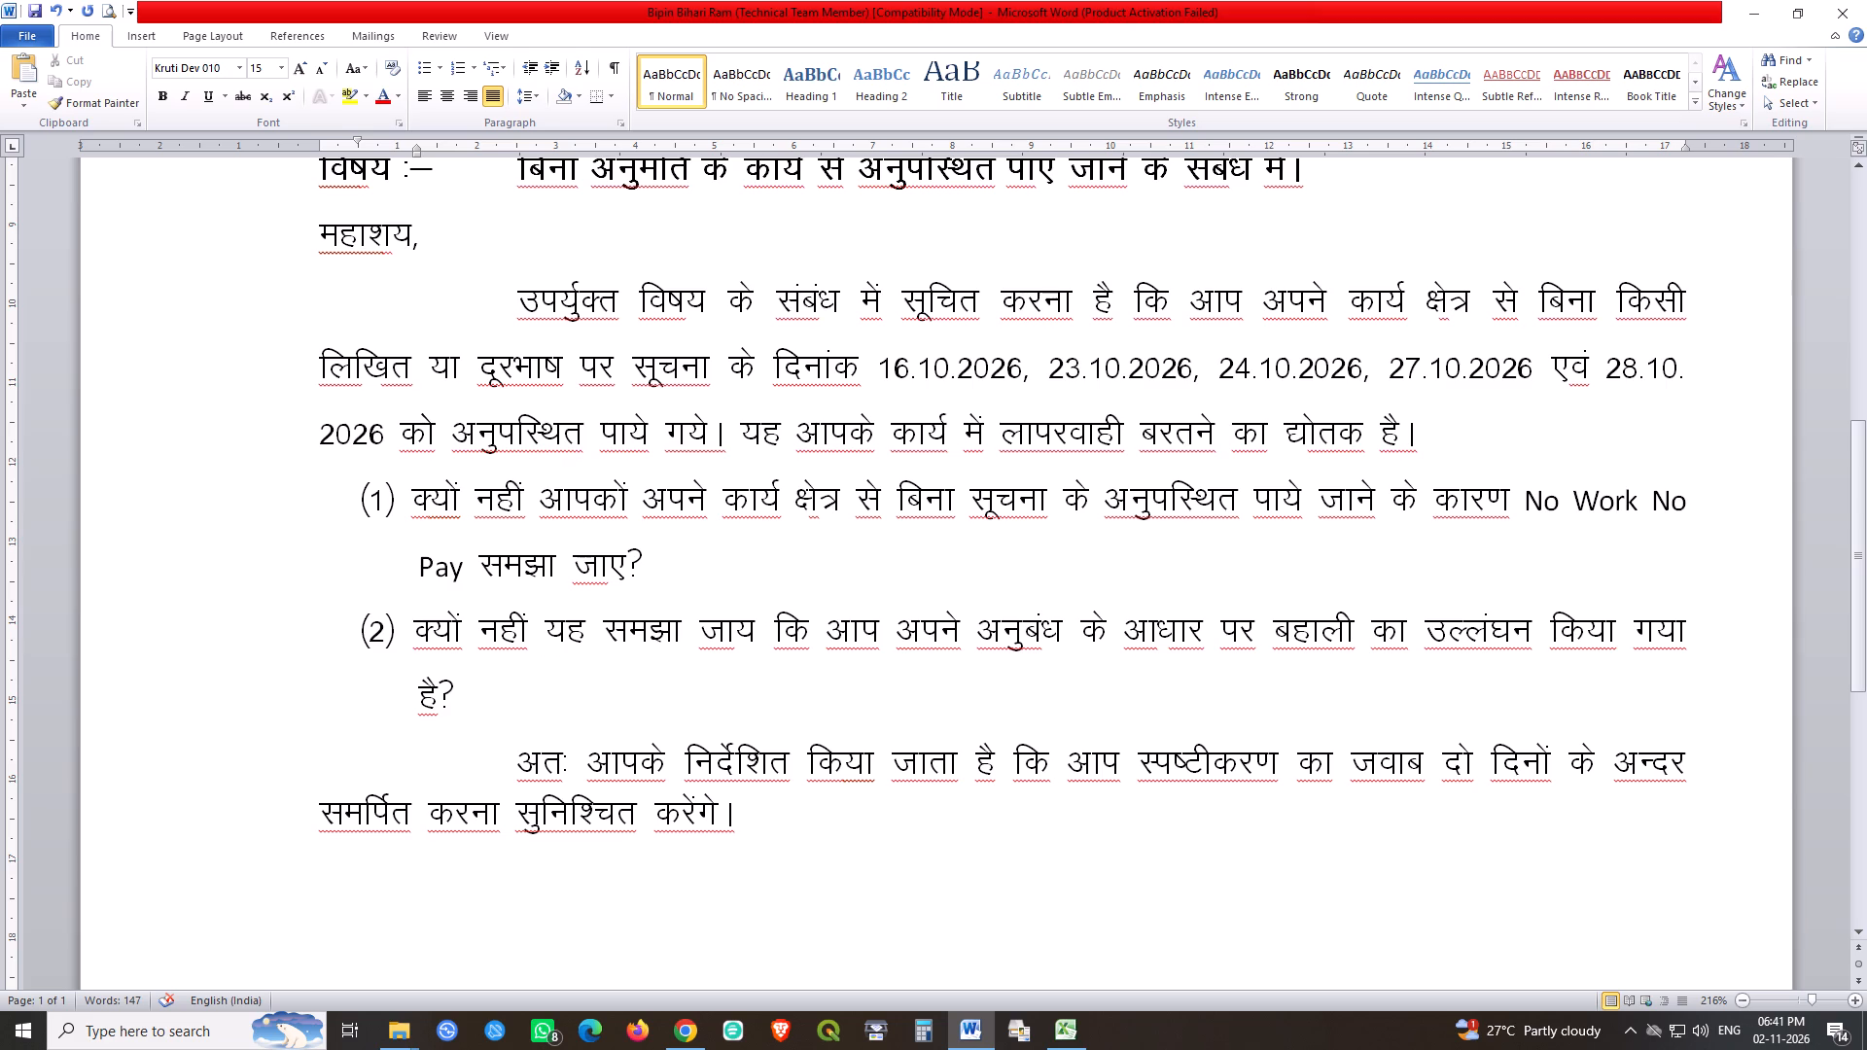
In question (2), replace "आप अपने अनुबंध के" with "संविदा के शर्तो का".
drag(832, 635, 927, 639)
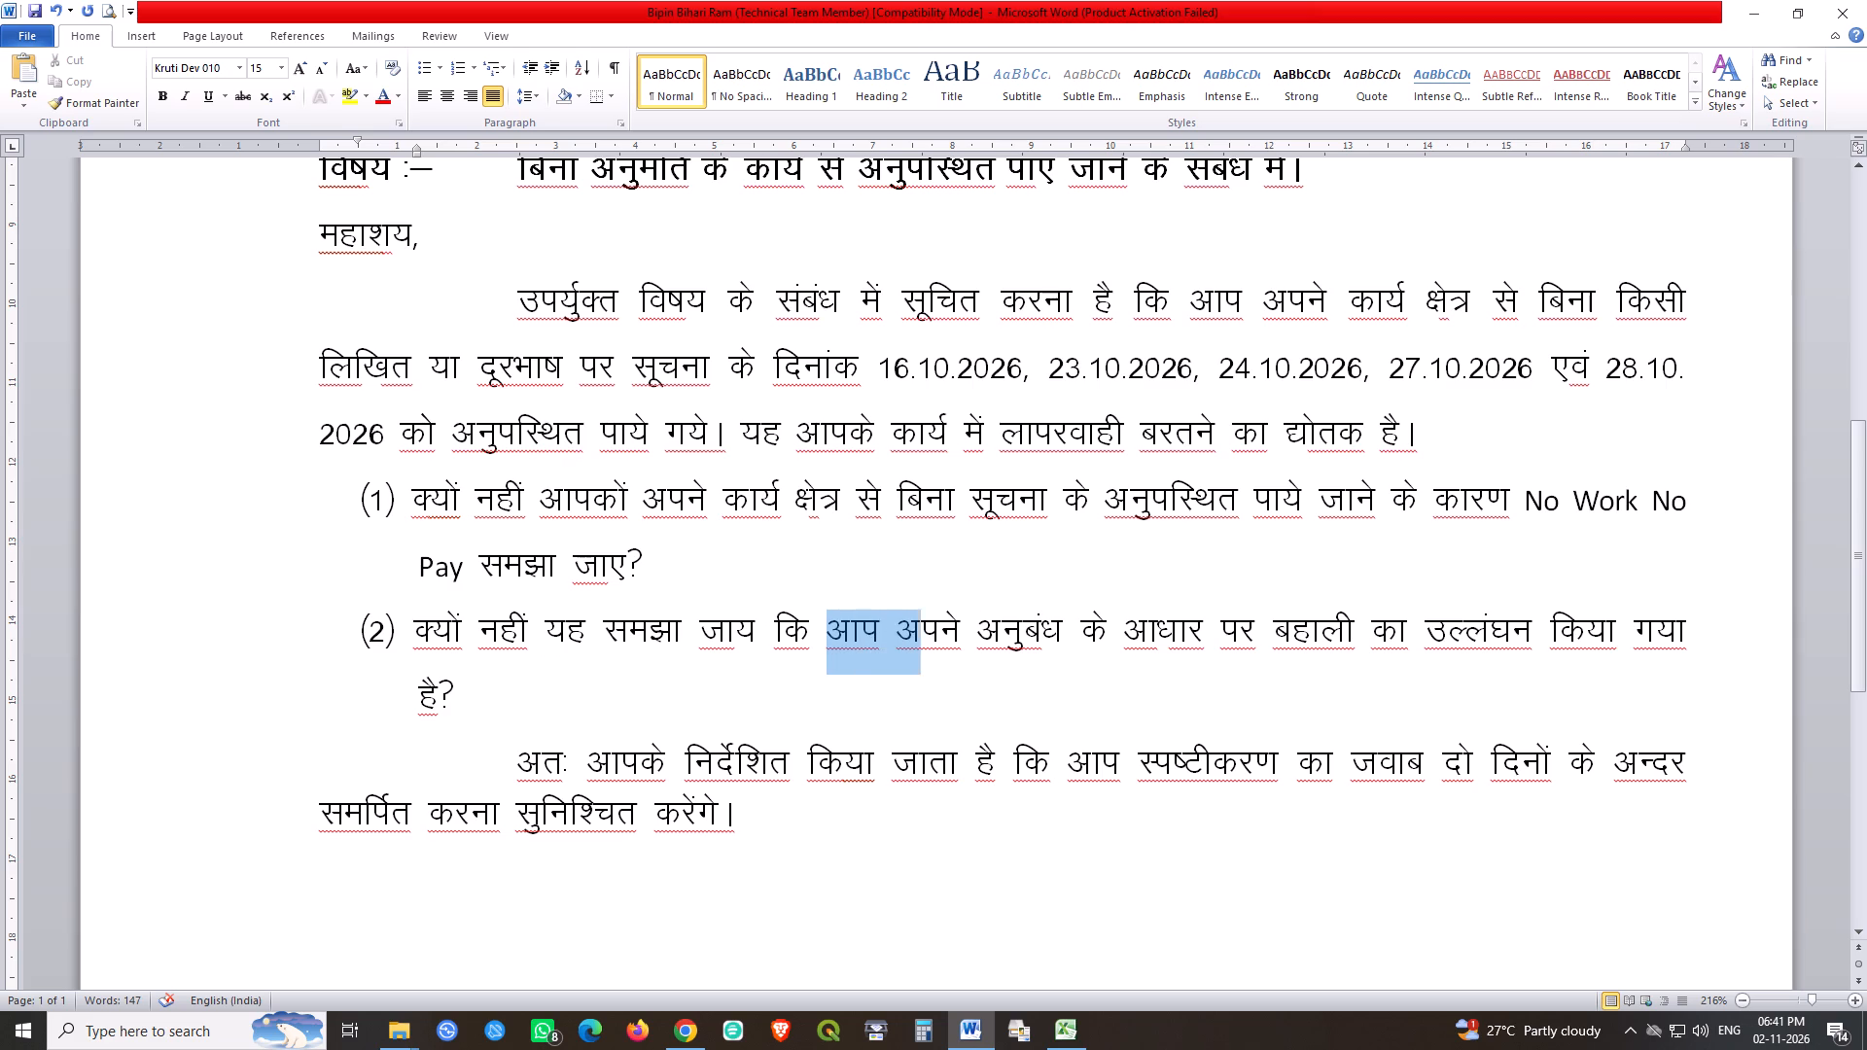
drag(927, 639, 1111, 618)
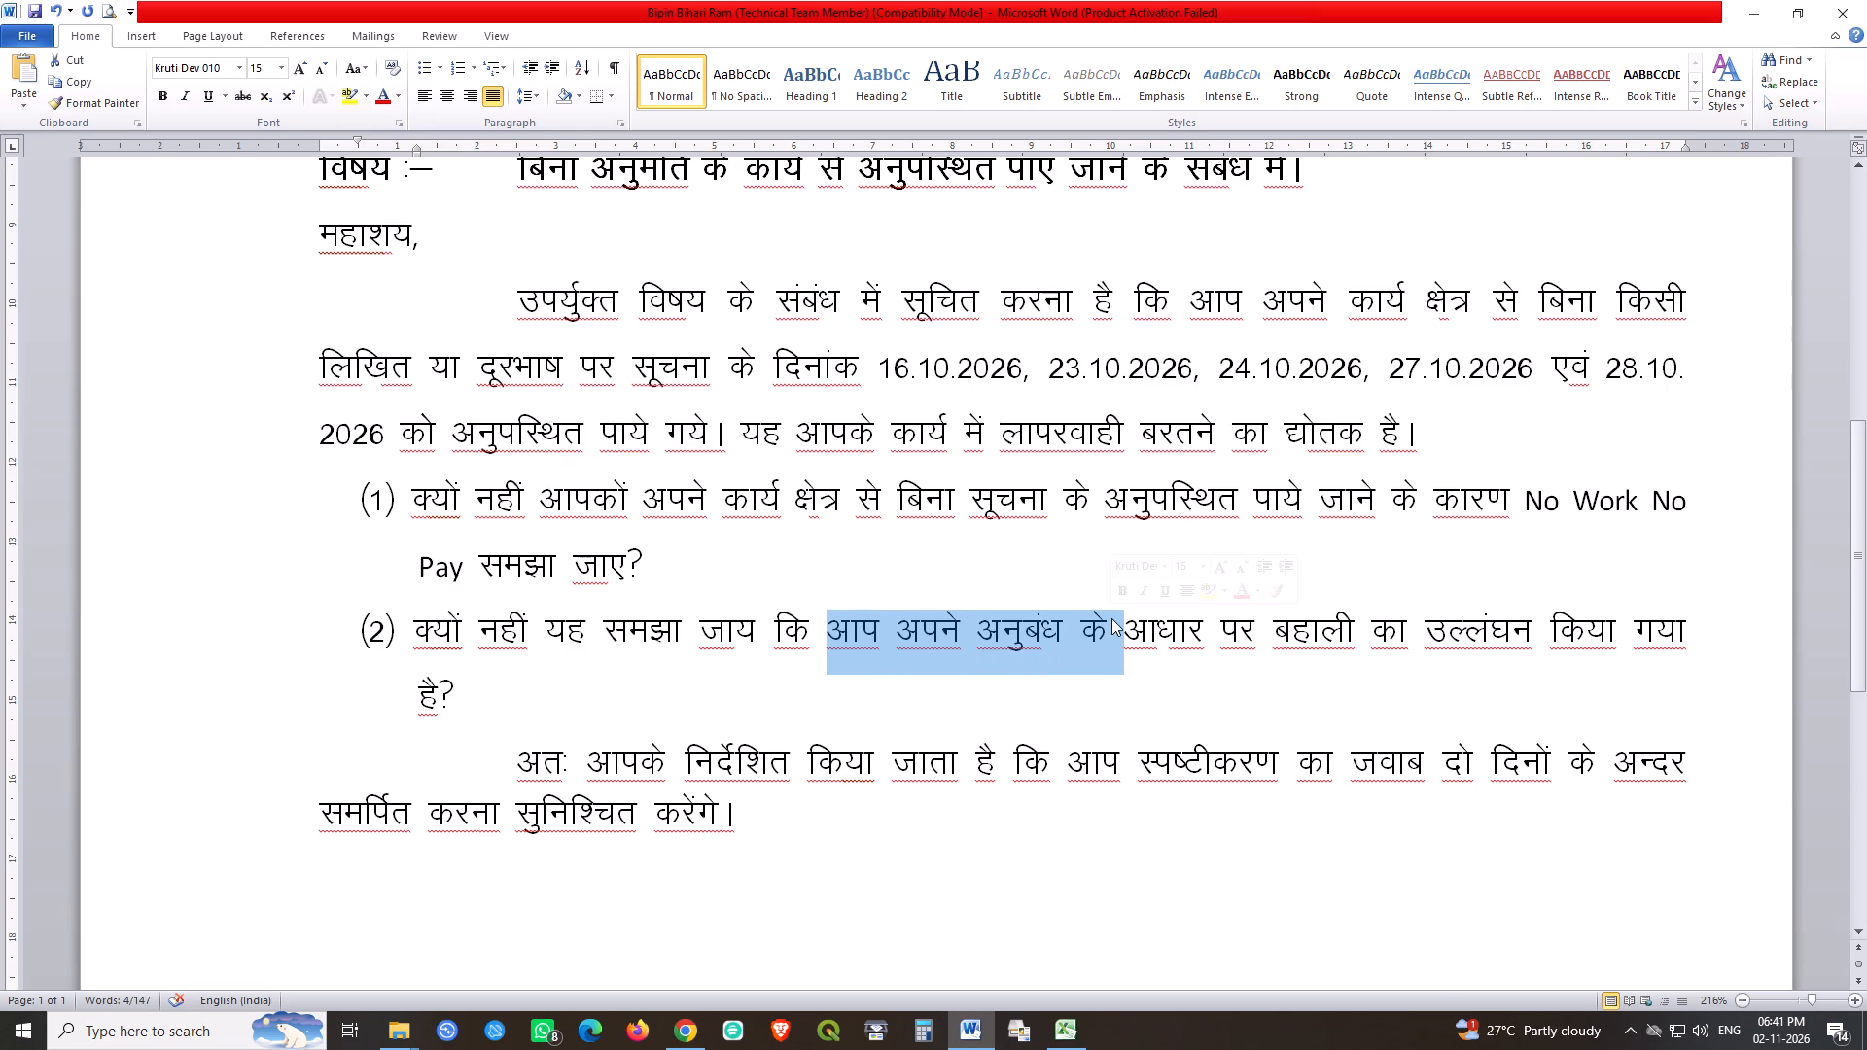
text(la)
text(fonk)
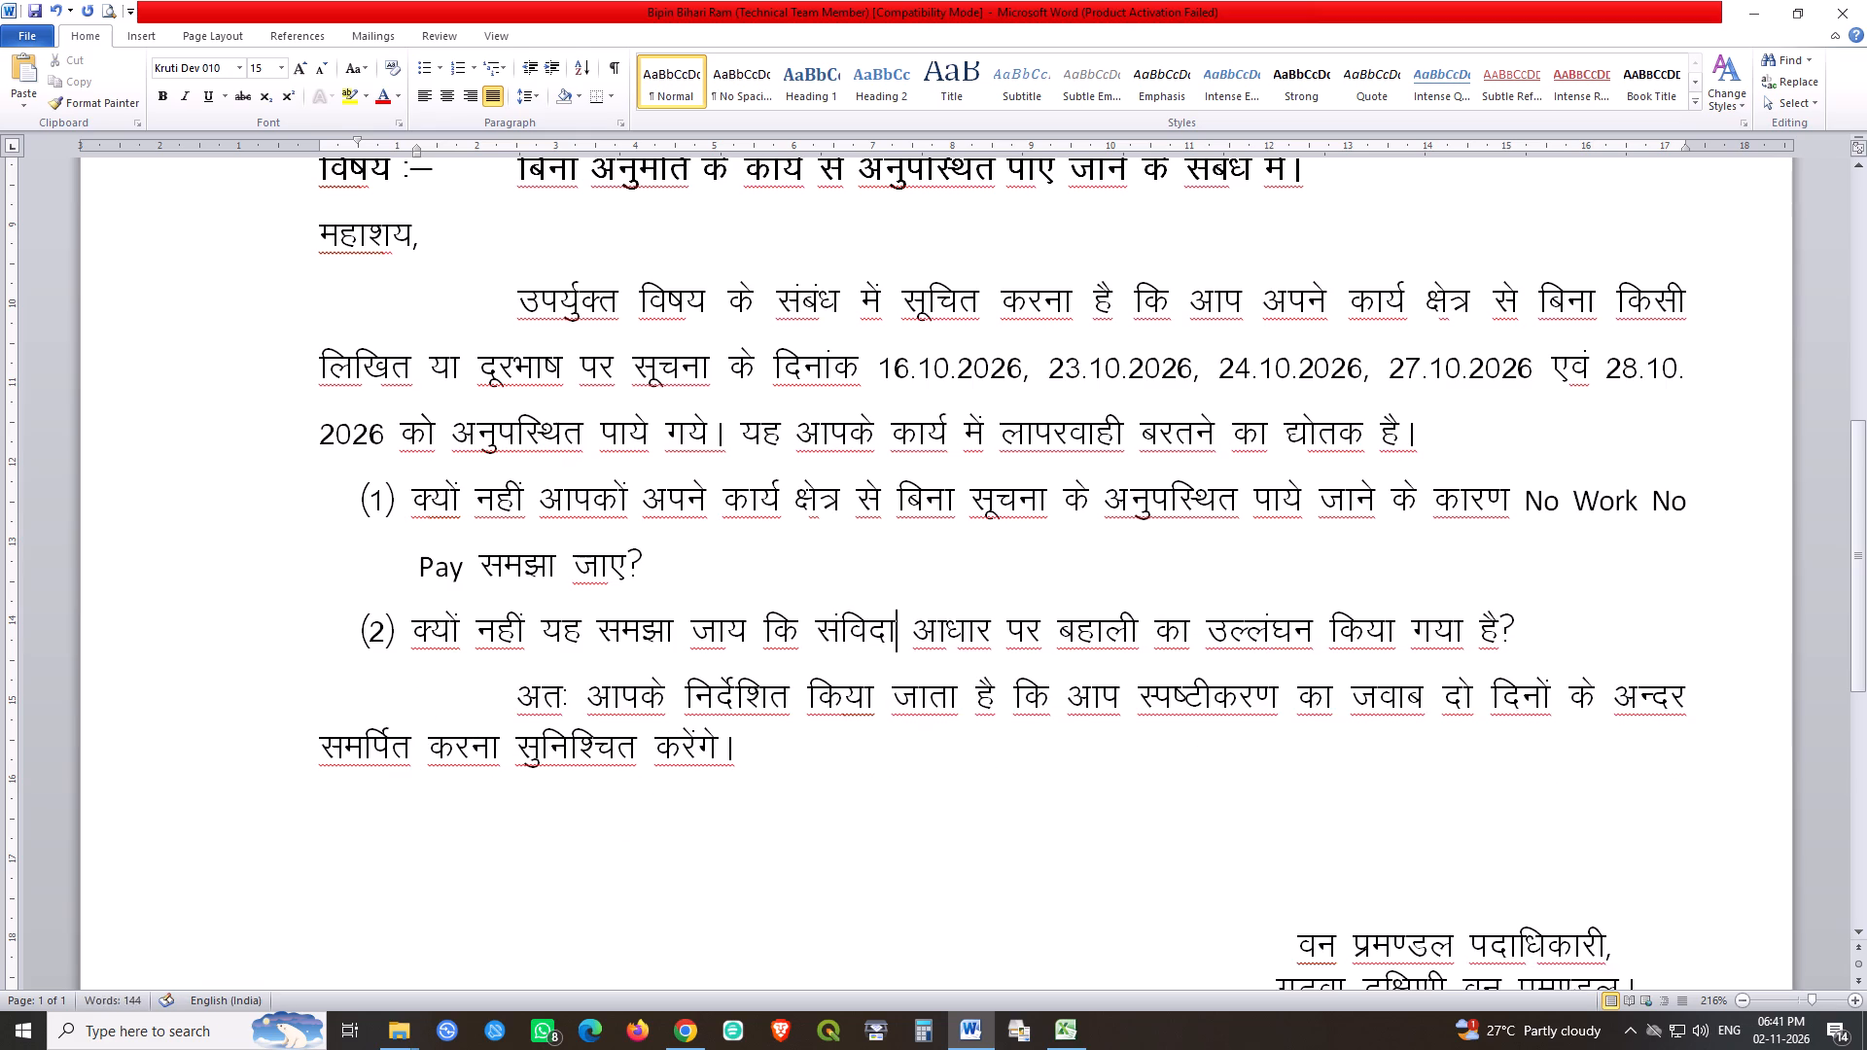
key(space)
text(ds "kkrk)
key(BackSpace)
key(BackSpace)
key(BackSpace)
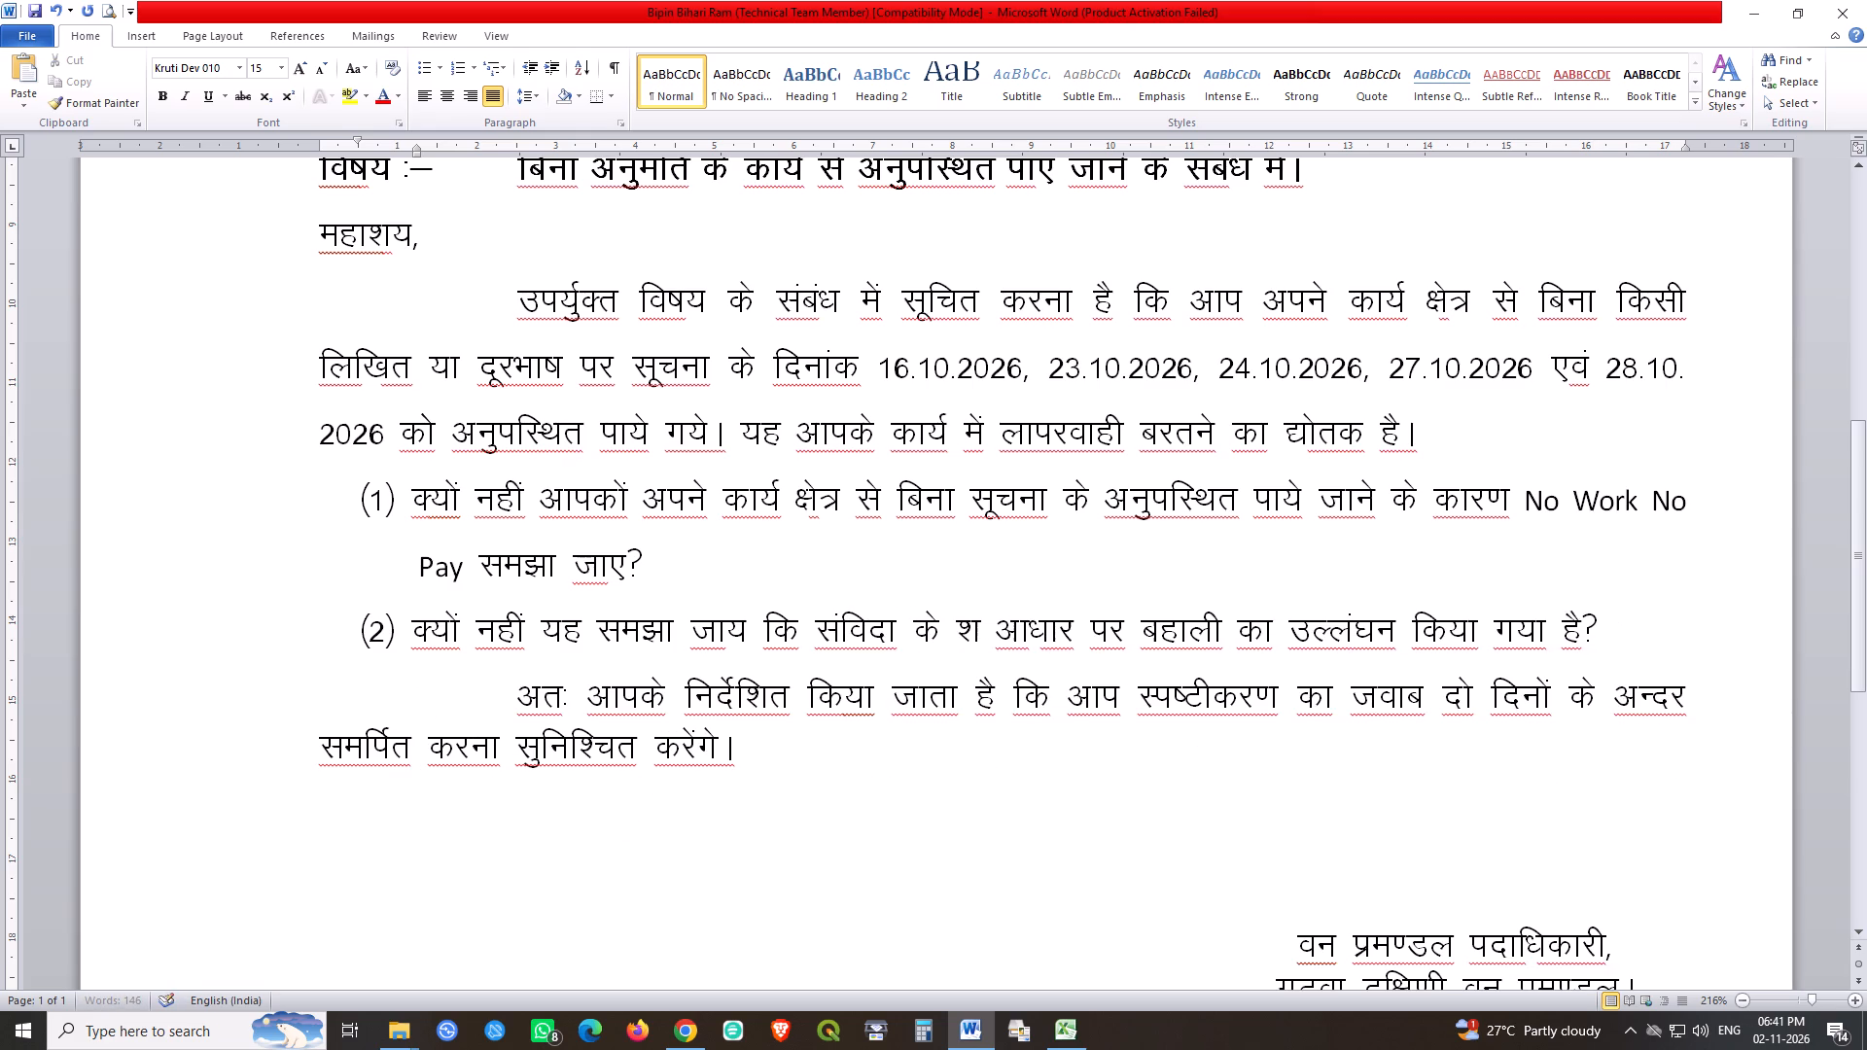
text(rksZ)
key(space)
text(ds)
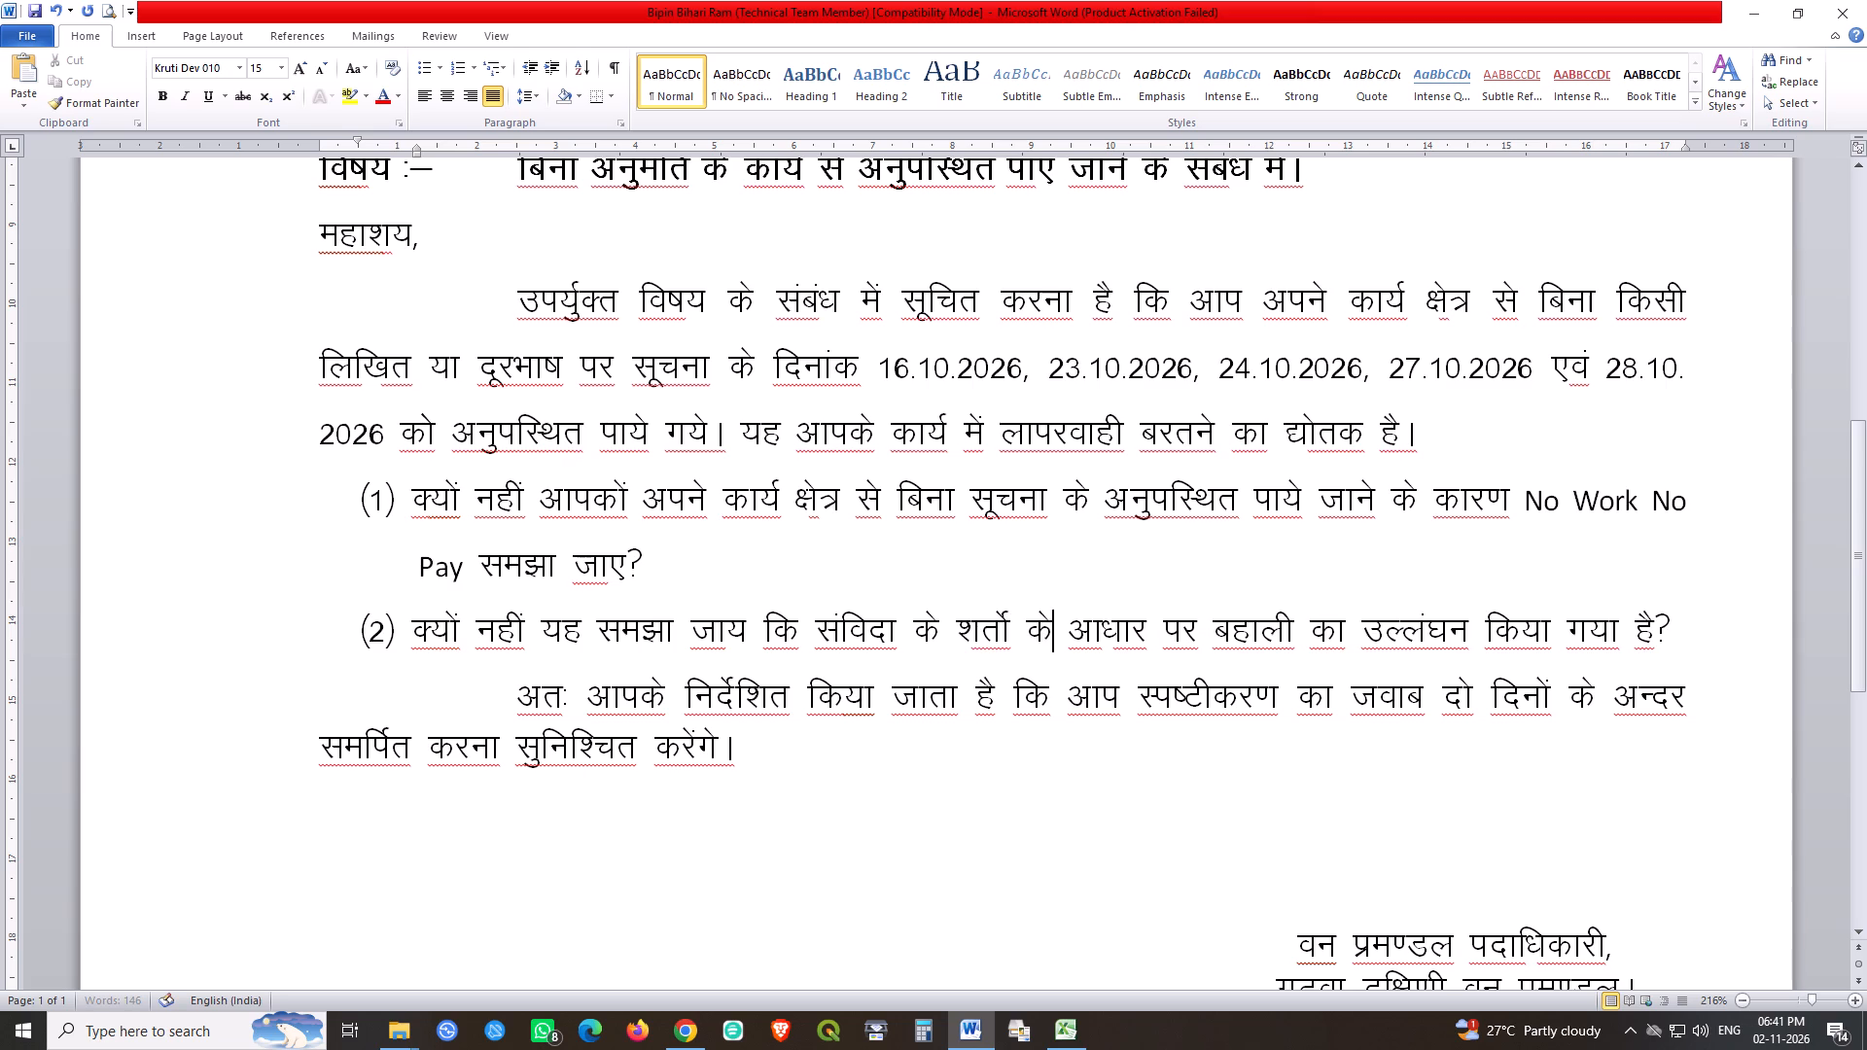
key(BackSpace)
key(k)
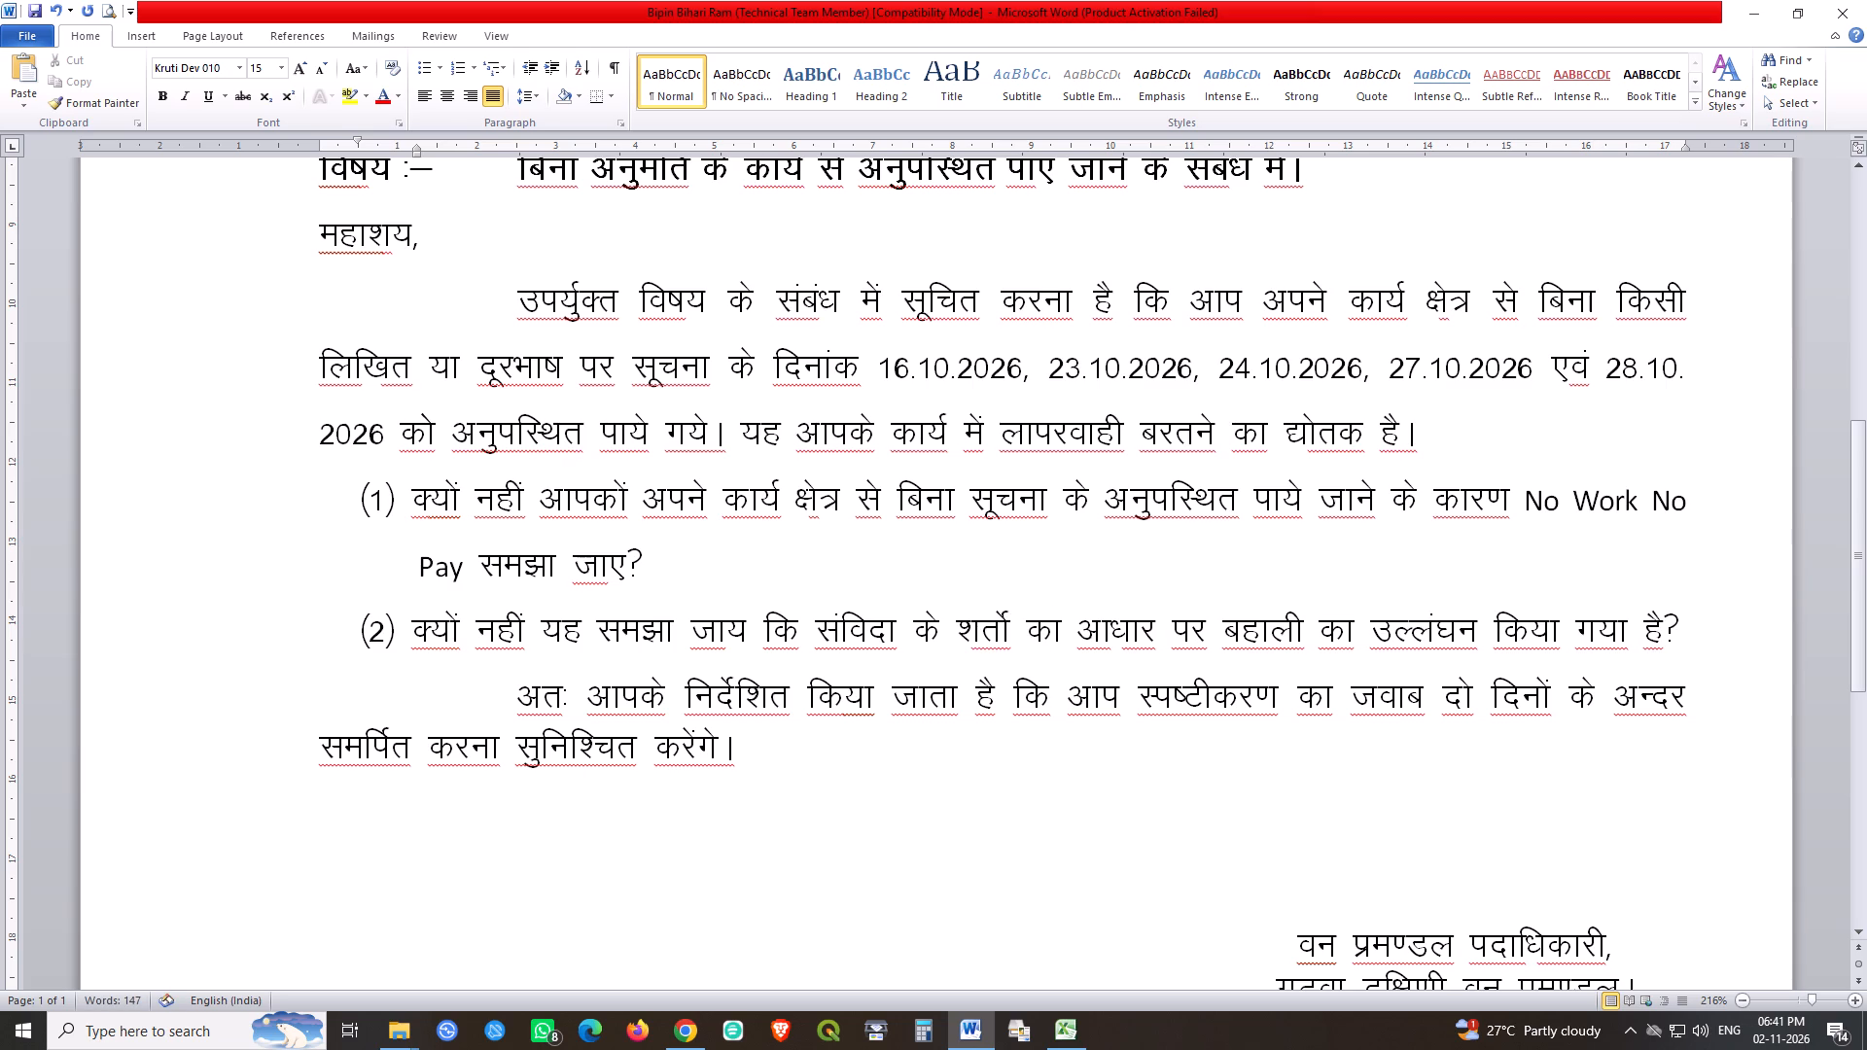
Delete the words "आधार पर बहाली का" before "उल्लंघन" in question (2).
key(Right)
key(ctrl+shift+Right)
key(ctrl+shift+Right)
key(ctrl+shift+Right)
key(ctrl+shift+Right)
key(ctrl+shift+Right)
key(ctrl+shift+Right)
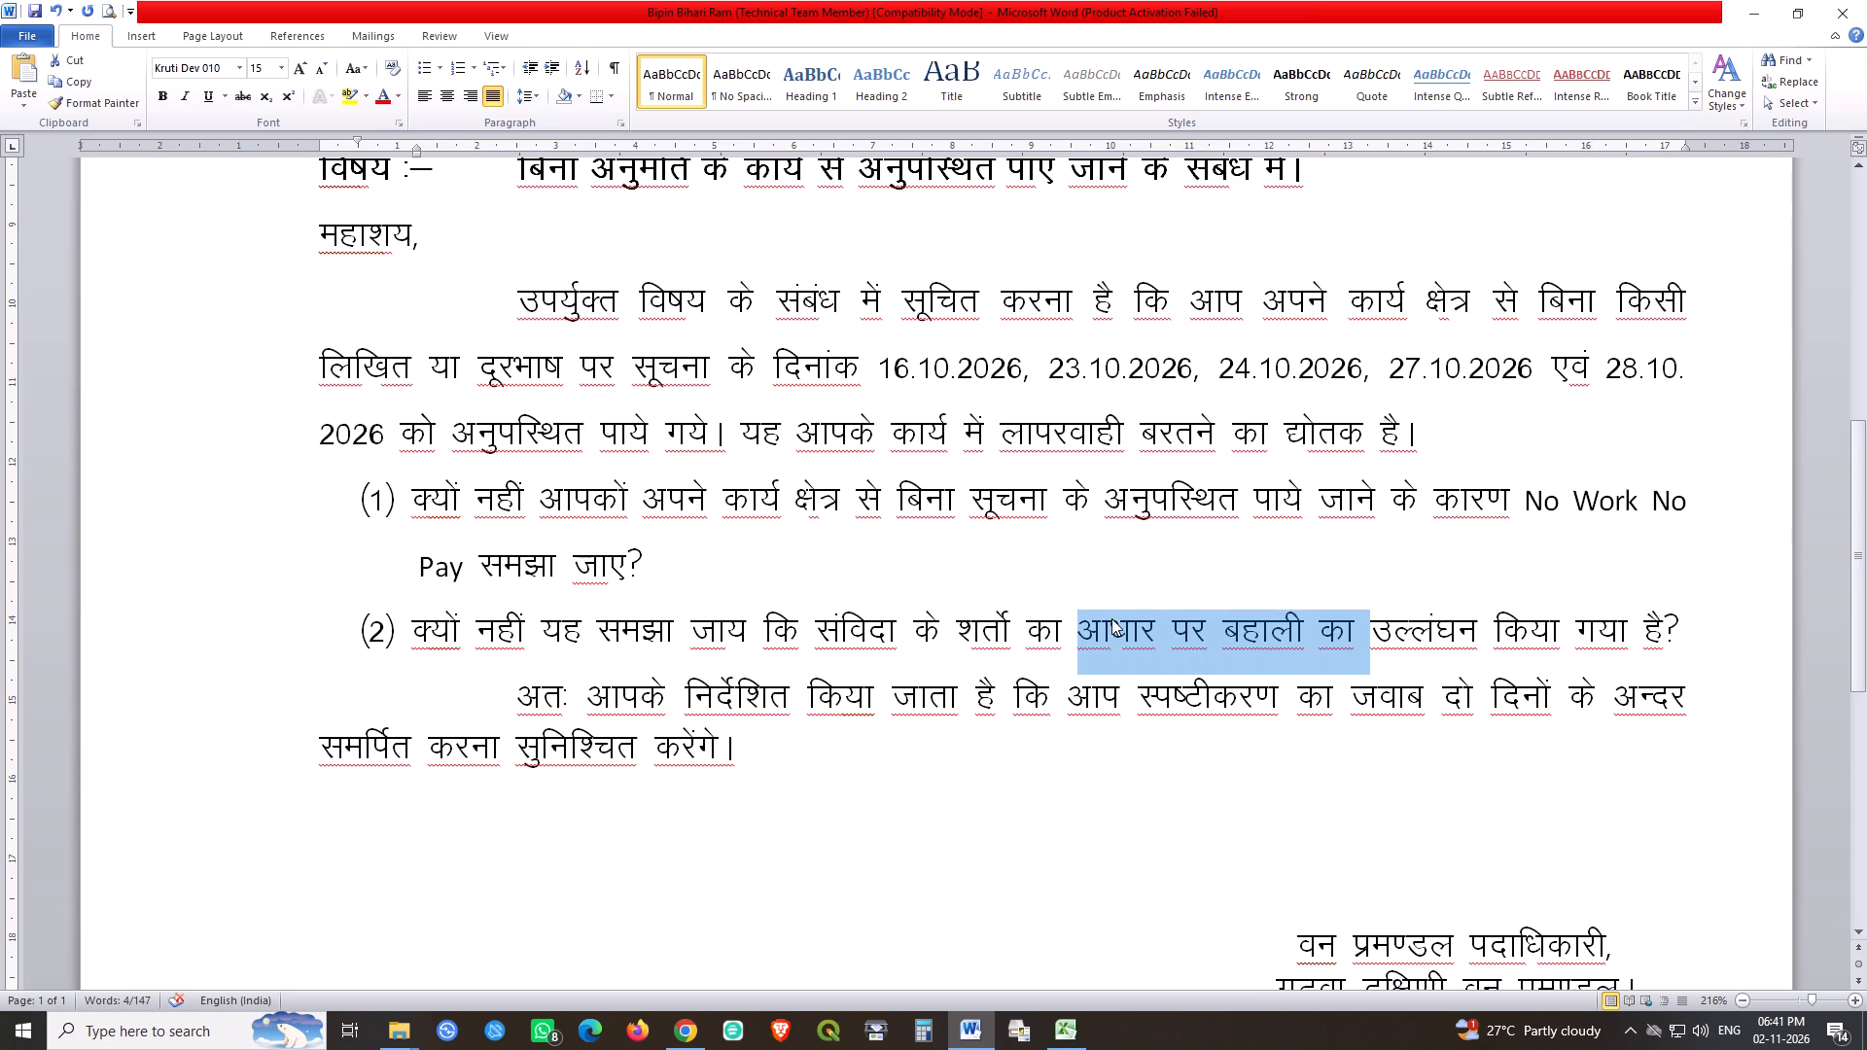
key(Delete)
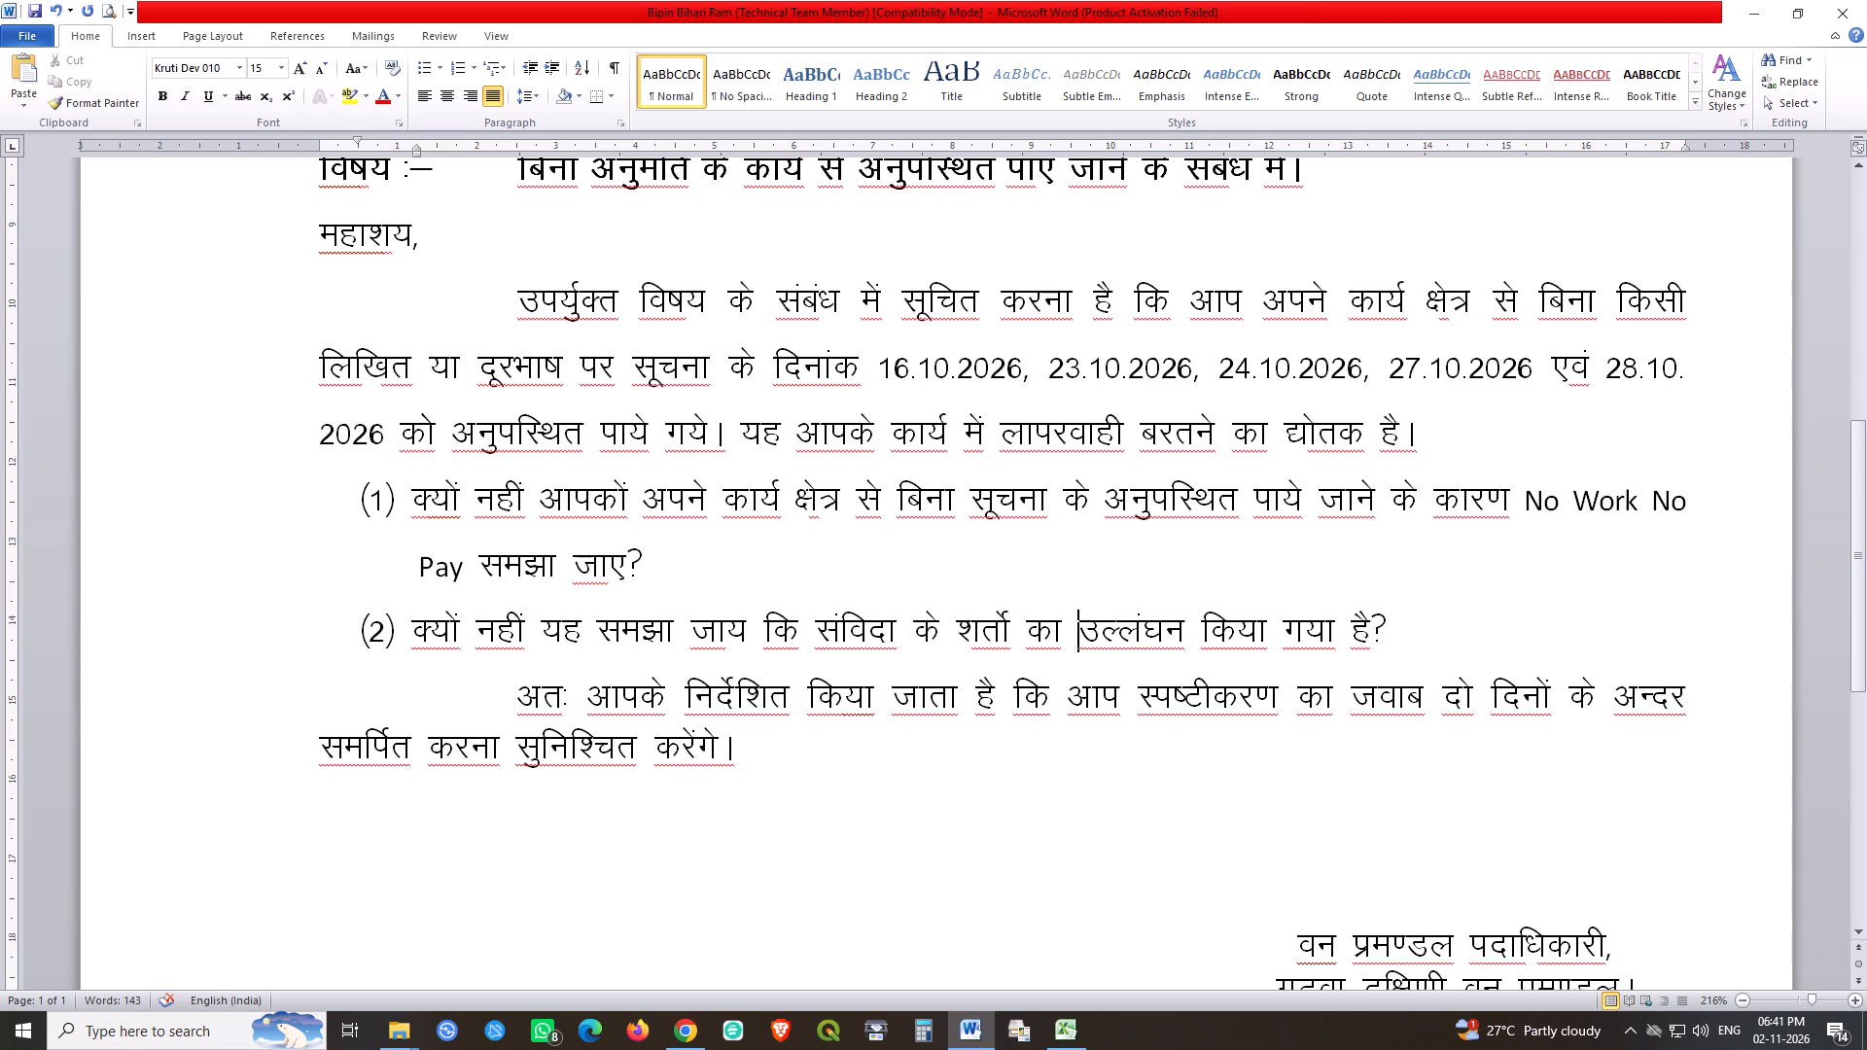
Correct "जाय" to "जाए" in question (2) and save the letter.
drag(755, 624, 729, 634)
drag(729, 634, 722, 638)
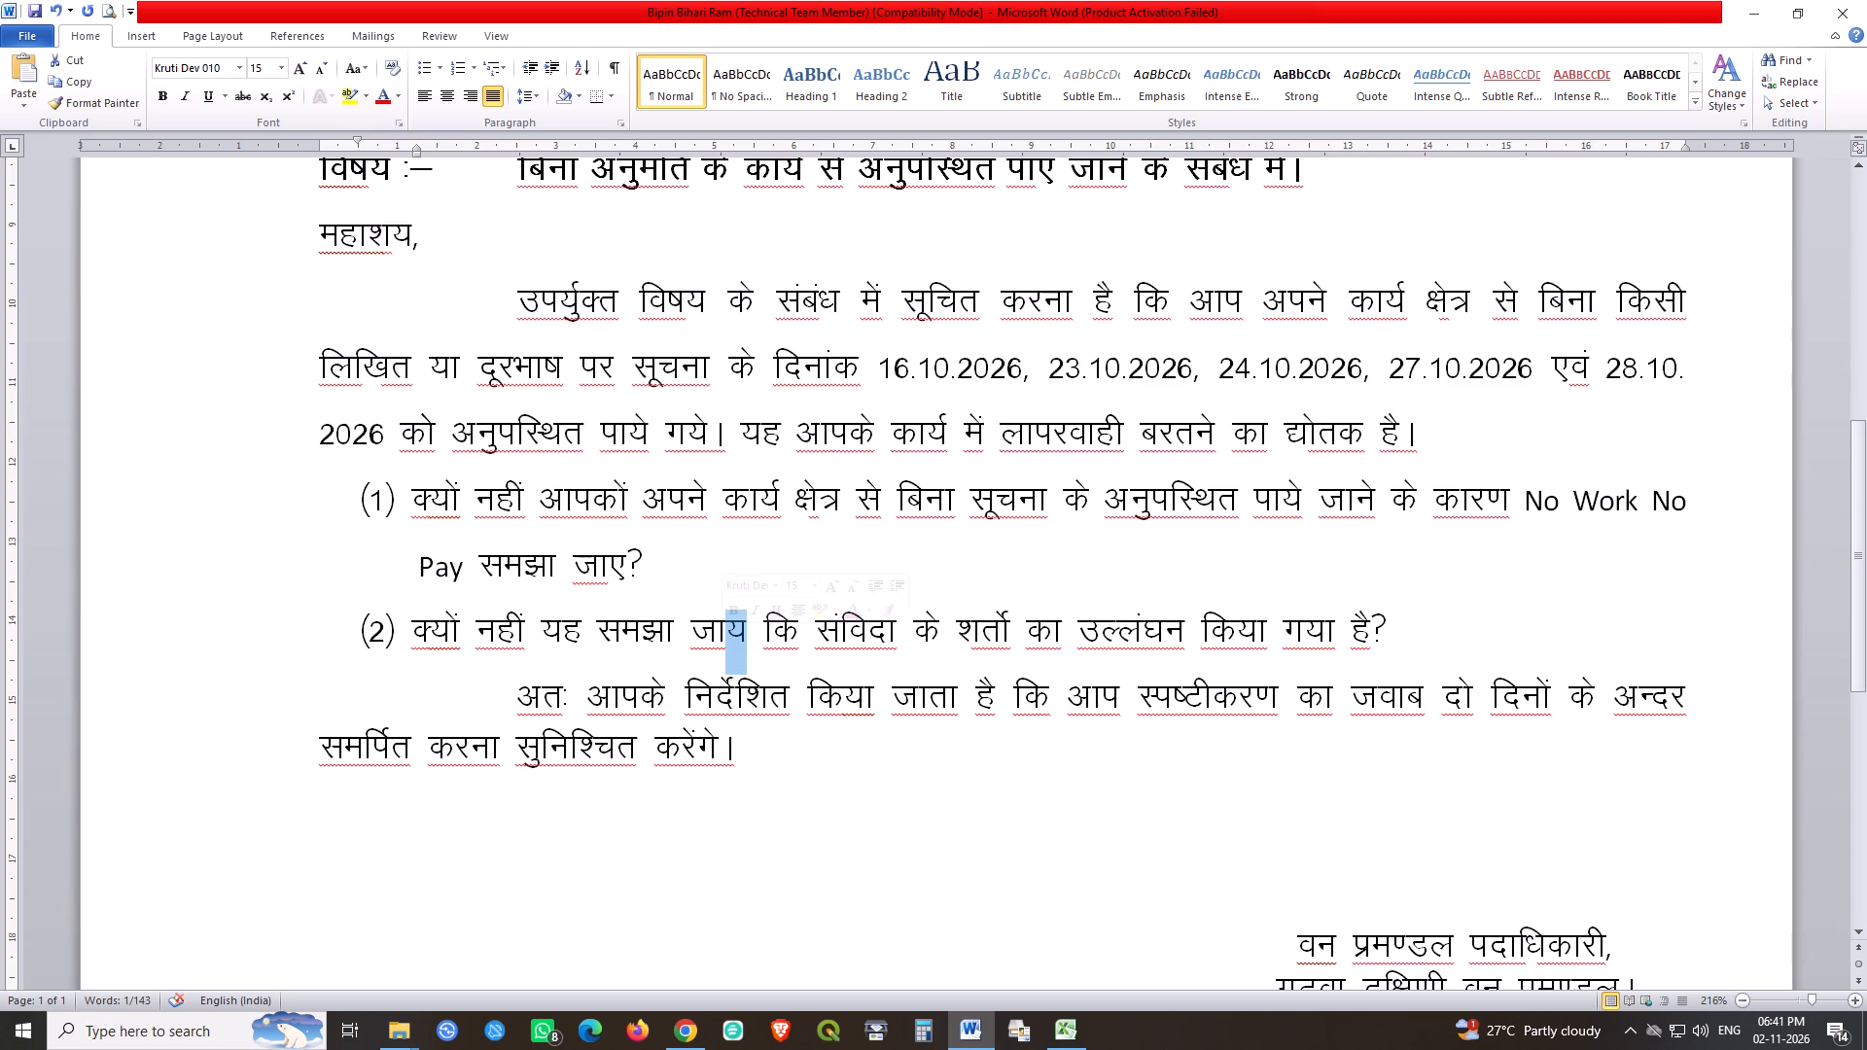
key(comma)
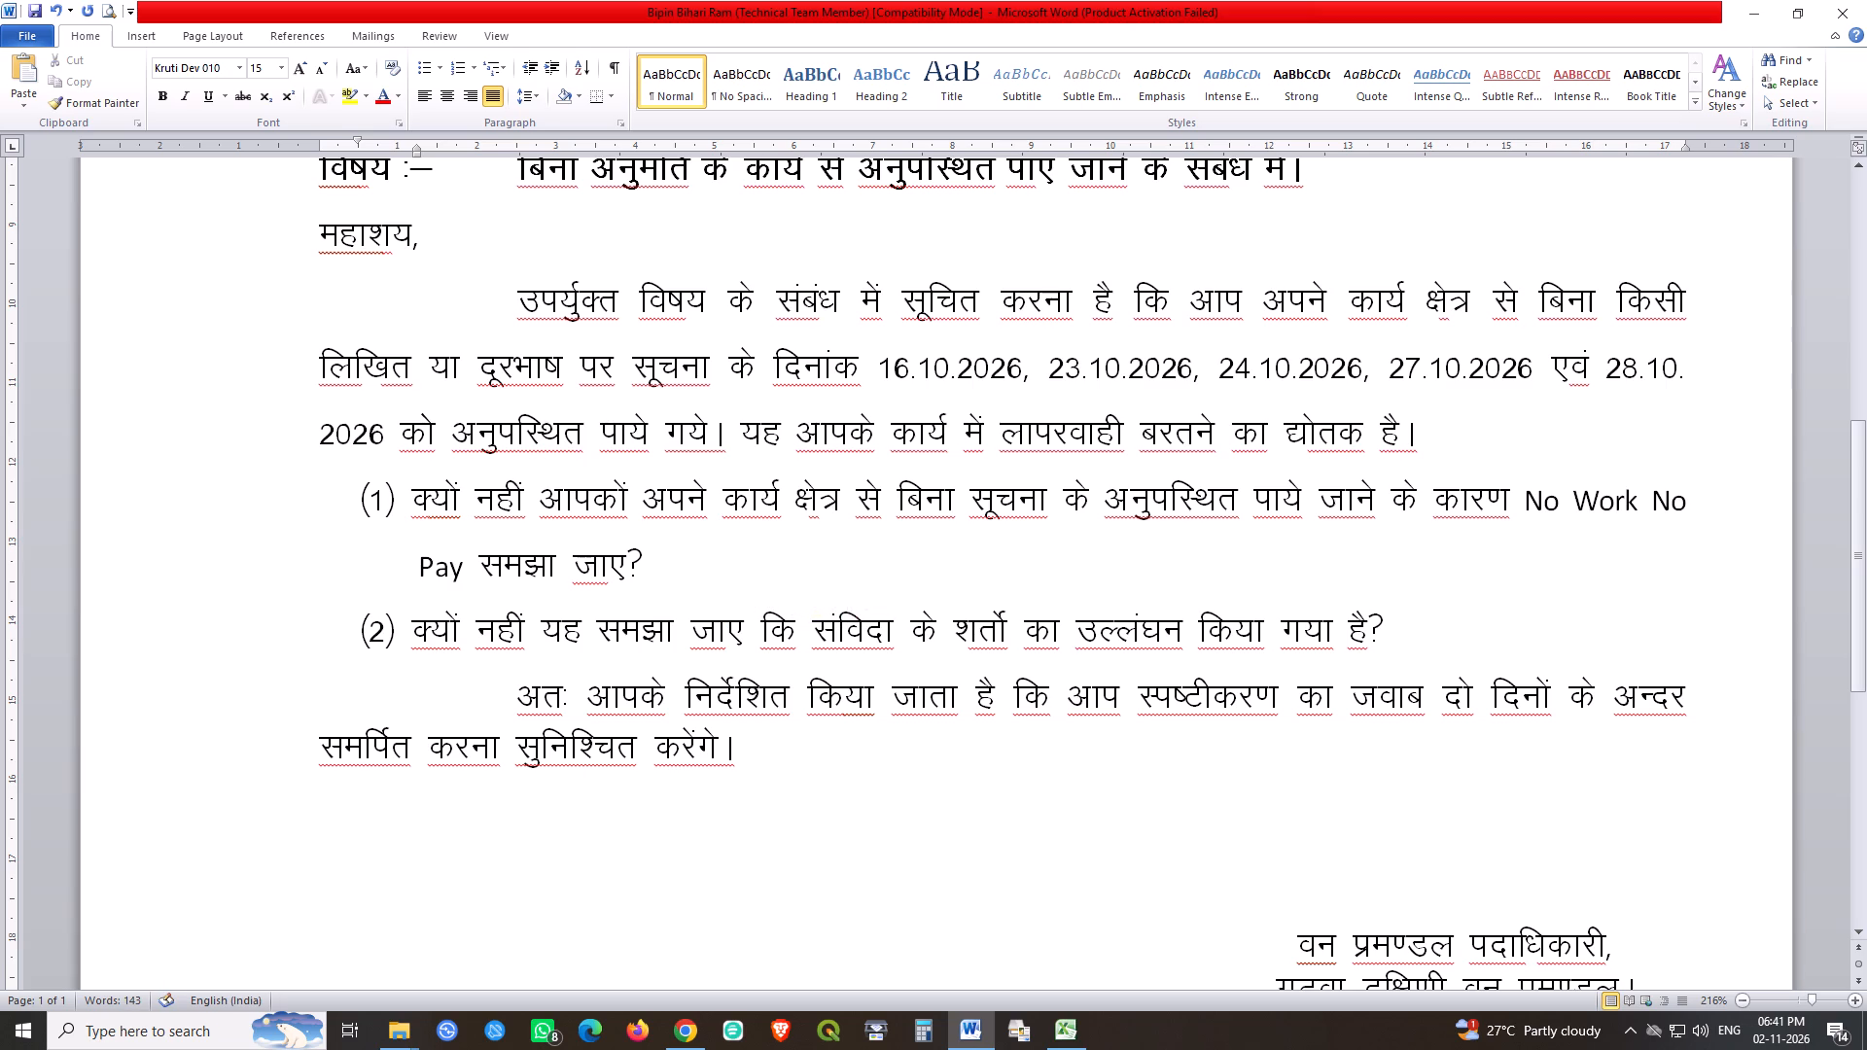
key(ctrl+s)
key(ctrl+s)
key(ctrl+s)
key(ctrl+s)
key(ctrl+s)
key(ctrl+s)
key(ctrl+s)
key(ctrl+s)
key(ctrl+s)
key(ctrl+s)
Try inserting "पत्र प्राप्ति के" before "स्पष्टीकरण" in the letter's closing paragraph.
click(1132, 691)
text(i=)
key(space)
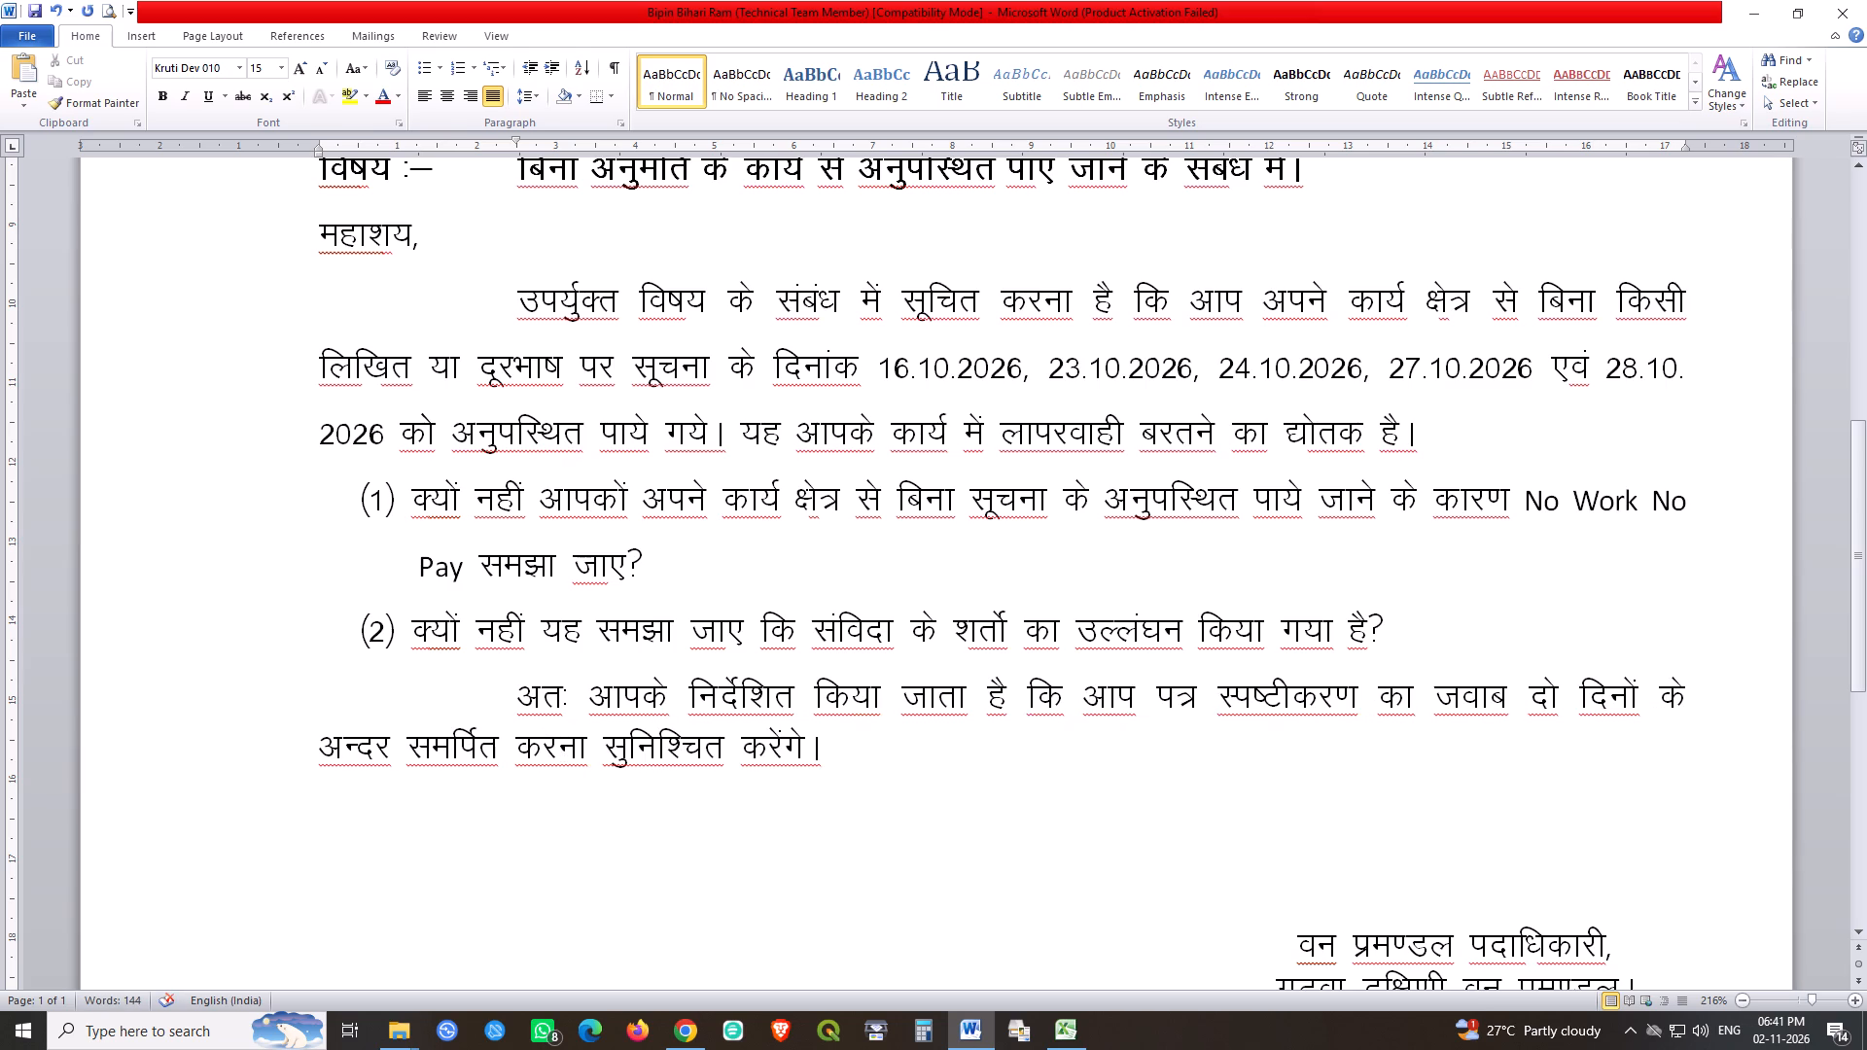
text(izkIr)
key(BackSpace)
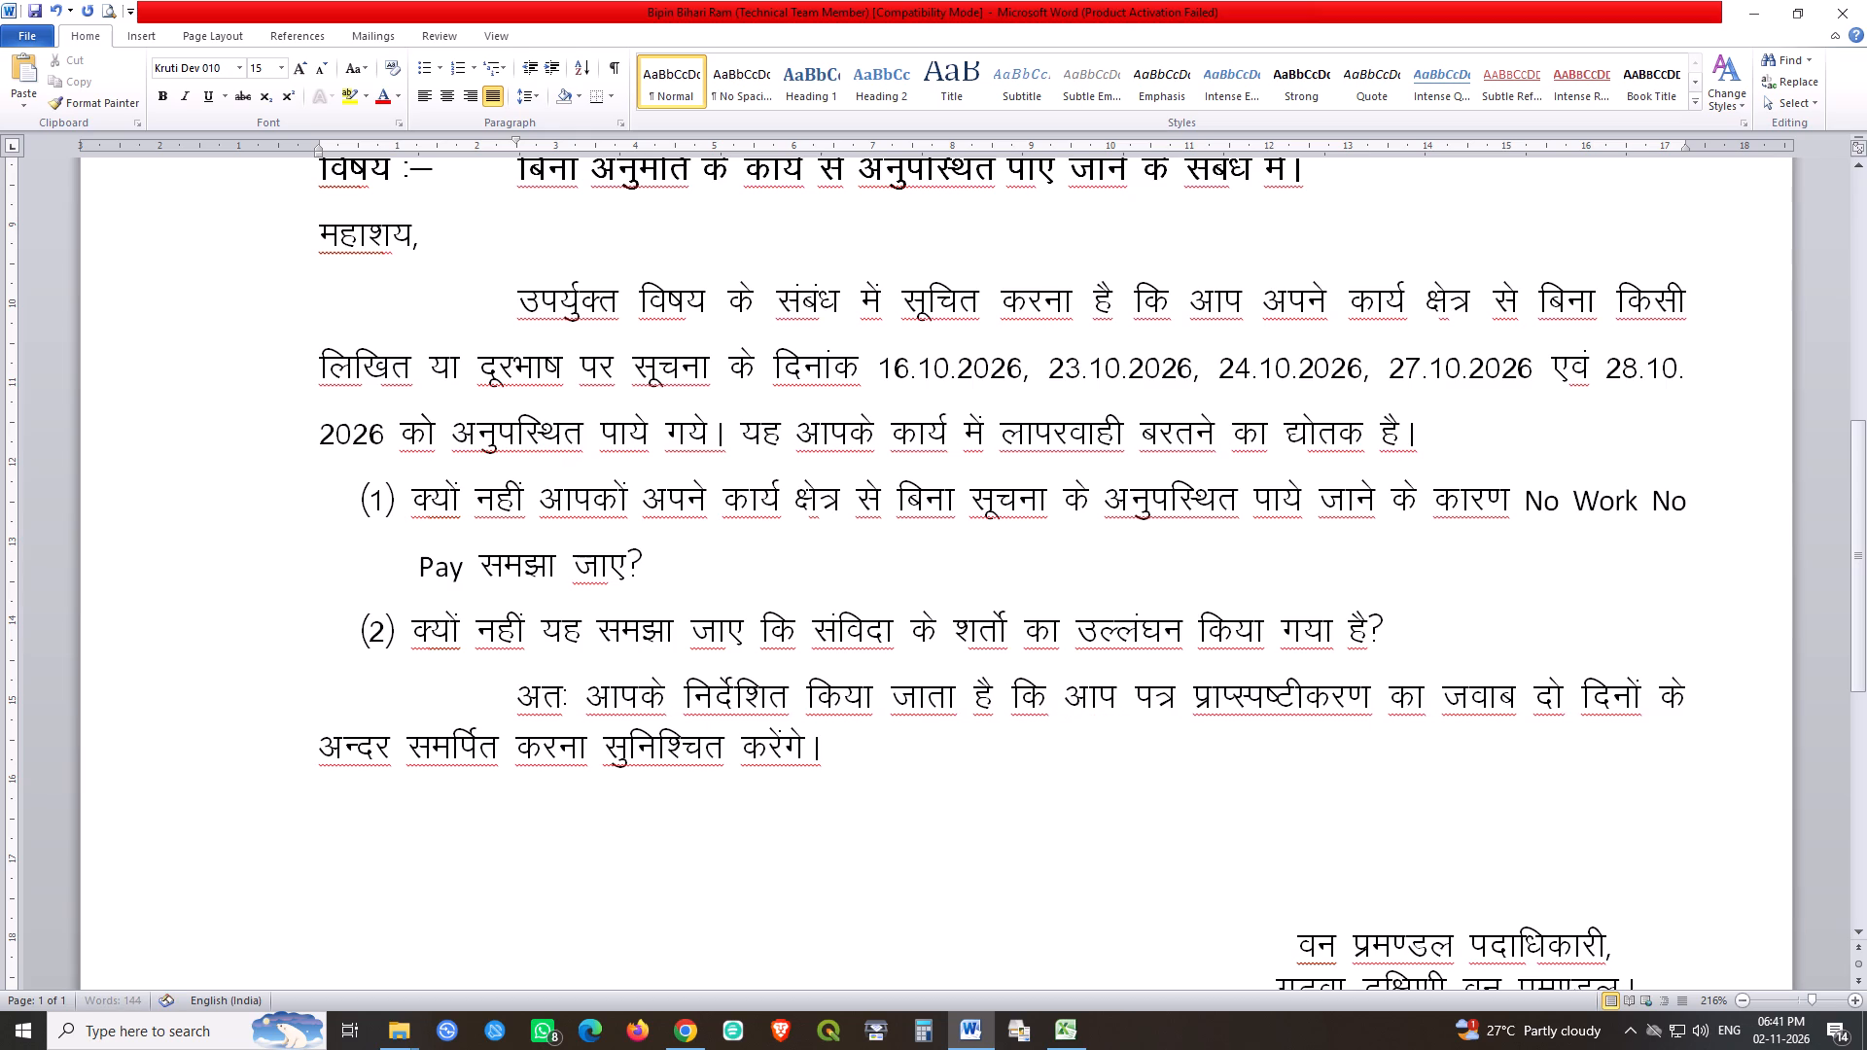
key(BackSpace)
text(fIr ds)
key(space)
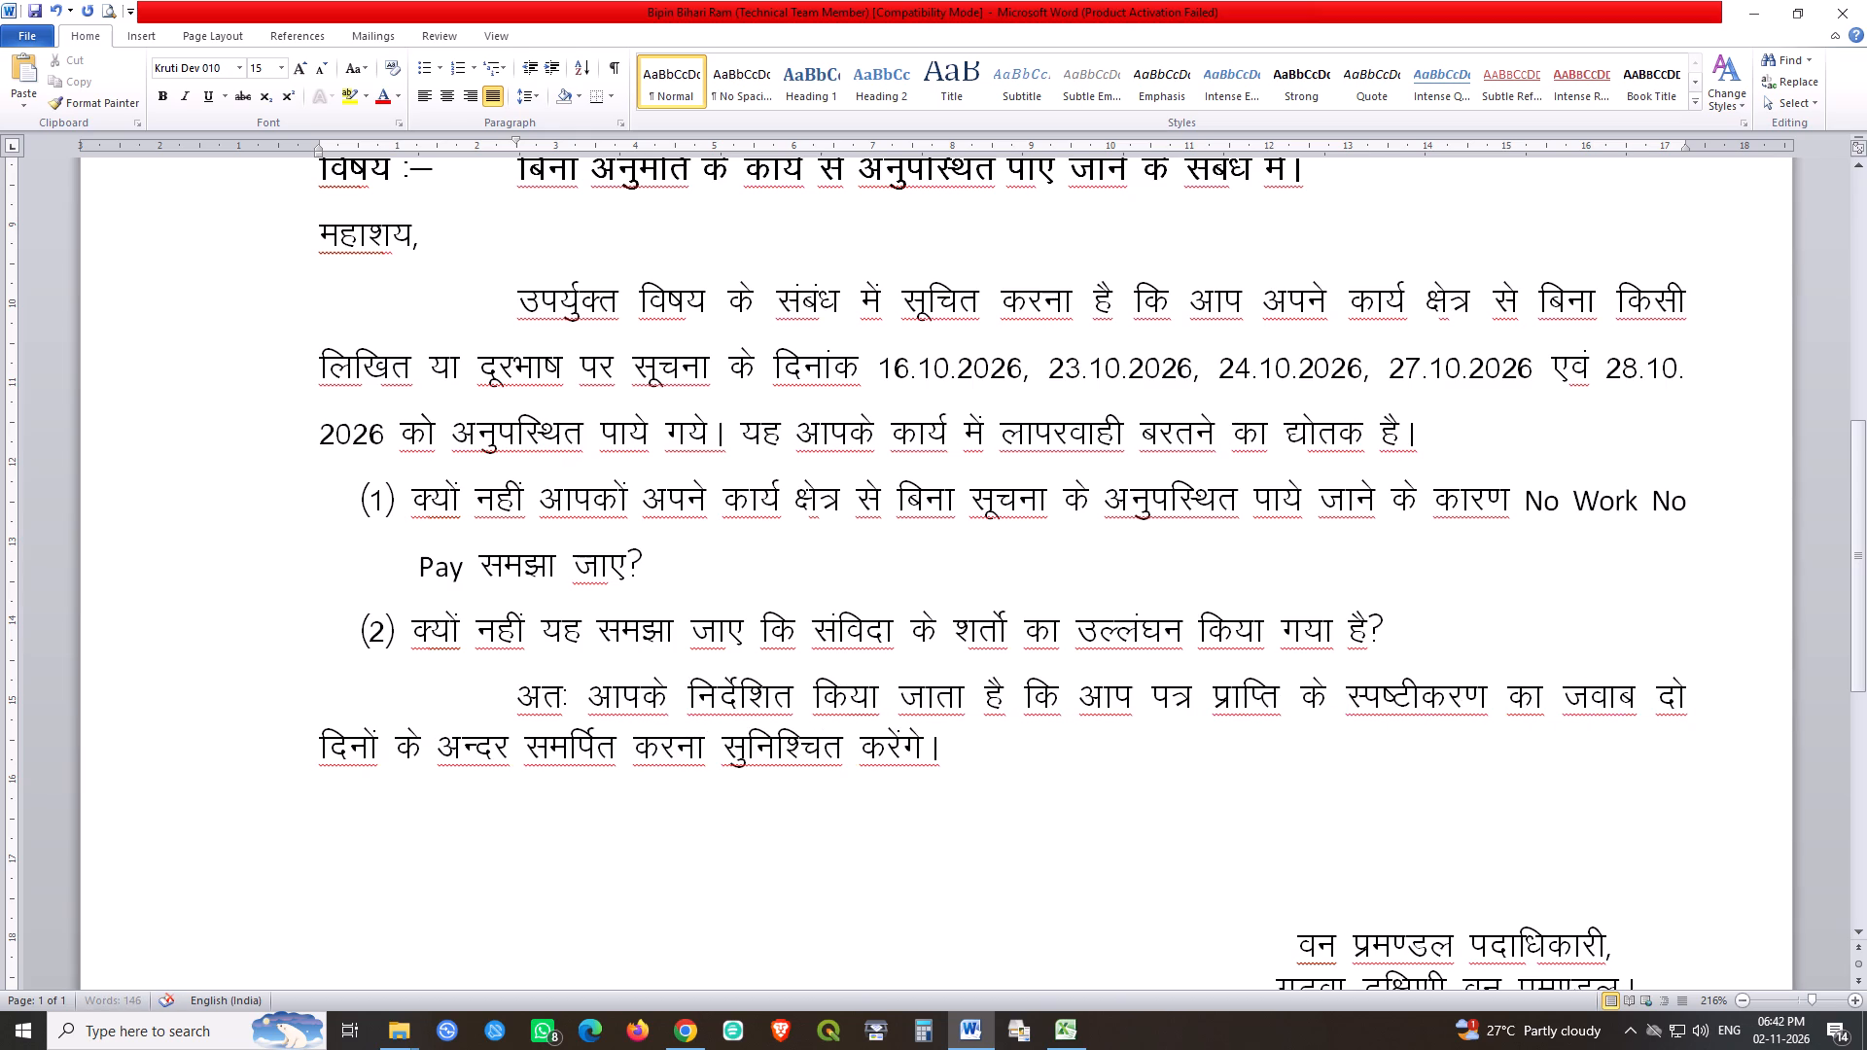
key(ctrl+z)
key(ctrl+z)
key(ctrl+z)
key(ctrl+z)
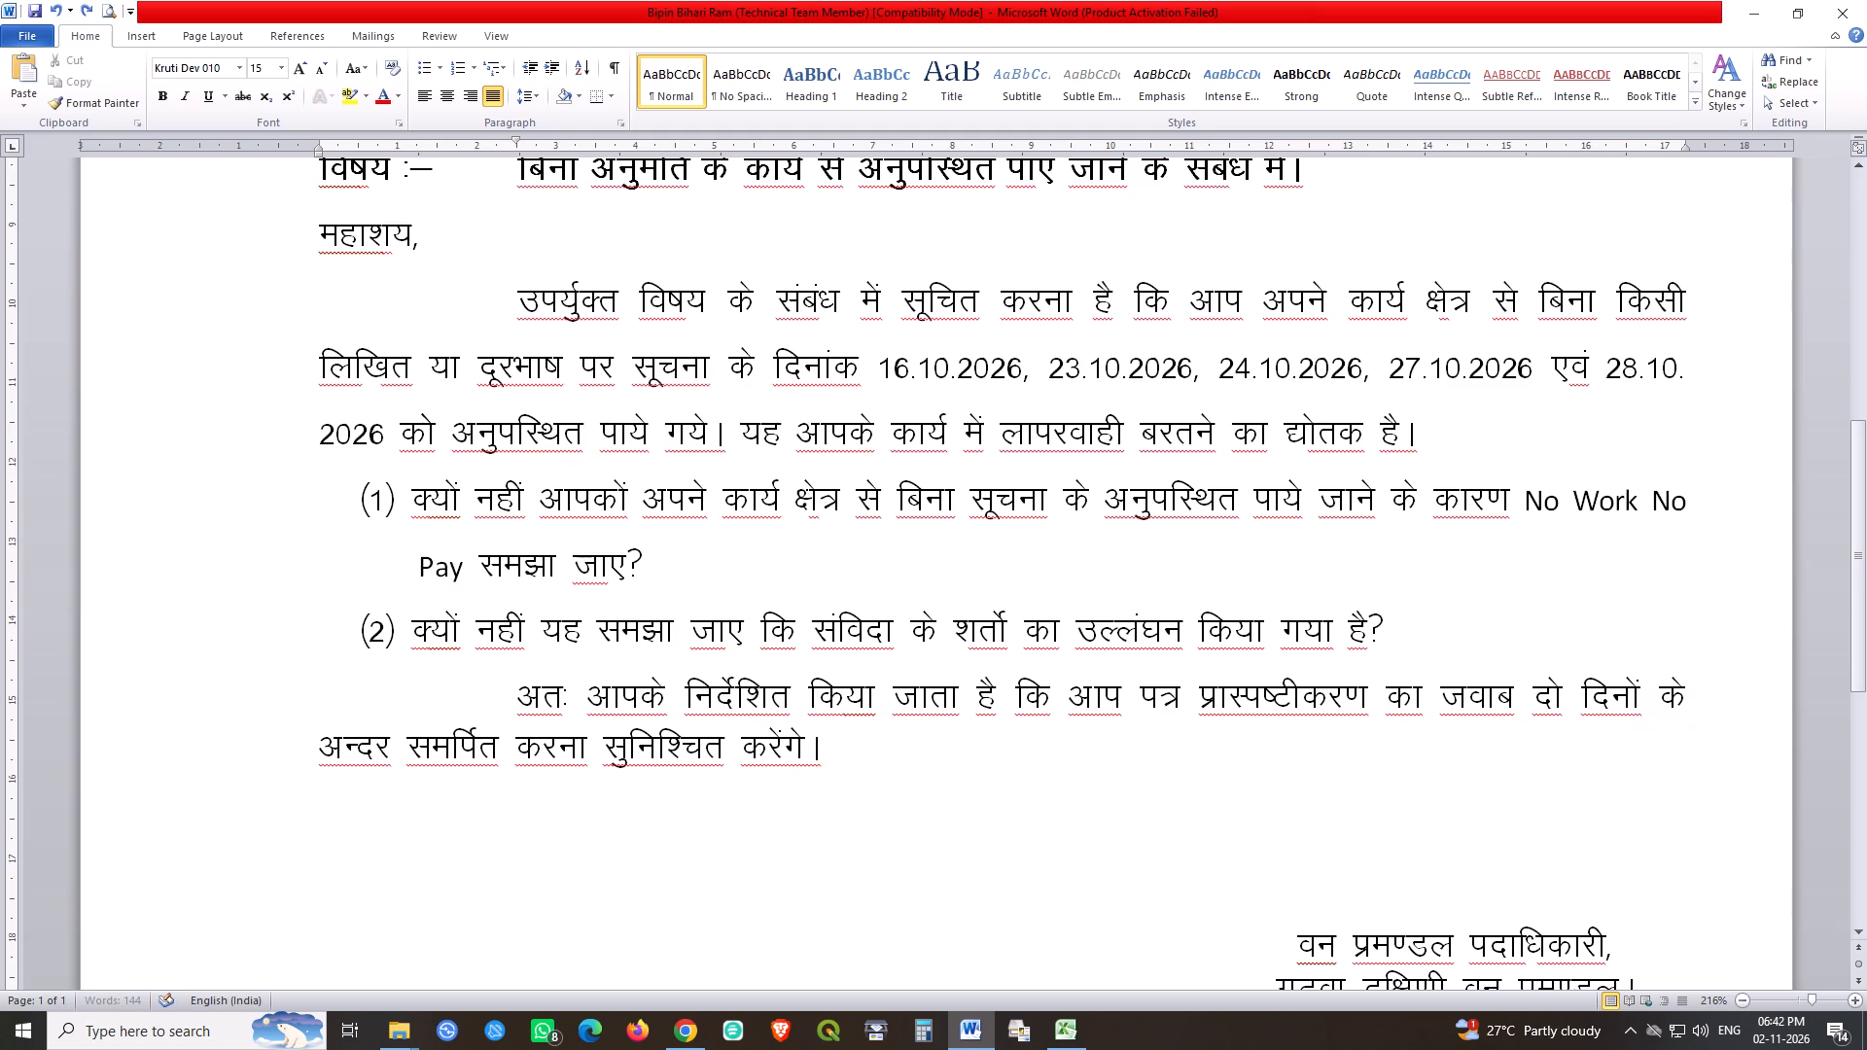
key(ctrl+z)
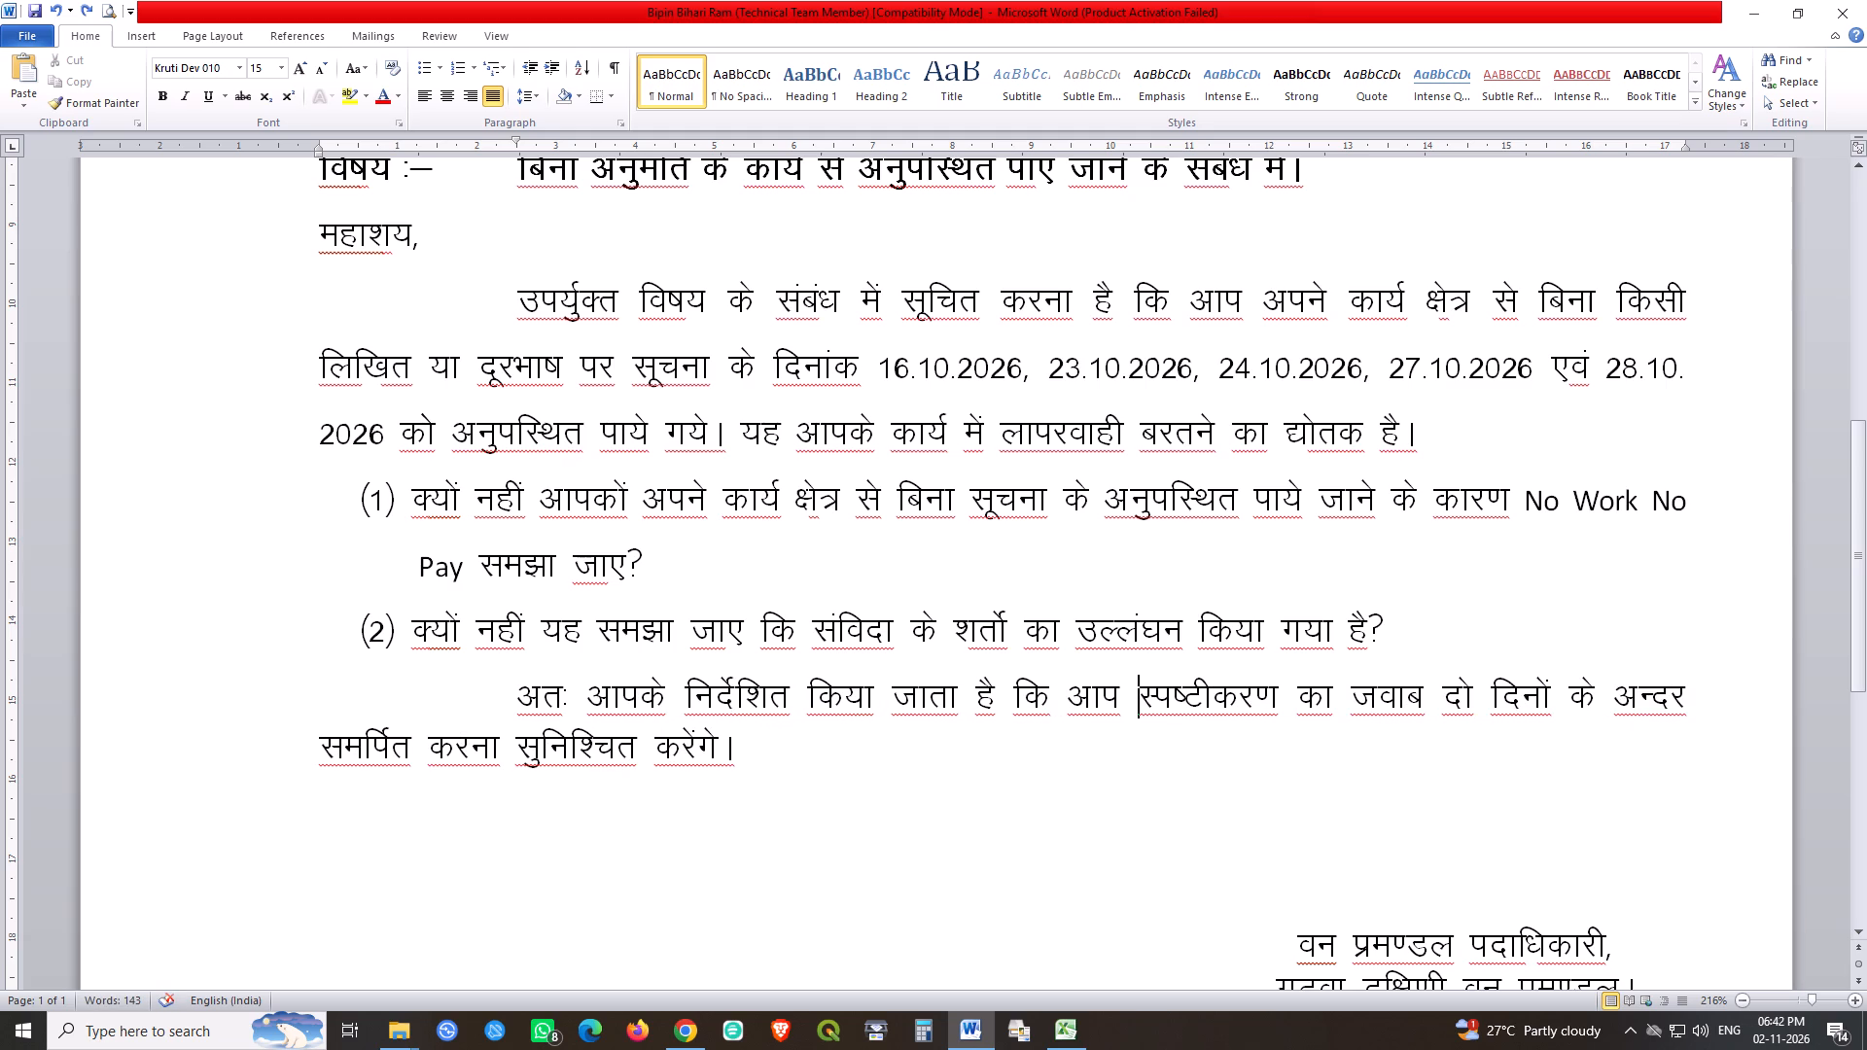
Save the letter with its original closing paragraph wording.
click(1141, 729)
click(1073, 696)
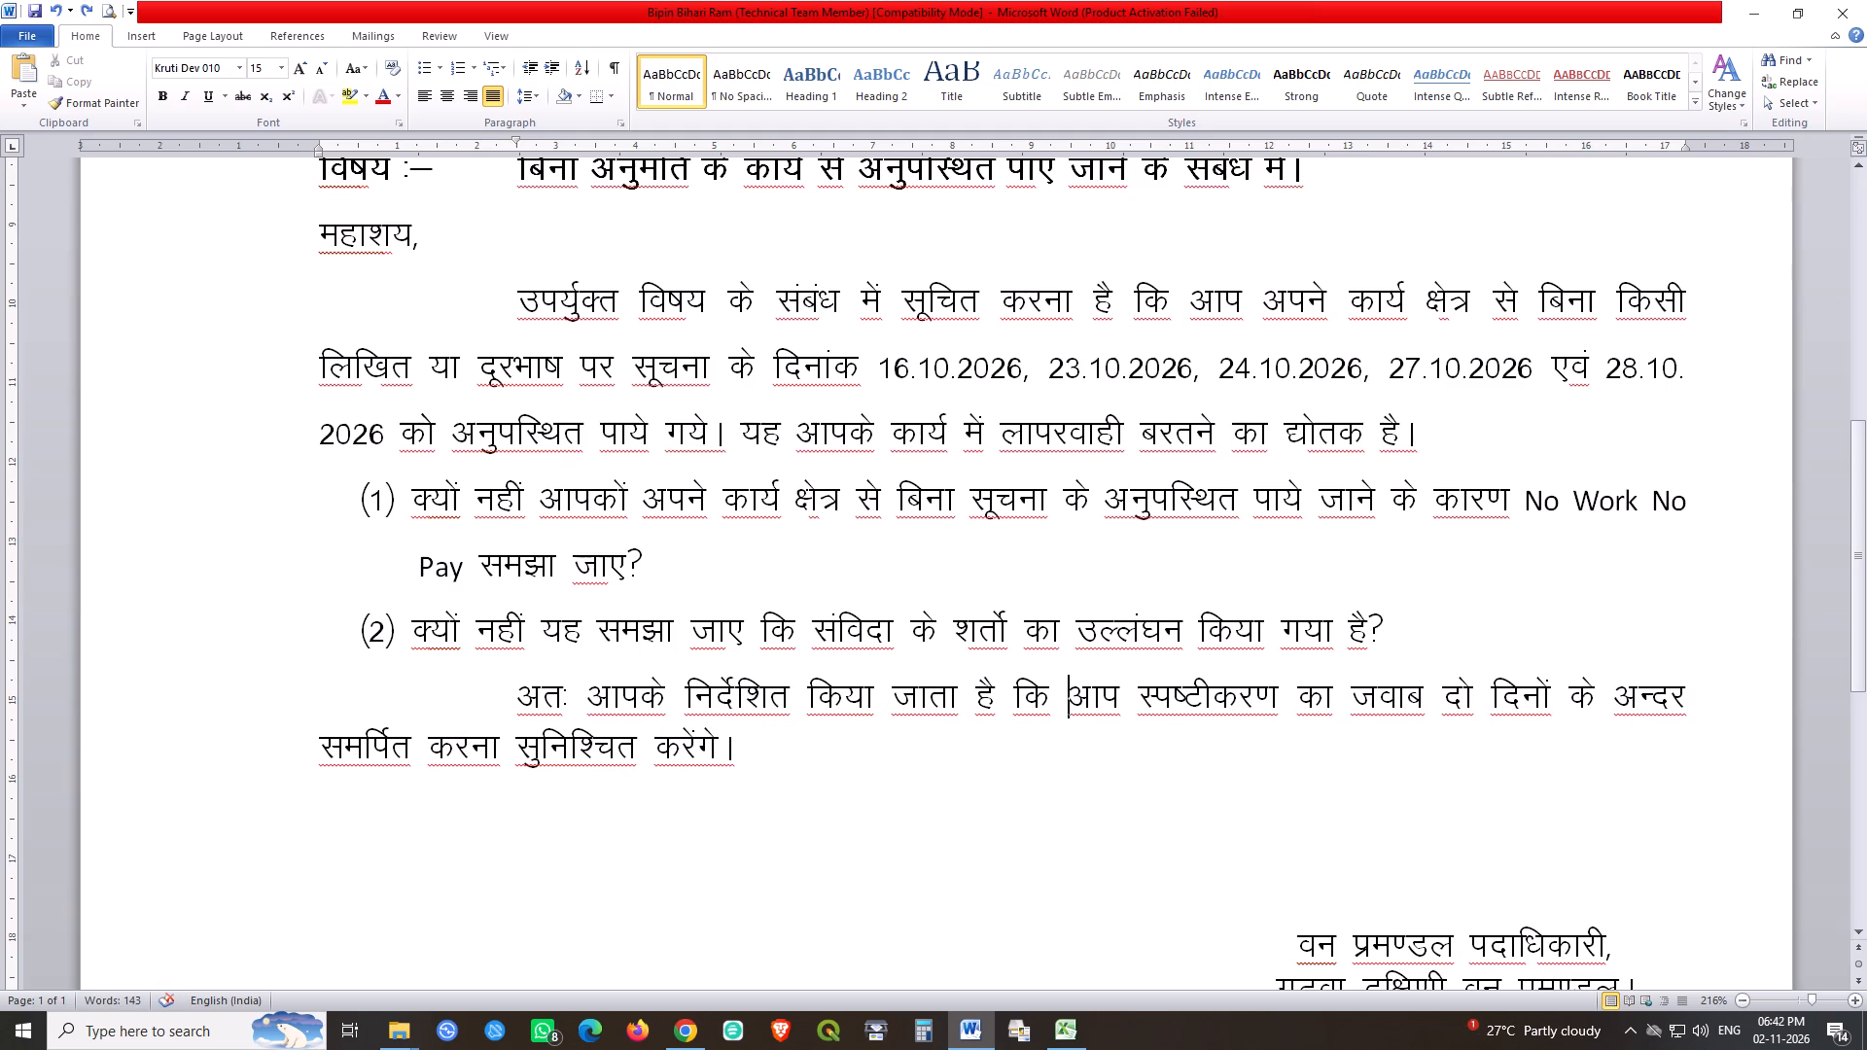
click(1328, 698)
key(ctrl+s)
key(ctrl+s)
key(ctrl+s)
Check the letter's page layout in the print preview, then return to editing without printing.
key(ctrl+F2)
scroll(1040, 651, down, 20)
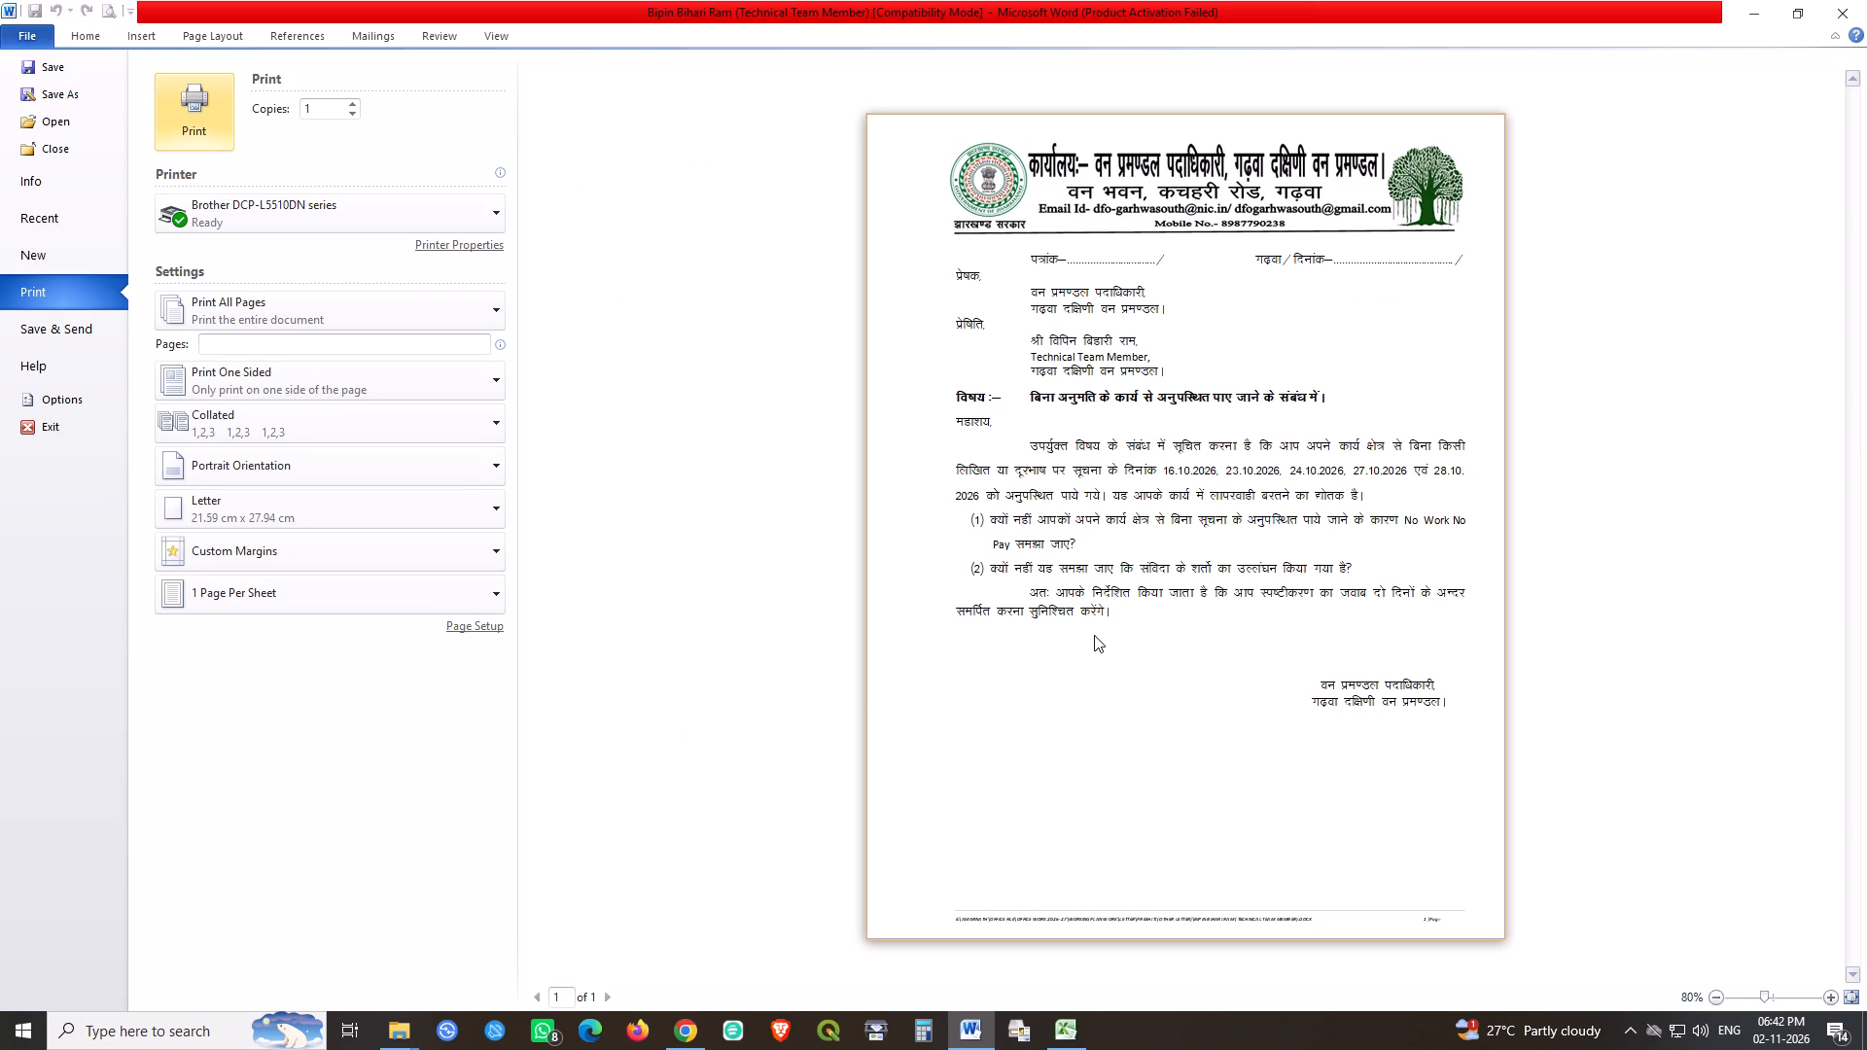
scroll(1094, 635, down, 7)
key(Escape)
Return to the recipient address block in the letter and save the document again.
scroll(528, 414, up, 5)
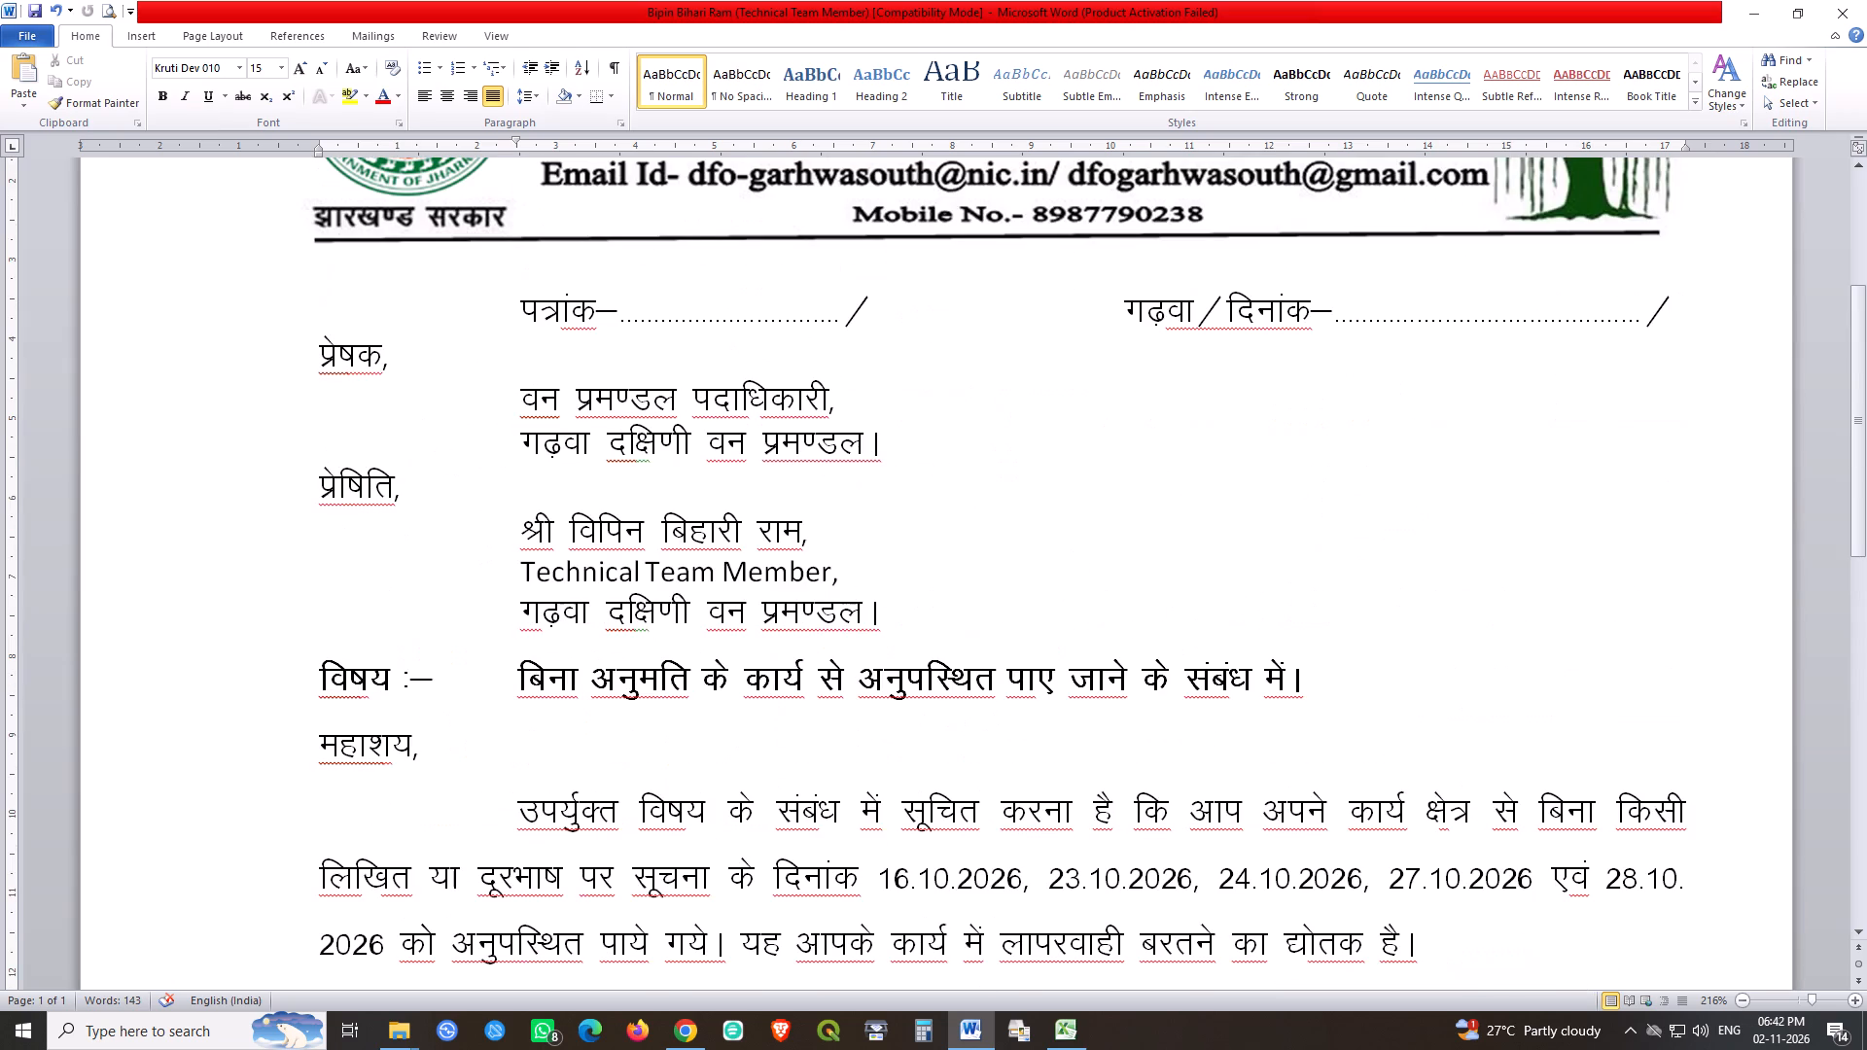
click(892, 606)
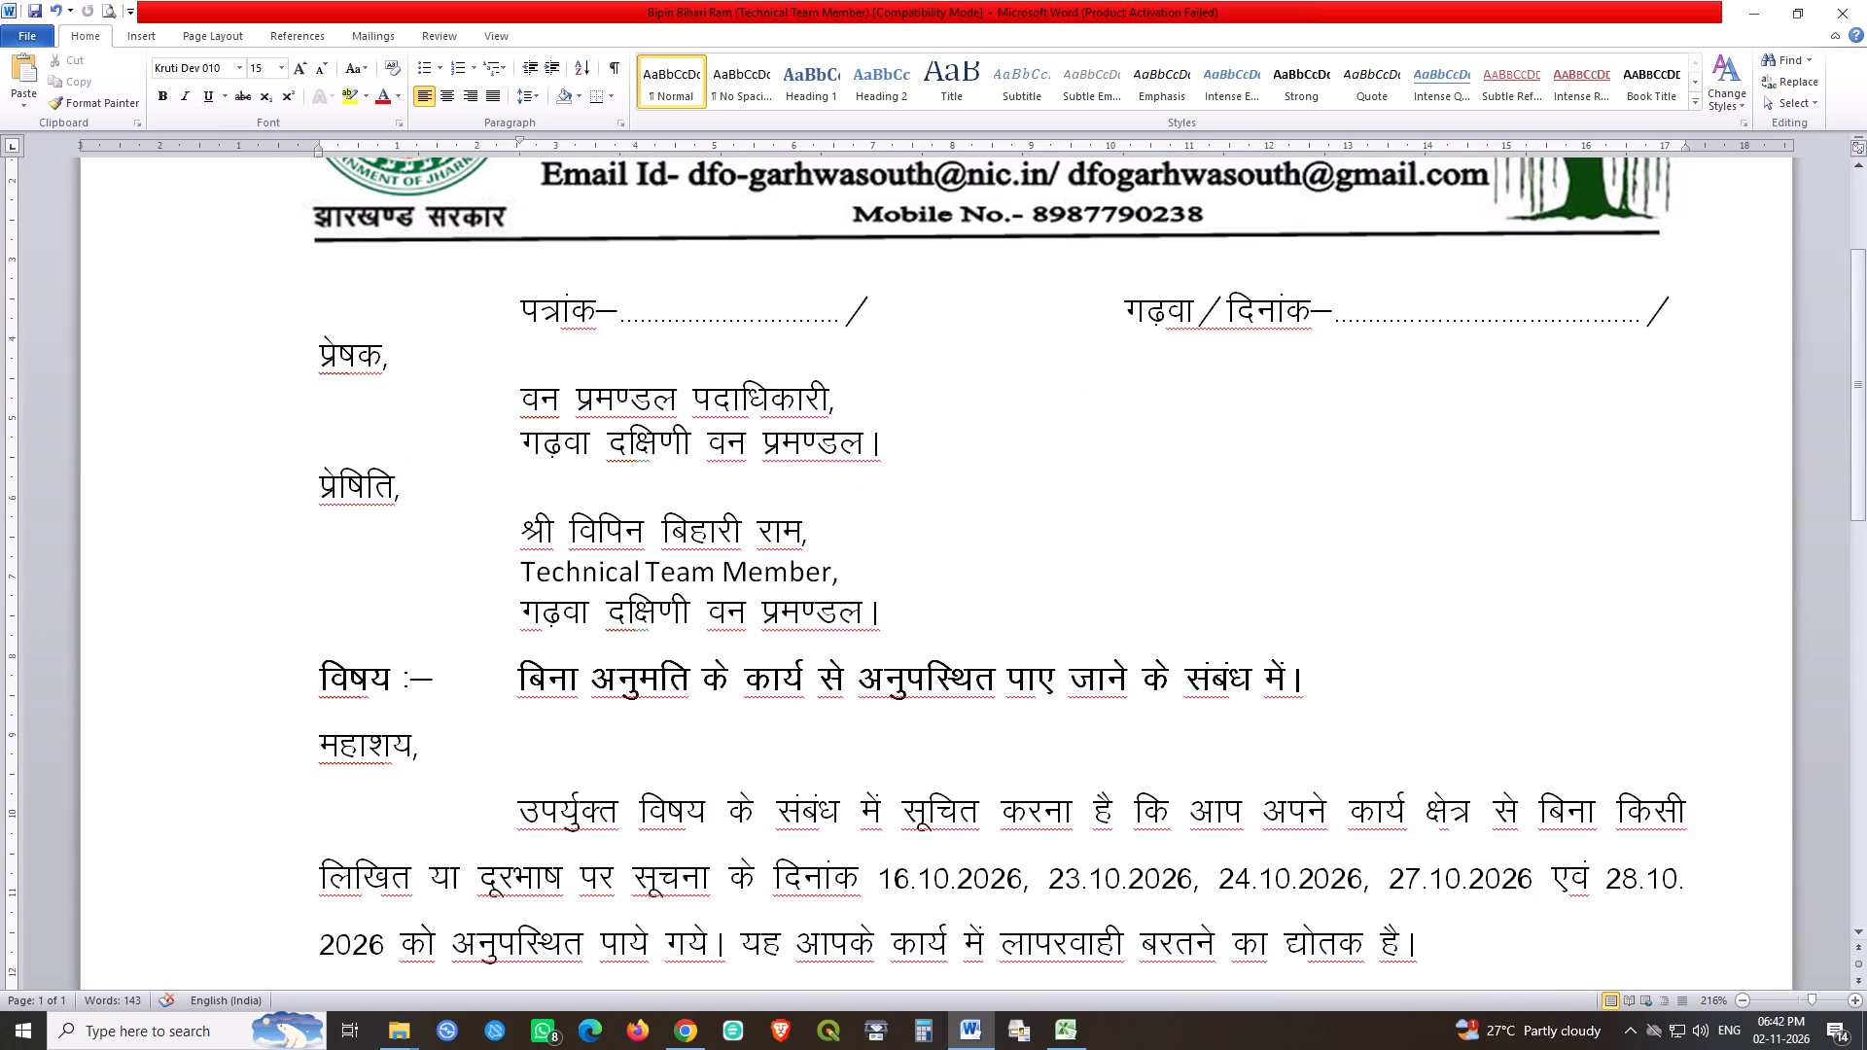
key(ctrl+s)
key(ctrl+s)
key(ctrl+s)
key(ctrl+s)
key(ctrl+s)
key(ctrl+s)
key(ctrl+s)
Save the show-cause letter.
key(ctrl+s)
key(ctrl+s)
key(ctrl+s)
key(ctrl+s)
key(ctrl+s)
key(ctrl+s)
key(ctrl+s)
key(ctrl+s)
key(ctrl+s)
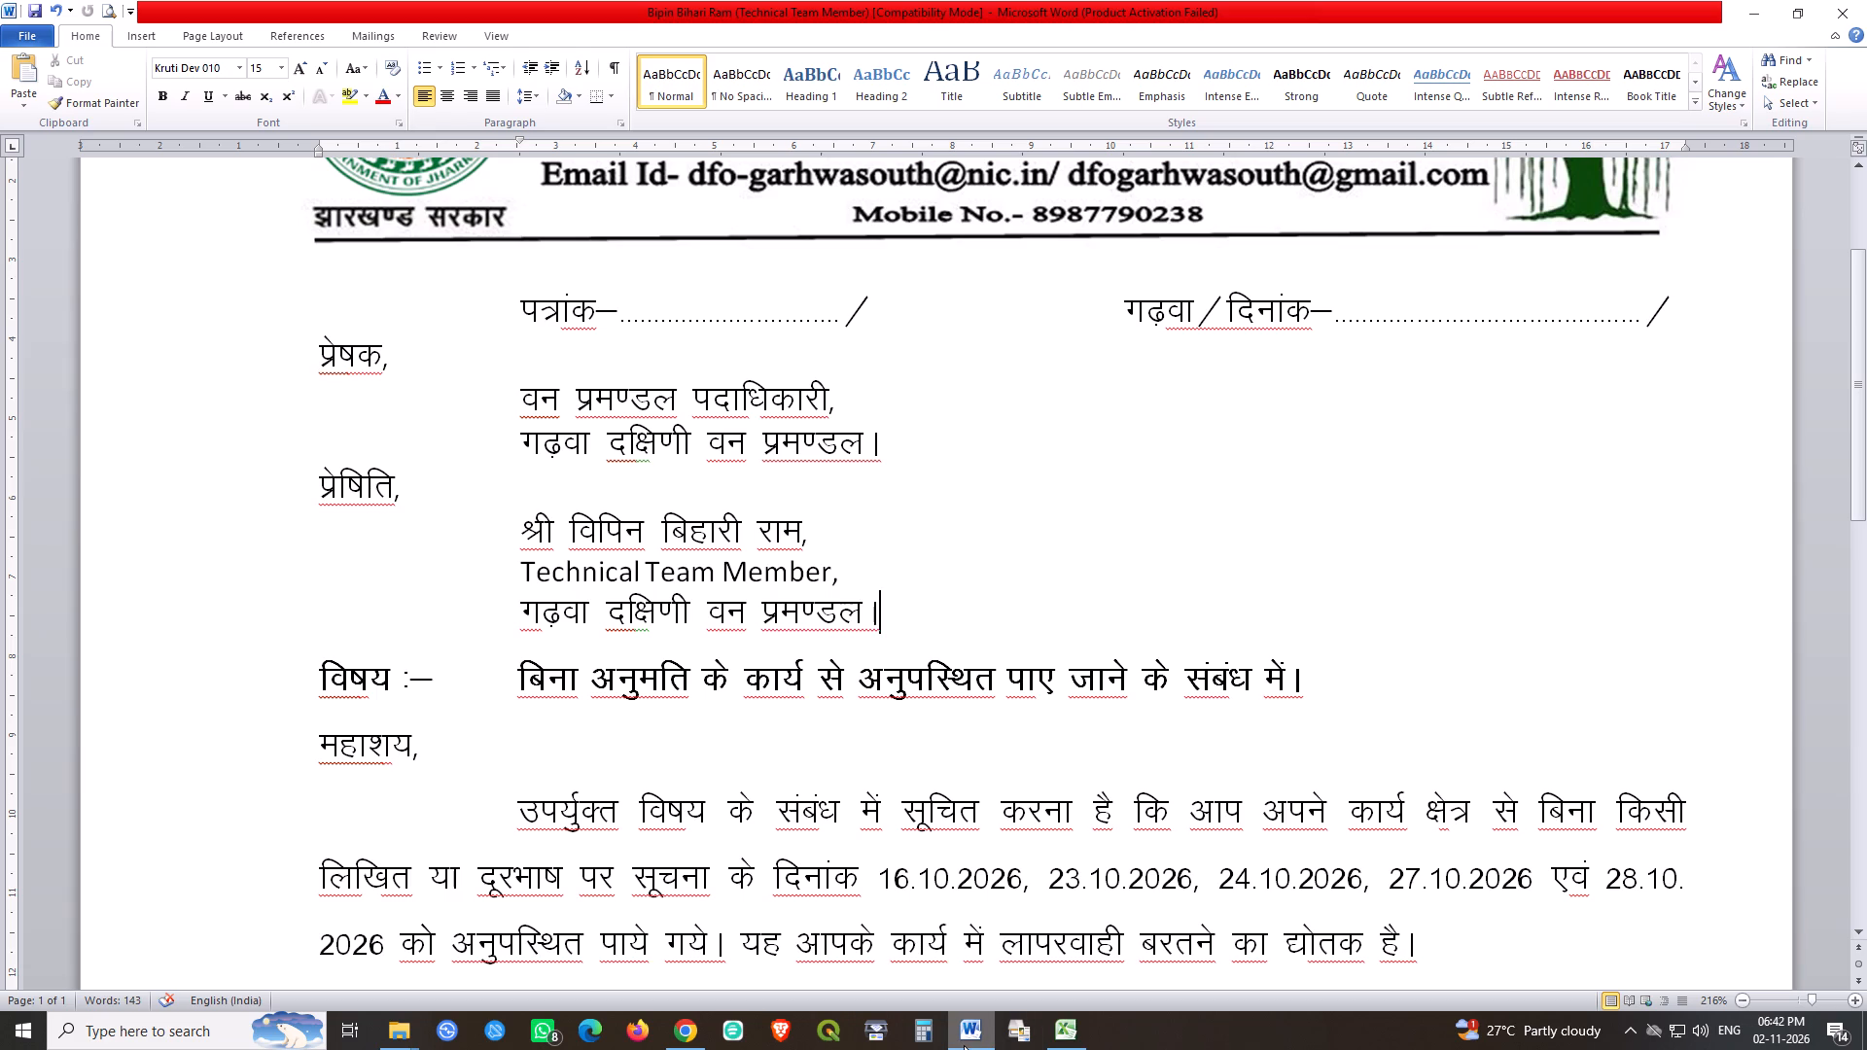
Copy the "E-mail" WordArt from the PTR South_ 02 Elephant Death Report letter and paste it into the show-cause letter.
right_click(964, 1045)
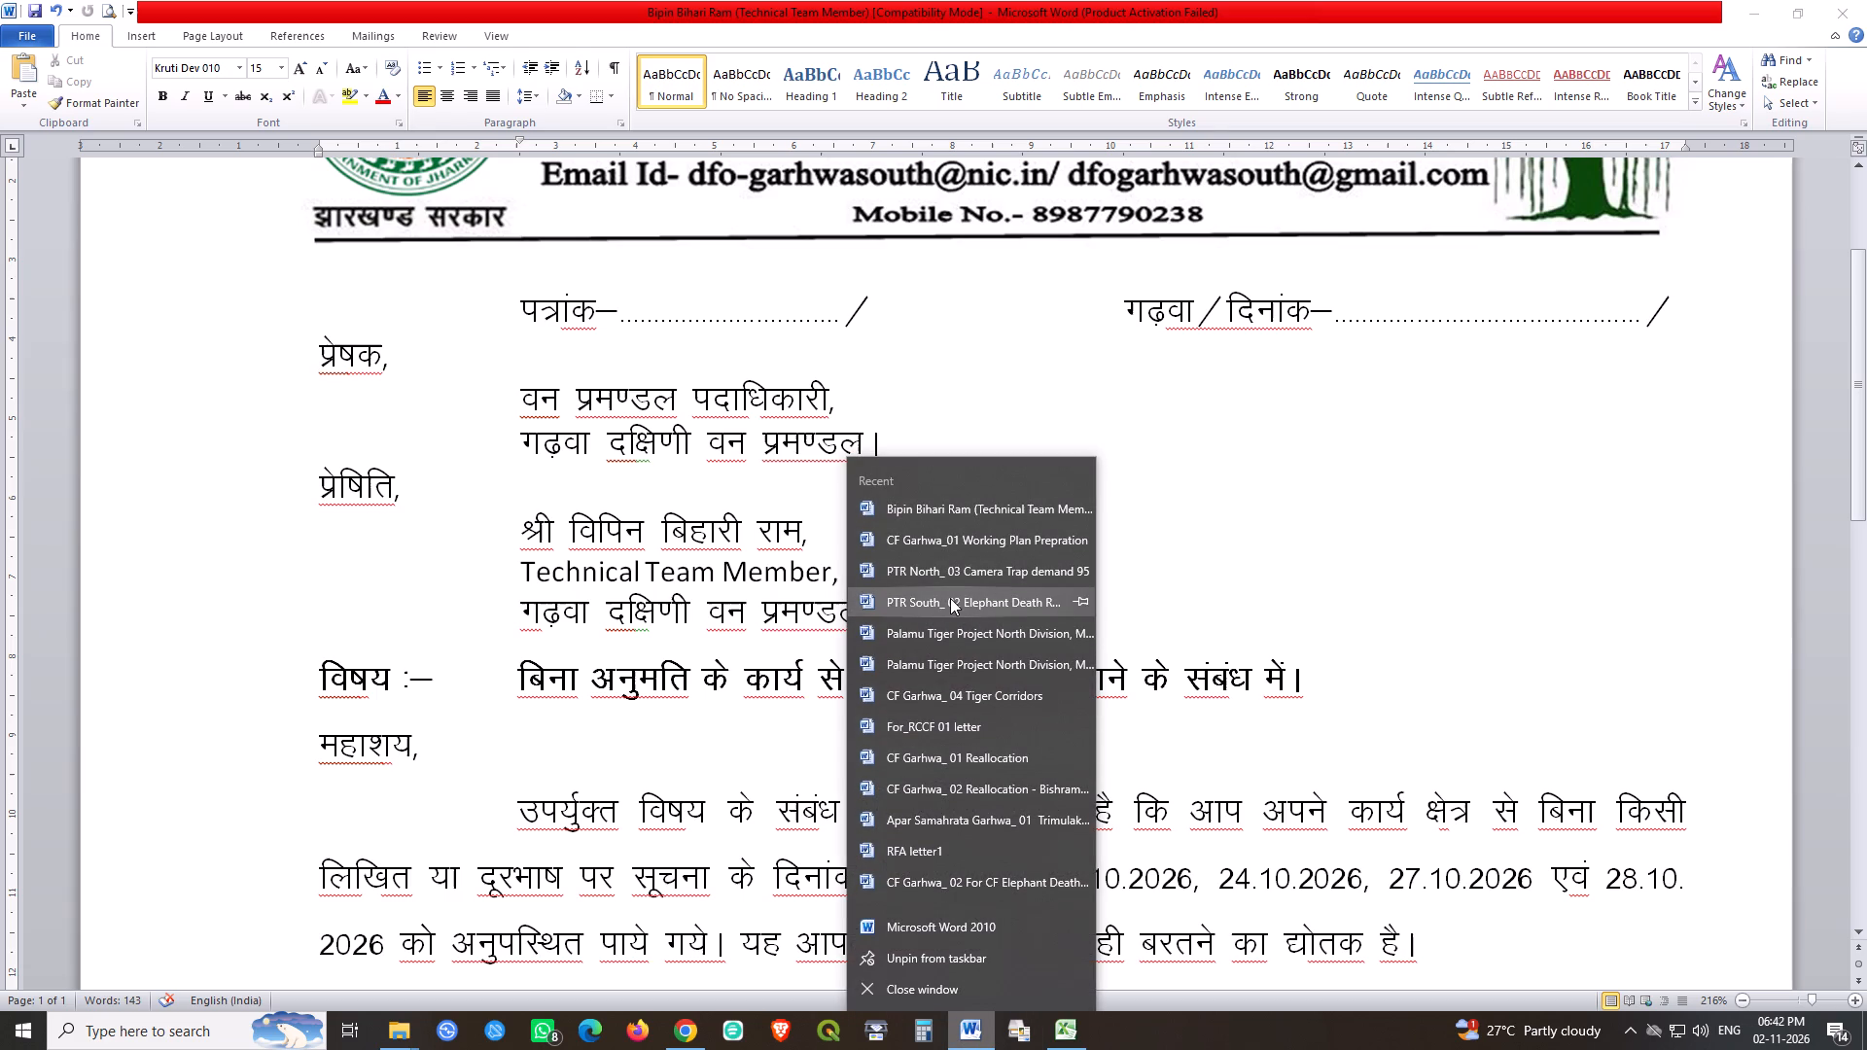
click(950, 598)
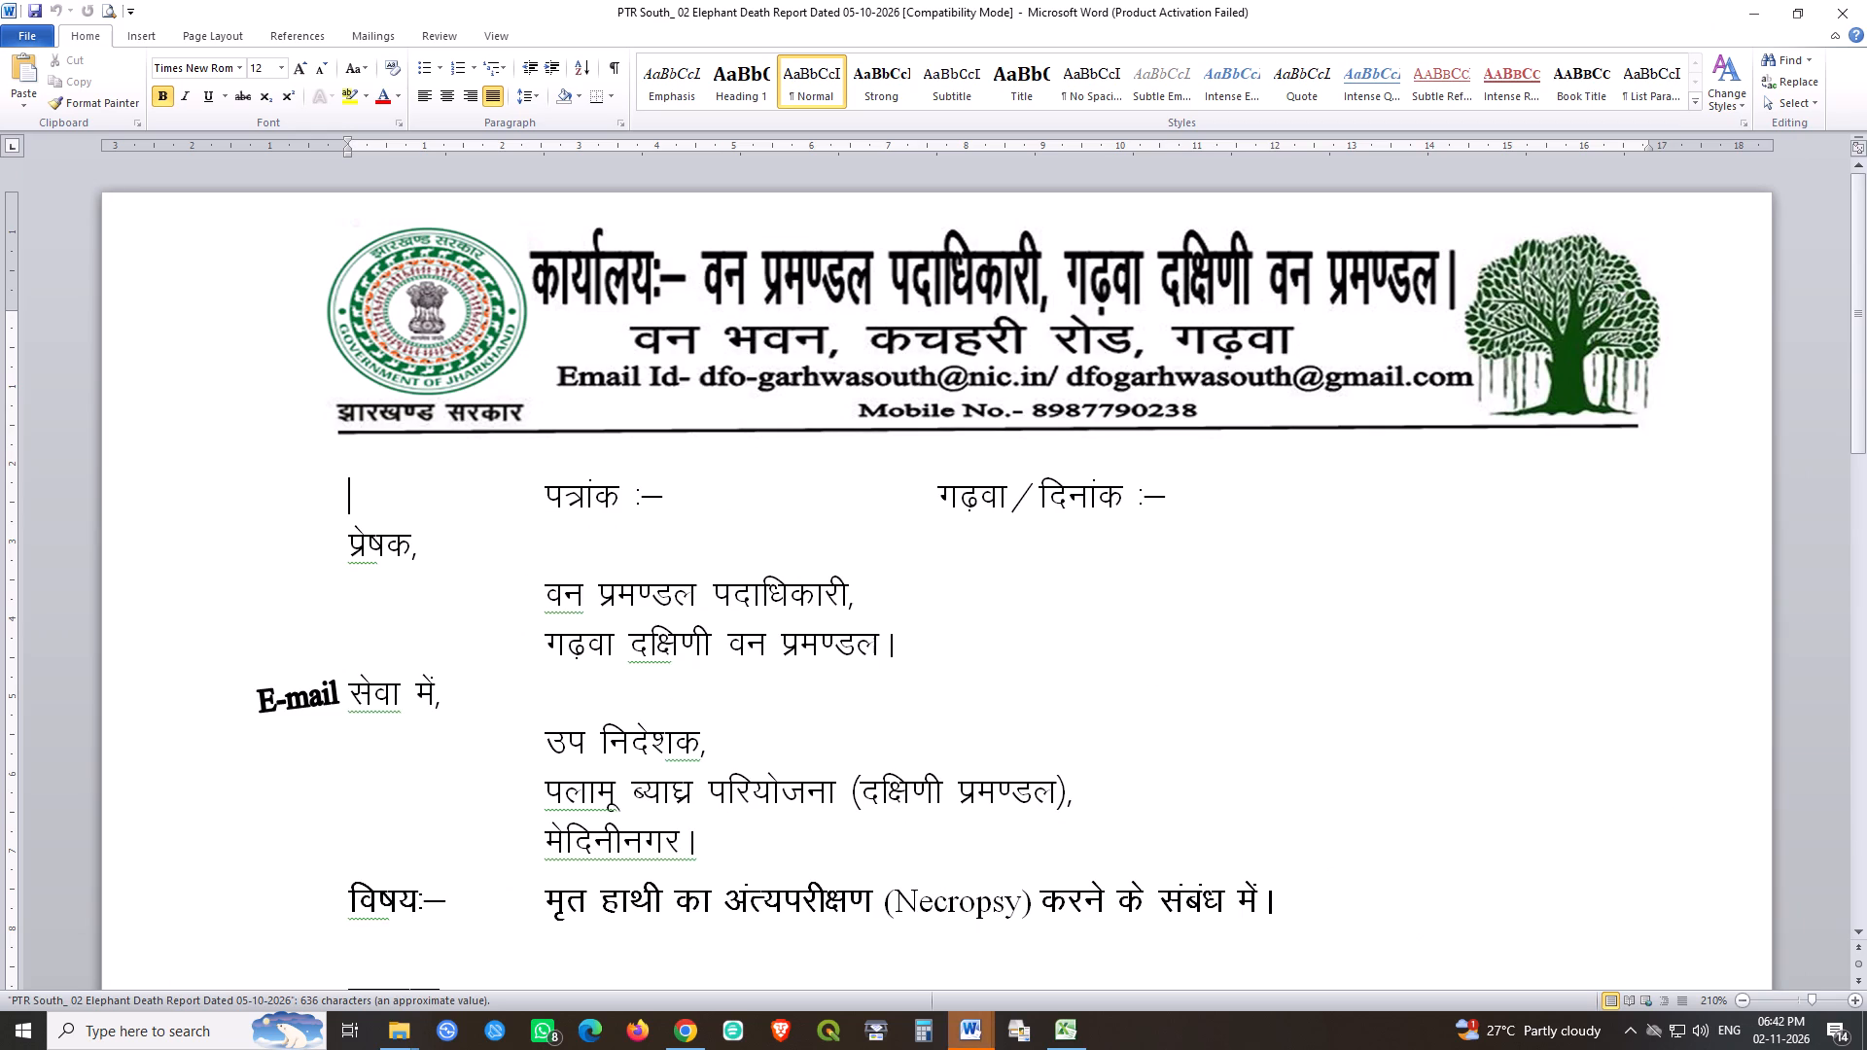
click(319, 690)
key(ctrl+c)
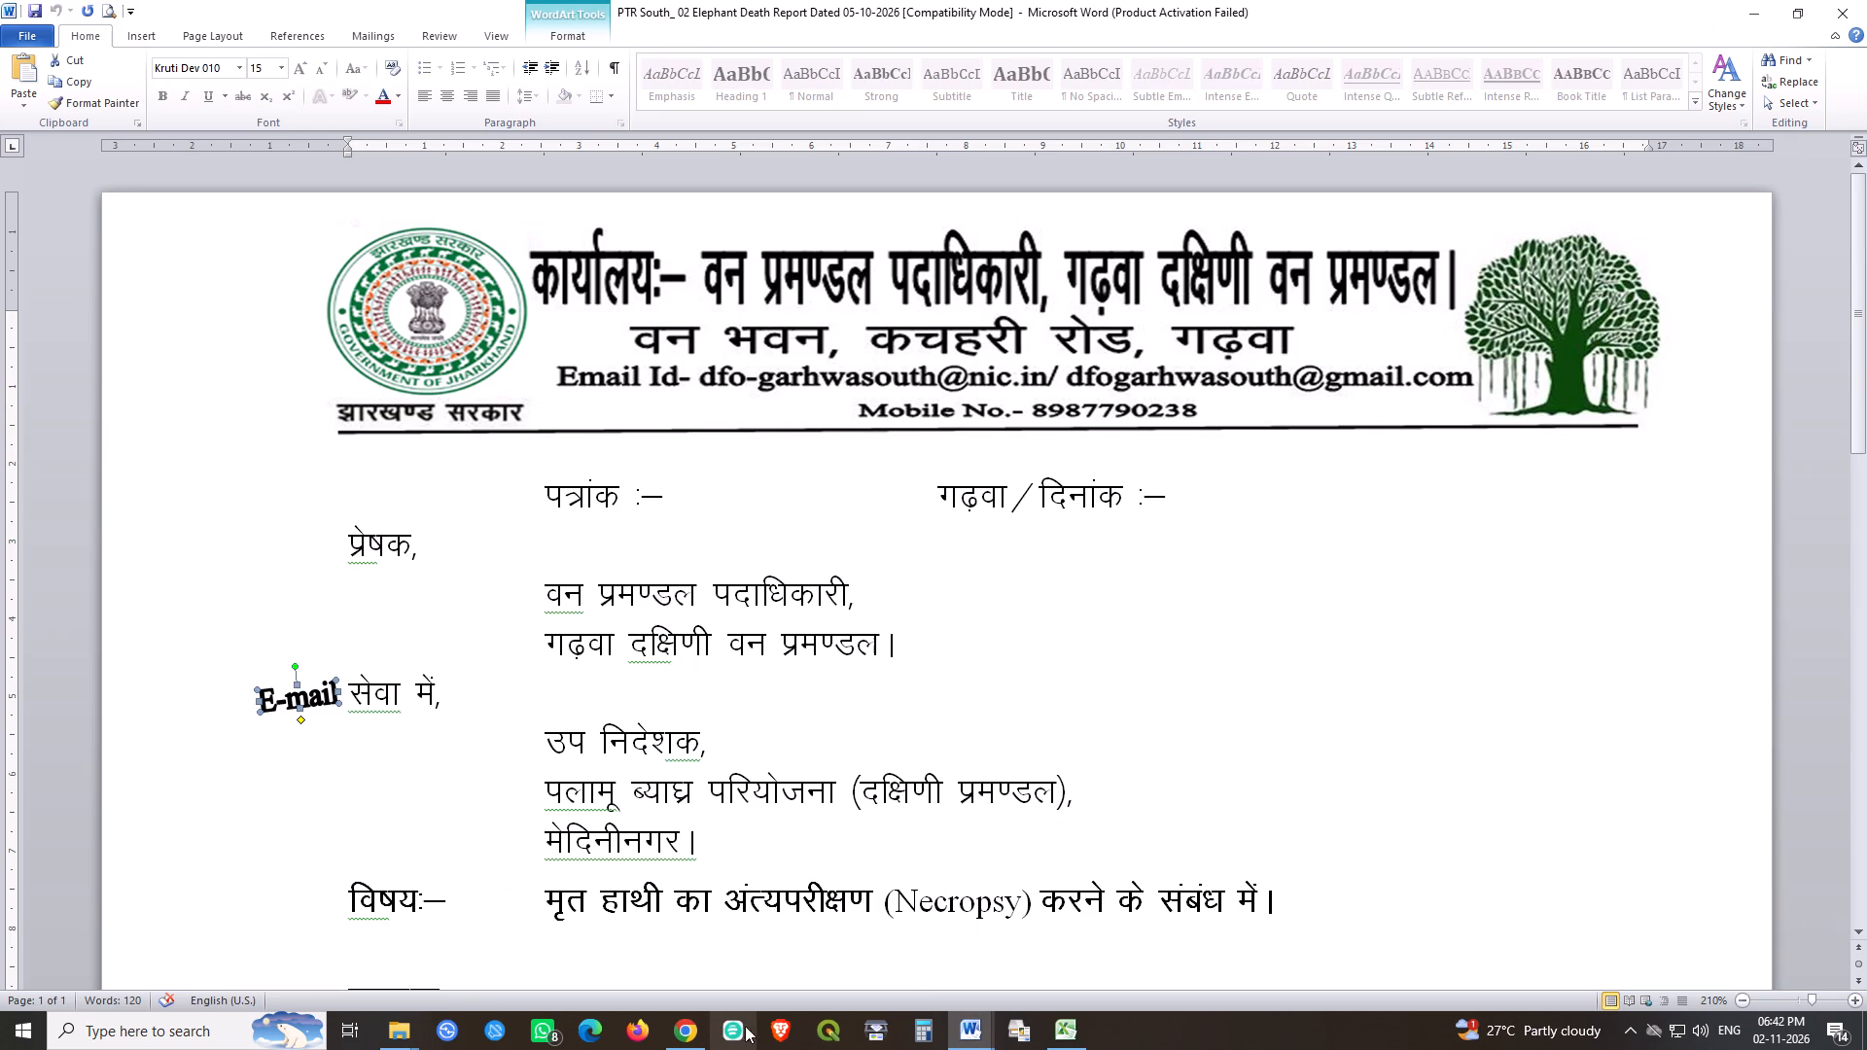
click(971, 1043)
click(917, 949)
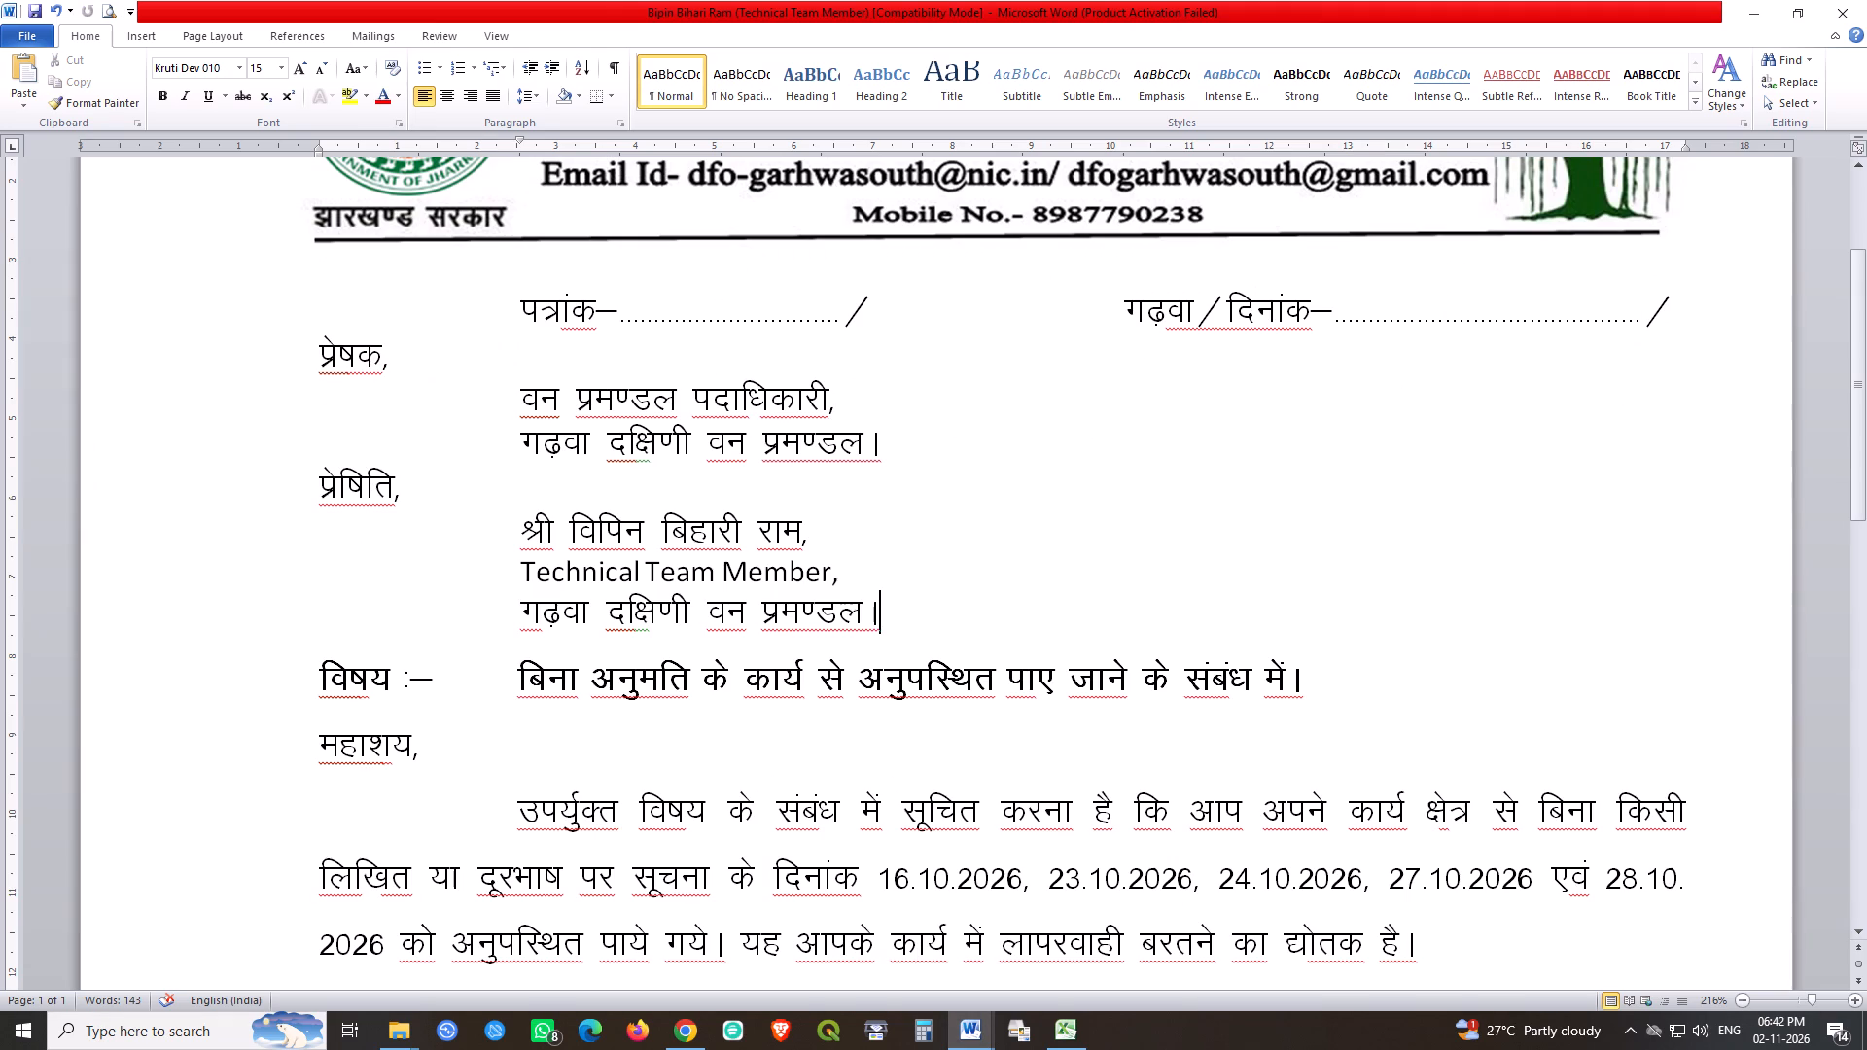
key(ctrl+v)
Move the pasted "E-mail" WordArt into the page margin, directly beside the "प्रेषिति," line.
key(Down)
key(Down)
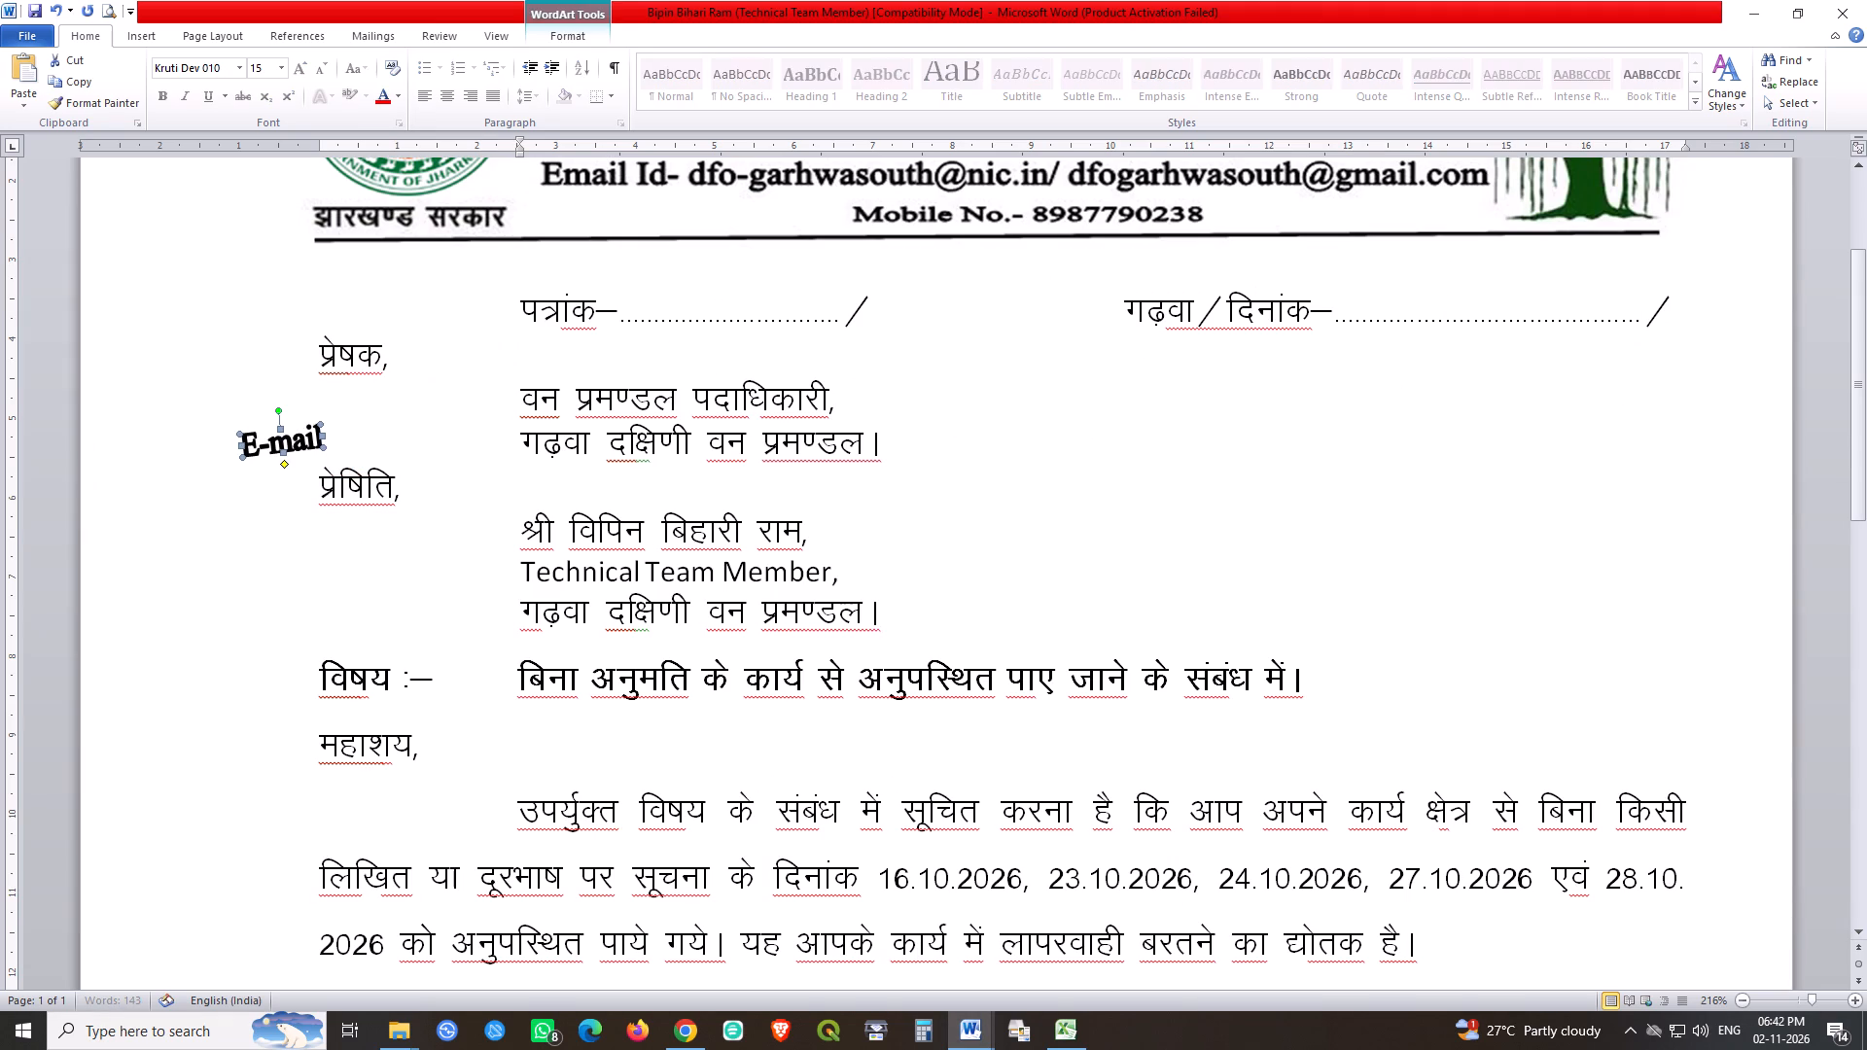
key(Down)
key(Down)
key(Left)
key(Left)
key(Left)
key(Left)
key(Left)
key(Left)
key(Left)
key(Left)
key(Left)
key(Left)
key(Left)
key(Left)
key(Left)
key(Left)
key(Left)
key(Left)
key(Left)
key(Left)
key(Down)
key(Down)
key(Down)
key(Down)
key(Down)
key(Down)
key(Down)
key(Down)
key(Down)
key(Down)
key(Down)
key(Down)
key(Down)
key(Down)
key(Down)
key(Down)
key(Down)
key(Down)
key(Down)
key(Down)
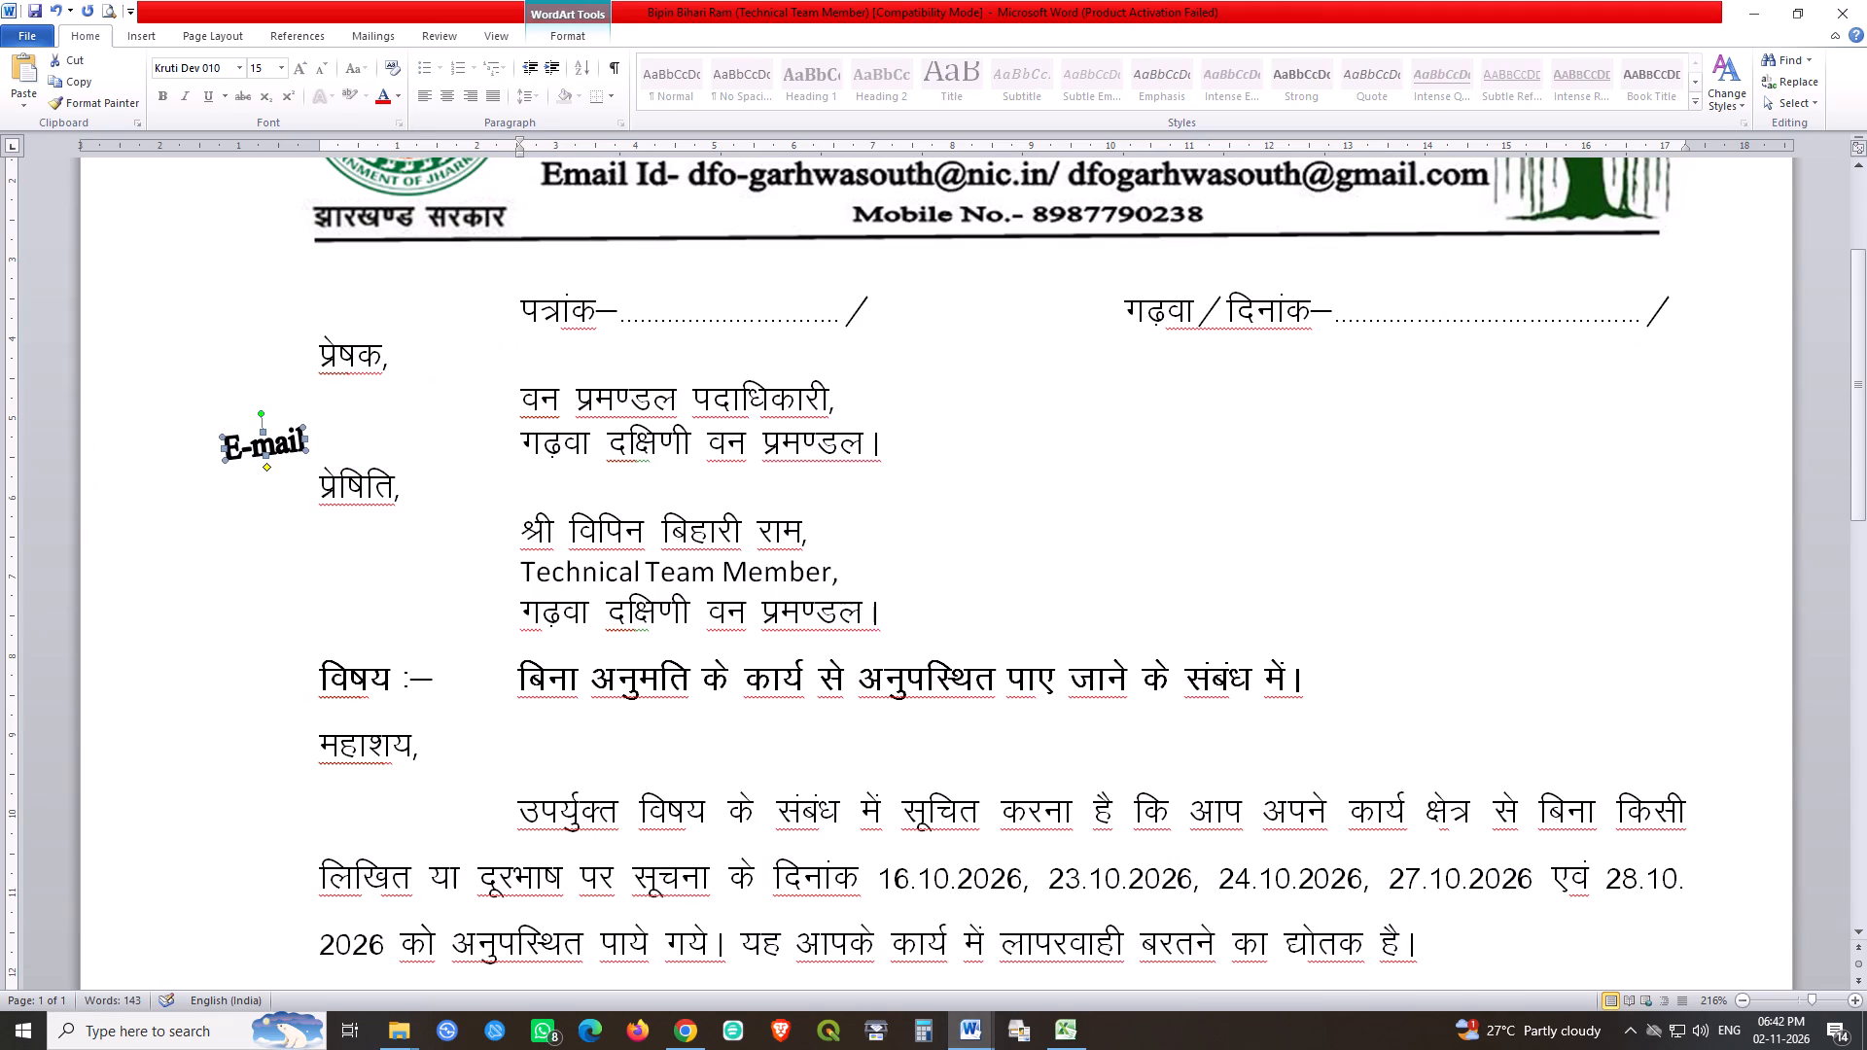
key(Down)
key(Down)
key(Down)
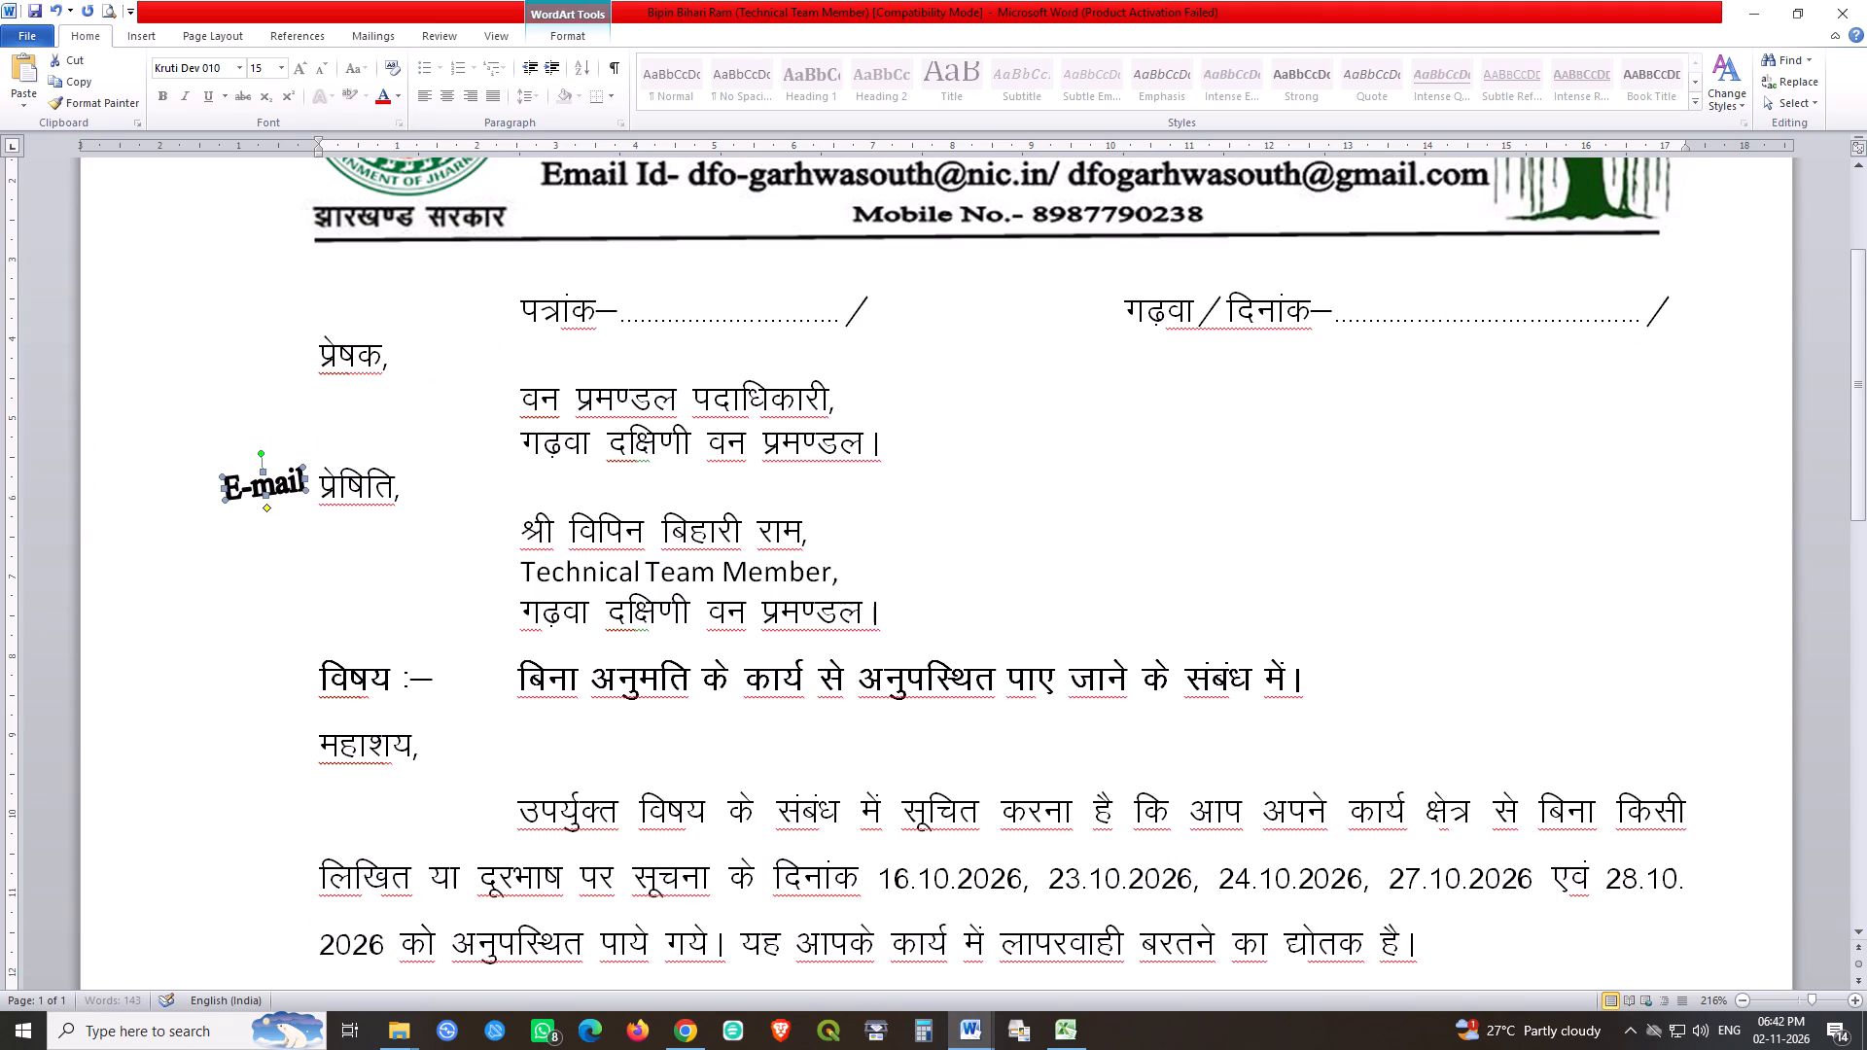
key(Down)
key(Down)
key(Down)
key(Down)
key(Down)
key(Left)
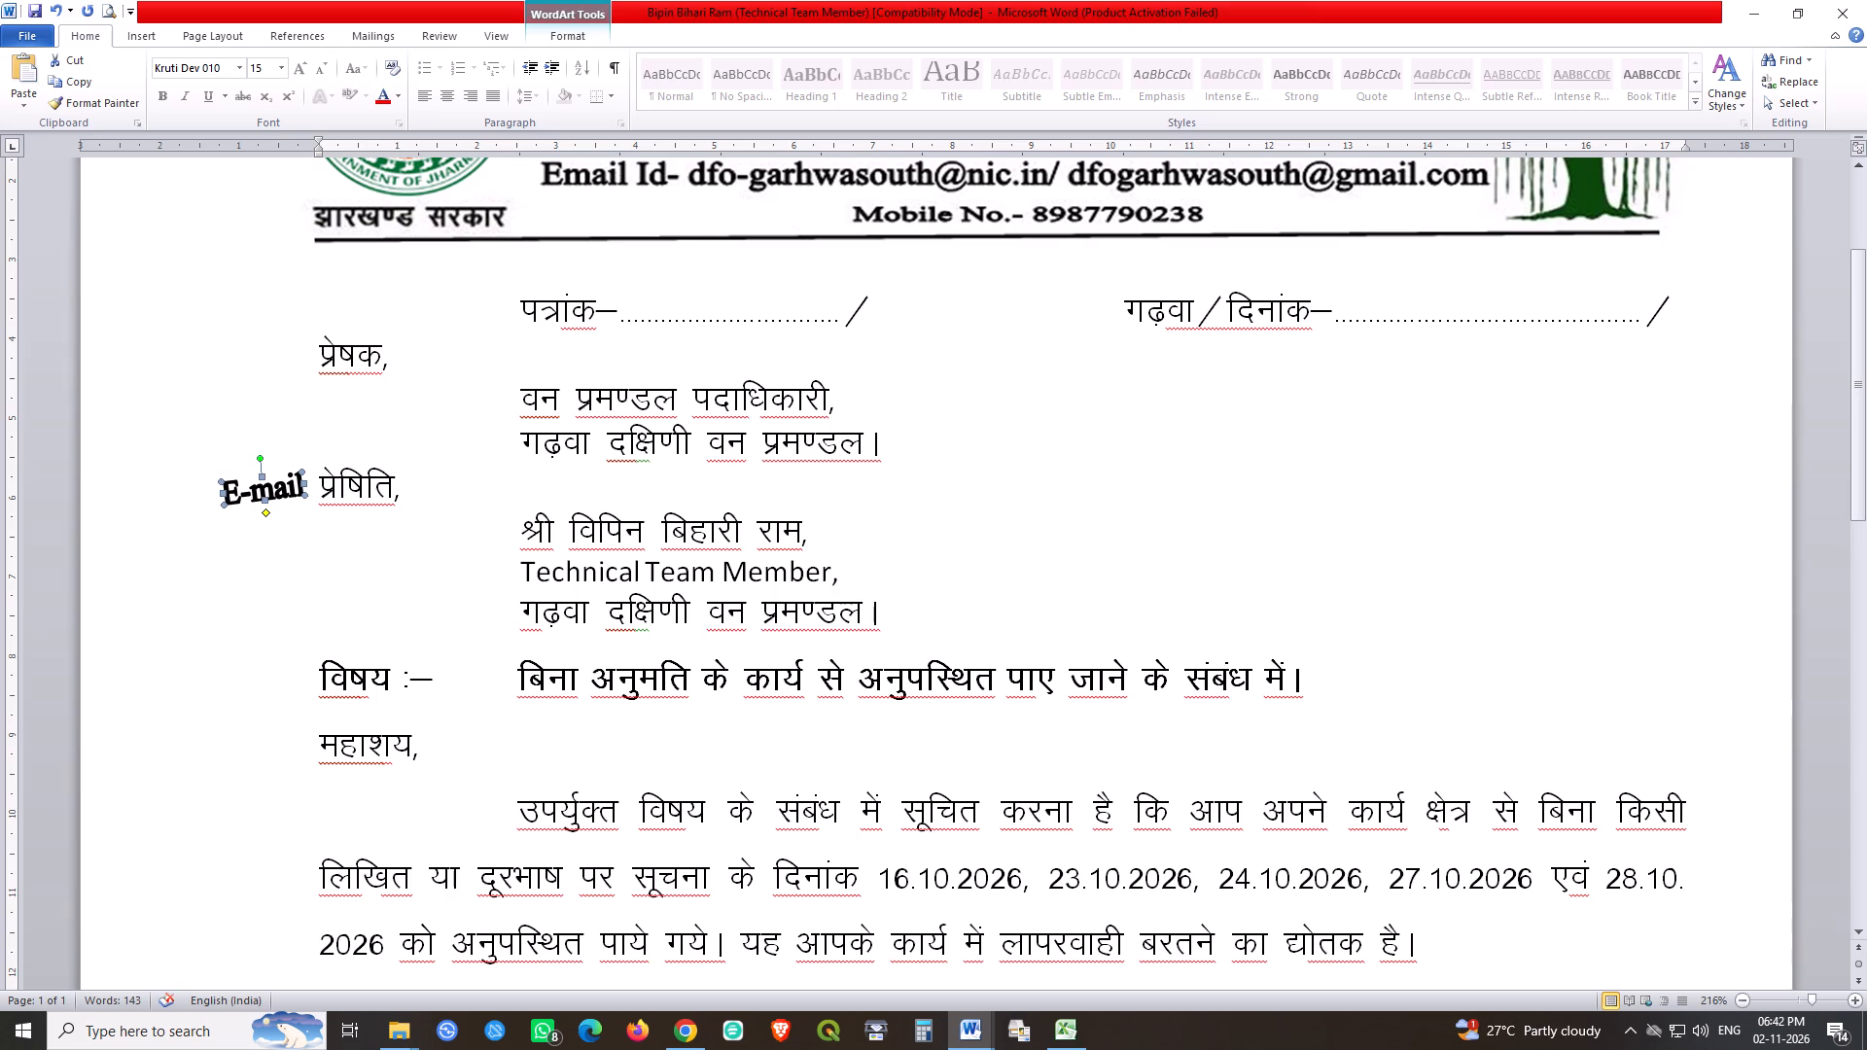
Save the letter and print one copy of all pages on the Brother DCP-L5510DN printer.
click(1162, 528)
key(ctrl+s)
key(ctrl+F2)
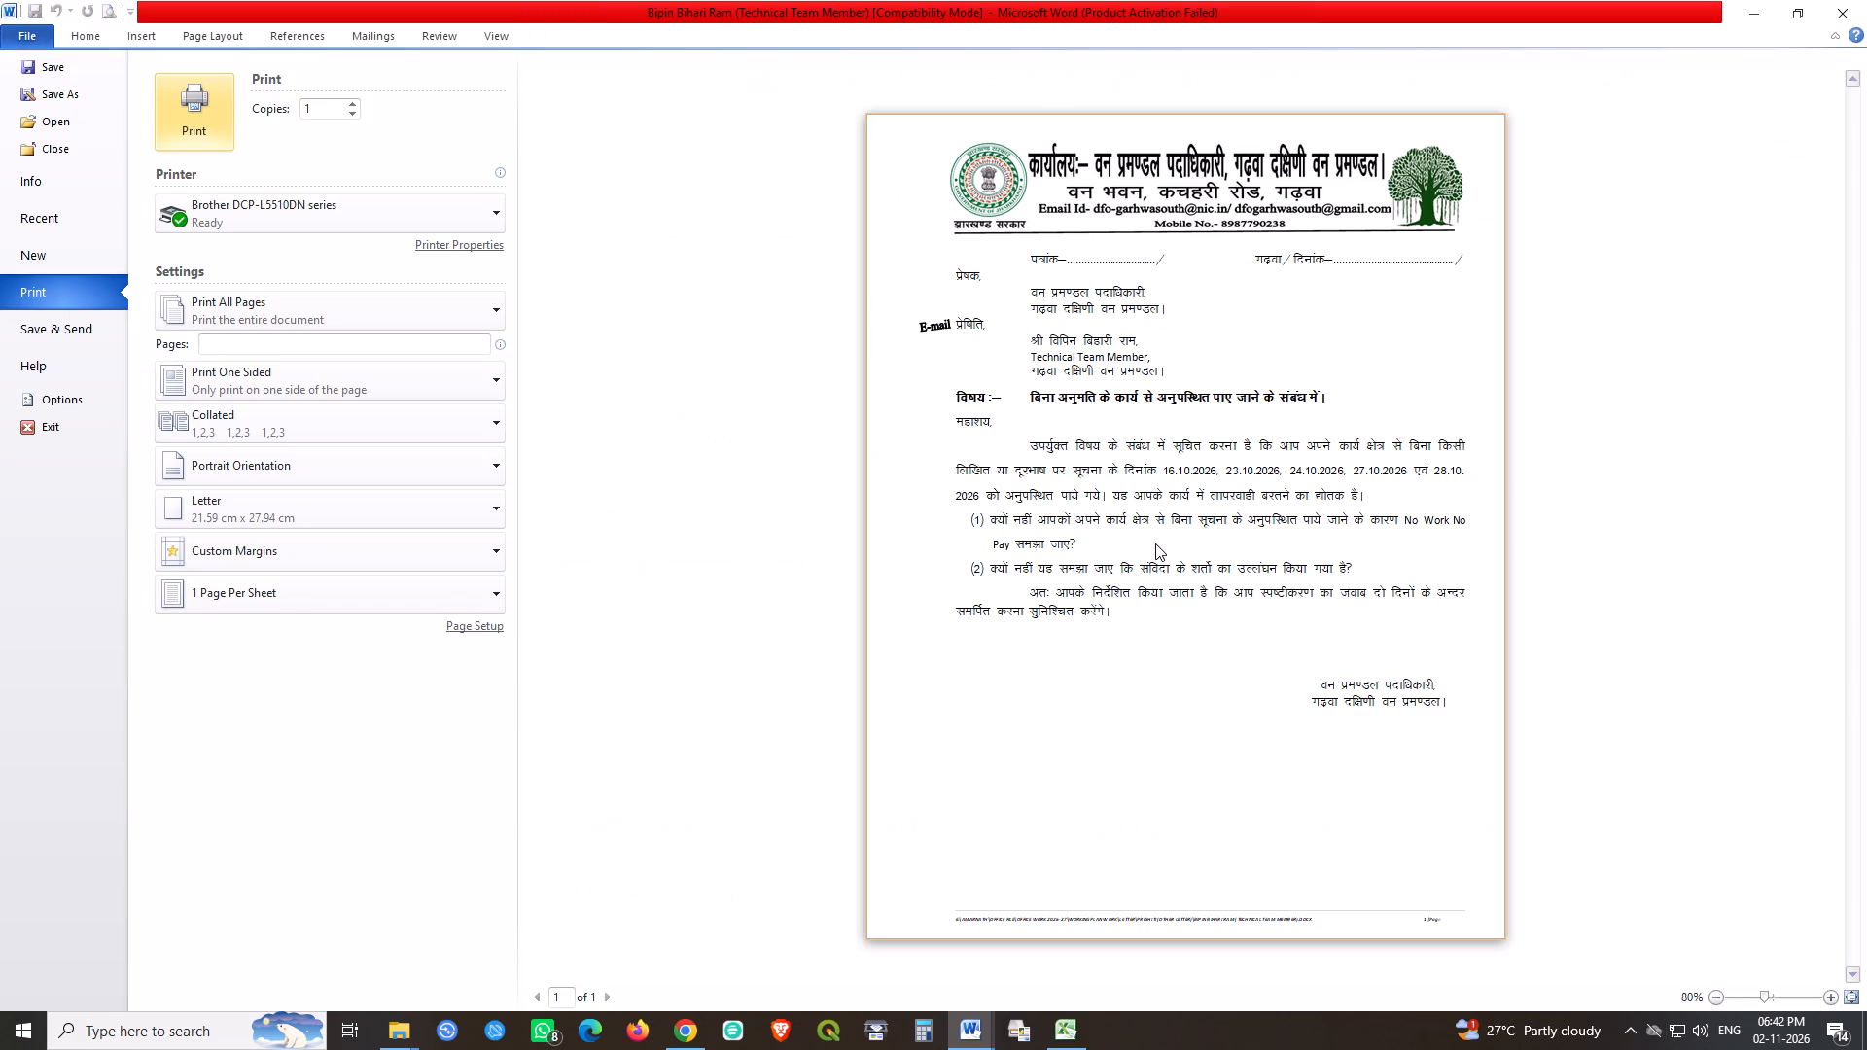
scroll(1156, 542, down, 5)
click(195, 95)
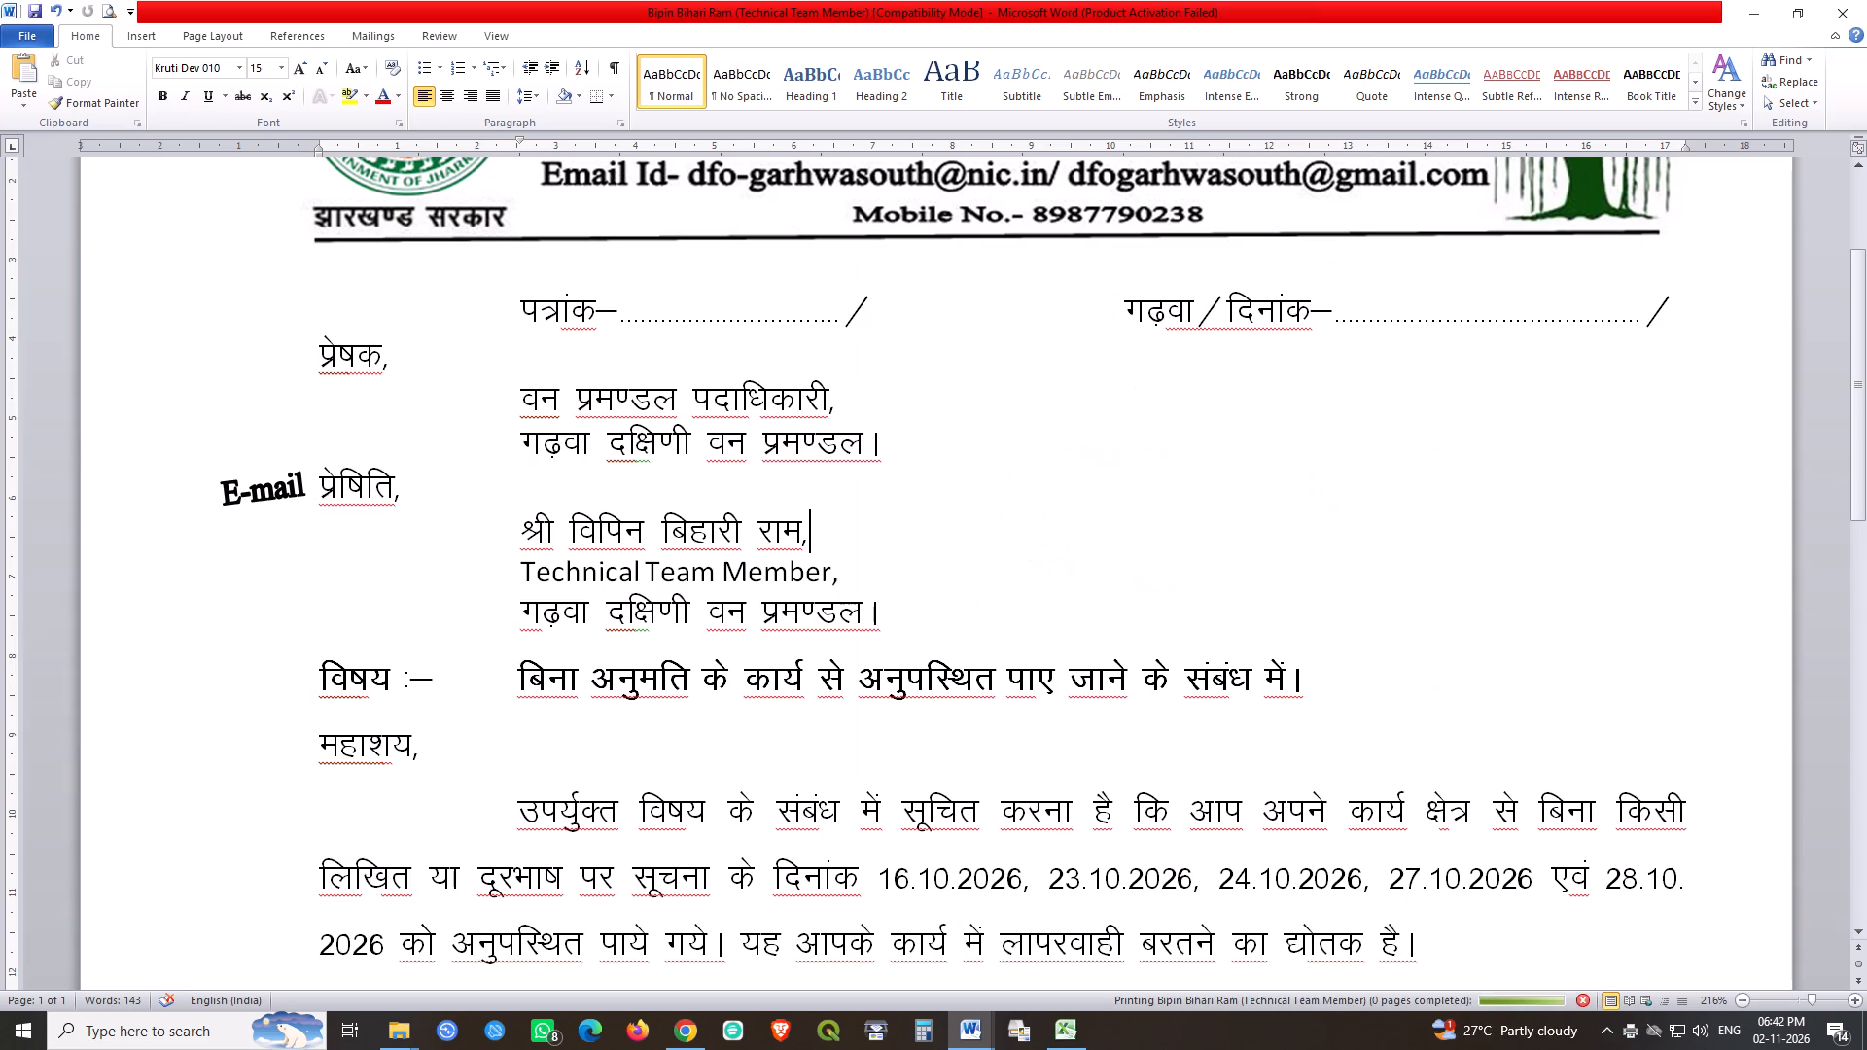
Save the show-cause letter again, and close it together with the elephant death report letter.
key(ctrl+s)
key(ctrl+s)
key(ctrl+s)
key(ctrl+s)
key(ctrl+s)
key(ctrl+s)
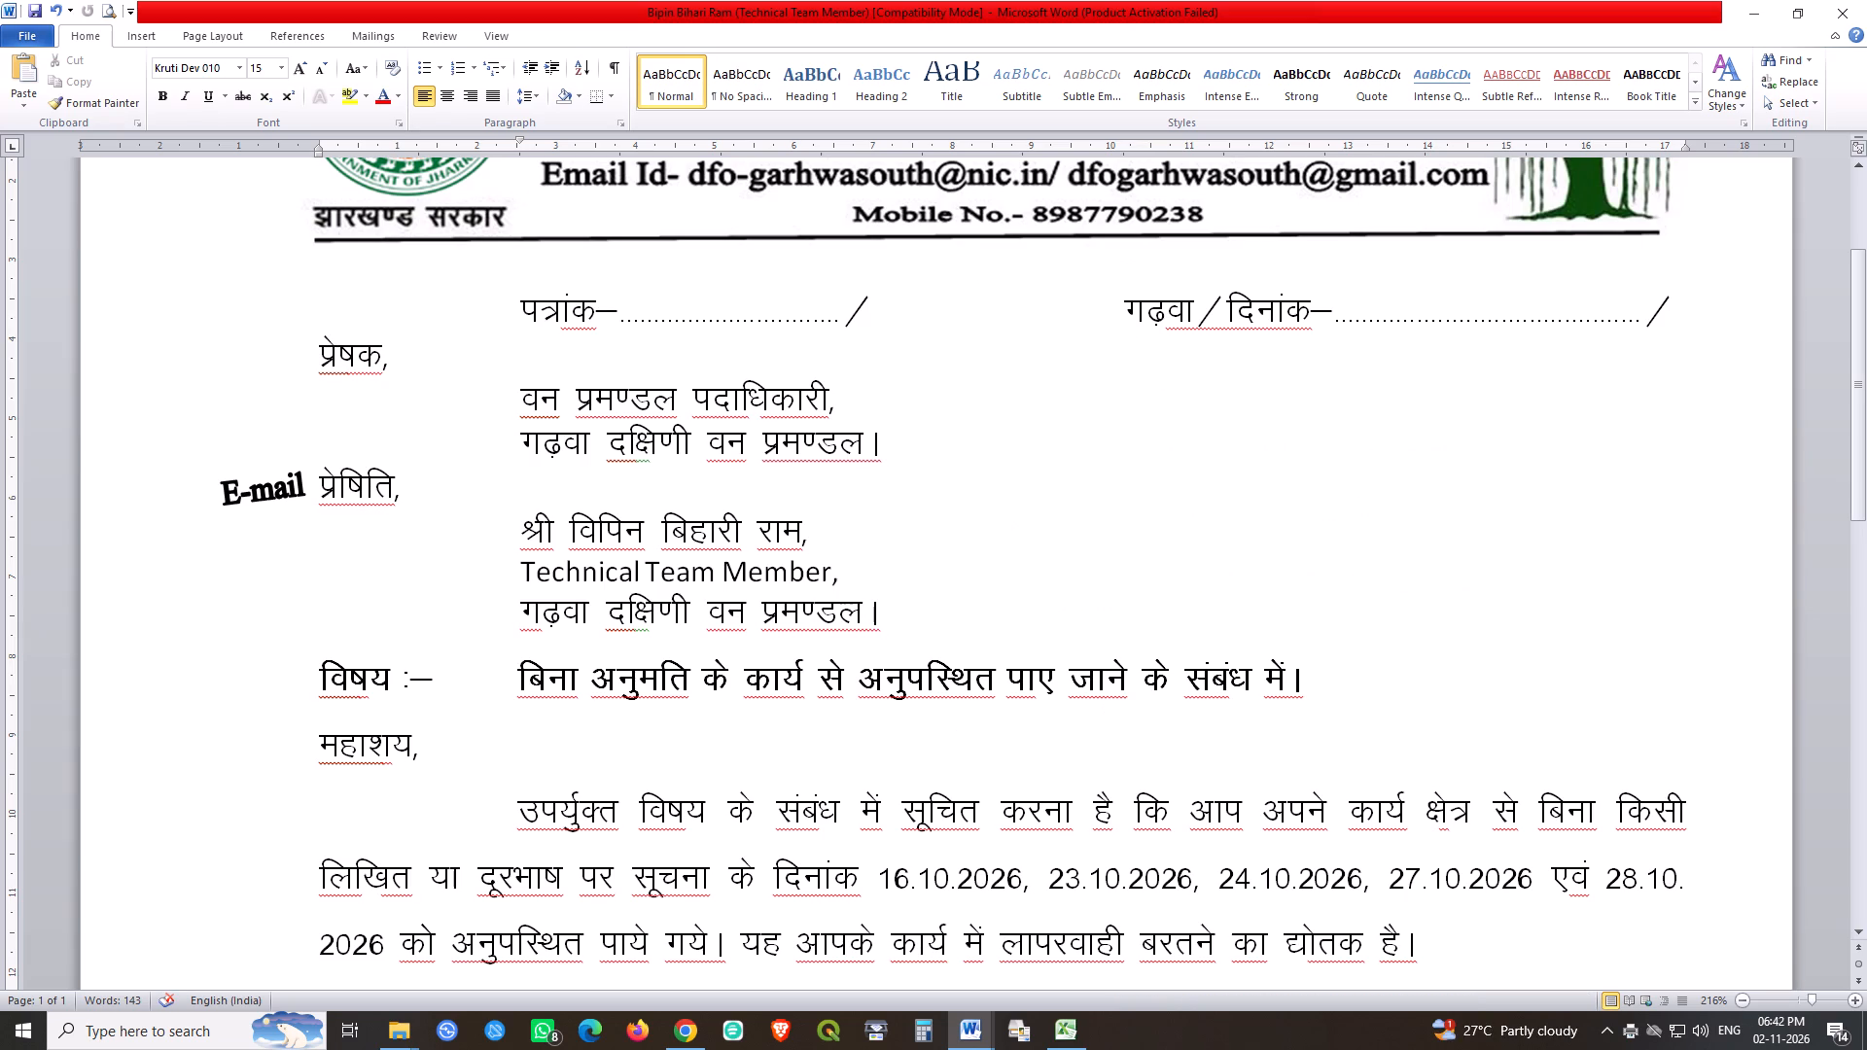
key(ctrl+s)
key(ctrl+s)
triple_click(39, 9)
triple_click(39, 9)
click(1847, 2)
click(1197, 704)
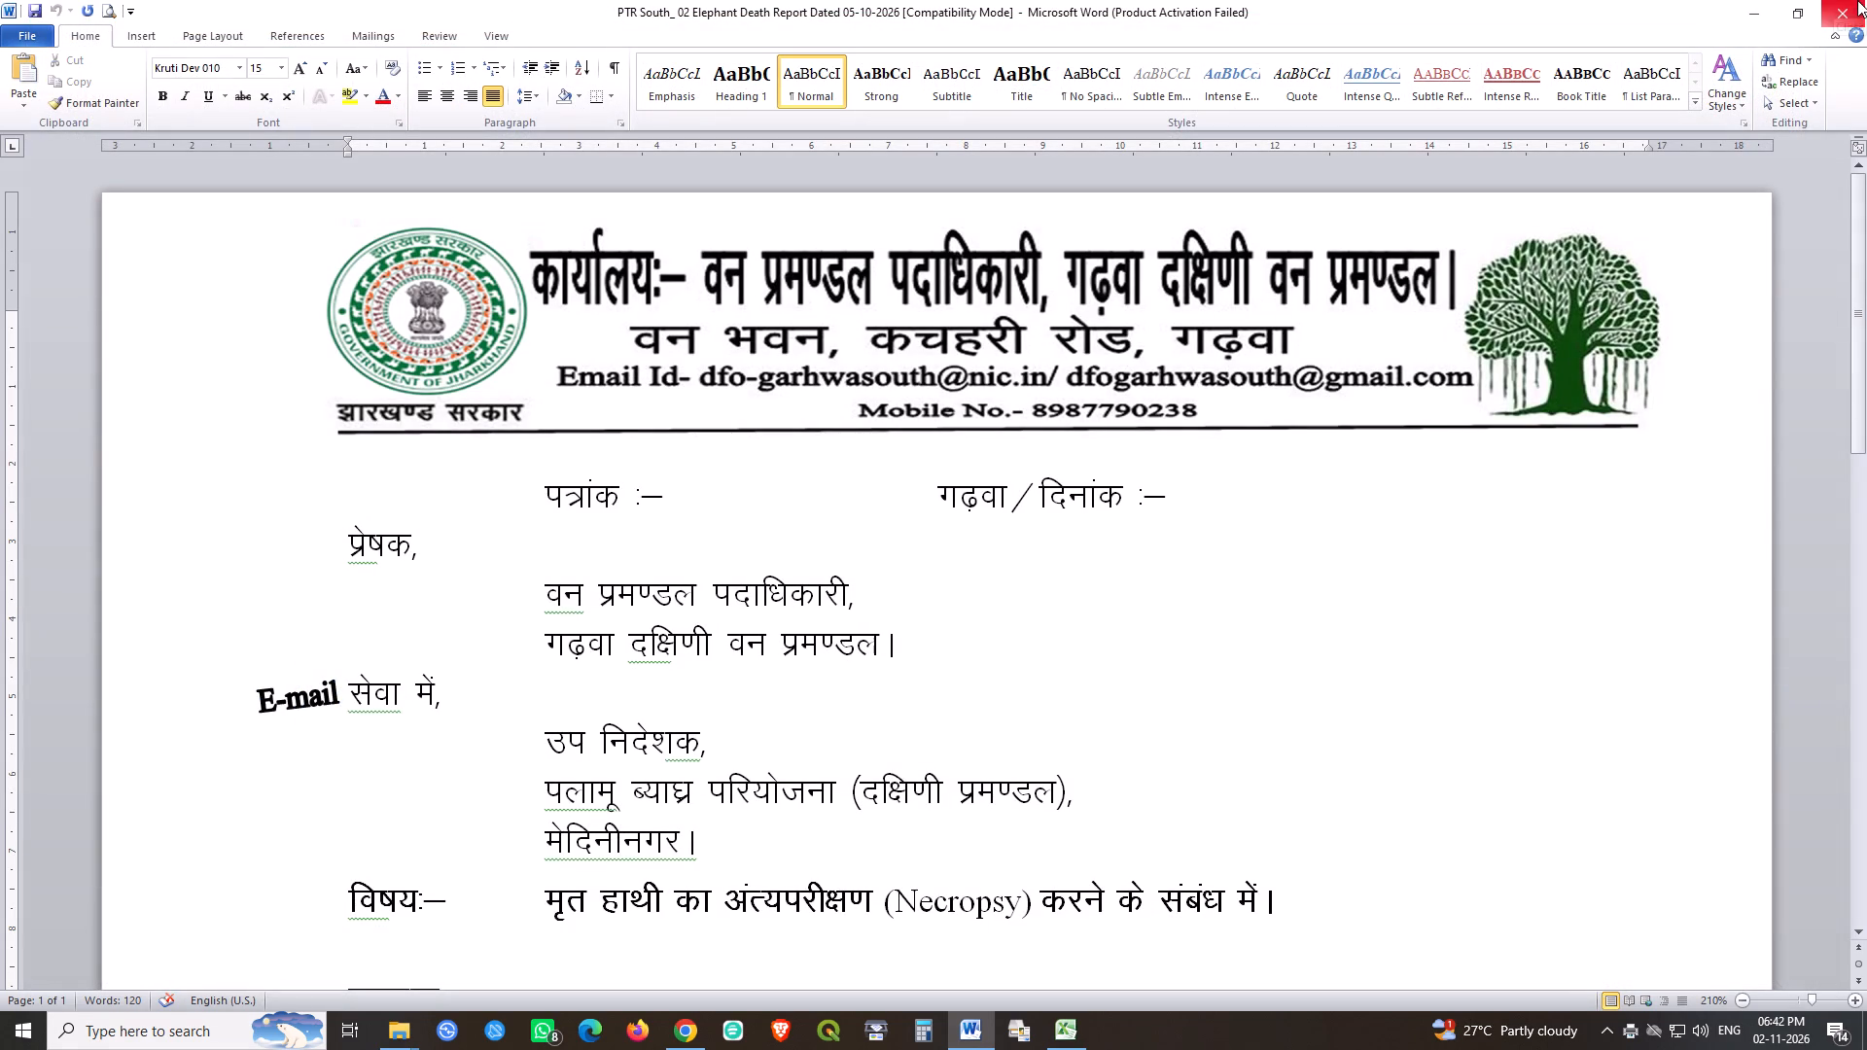
click(1857, 0)
click(890, 567)
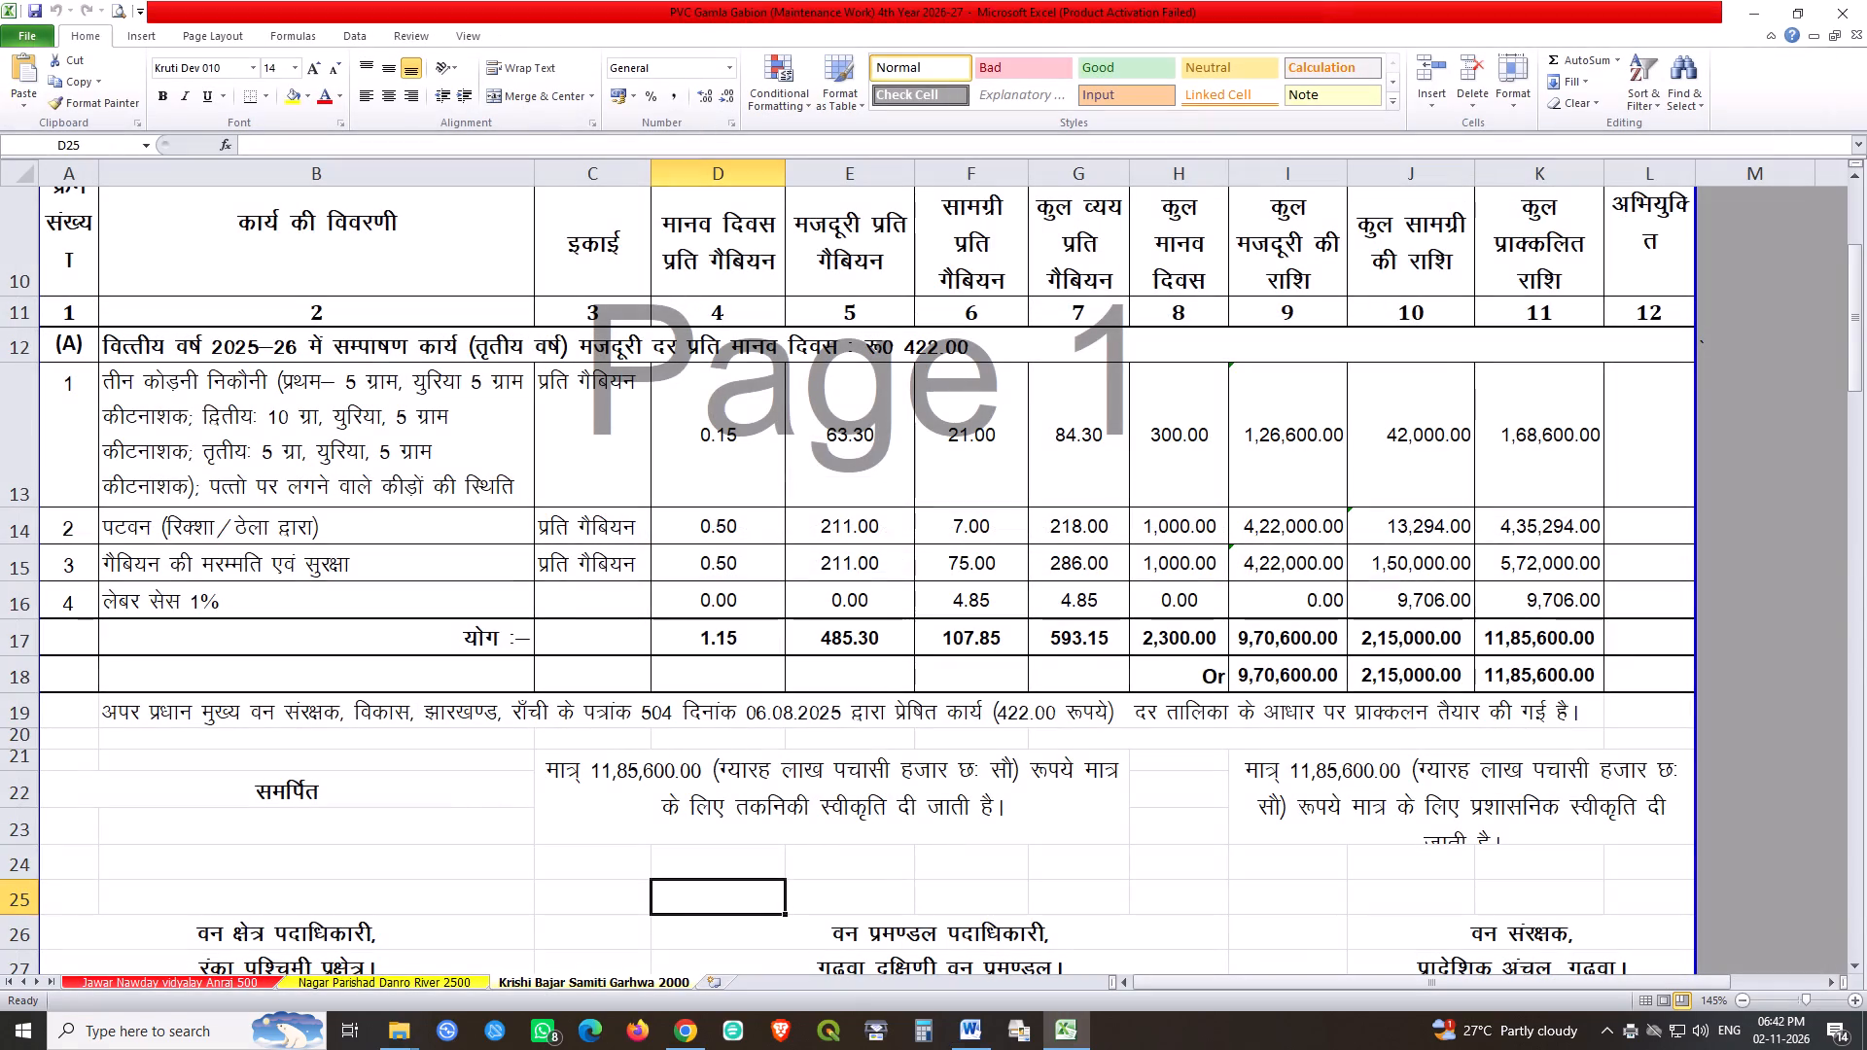
Save the fourth-year 2026-27 PVC Gamla Gabion workbook in Excel.
click(1102, 821)
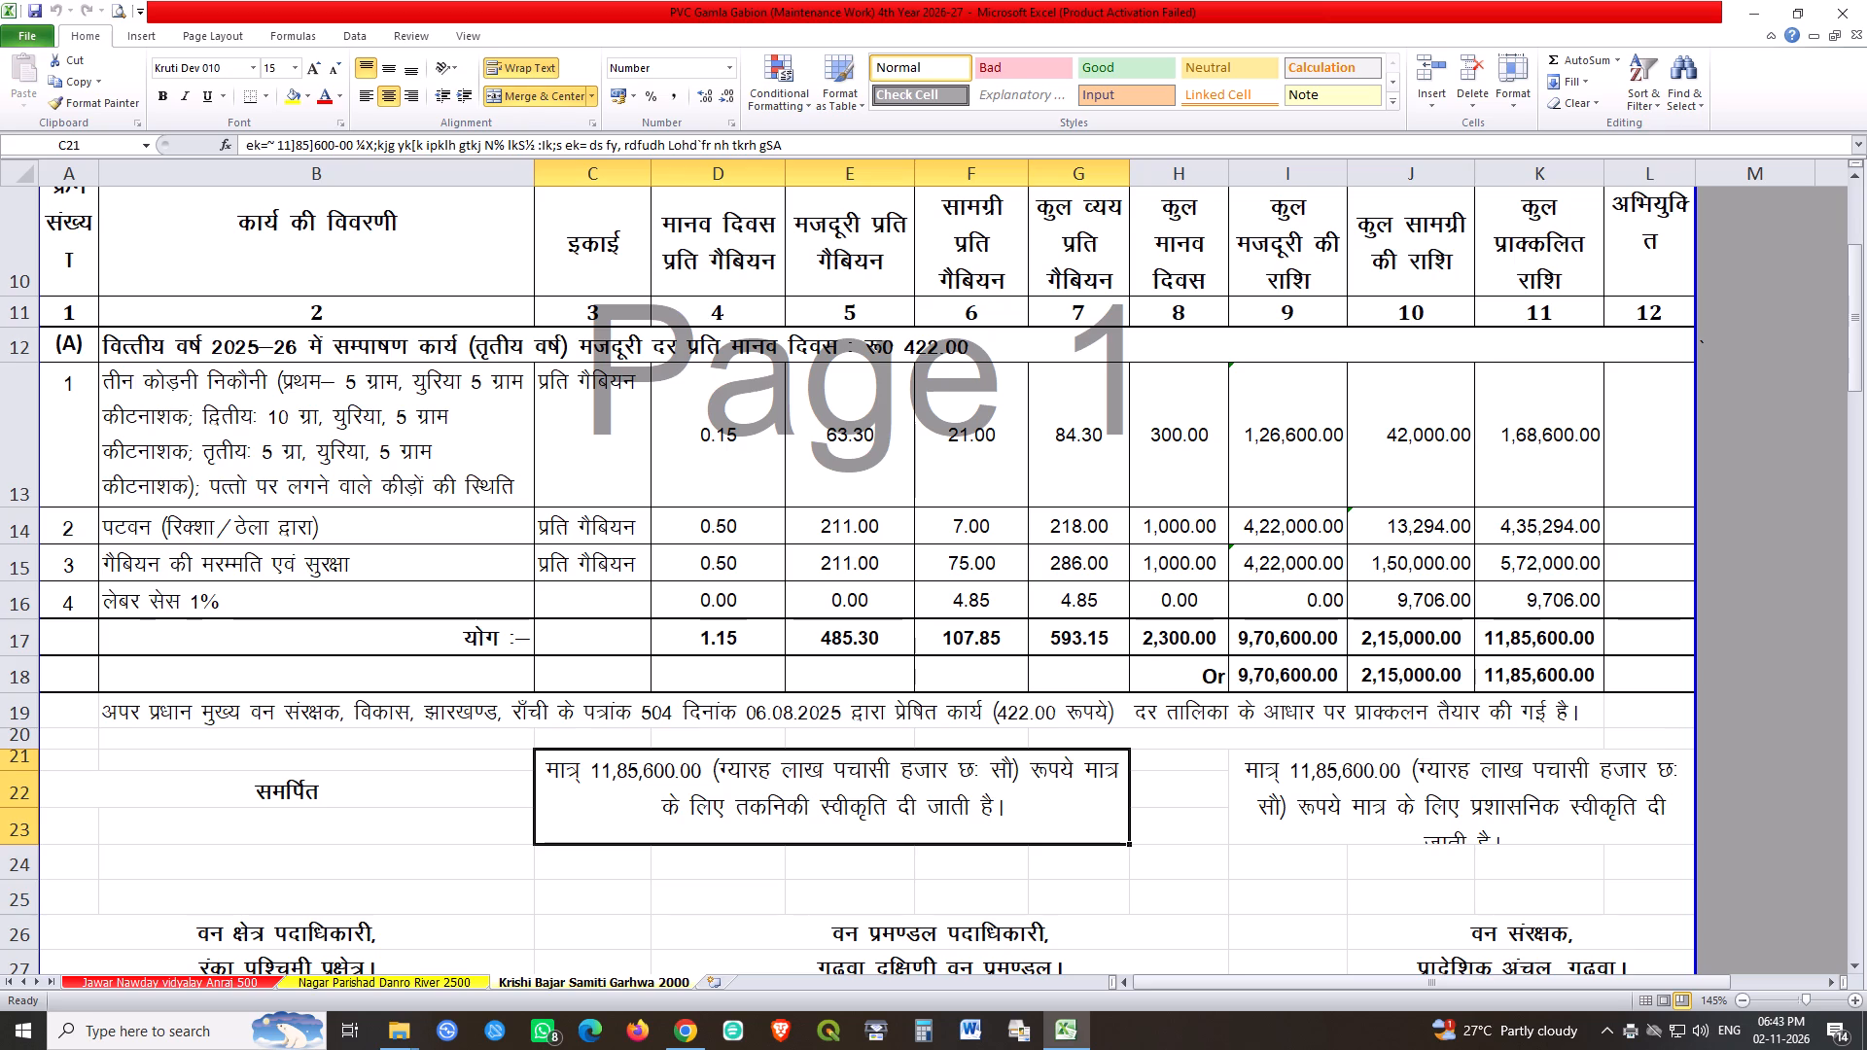
click(1206, 835)
key(ctrl+s)
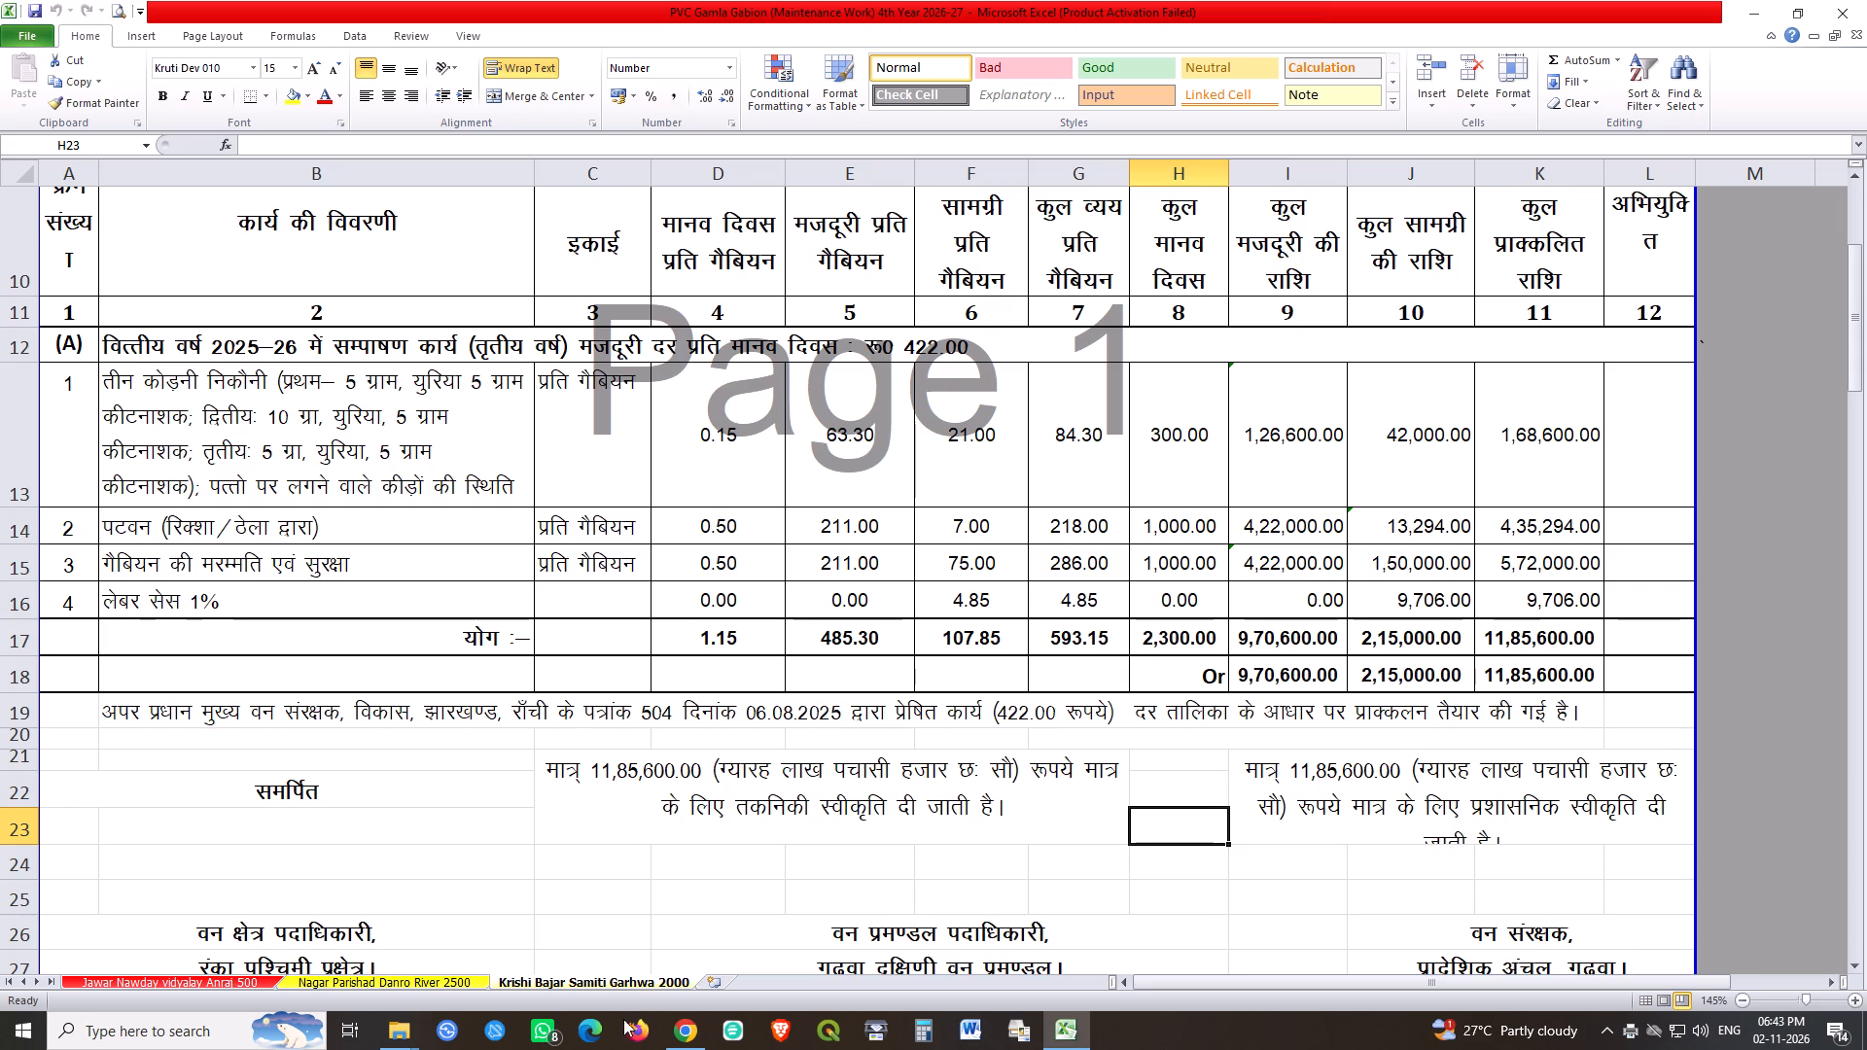
Colour the Nagar Parishad Danro River 2500 sheet tab red, matching the Jawar Nawday vidyalay Anraj 500 tab.
click(229, 986)
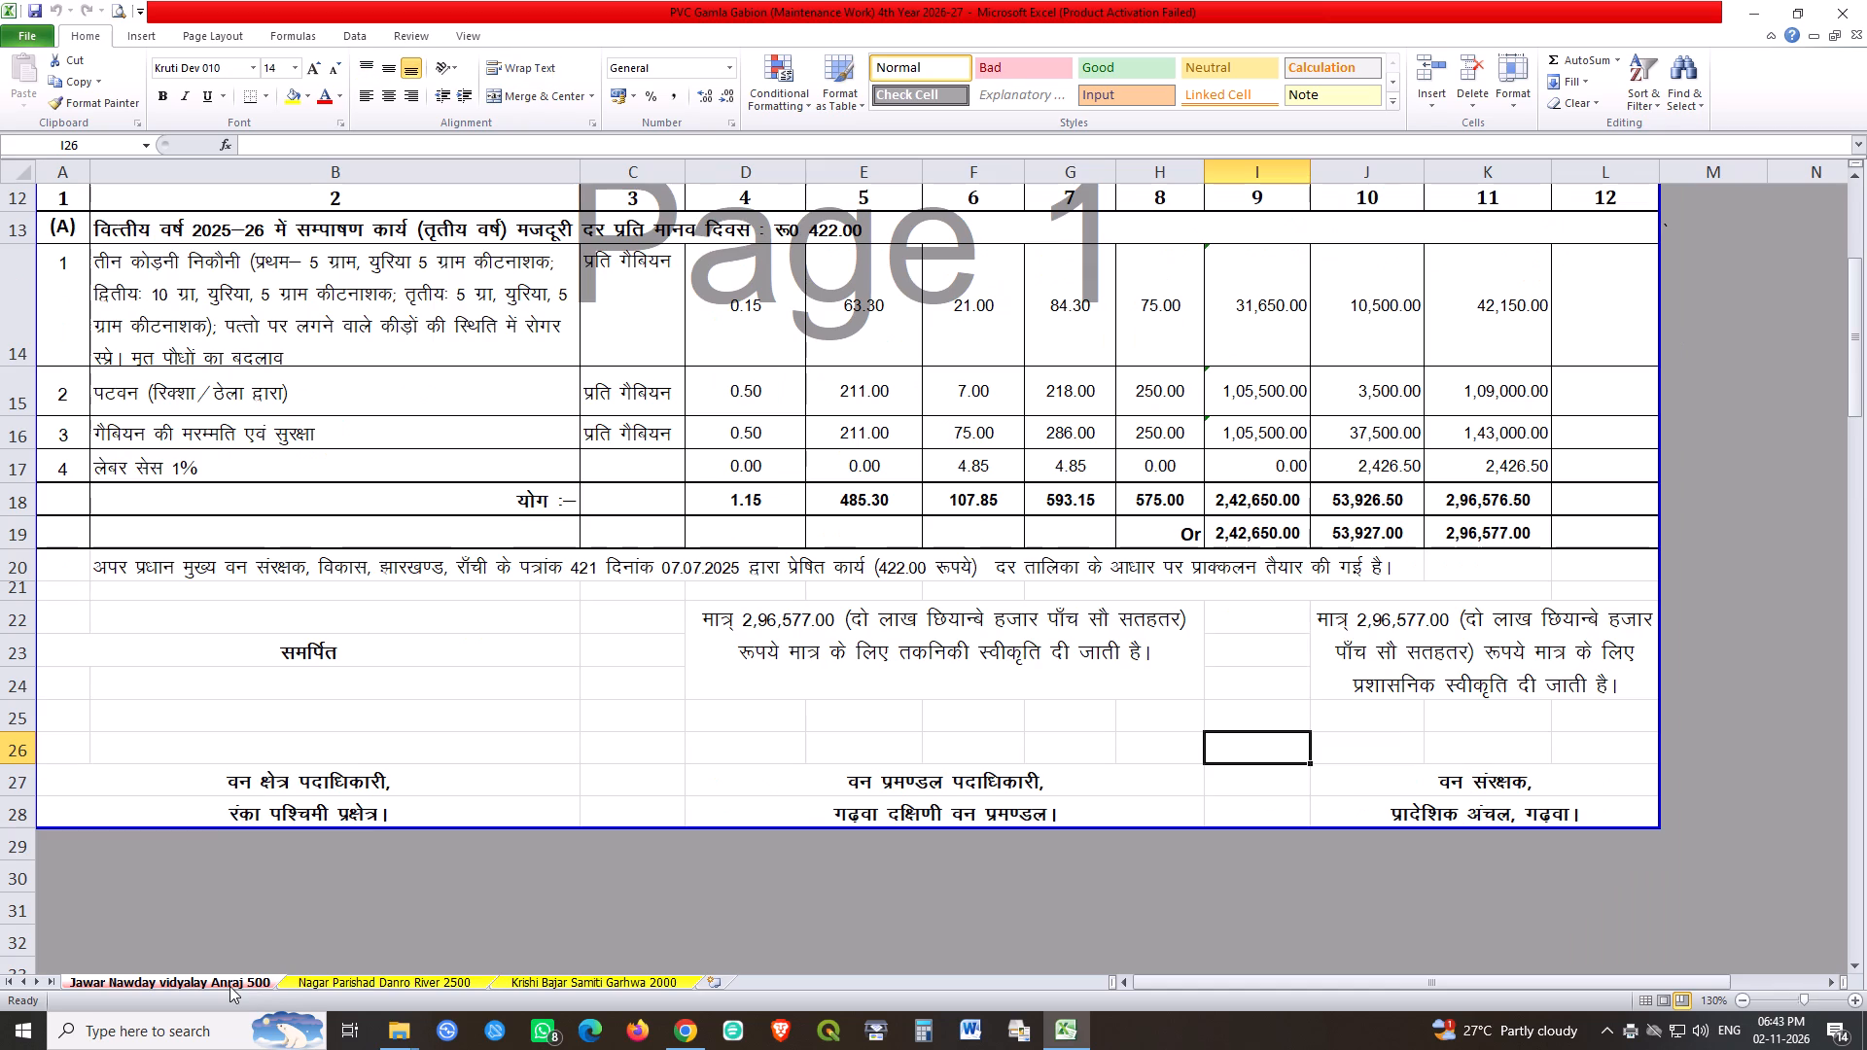
right_click(229, 986)
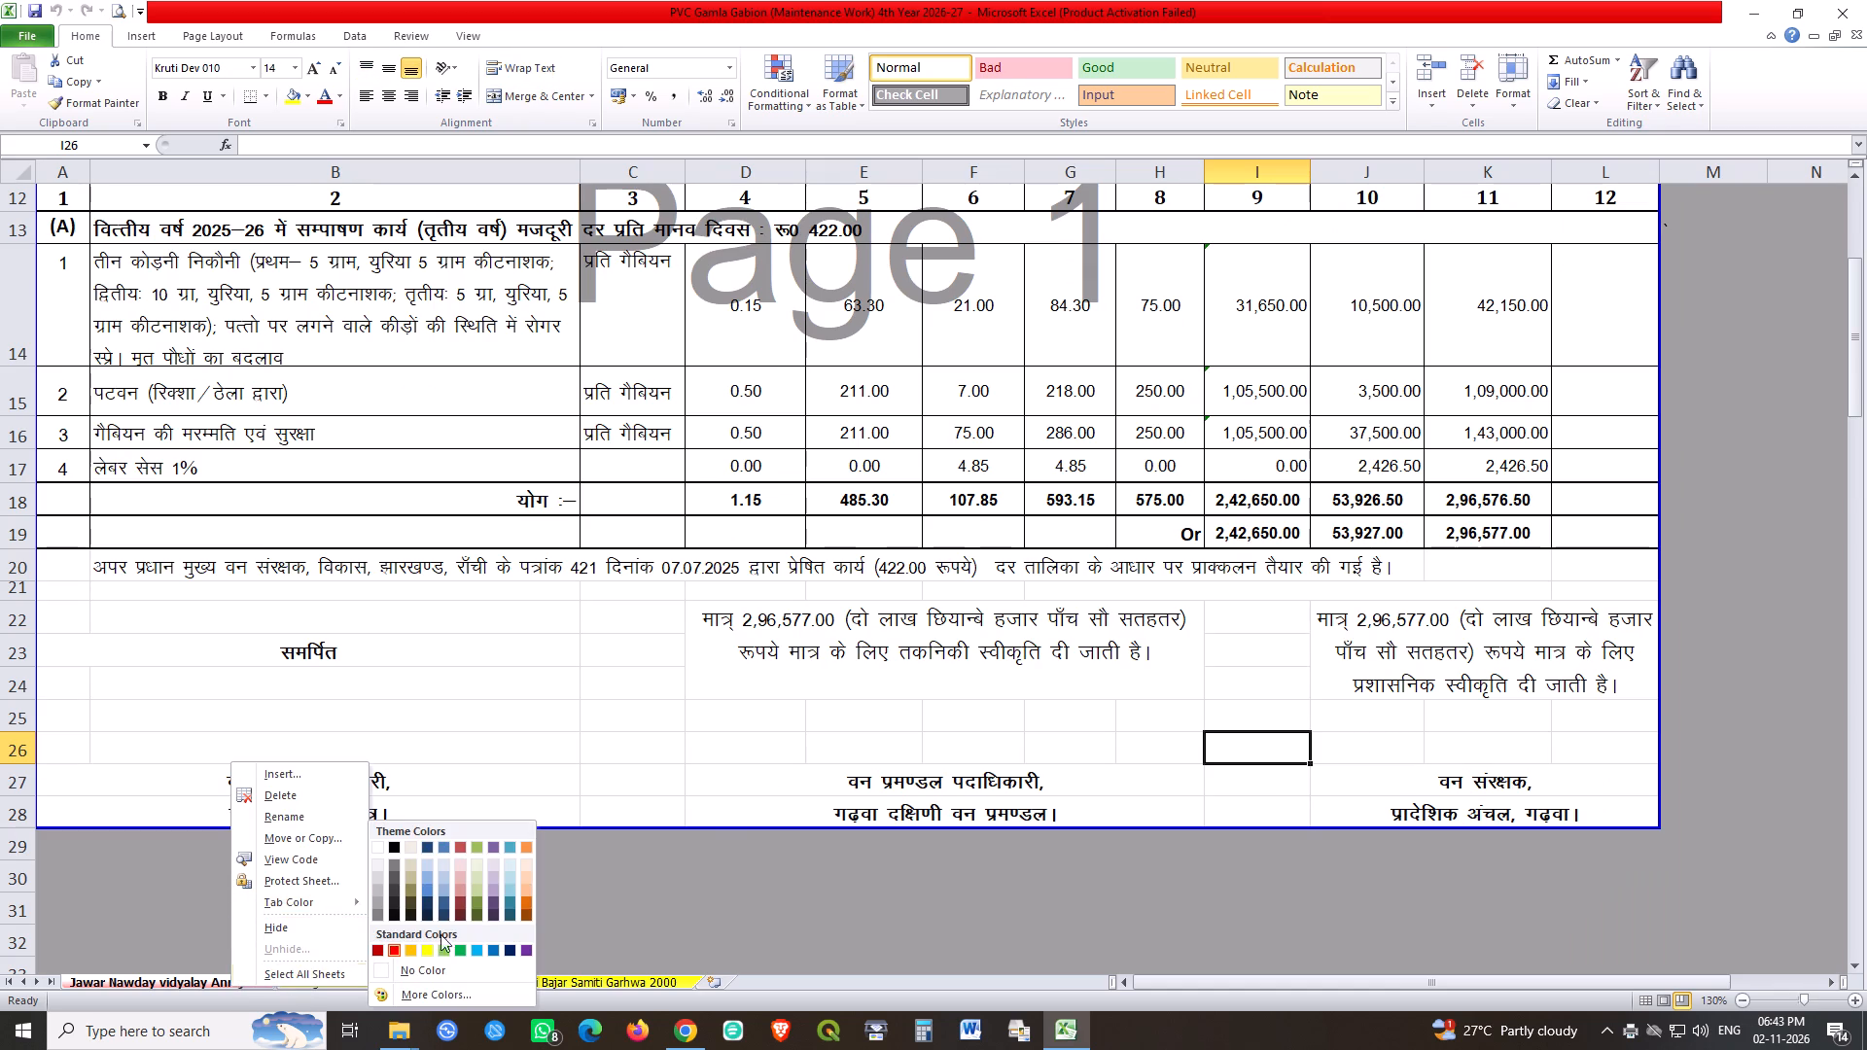
double_click(723, 800)
right_click(364, 974)
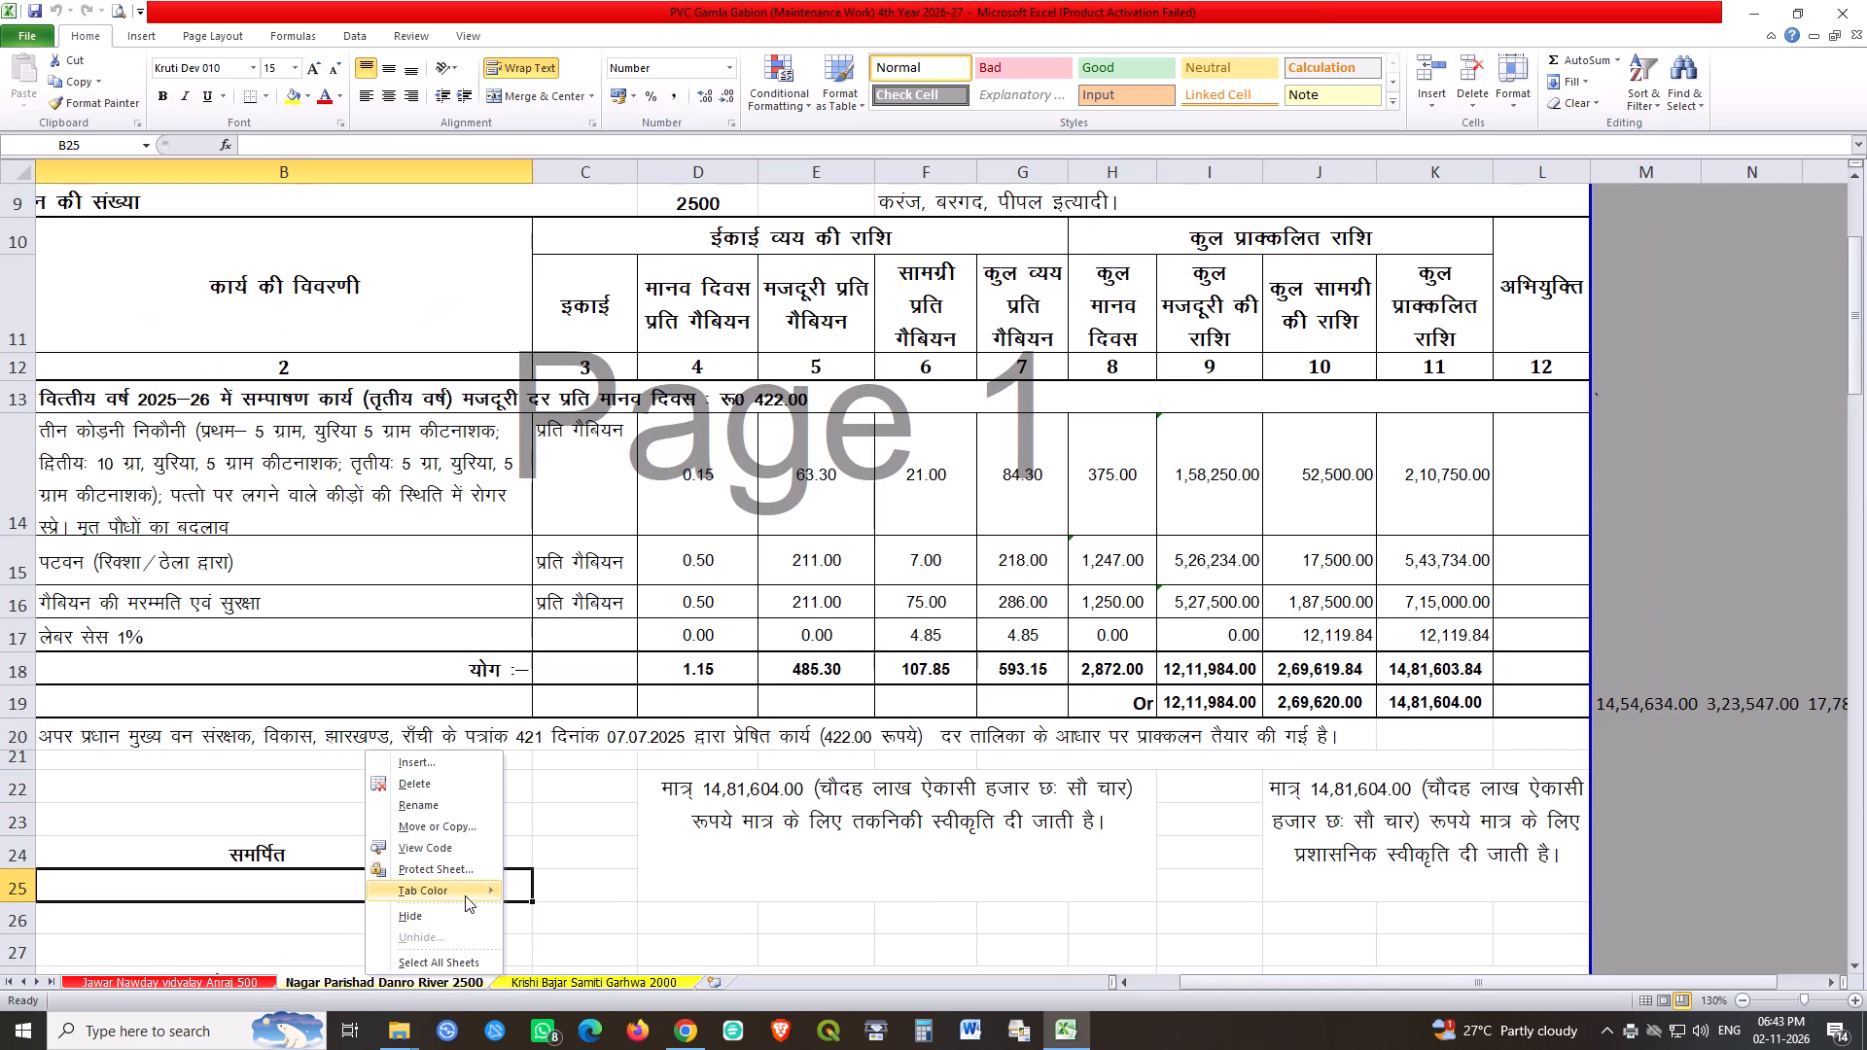
click(531, 951)
Set the wage rate per man-day to 468 on the Krishi Bajar Samiti Garhwa 2000 sheet.
click(543, 979)
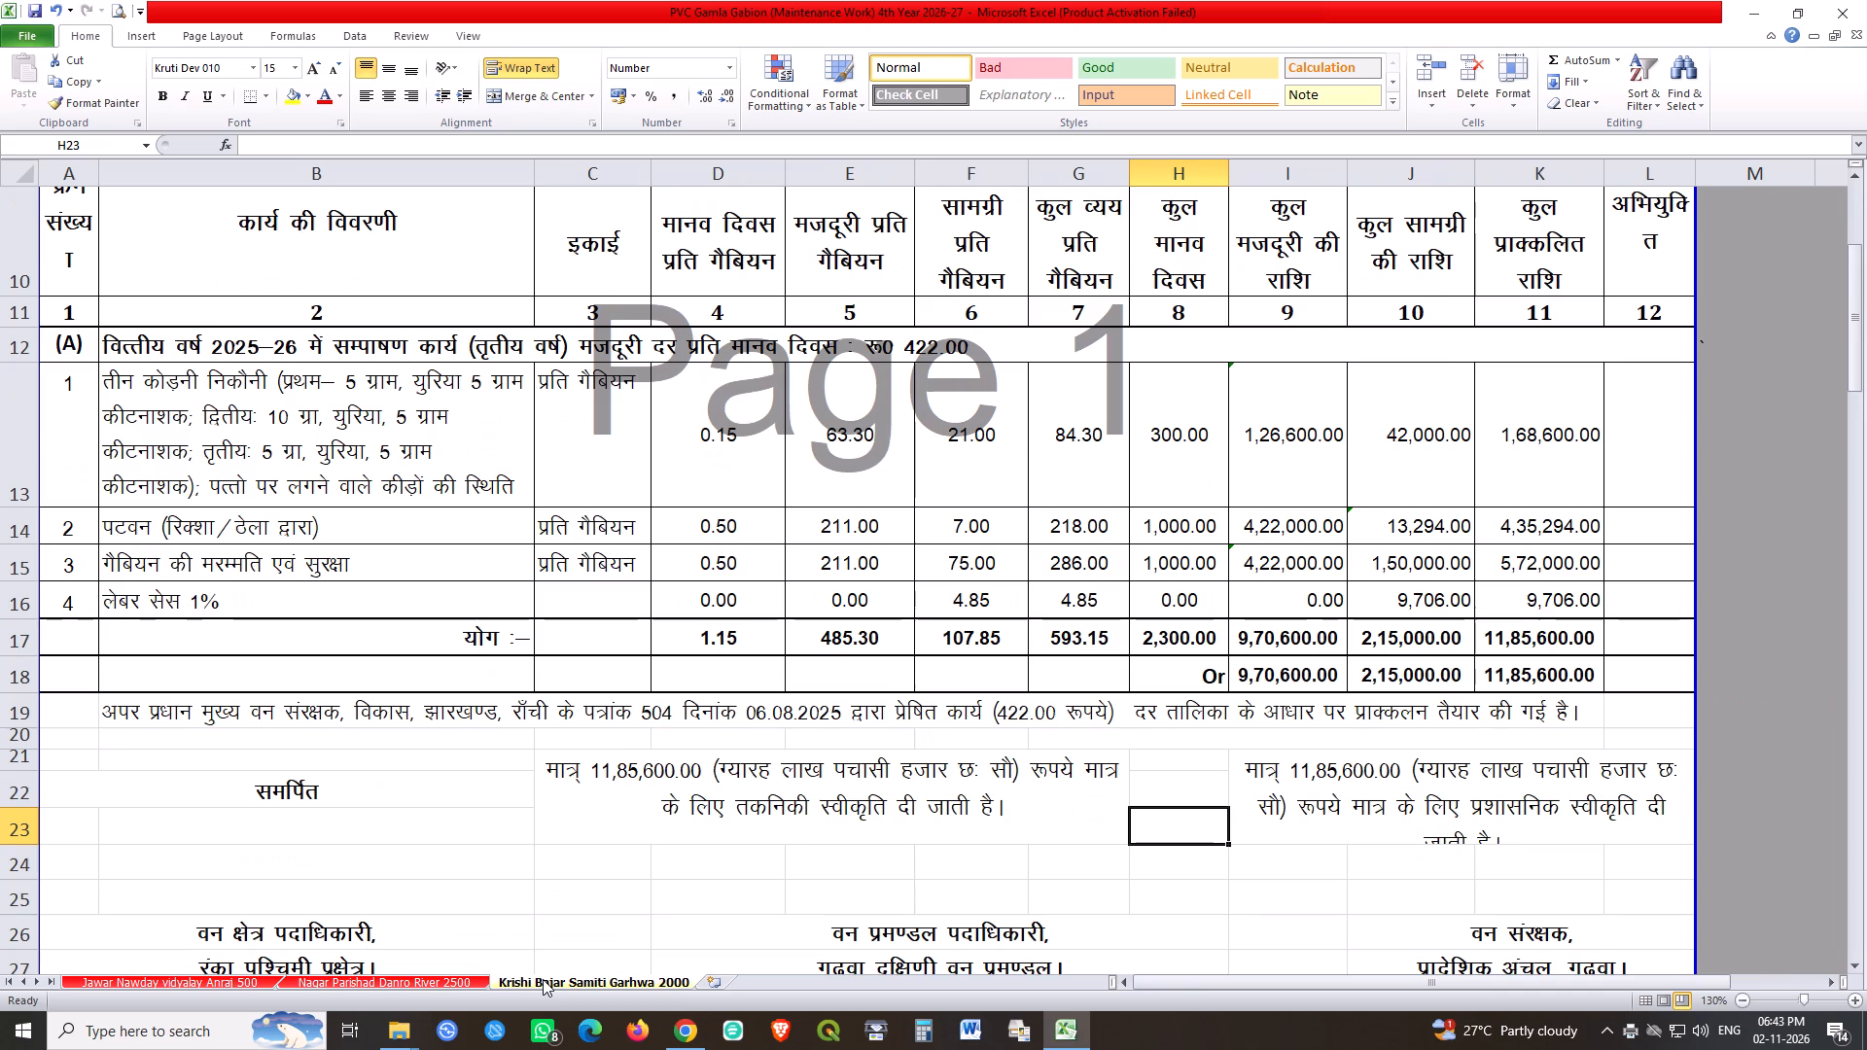
click(532, 877)
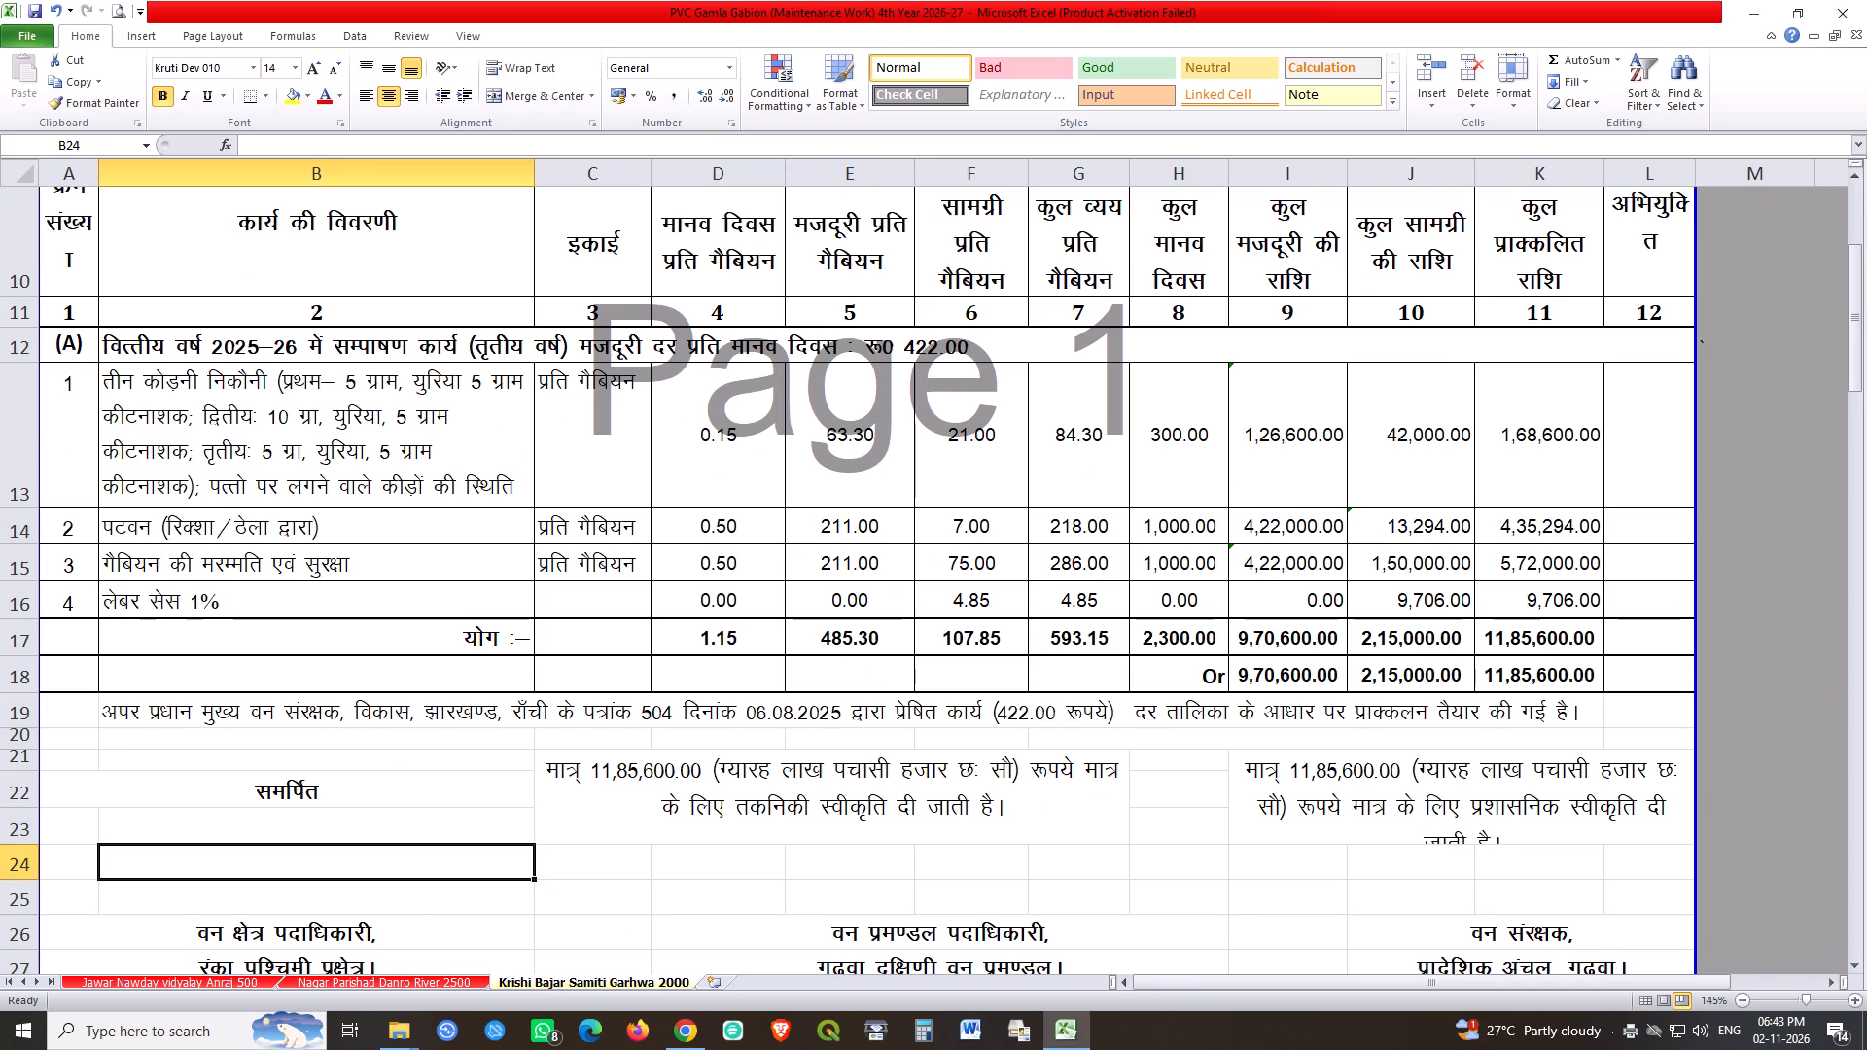
scroll(825, 679, up, 12)
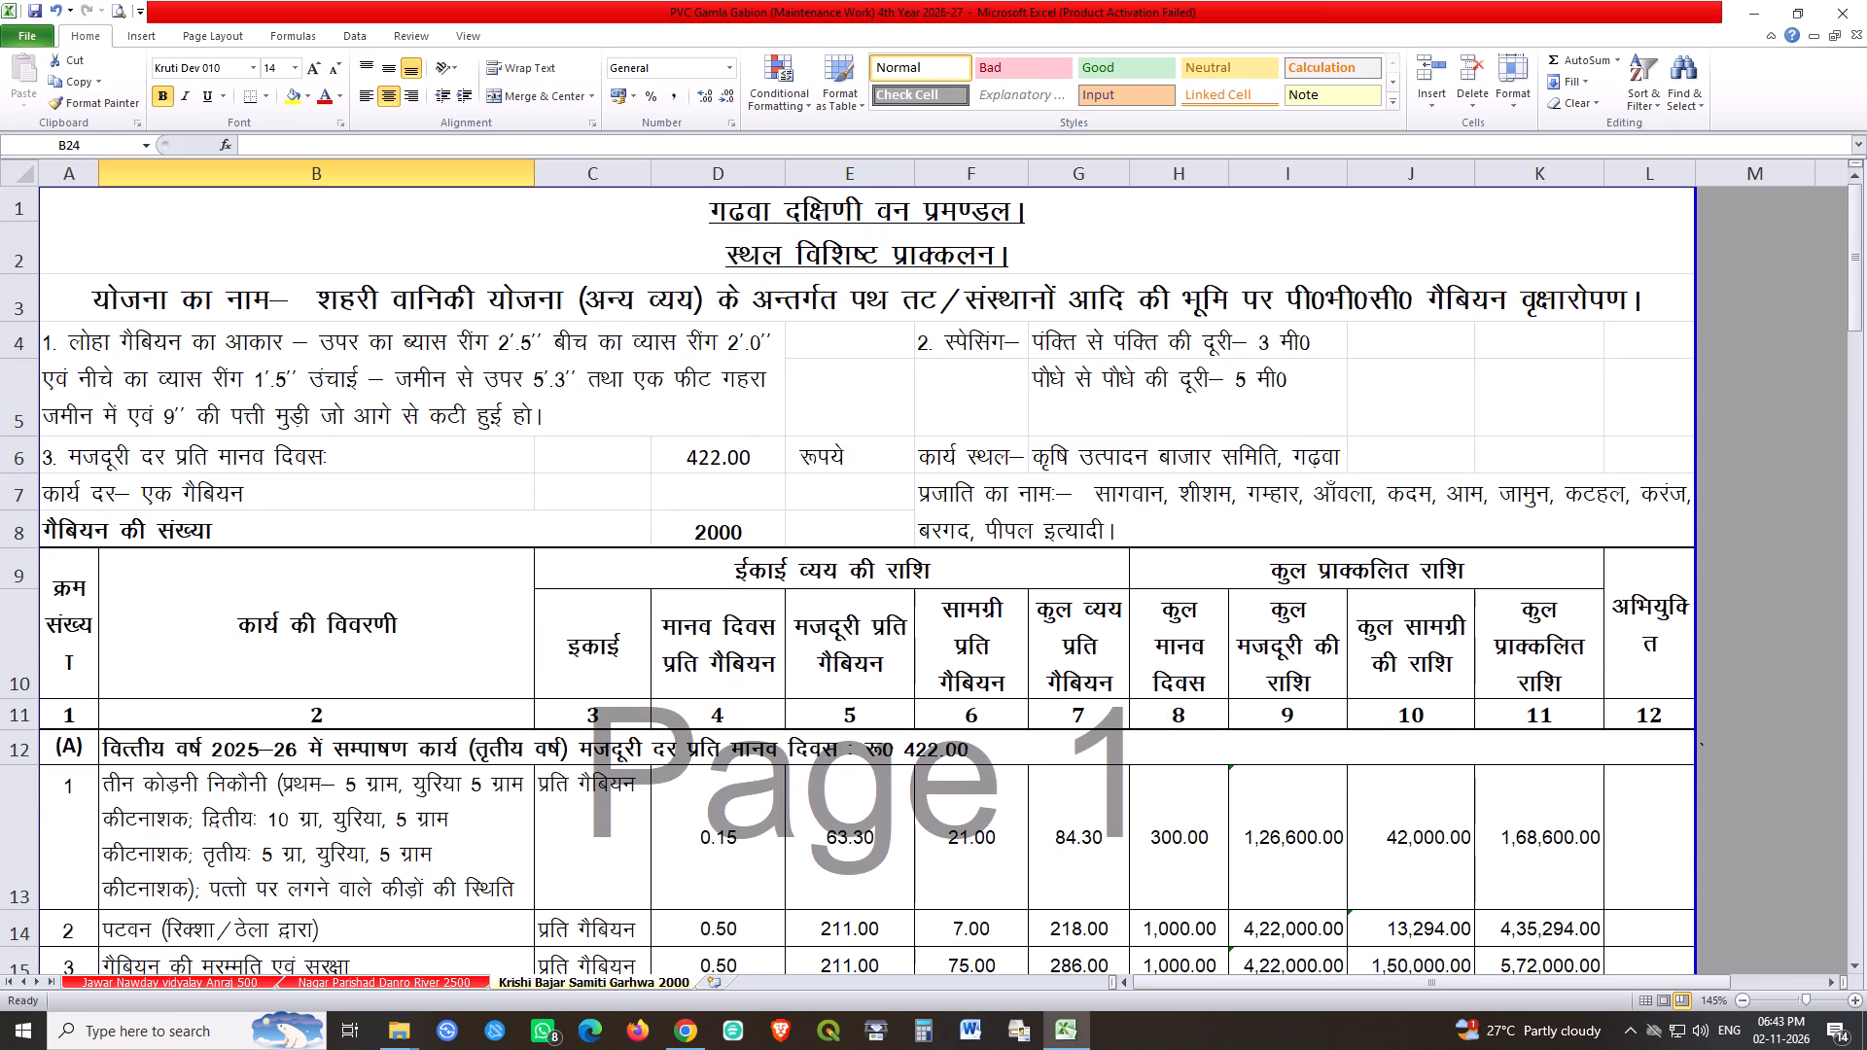
click(735, 462)
text(468)
key(Return)
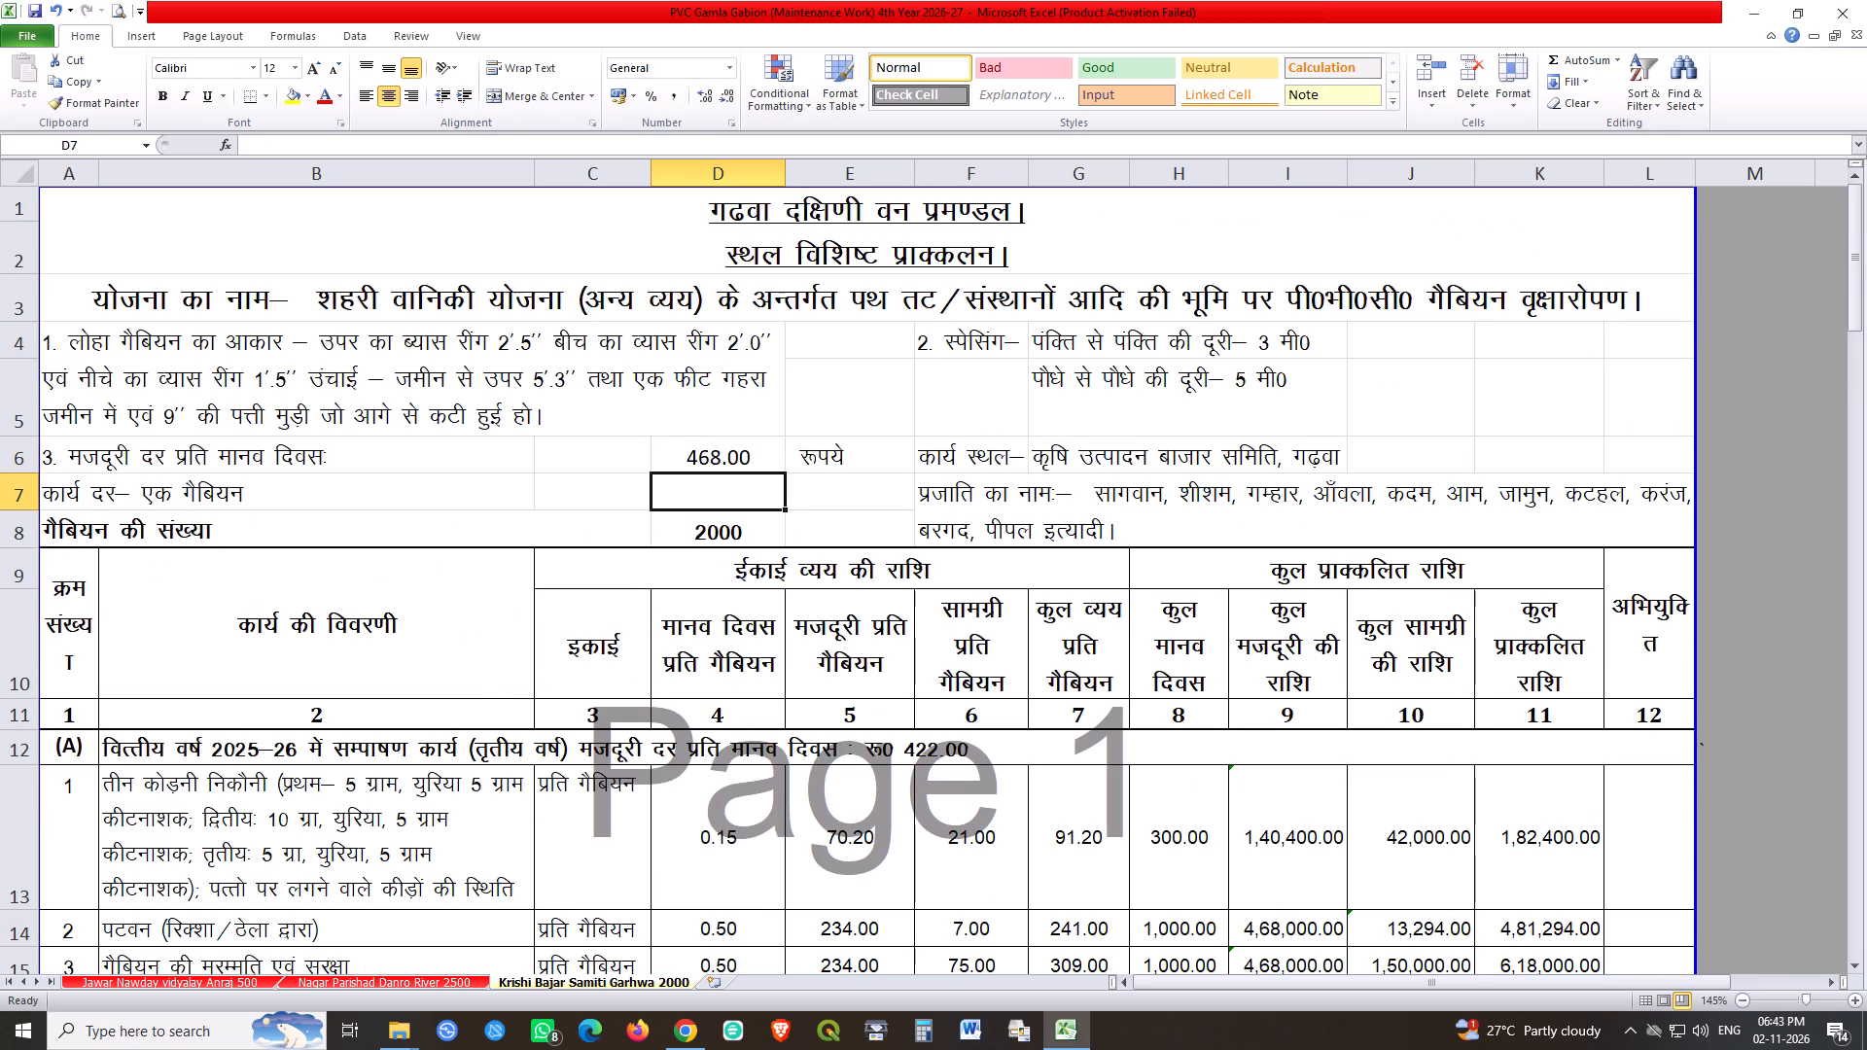
Set the wage rate per man-day to 468 on the Nagar Parishad Danro River 2500 sheet.
click(441, 977)
scroll(722, 524, up, 6)
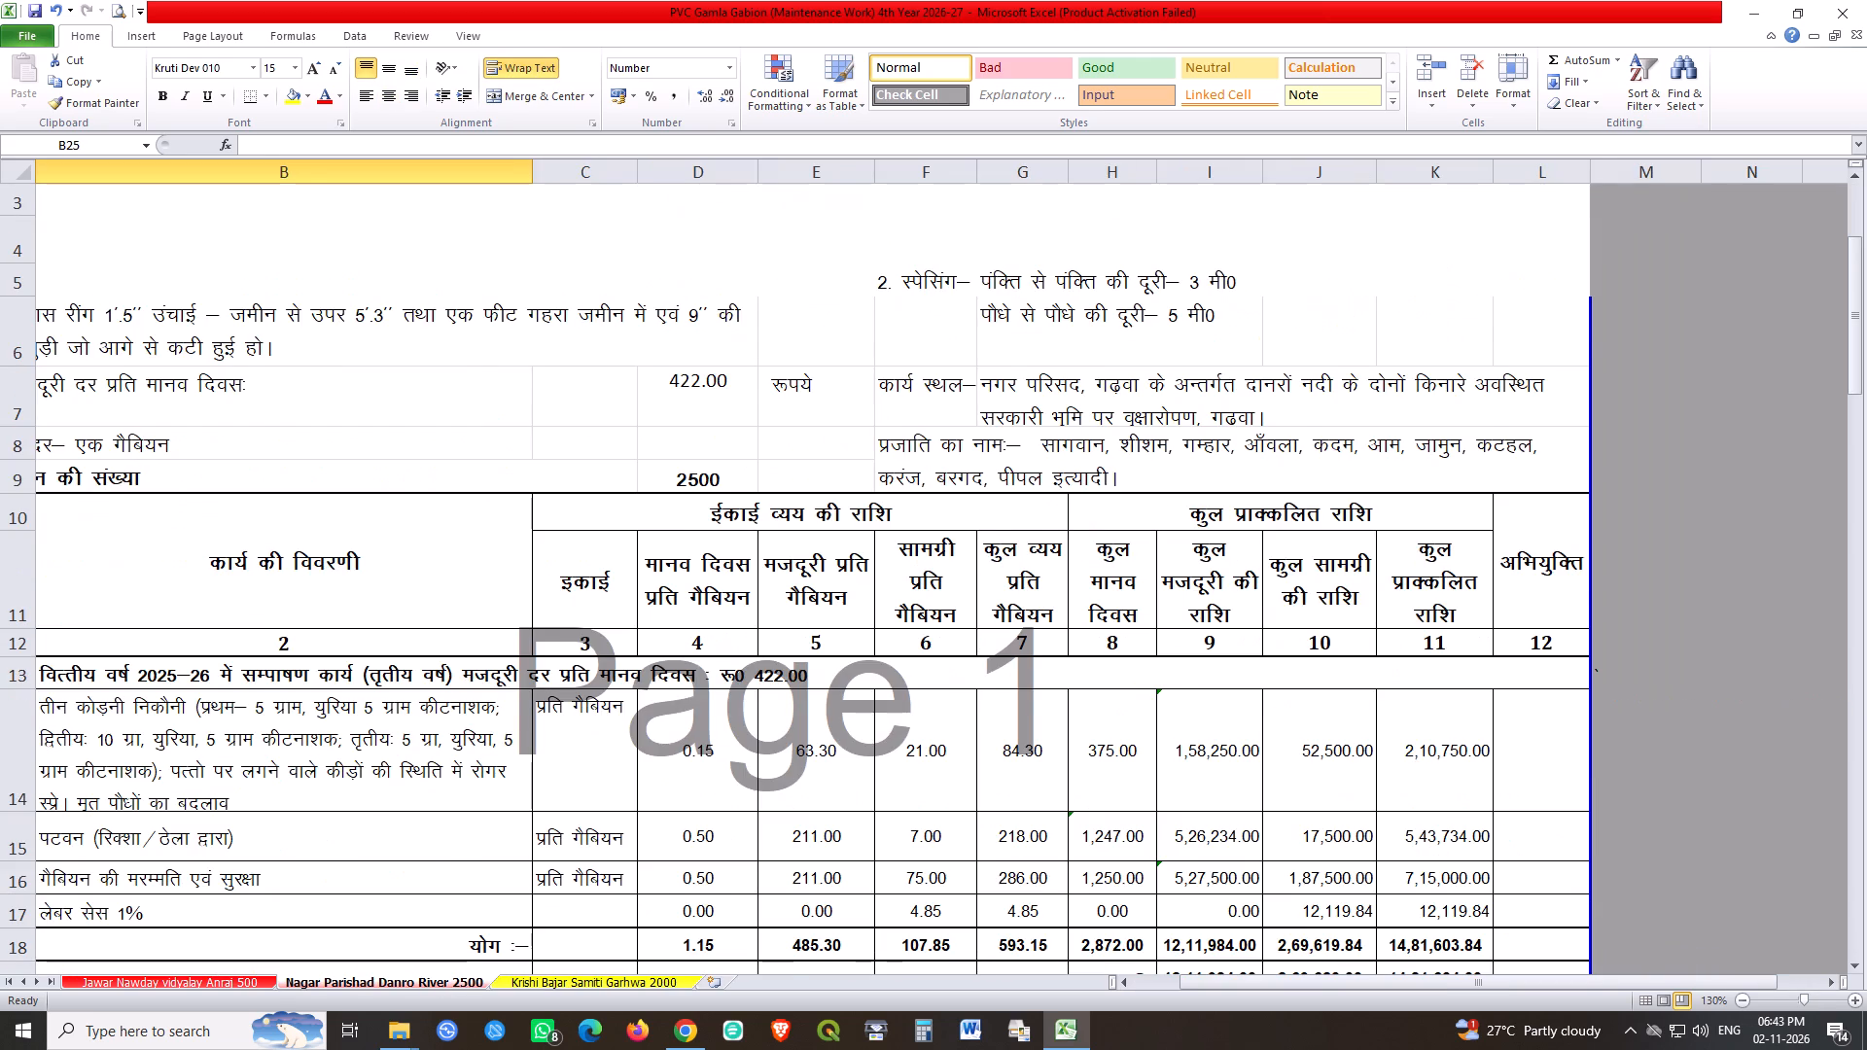
click(690, 457)
text(468)
key(Return)
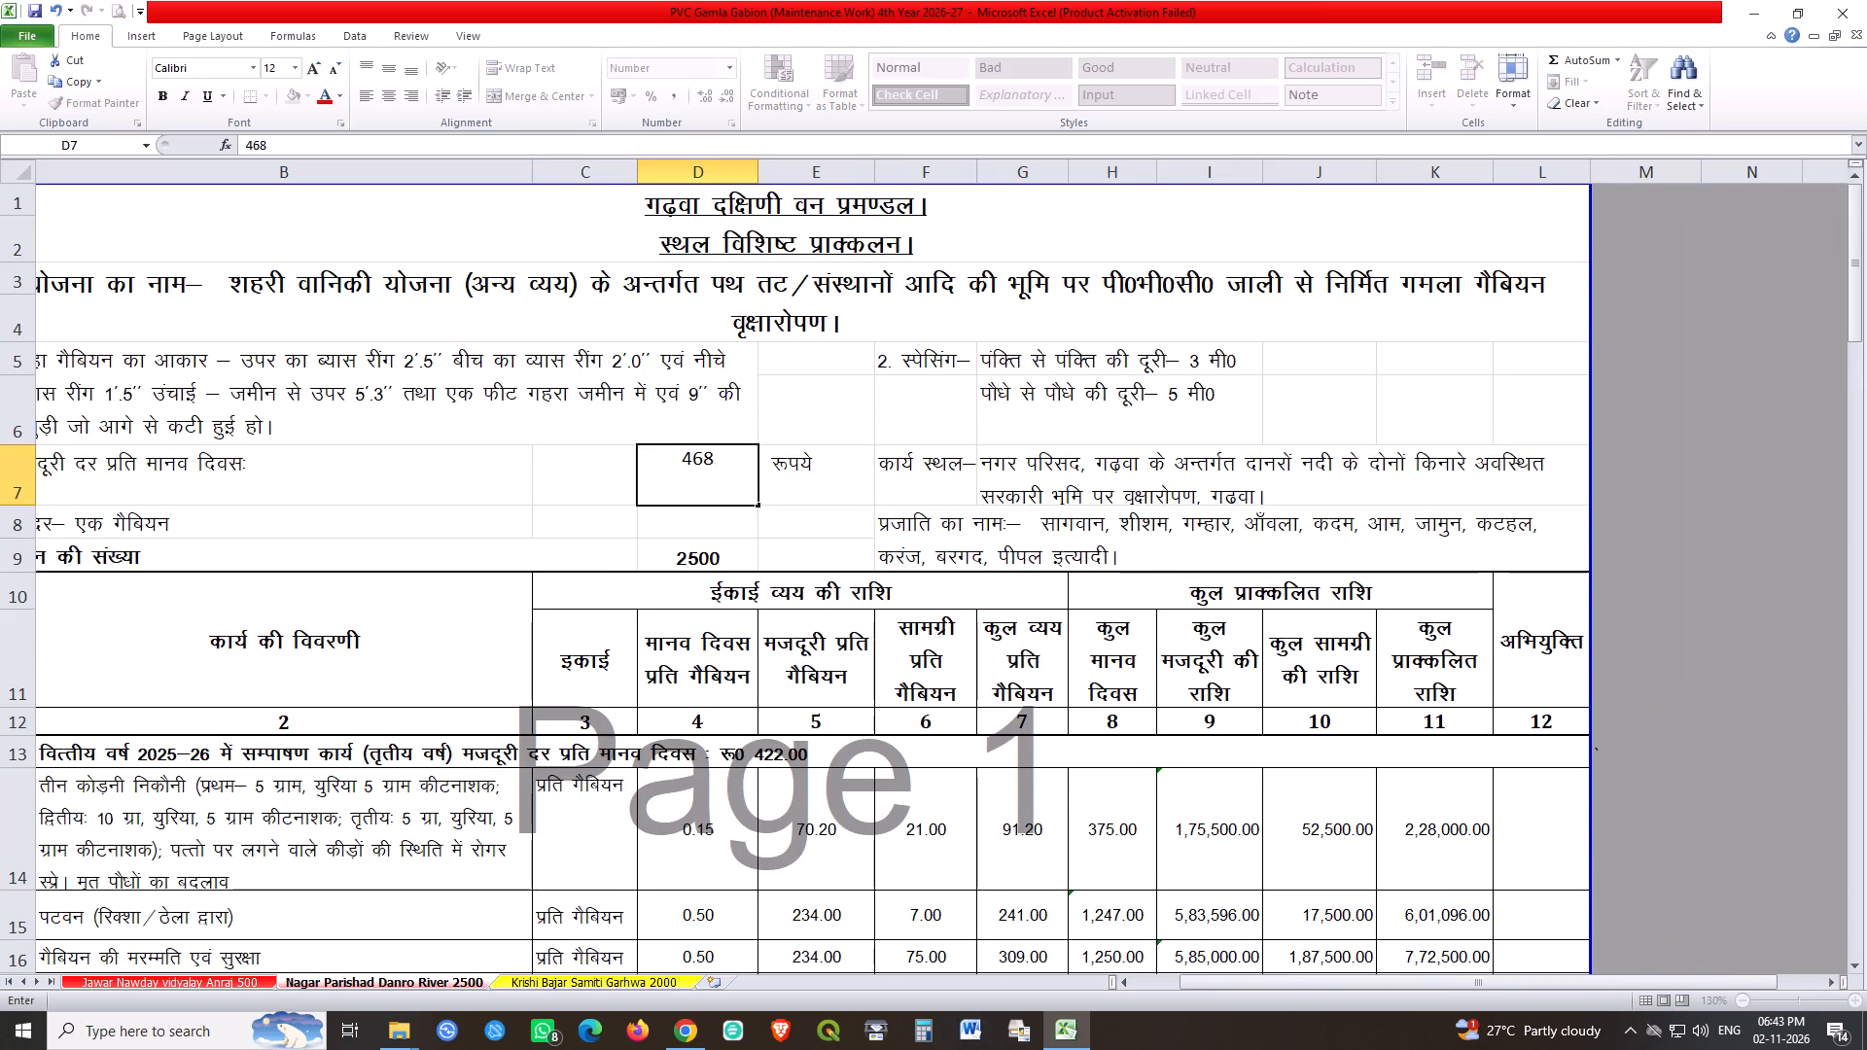
Set the wage rate per man-day to 468 on the Jawar Nawday vidyalay Anraj 500 sheet and save the workbook.
click(150, 978)
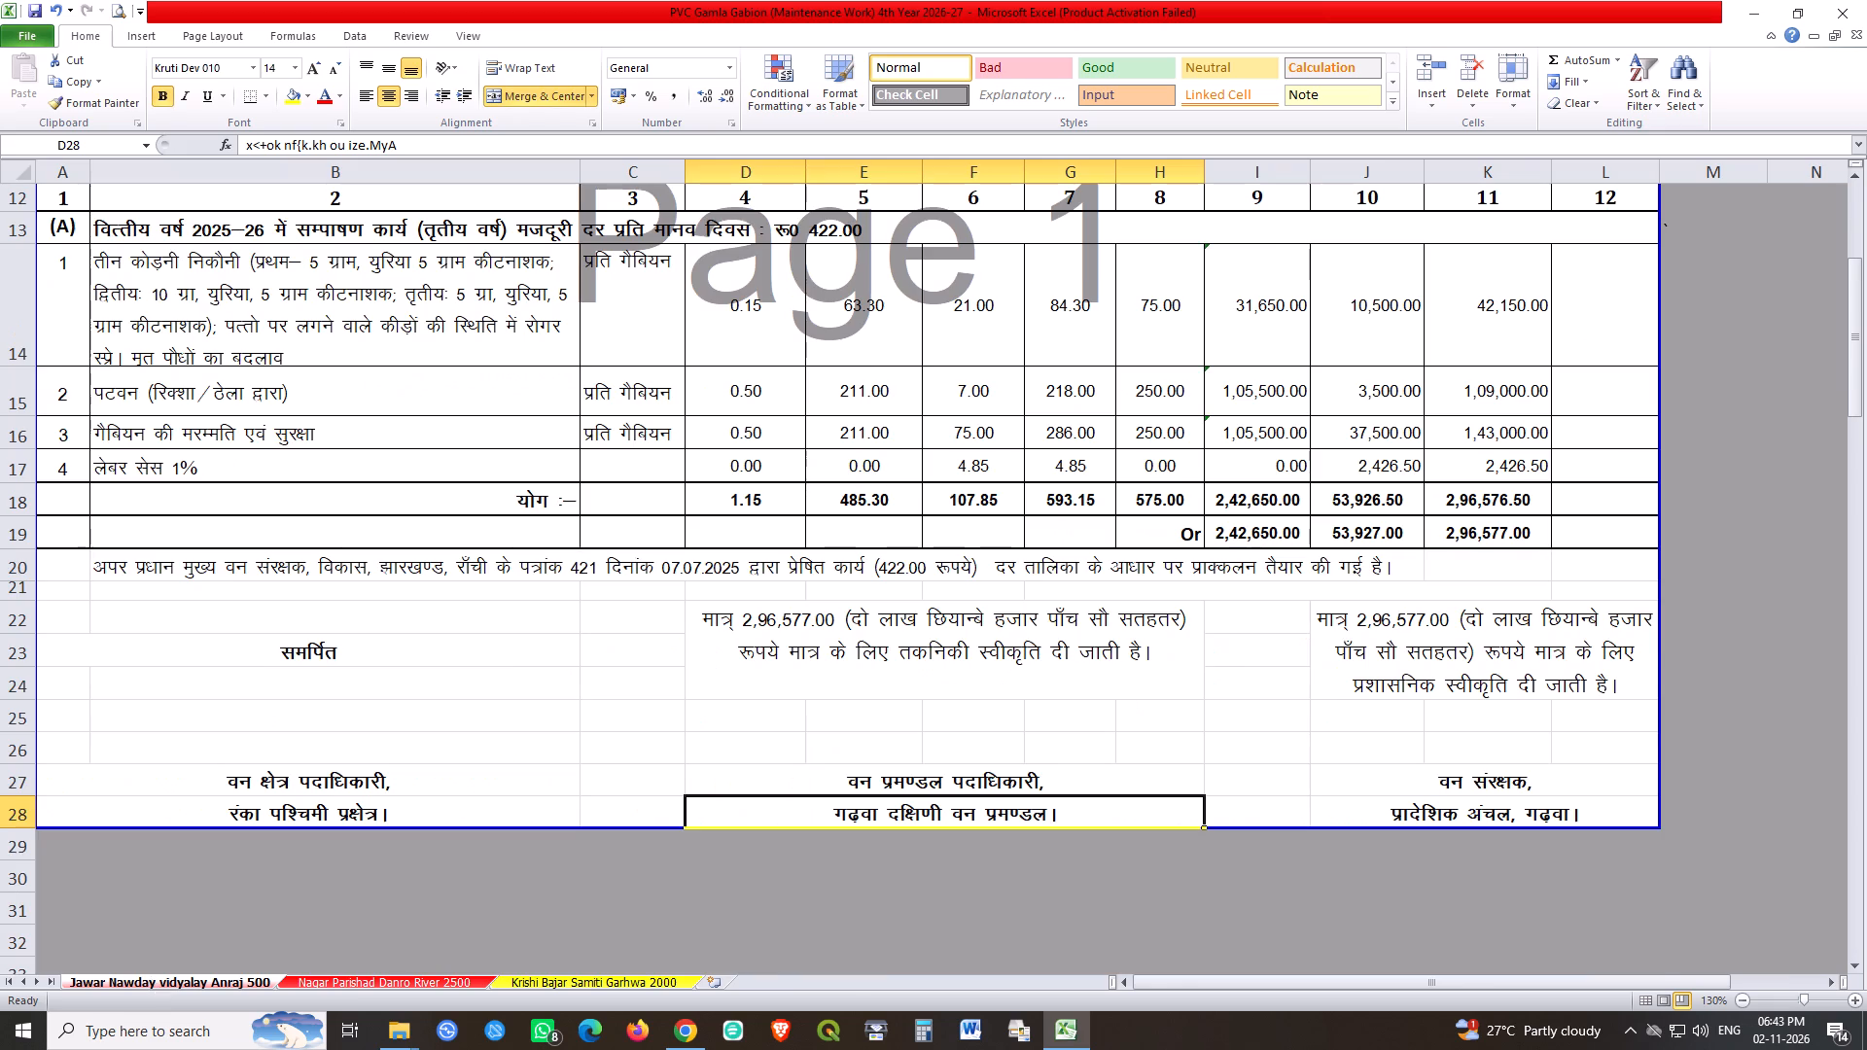
scroll(740, 493, up, 5)
click(758, 471)
text(468)
key(Return)
key(ctrl+s)
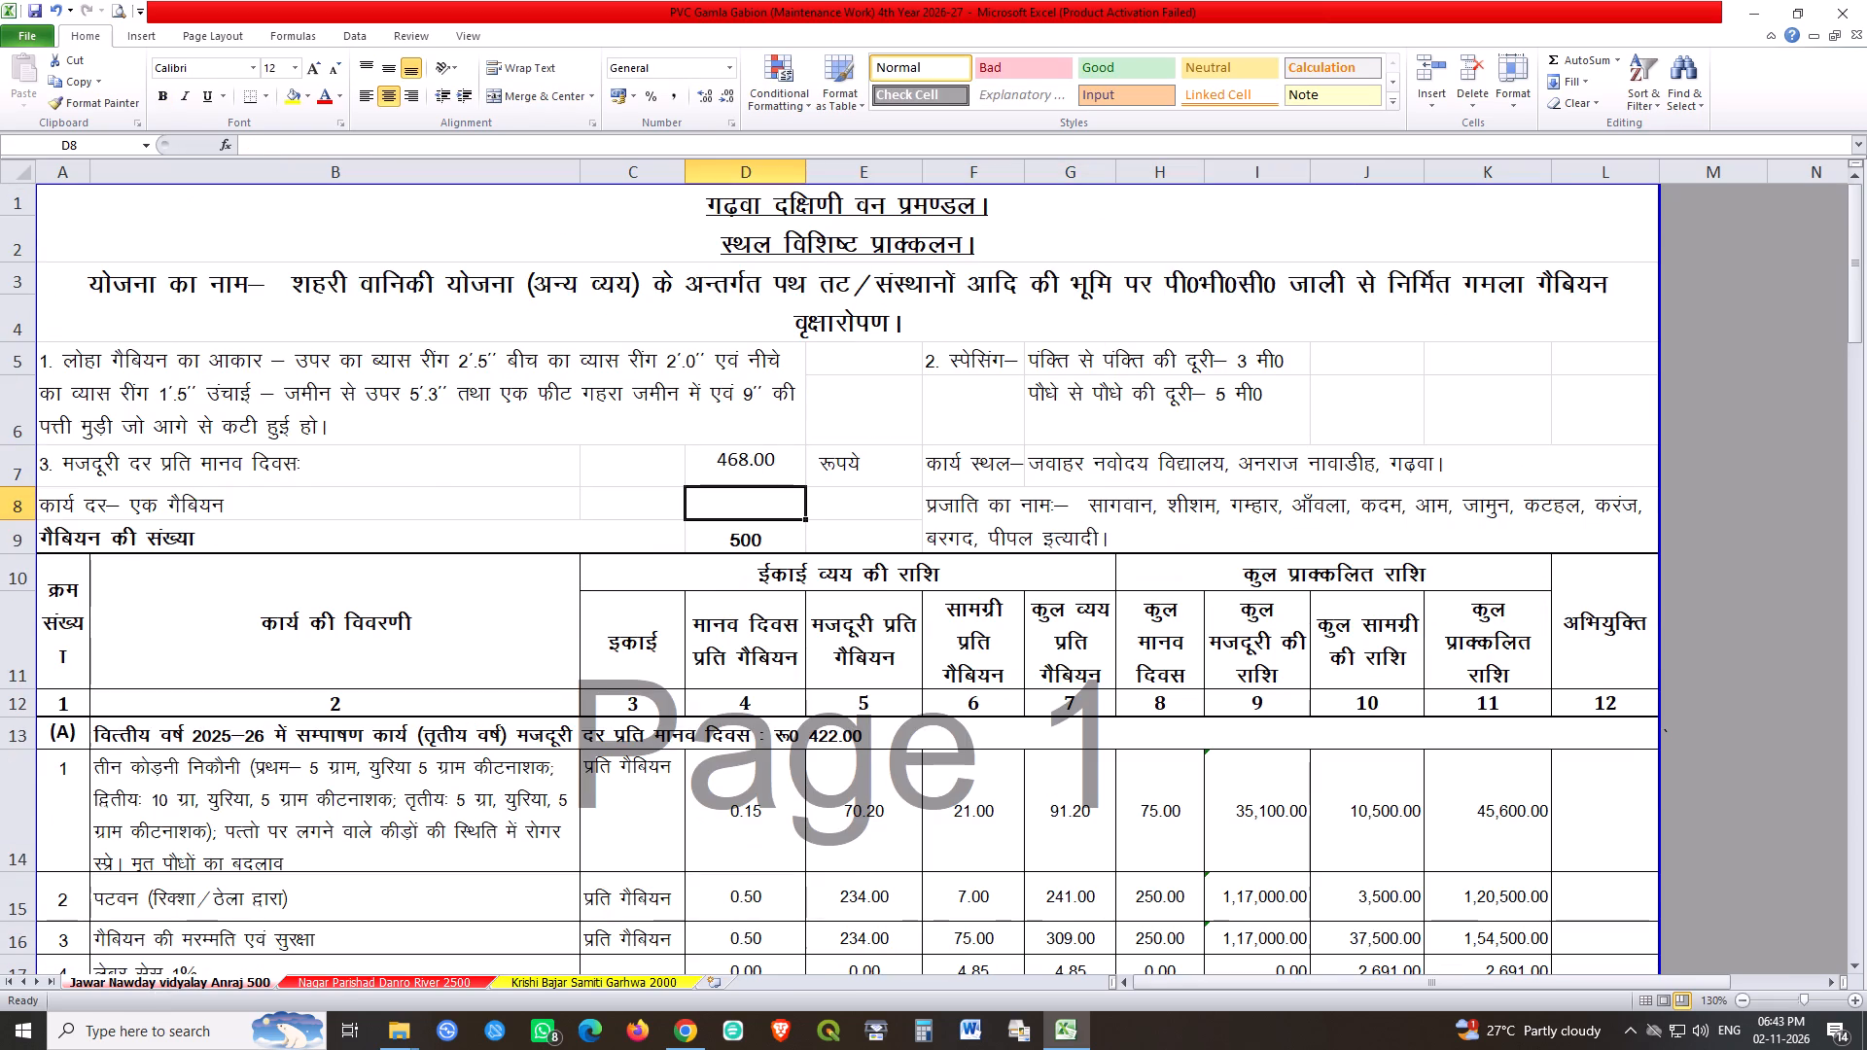
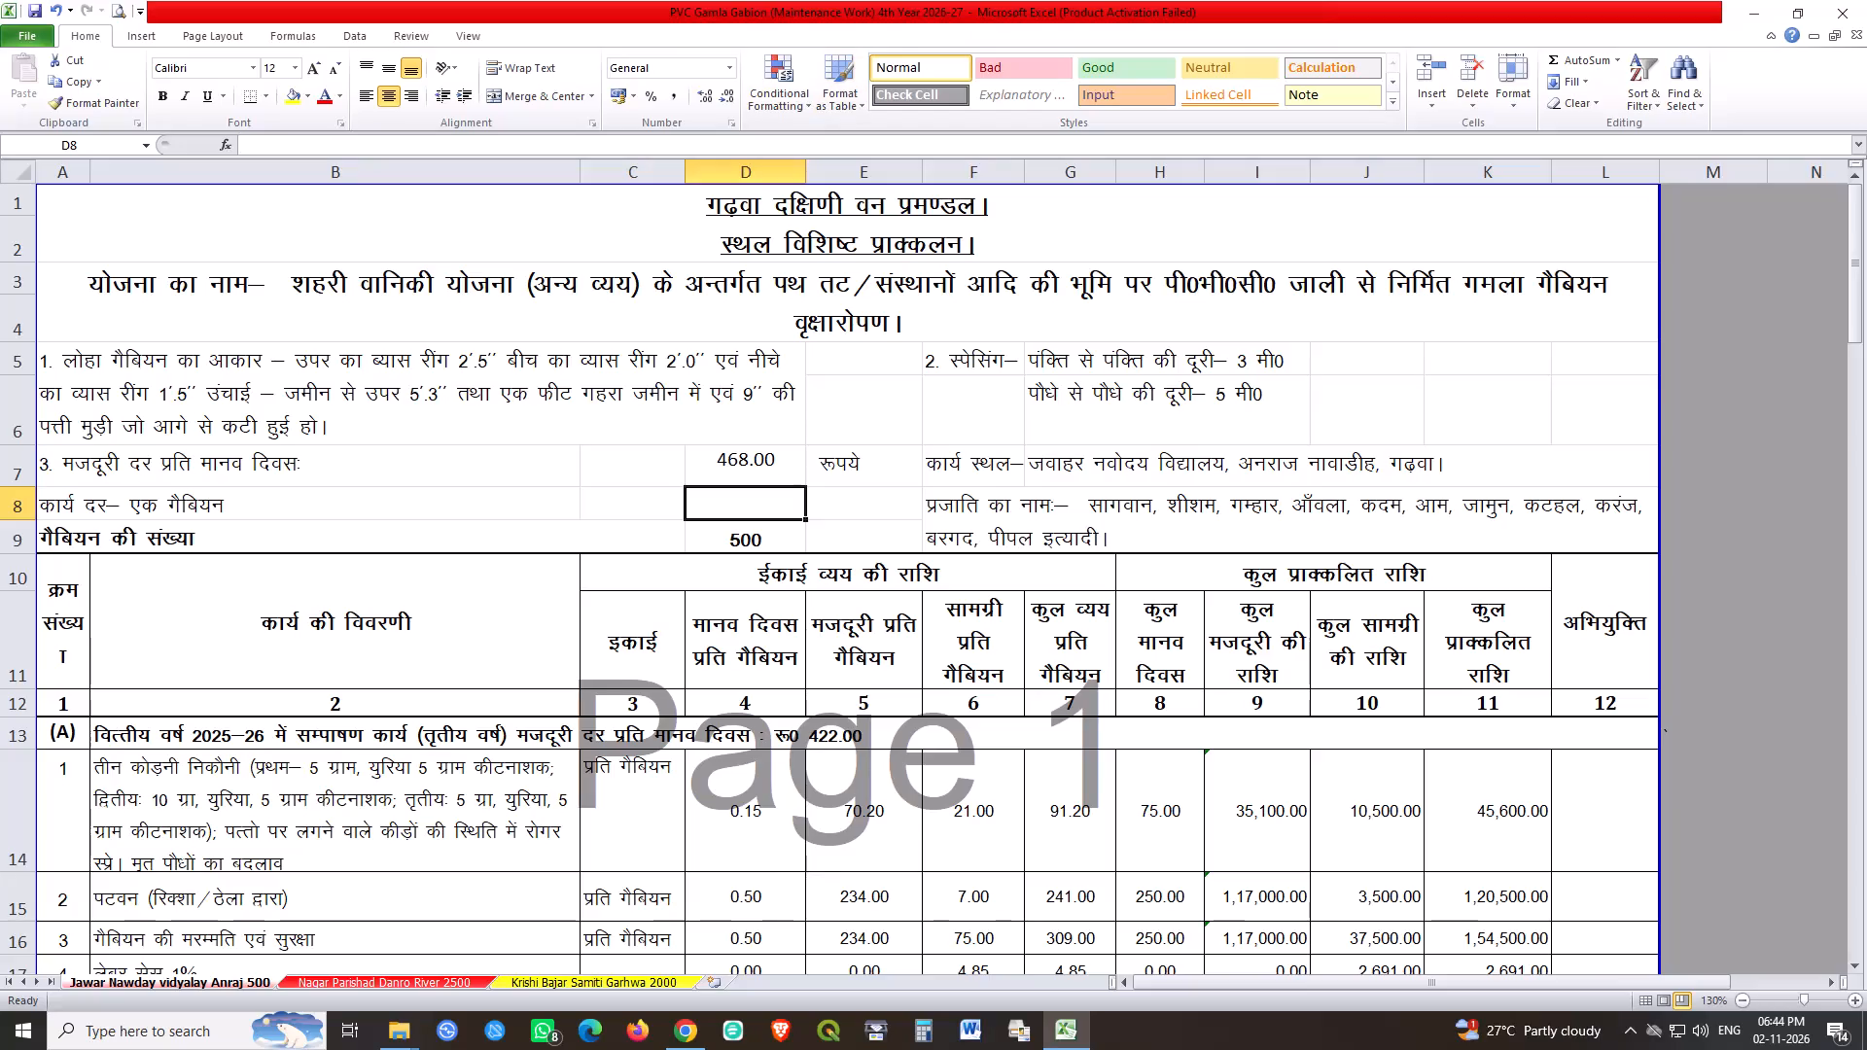
Examine the four work items and their per-gabion man-day figures on the Krishi Bajar Samiti Garhwa 2000 sheet.
click(665, 983)
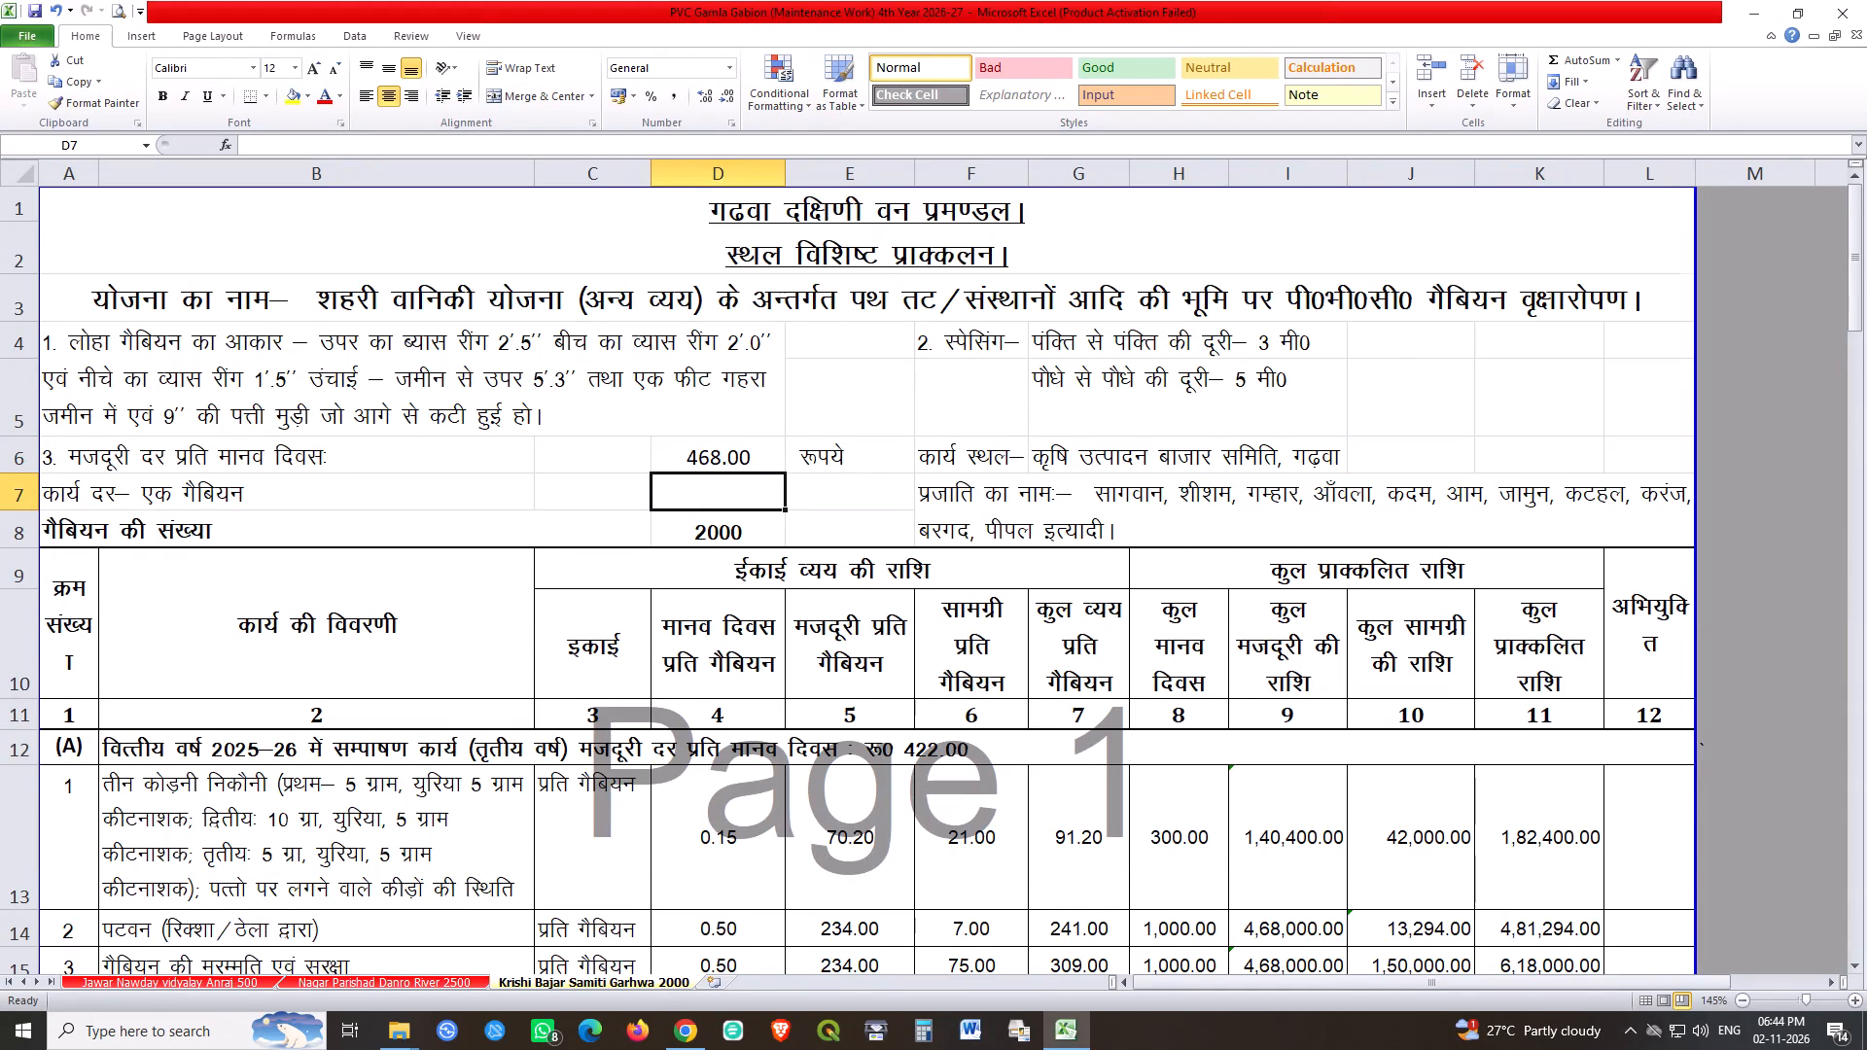
scroll(653, 635, down, 2)
click(260, 545)
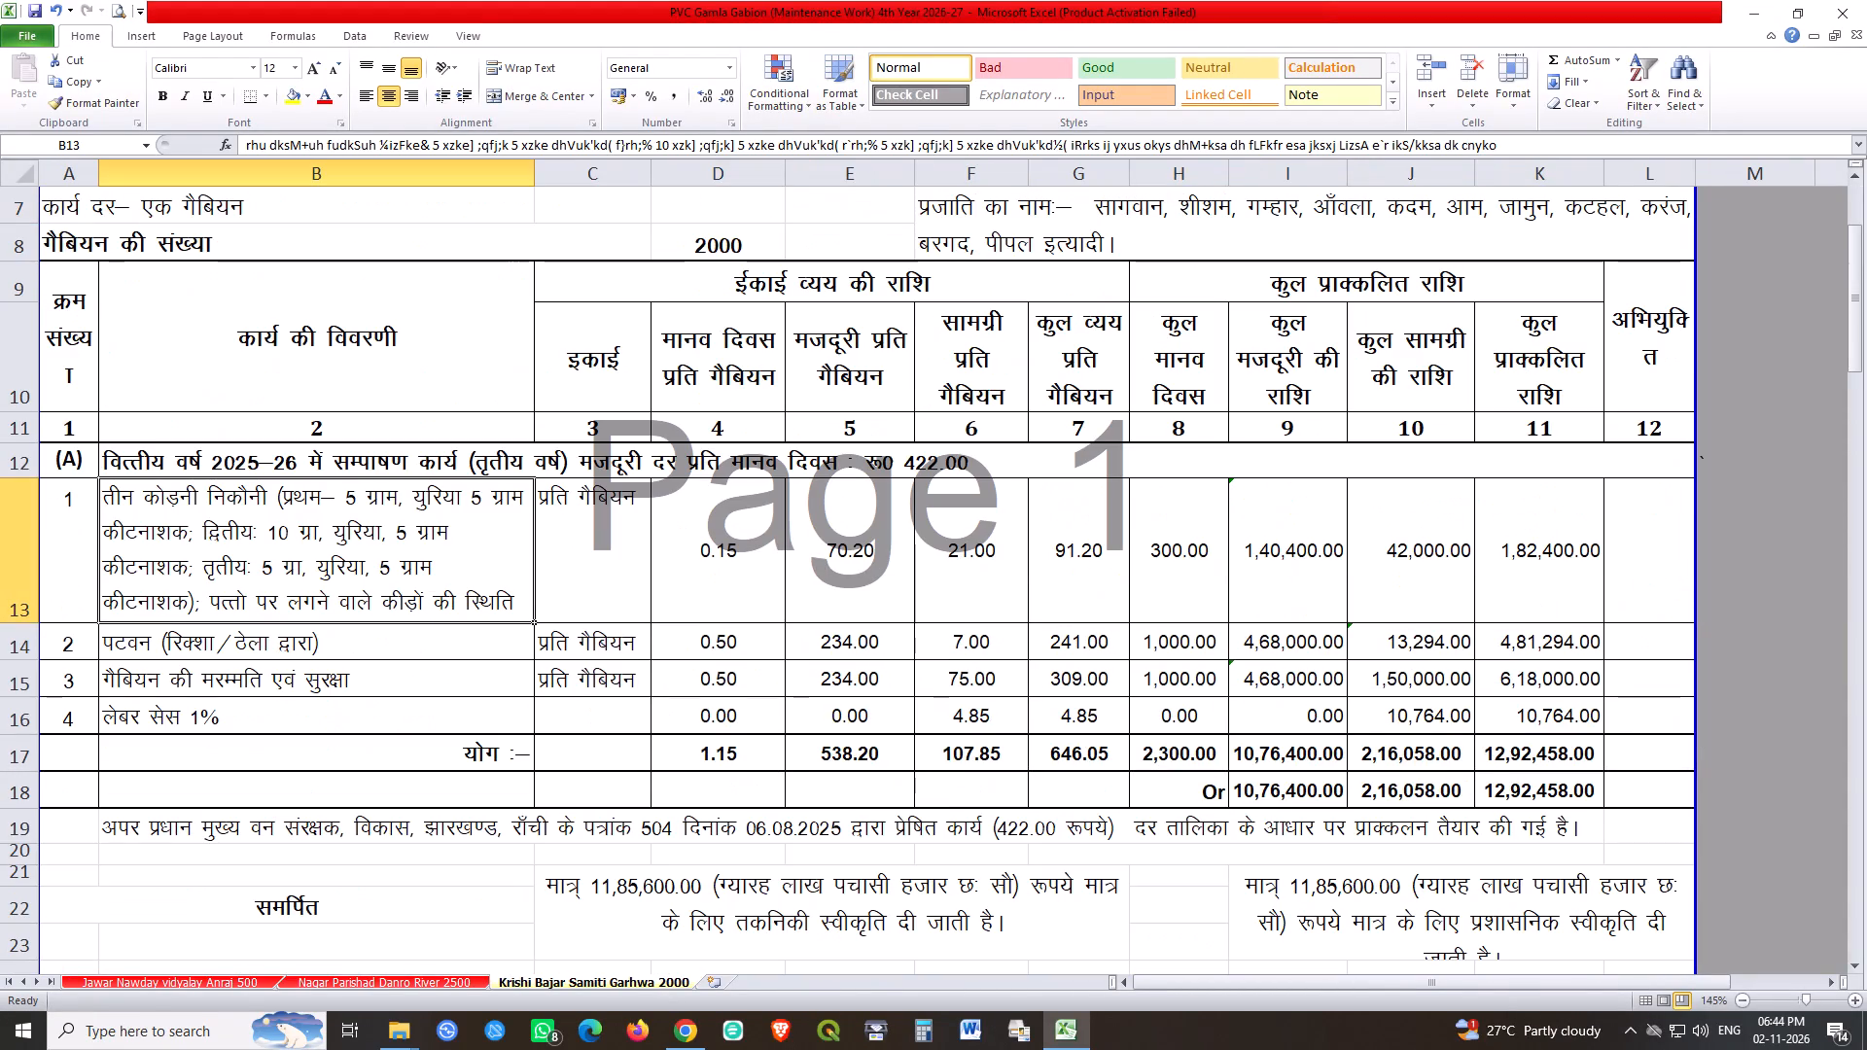
click(159, 633)
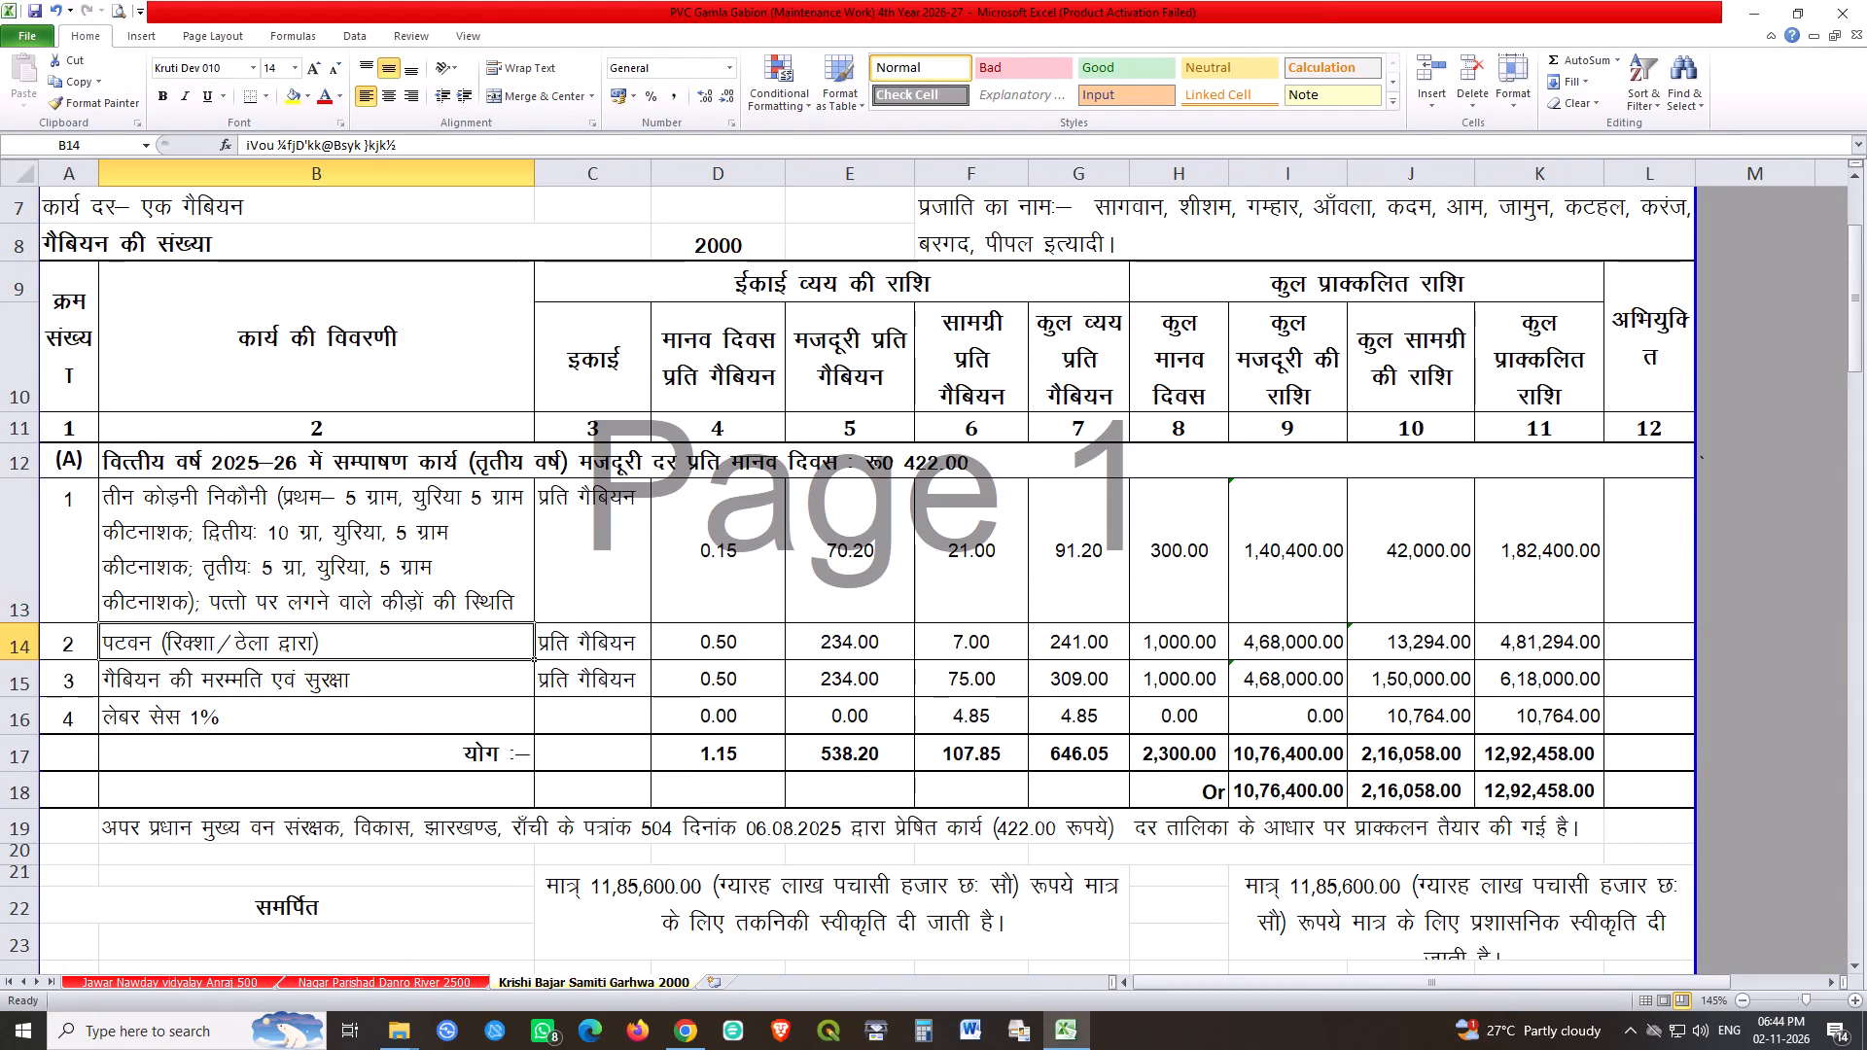
click(171, 682)
click(144, 716)
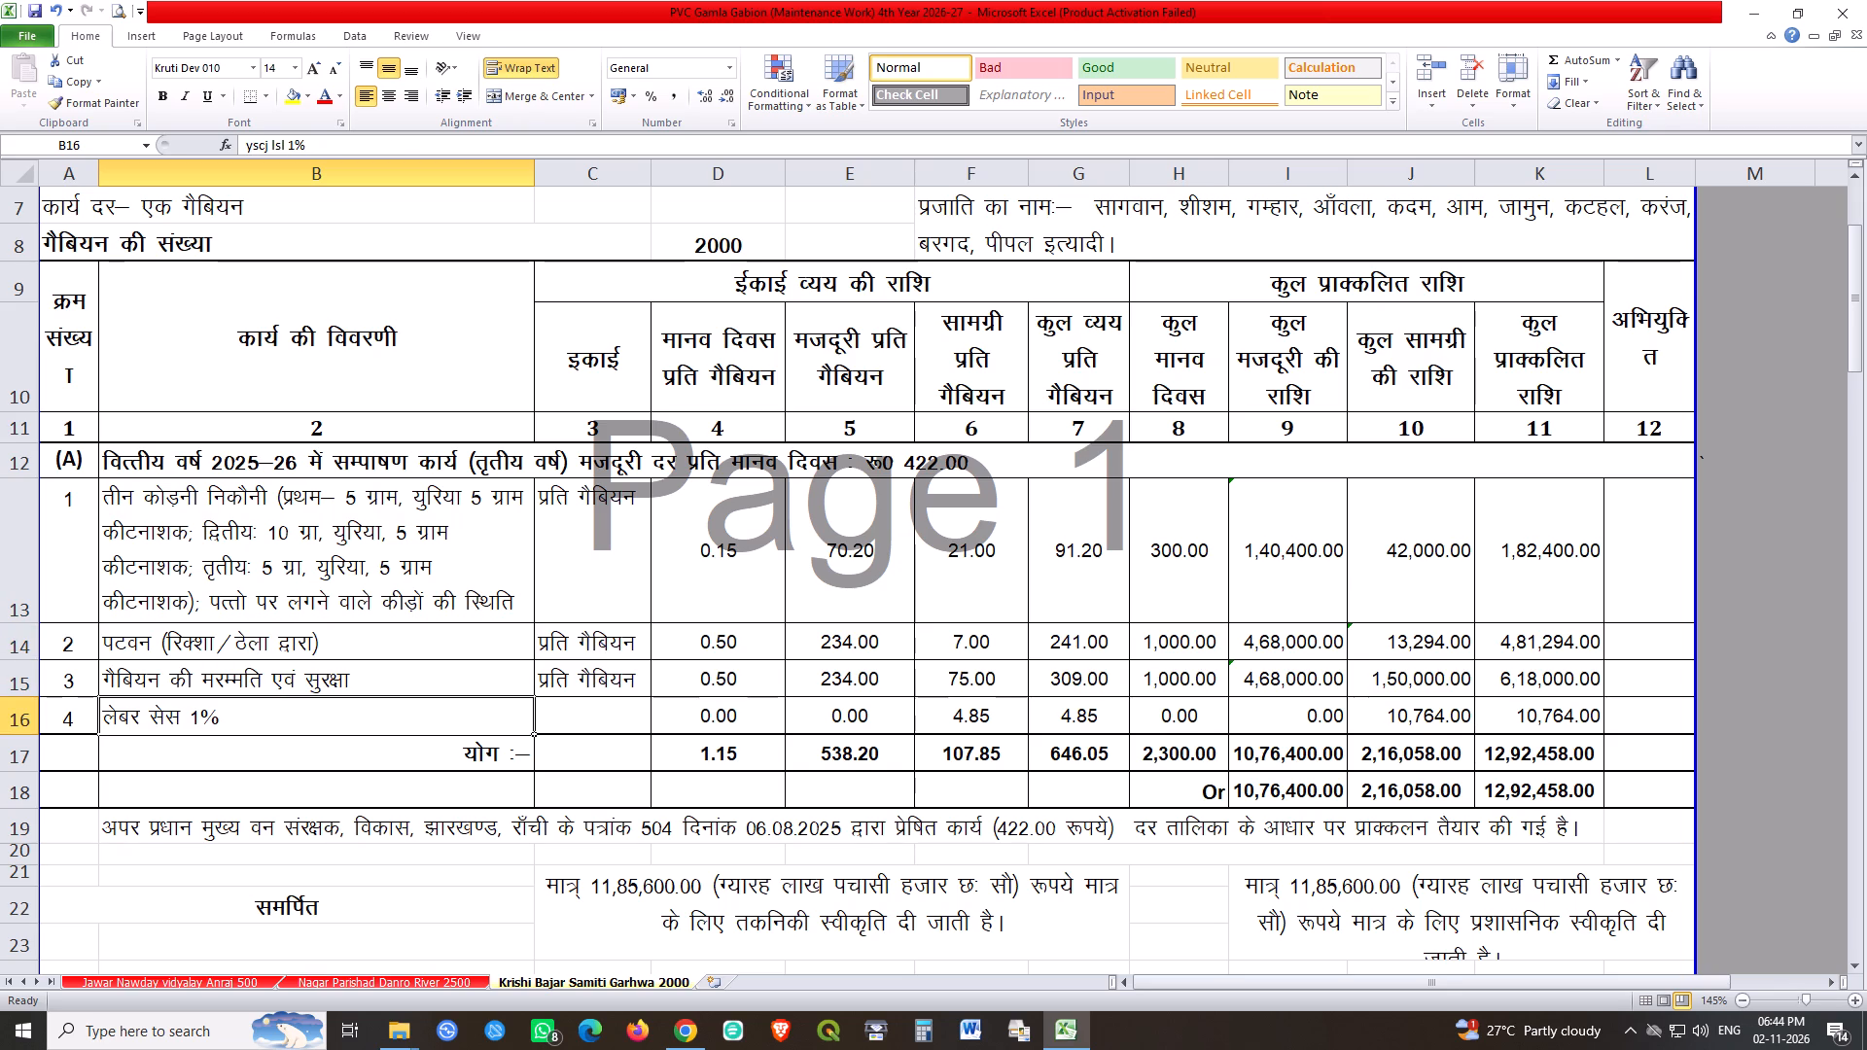
click(76, 739)
click(91, 629)
click(693, 547)
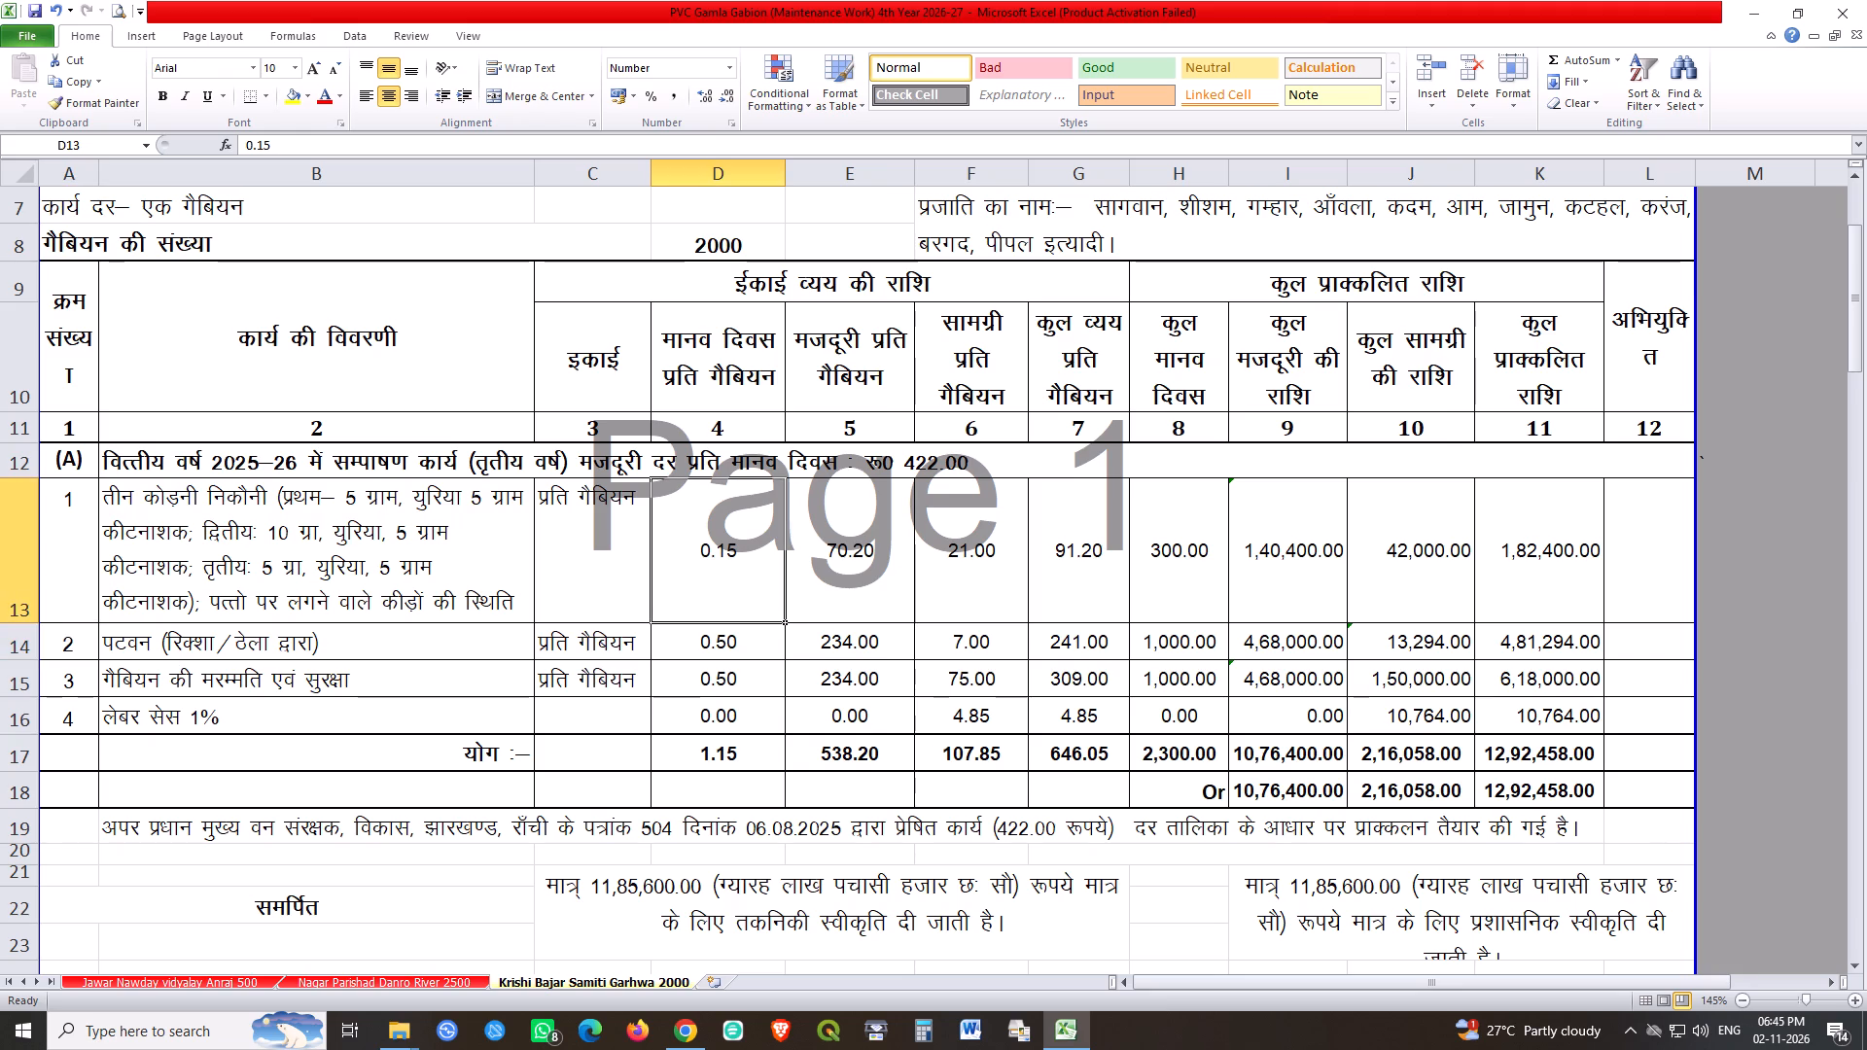
click(695, 548)
Set the financial year in the section (A) heading of the Krishi Bajar Samiti Garhwa 2000 sheet to 2026–27.
double_click(203, 459)
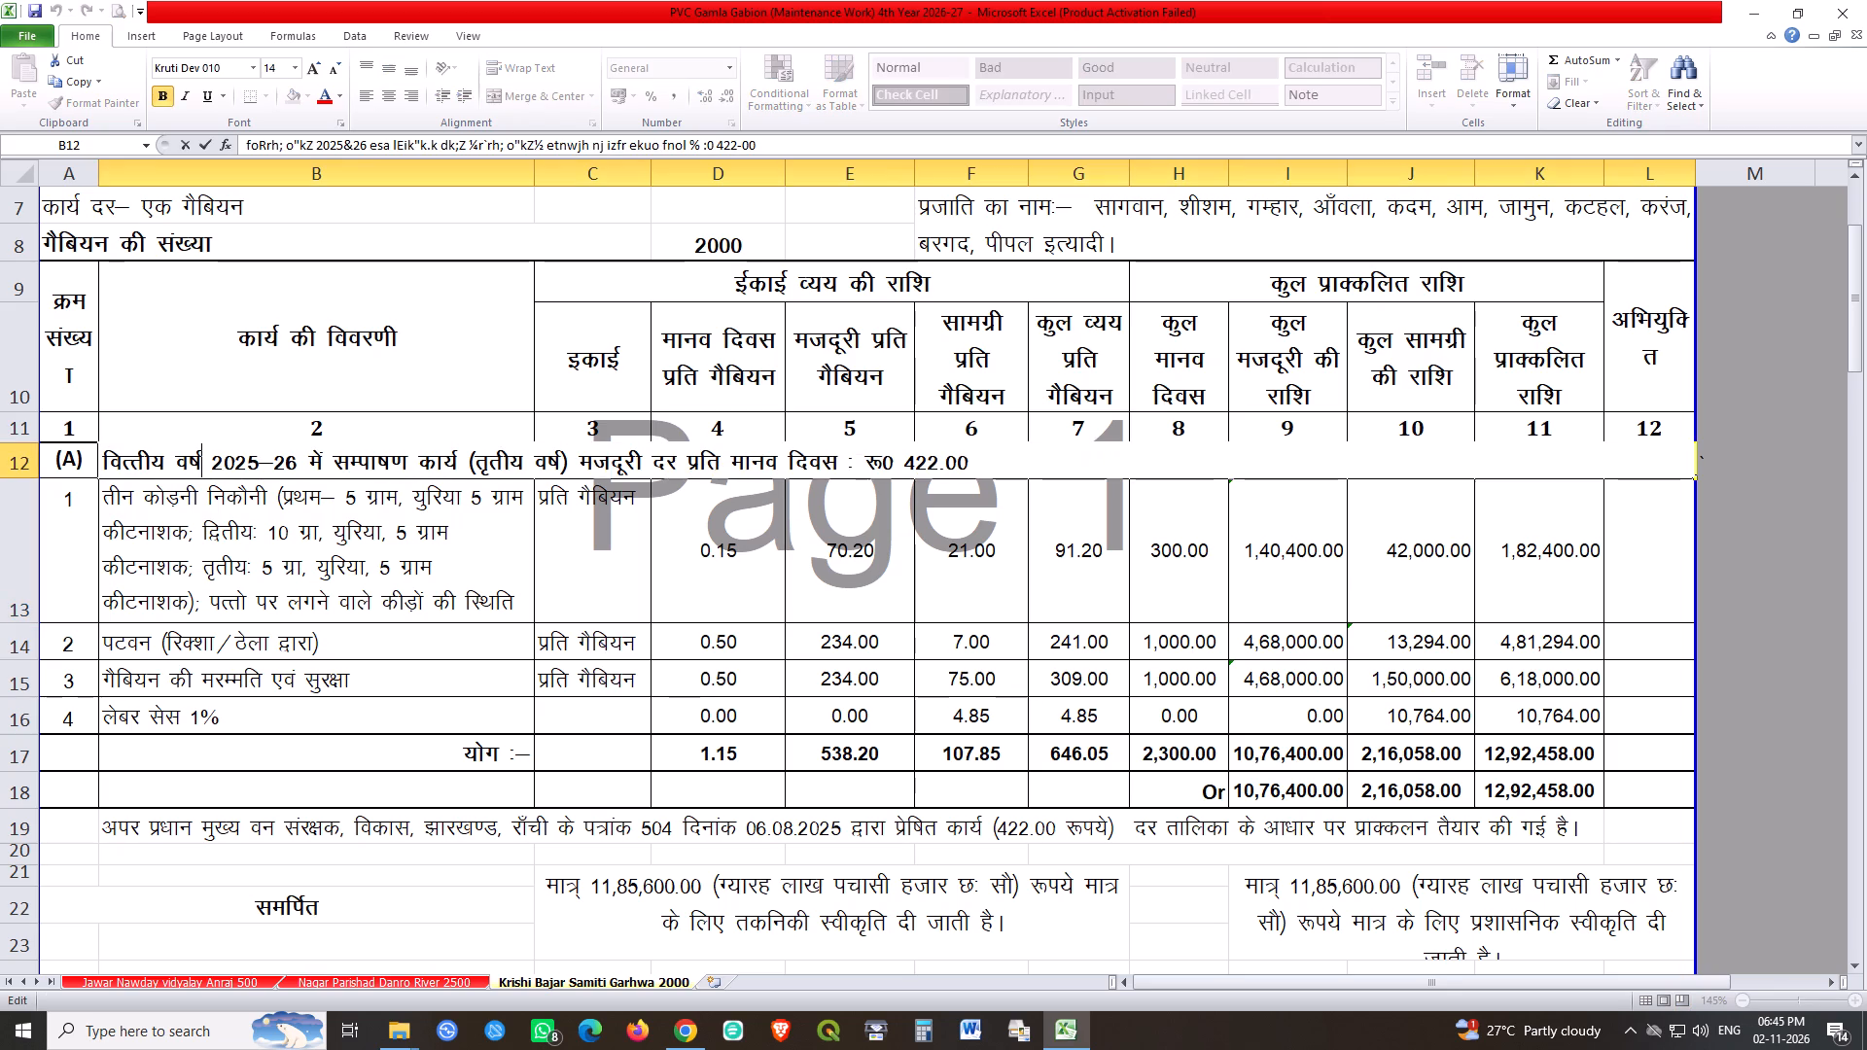
key(Right)
key(Right)
key(Right)
key(Right)
key(Right)
key(shift+Left)
key(6)
key(Right)
key(Right)
key(shift+Right)
key(7)
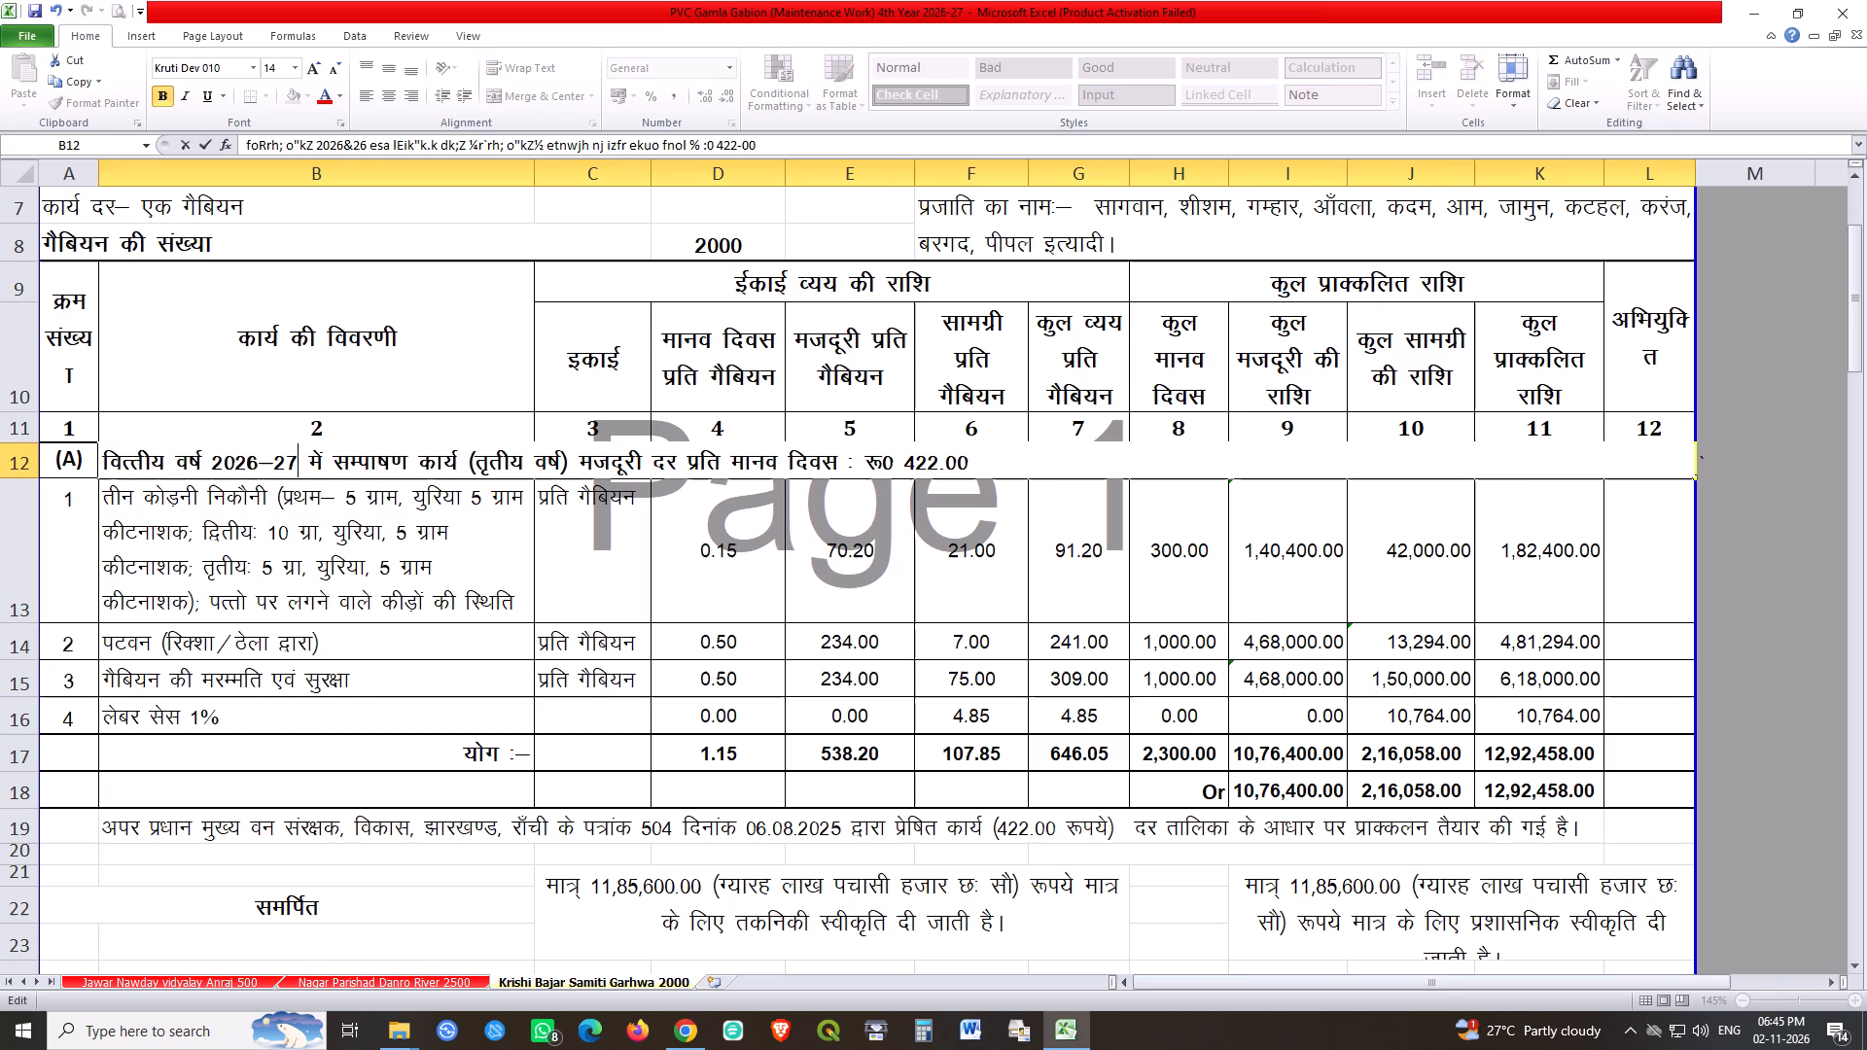
Replace तृतीय with चतुर्थ in the bracketed maintenance year of the section (A) heading.
key(Right)
key(Right)
key(Right)
key(Right)
key(Right)
key(Right)
key(Right)
key(Right)
key(Right)
key(Right)
key(Right)
key(Right)
key(Right)
key(Right)
key(Right)
key(Right)
key(Right)
key(Right)
key(Right)
key(Right)
key(ctrl+shift+Right)
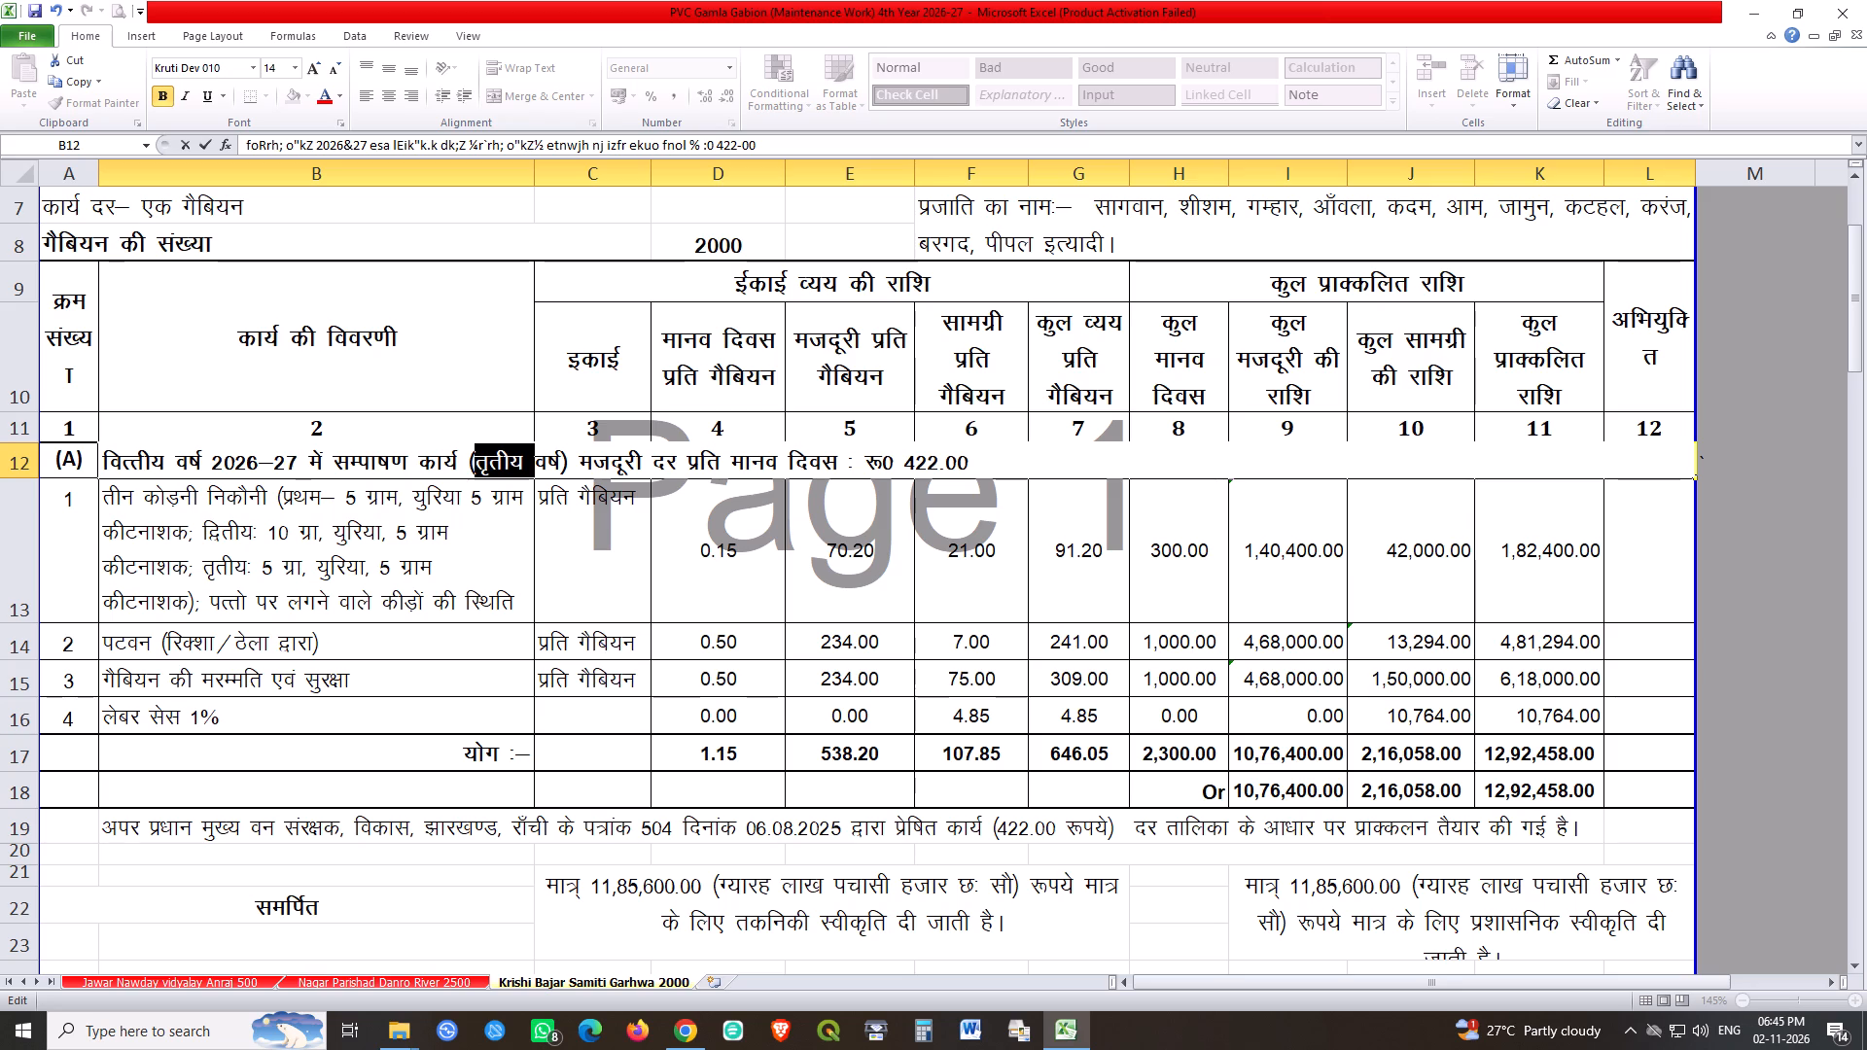
text(prqFkZ)
key(space)
Set the wage rate per man-day at the end of the section (A) heading to 468.00.
key(Right)
key(Right)
key(Right)
key(Right)
key(Right)
key(Right)
key(Right)
key(Right)
key(Right)
key(Right)
key(Right)
key(Right)
key(Right)
key(Right)
key(Right)
key(Right)
key(Right)
key(Right)
key(Right)
key(Right)
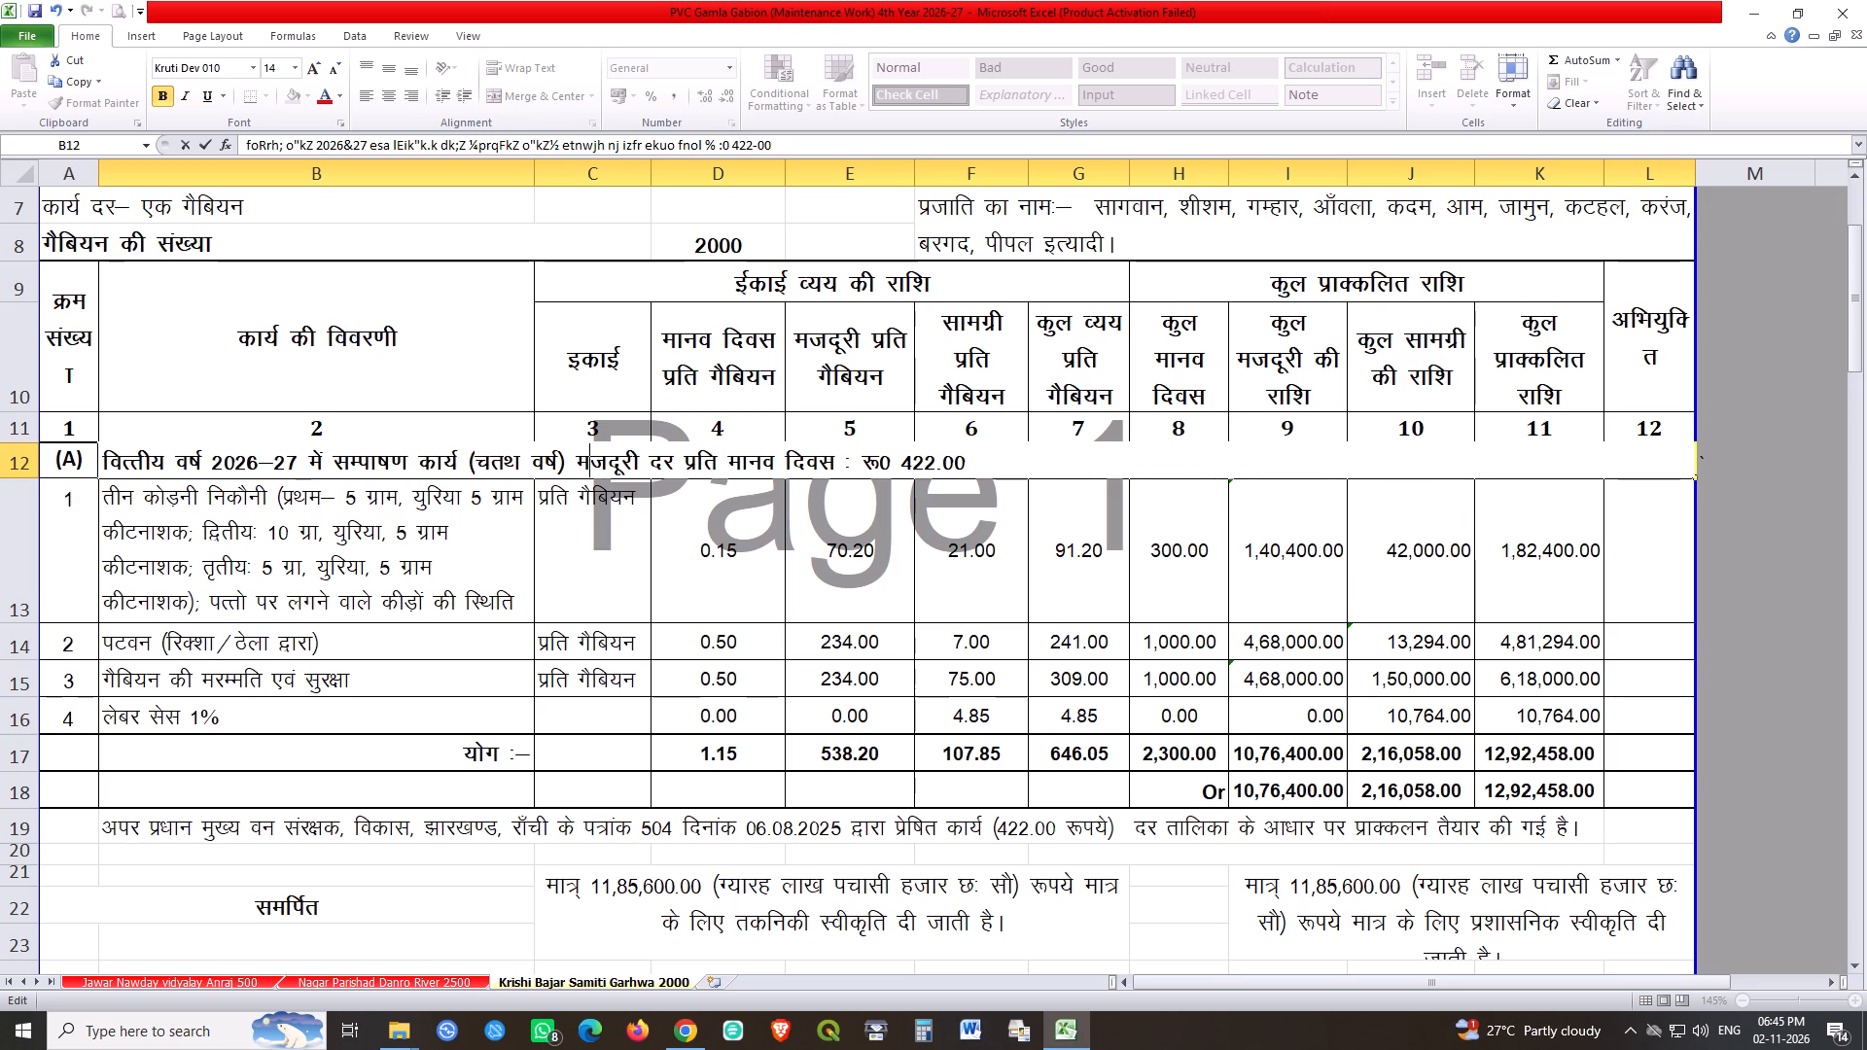
key(Left)
key(Left)
key(shift+Right)
key(shift+Right)
text(68)
key(Return)
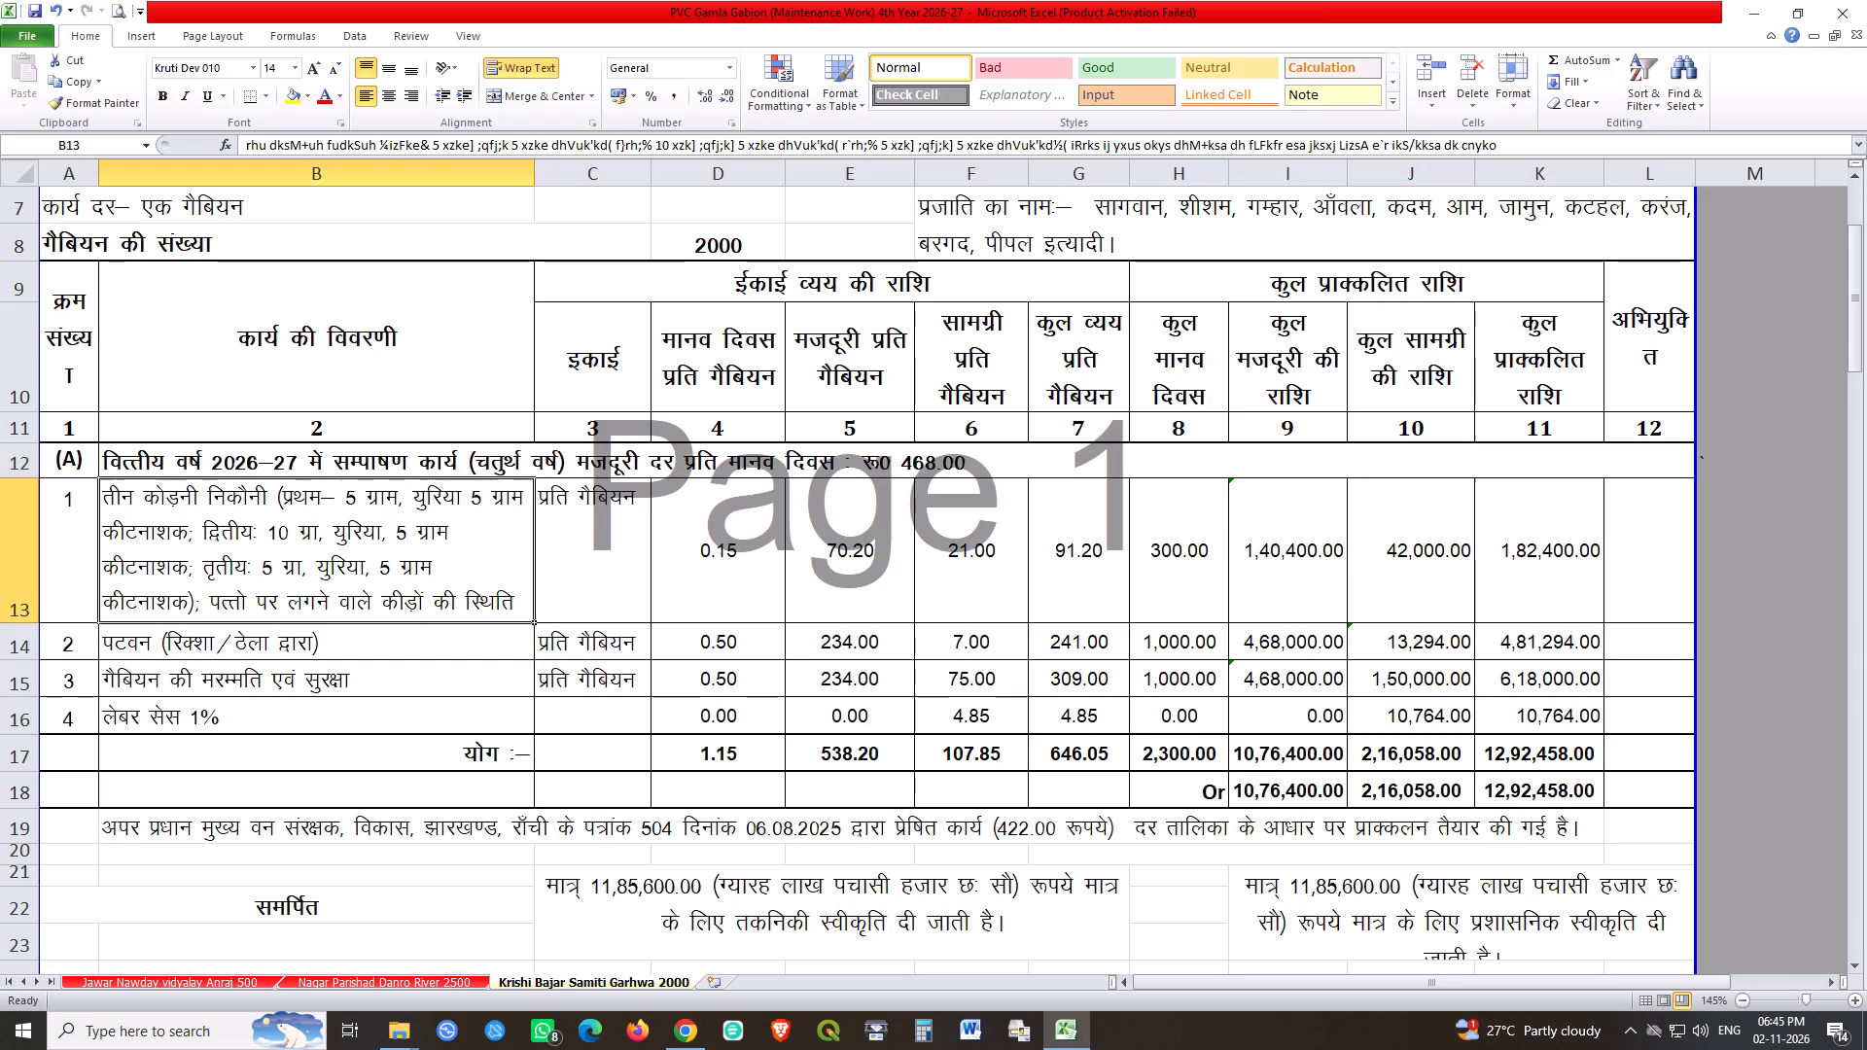
Copy the updated section (A) heading over the same heading on the Nagar Parishad Danro River 2500 sheet.
click(234, 465)
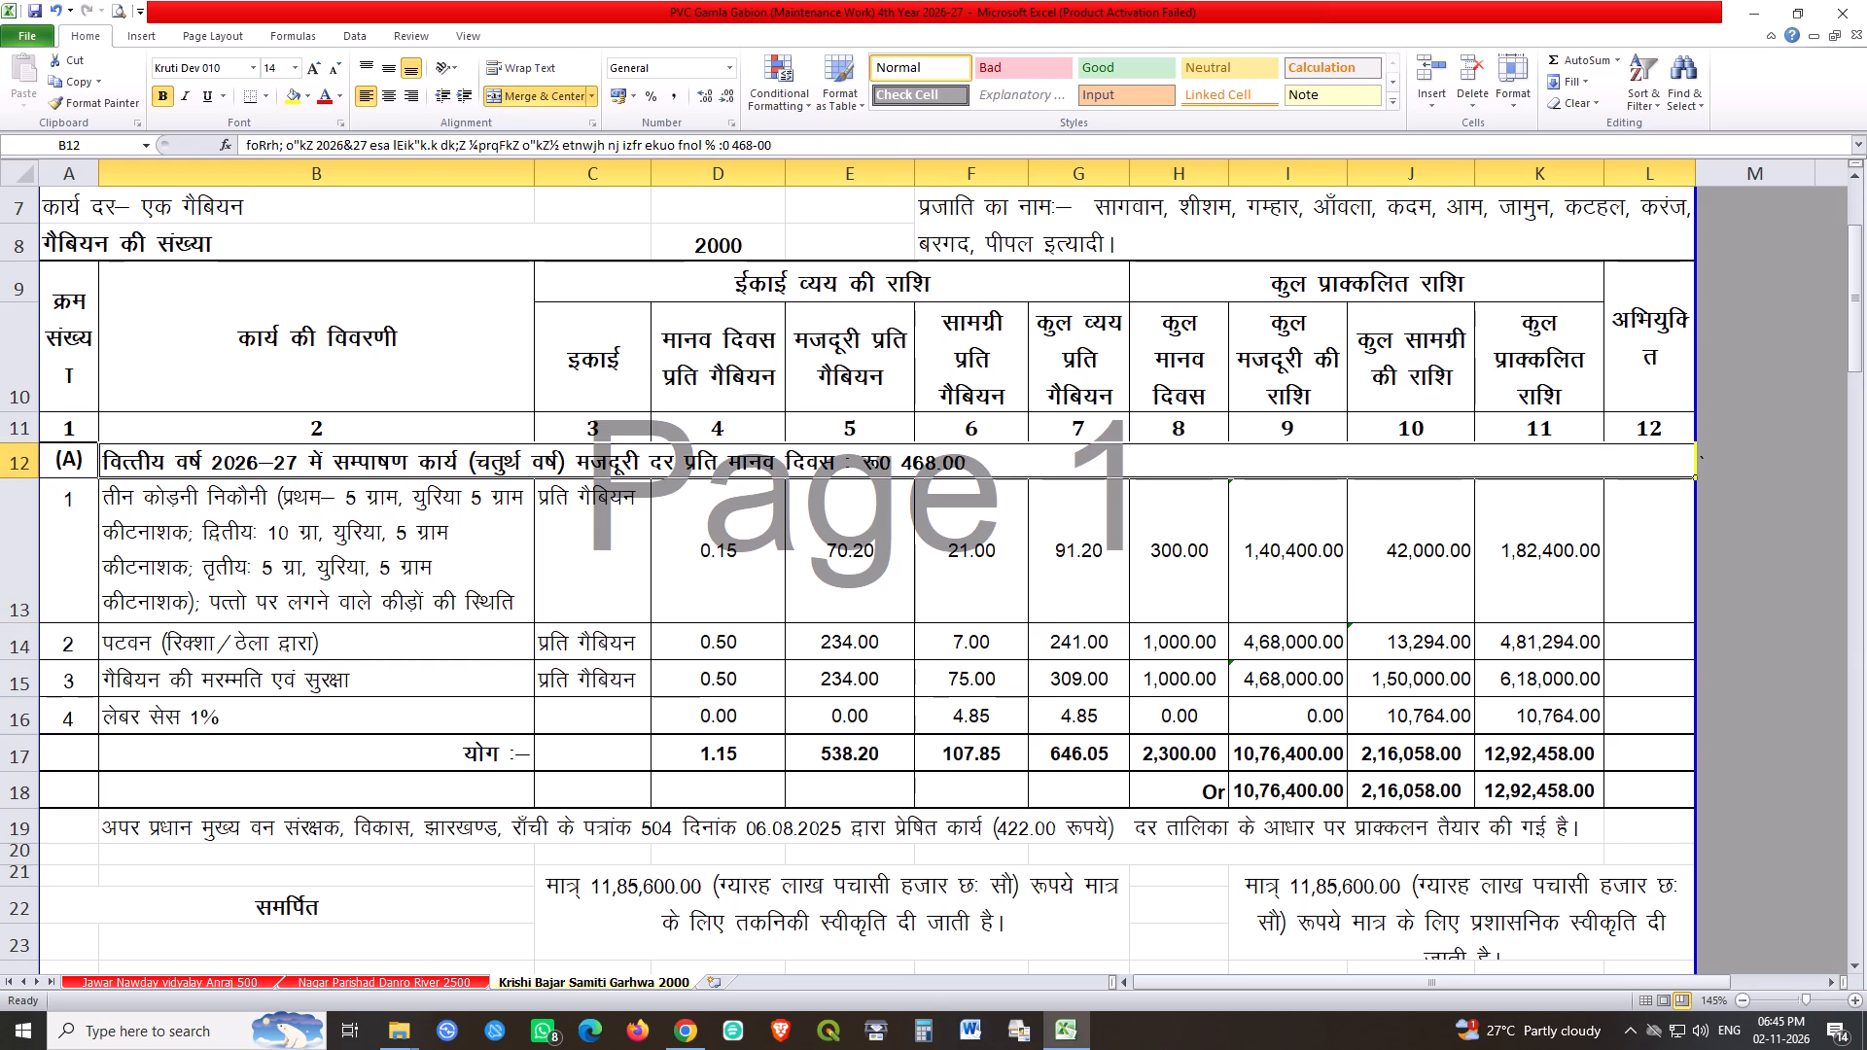
key(ctrl+c)
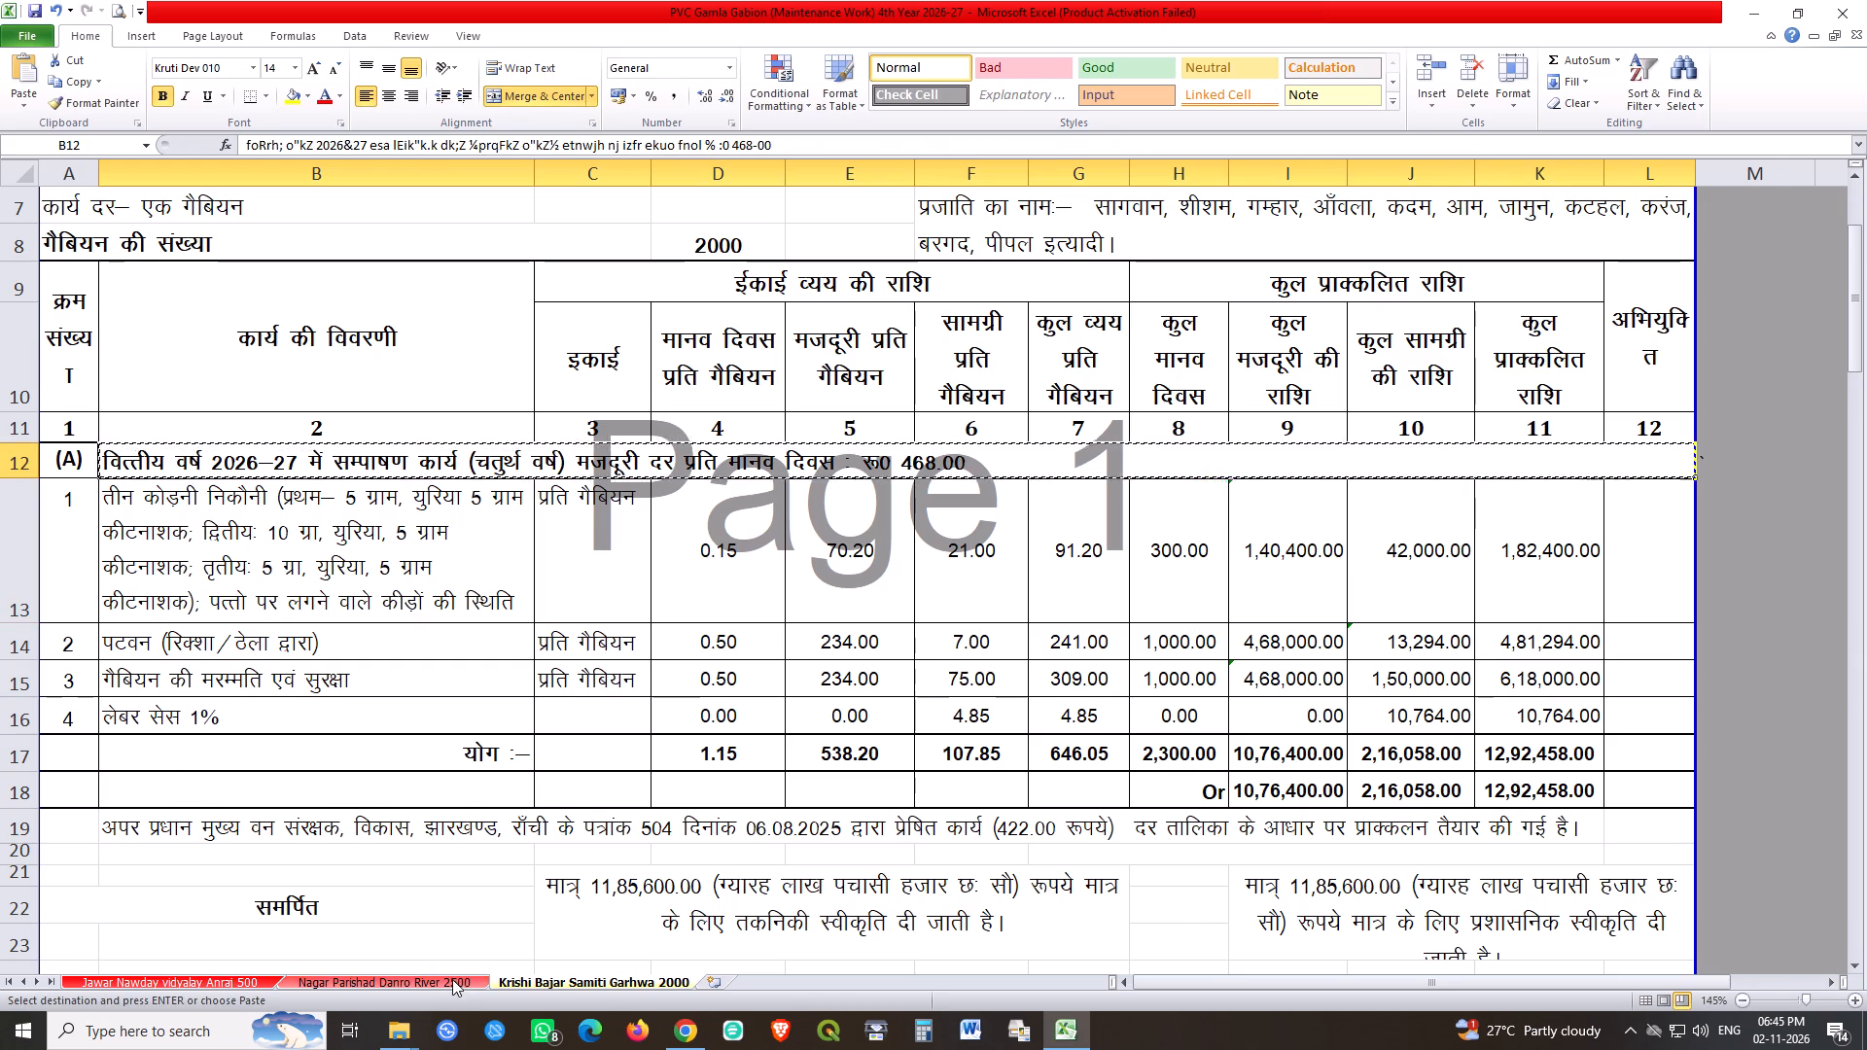
click(452, 979)
scroll(135, 436, up, 2)
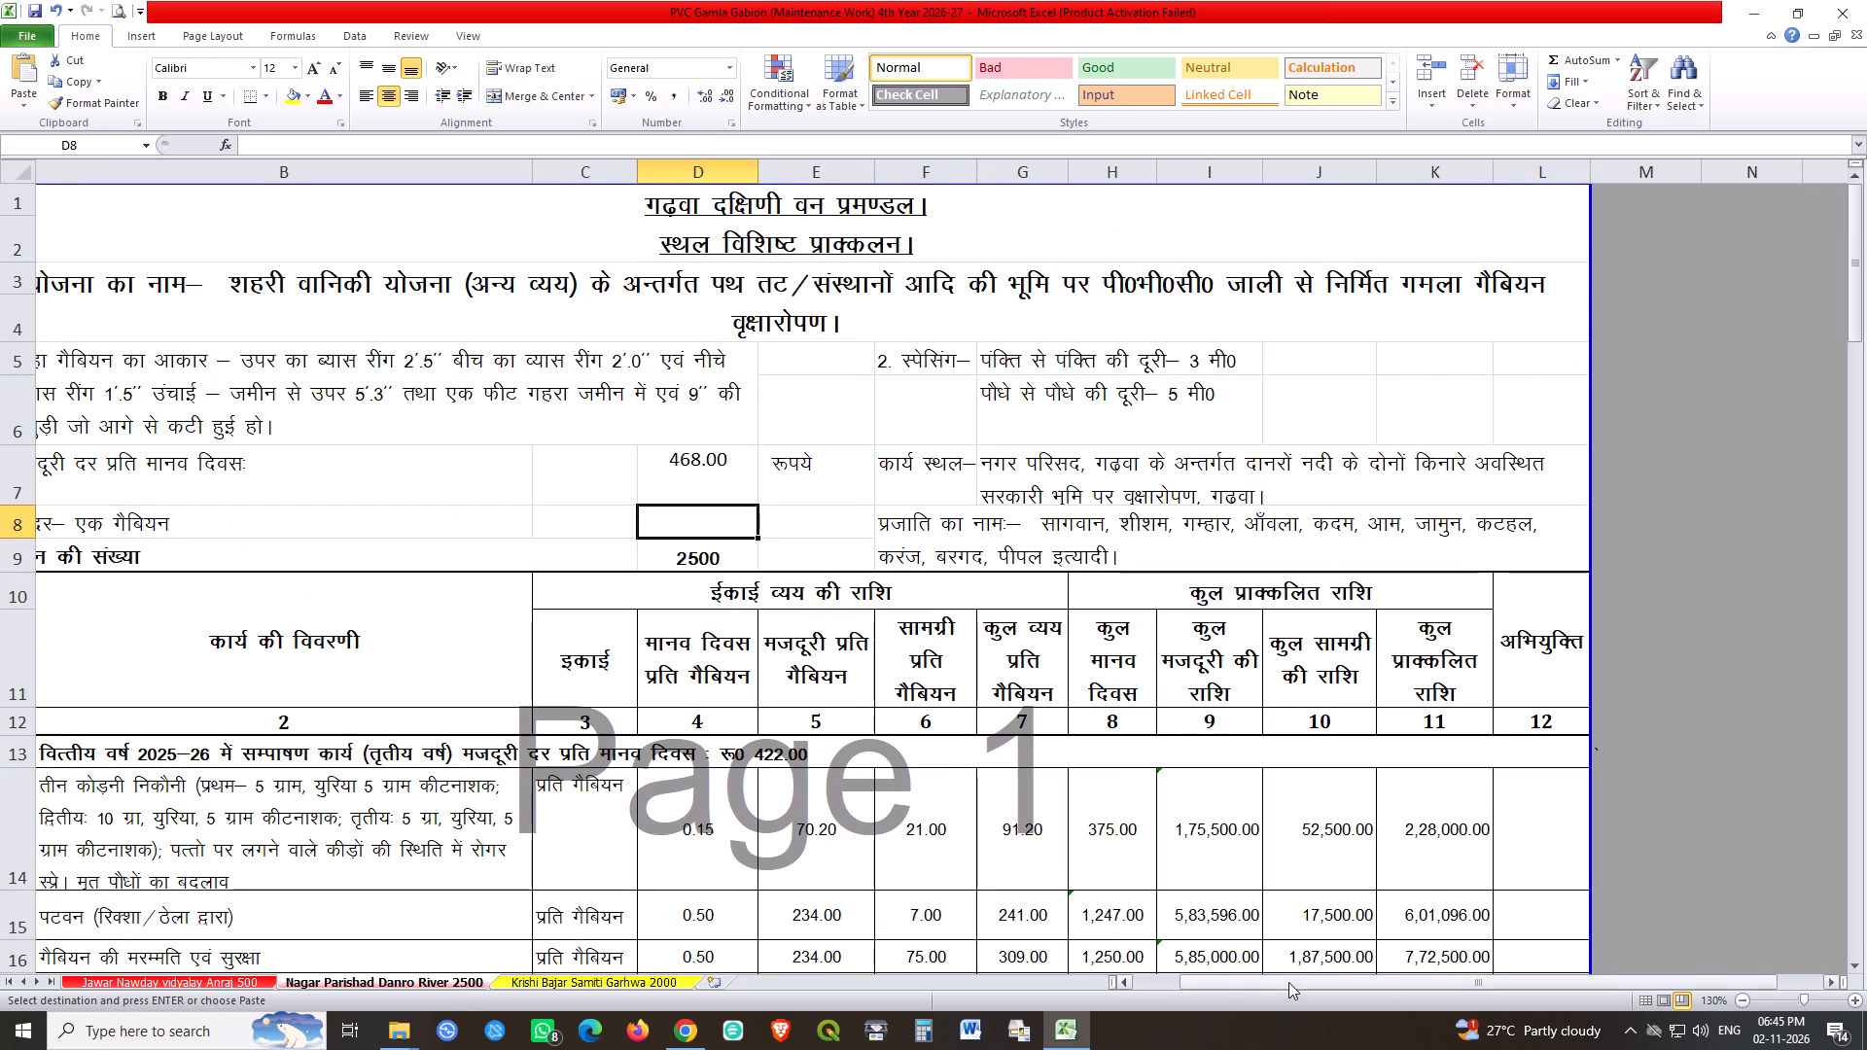
drag(1288, 982, 1139, 979)
click(148, 756)
key(ctrl+v)
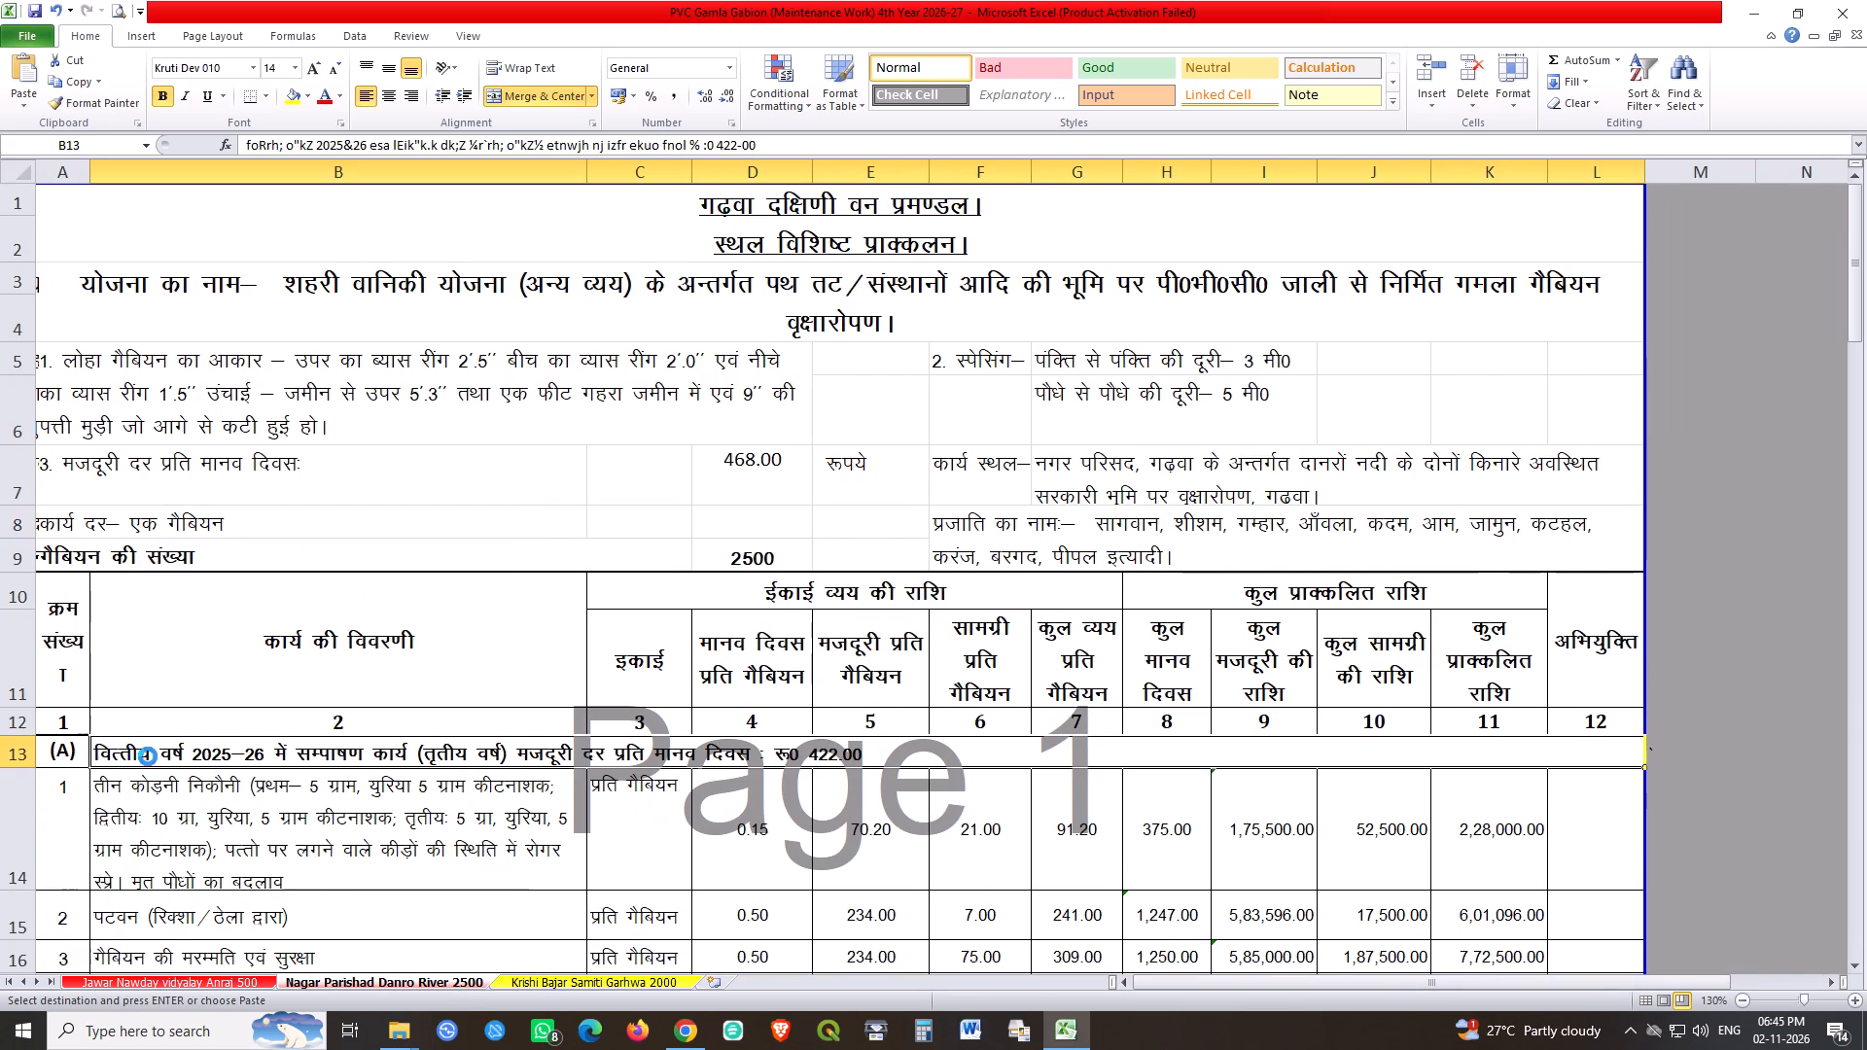
Paste the copied section (A) heading over the one on the Jawar Nawday vidyalay Anraj 500 sheet.
click(153, 988)
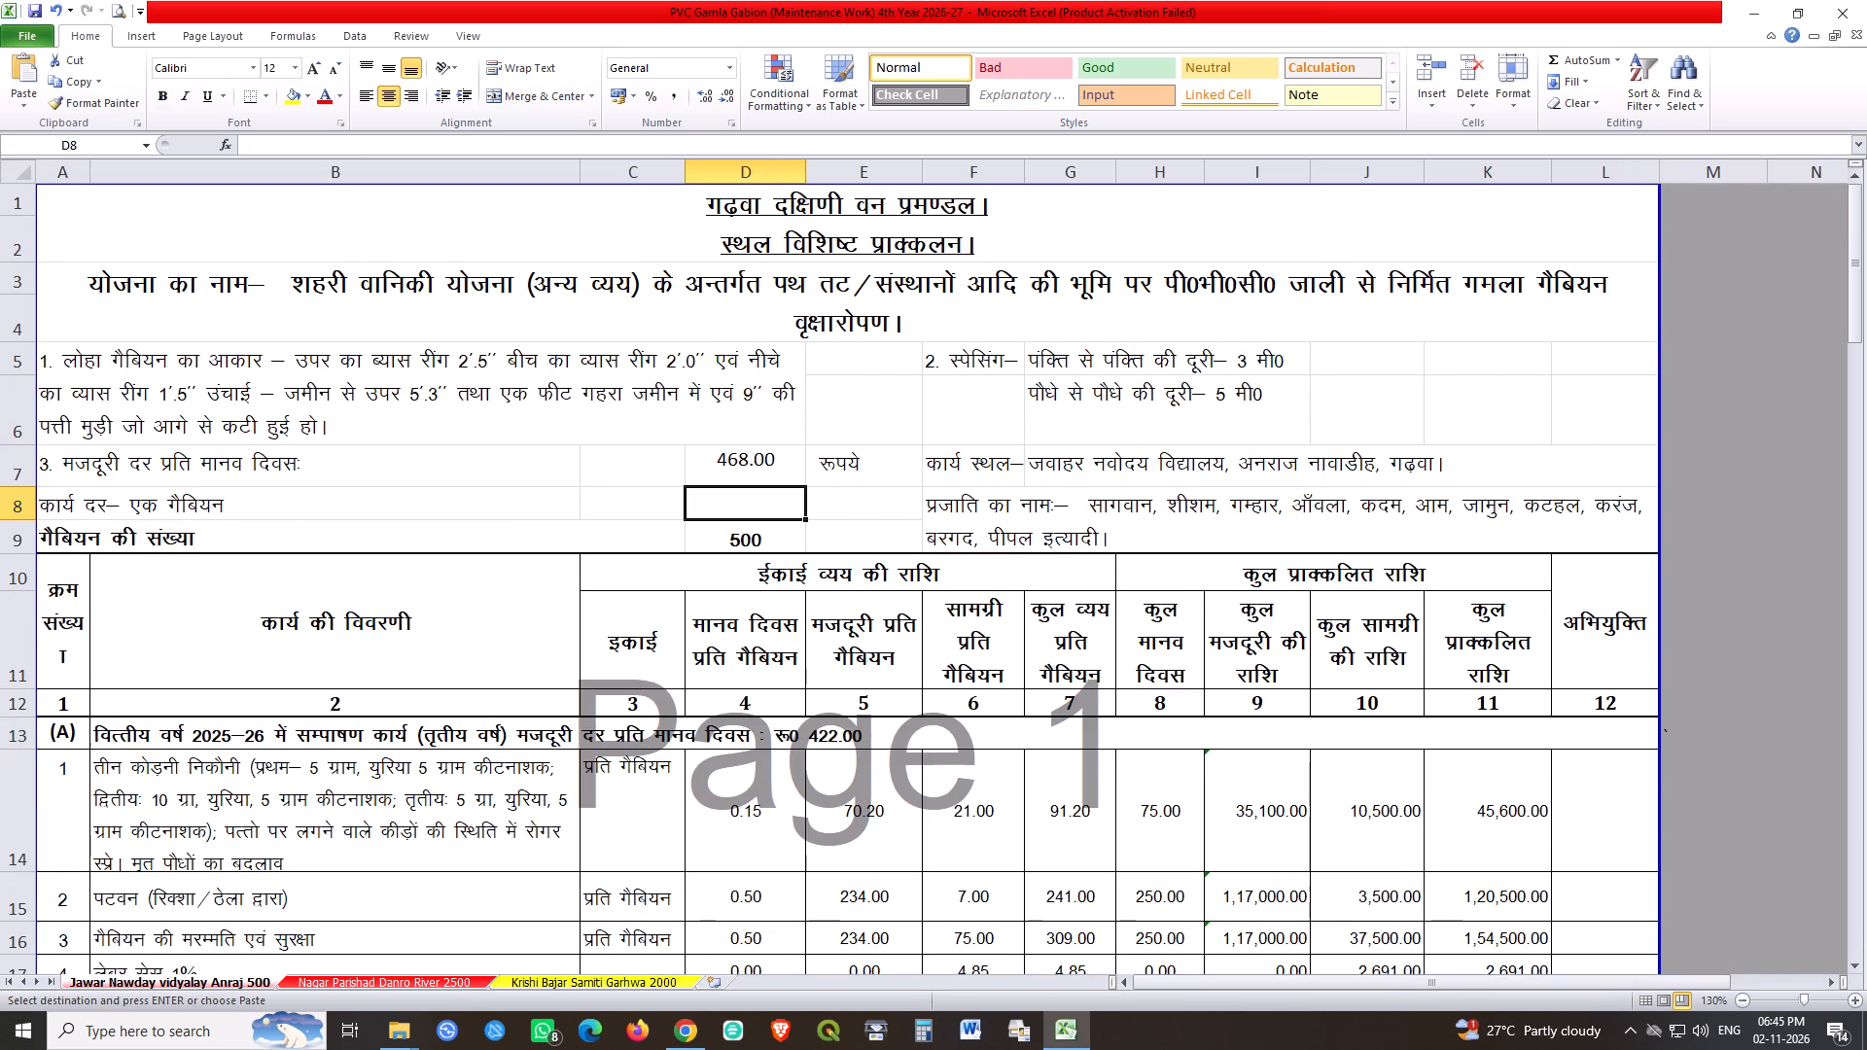
click(165, 744)
key(ctrl+v)
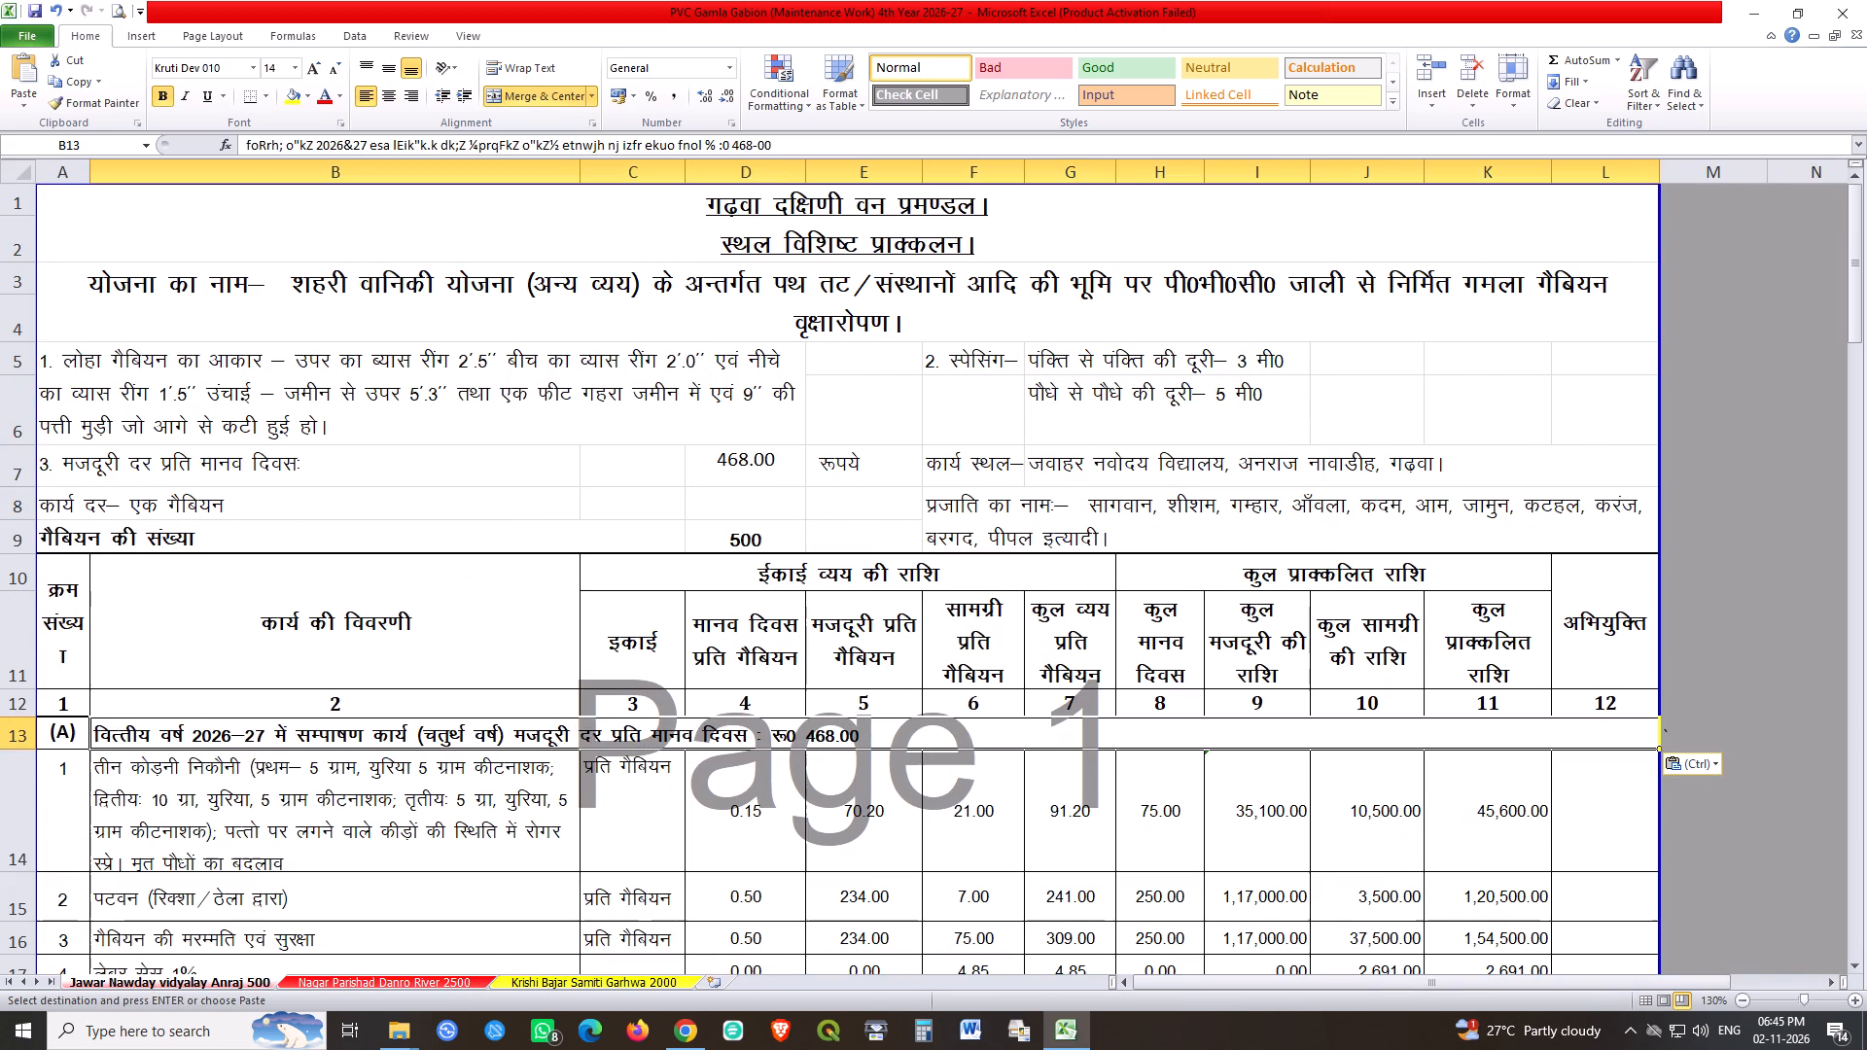
Return to the Krishi Bajar Samiti Garhwa 2000 sheet and save the workbook.
click(627, 984)
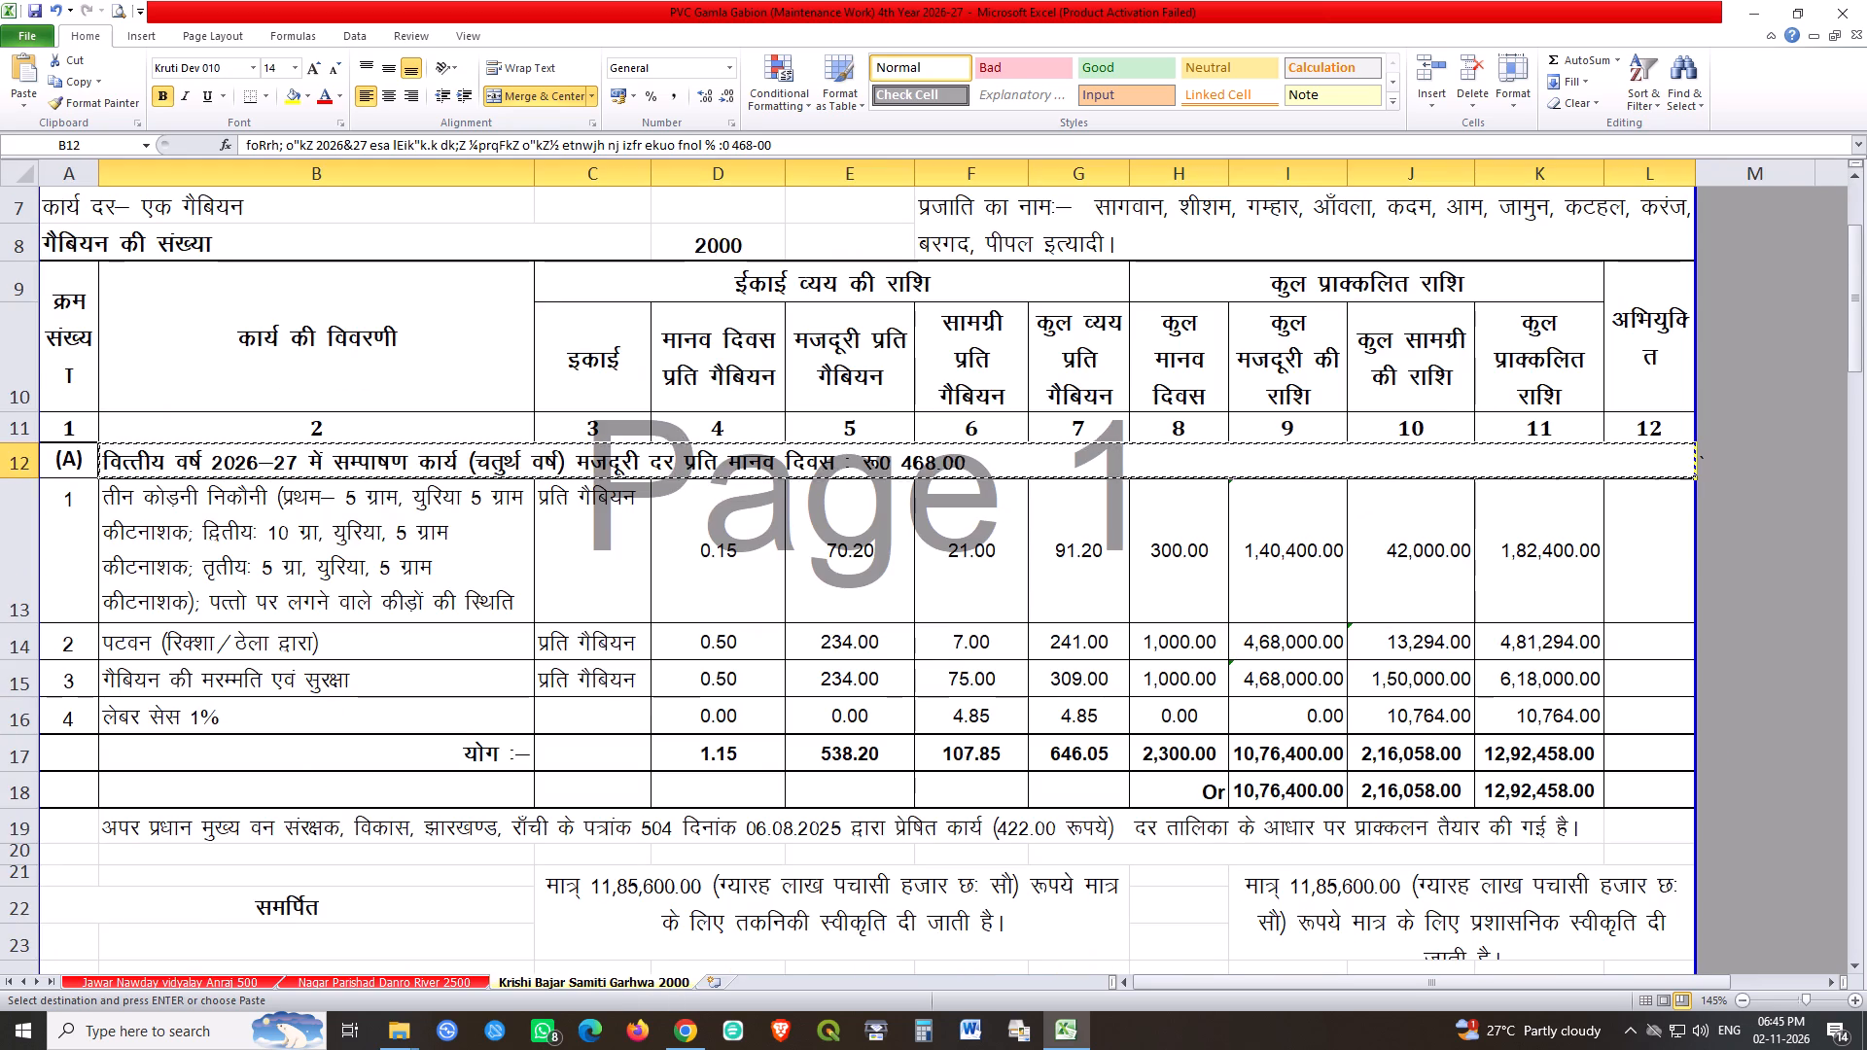
key(ctrl+s)
key(ctrl+s)
key(ctrl+s)
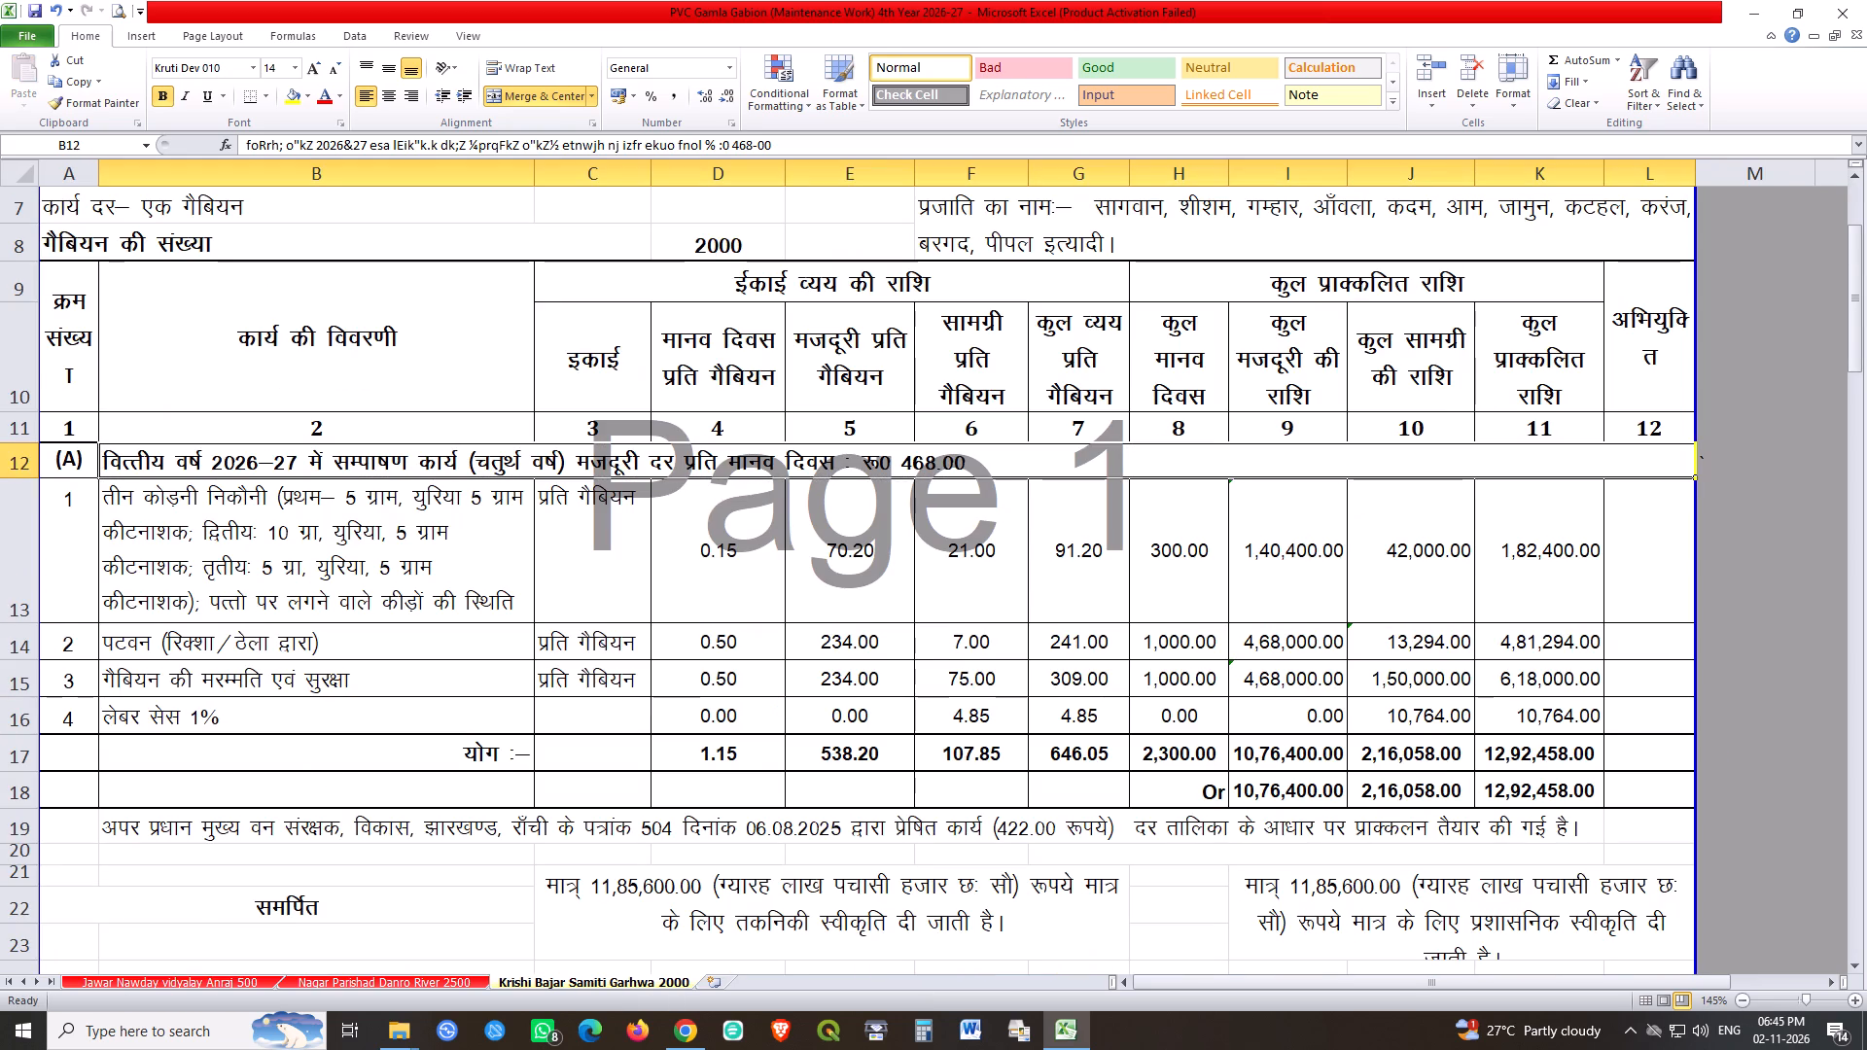
Set the material cost per gabion for the 1% labour cess row to 5.38.
click(968, 520)
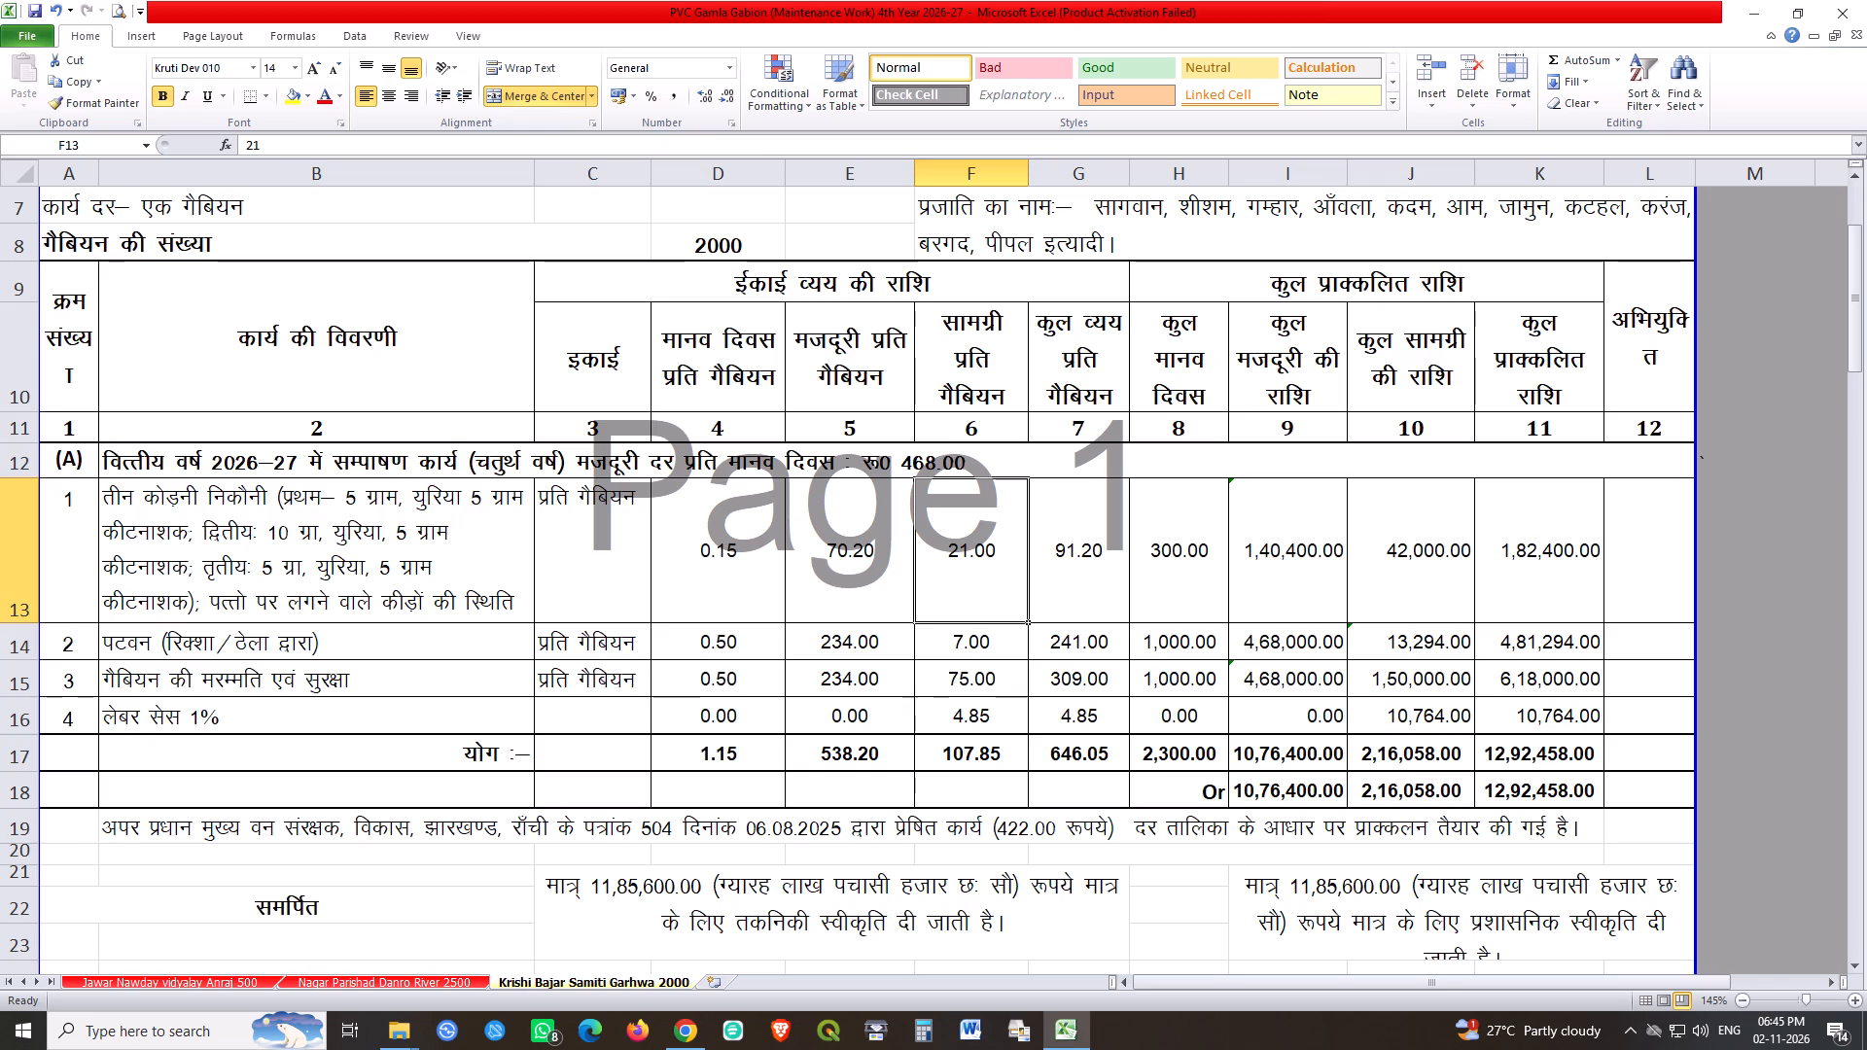
key(Return)
key(Return)
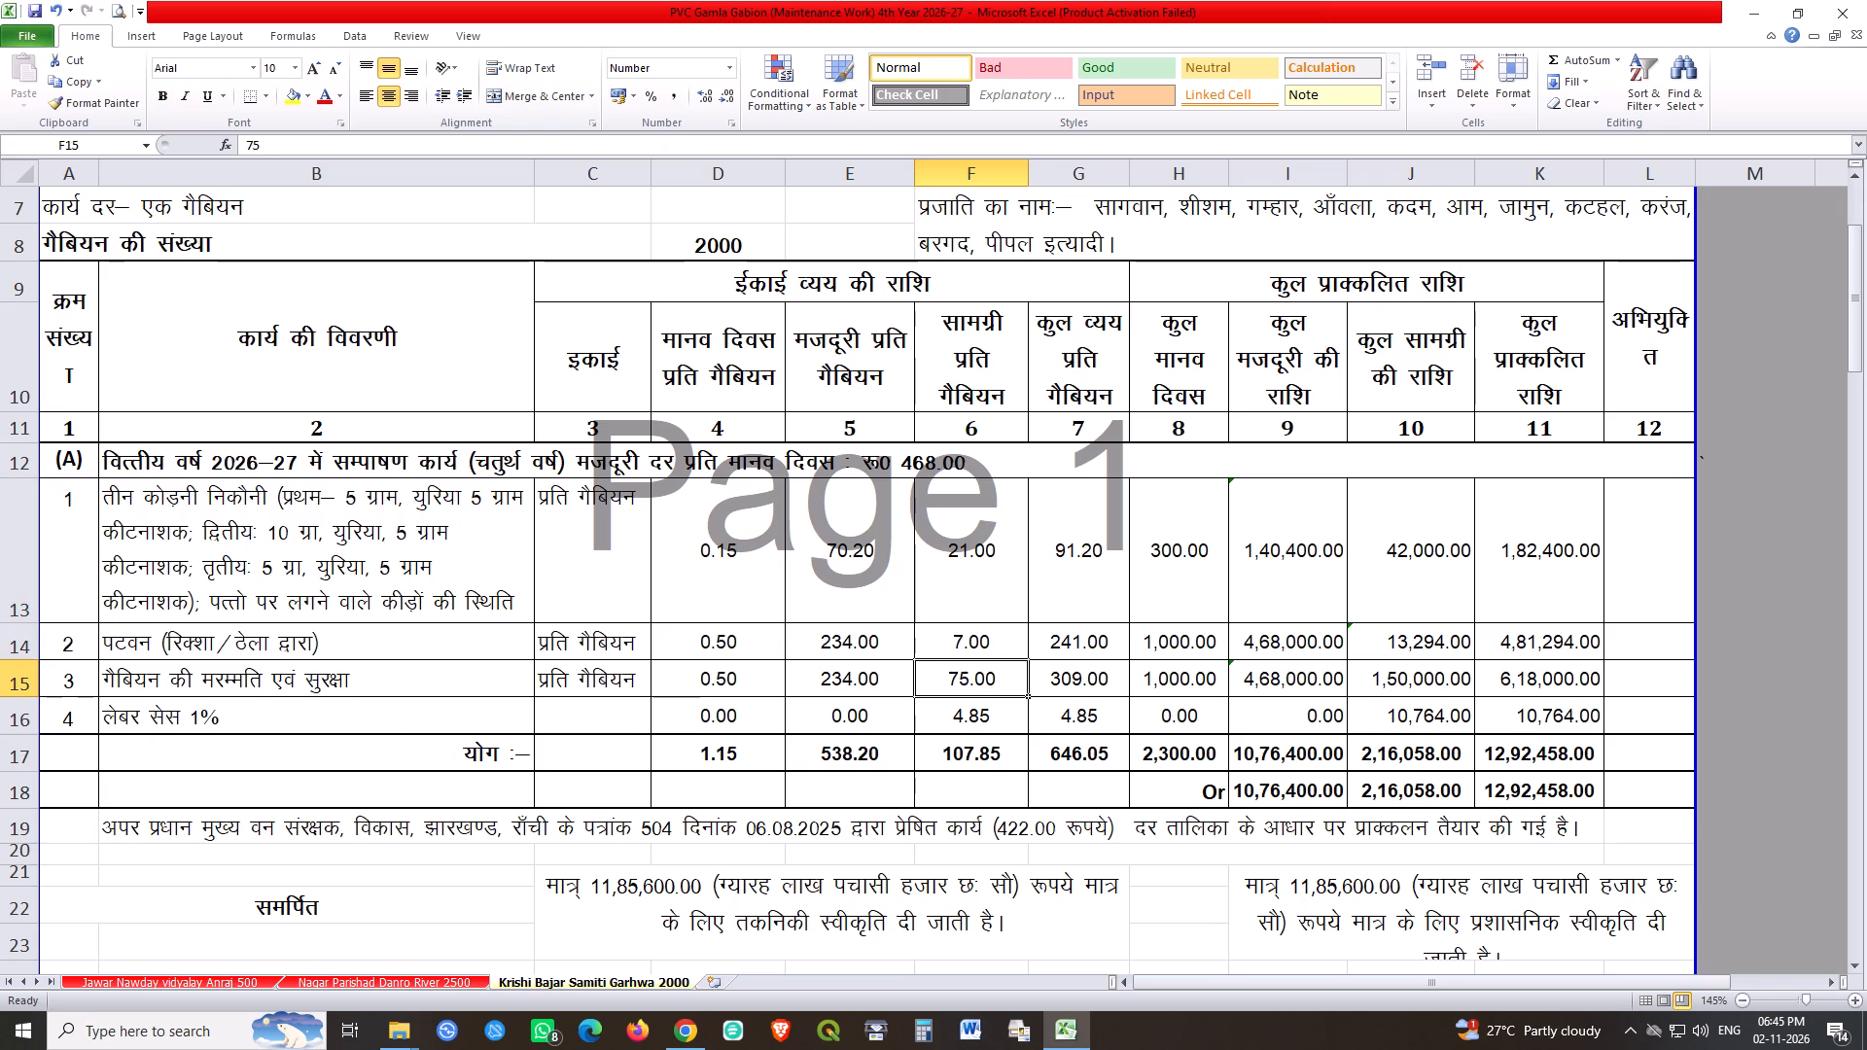
key(Return)
text(5.3)
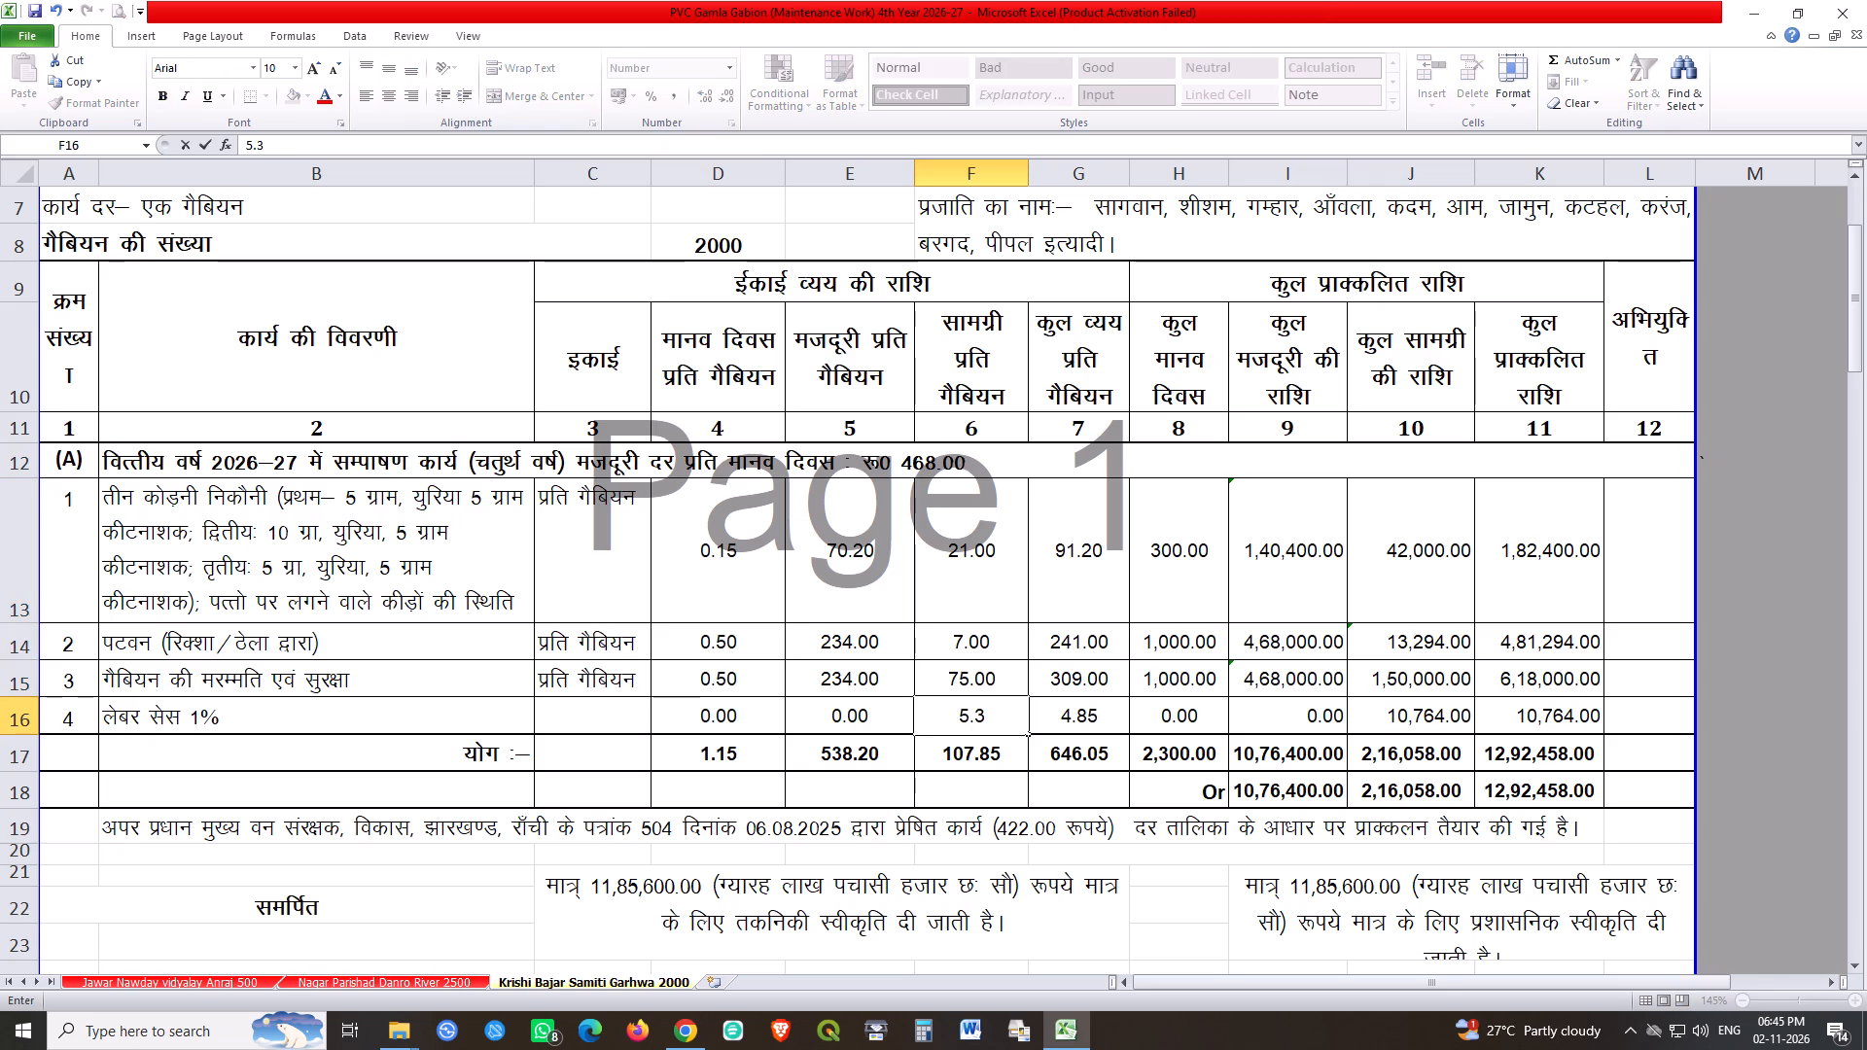
key(8)
key(Return)
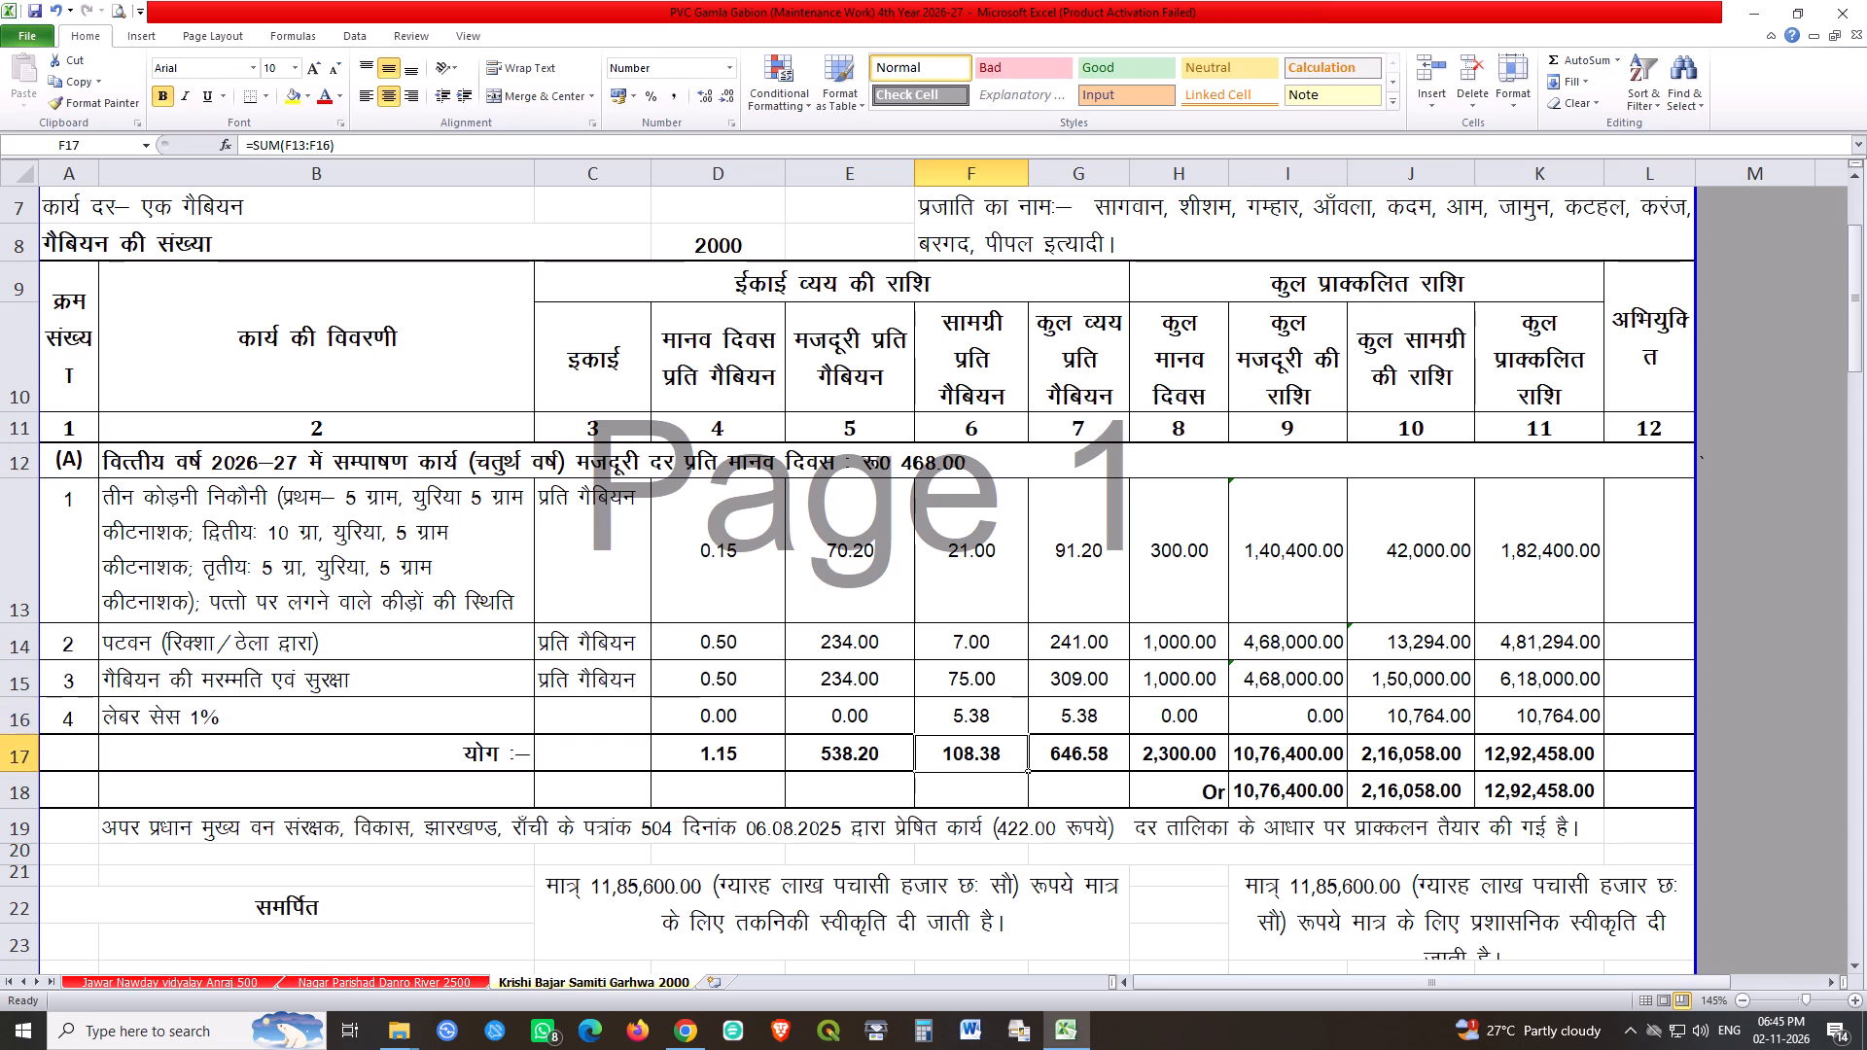
click(1075, 756)
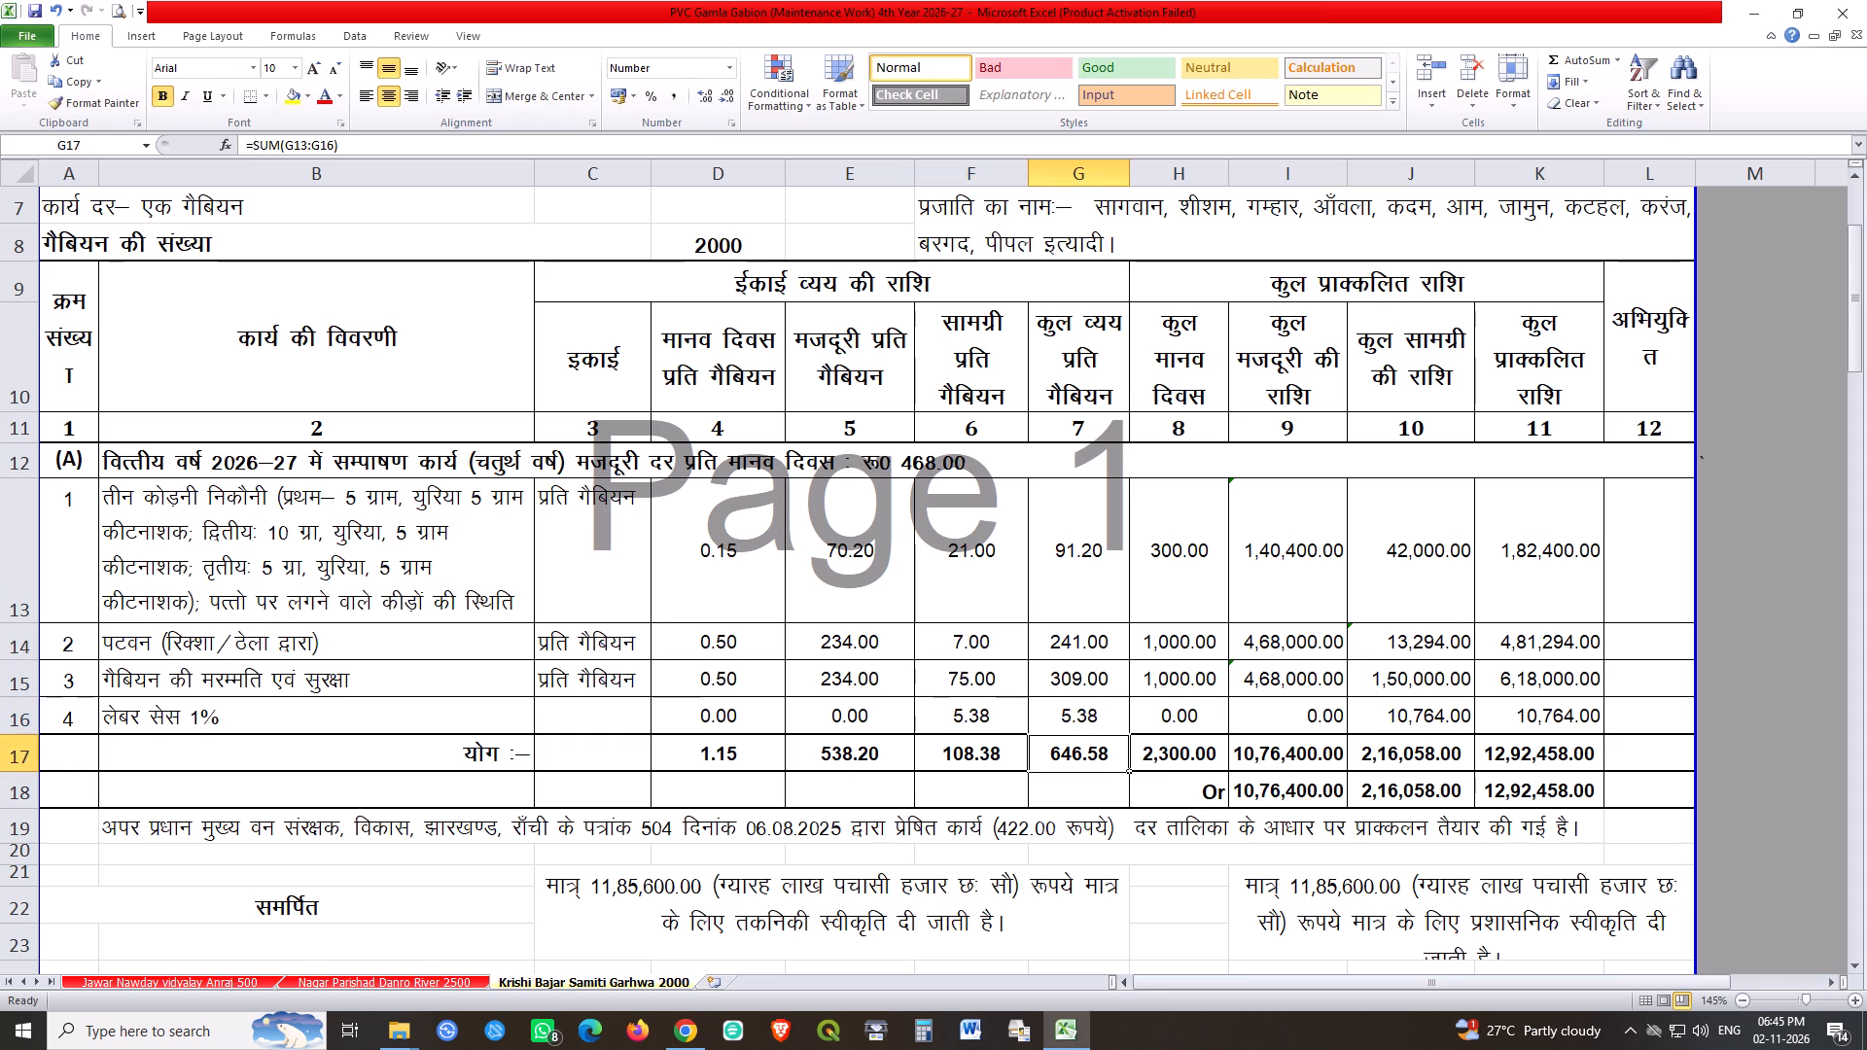
Fill the first item's total man-days formula, =D13*$D$8, down through the labour cess row.
double_click(1182, 559)
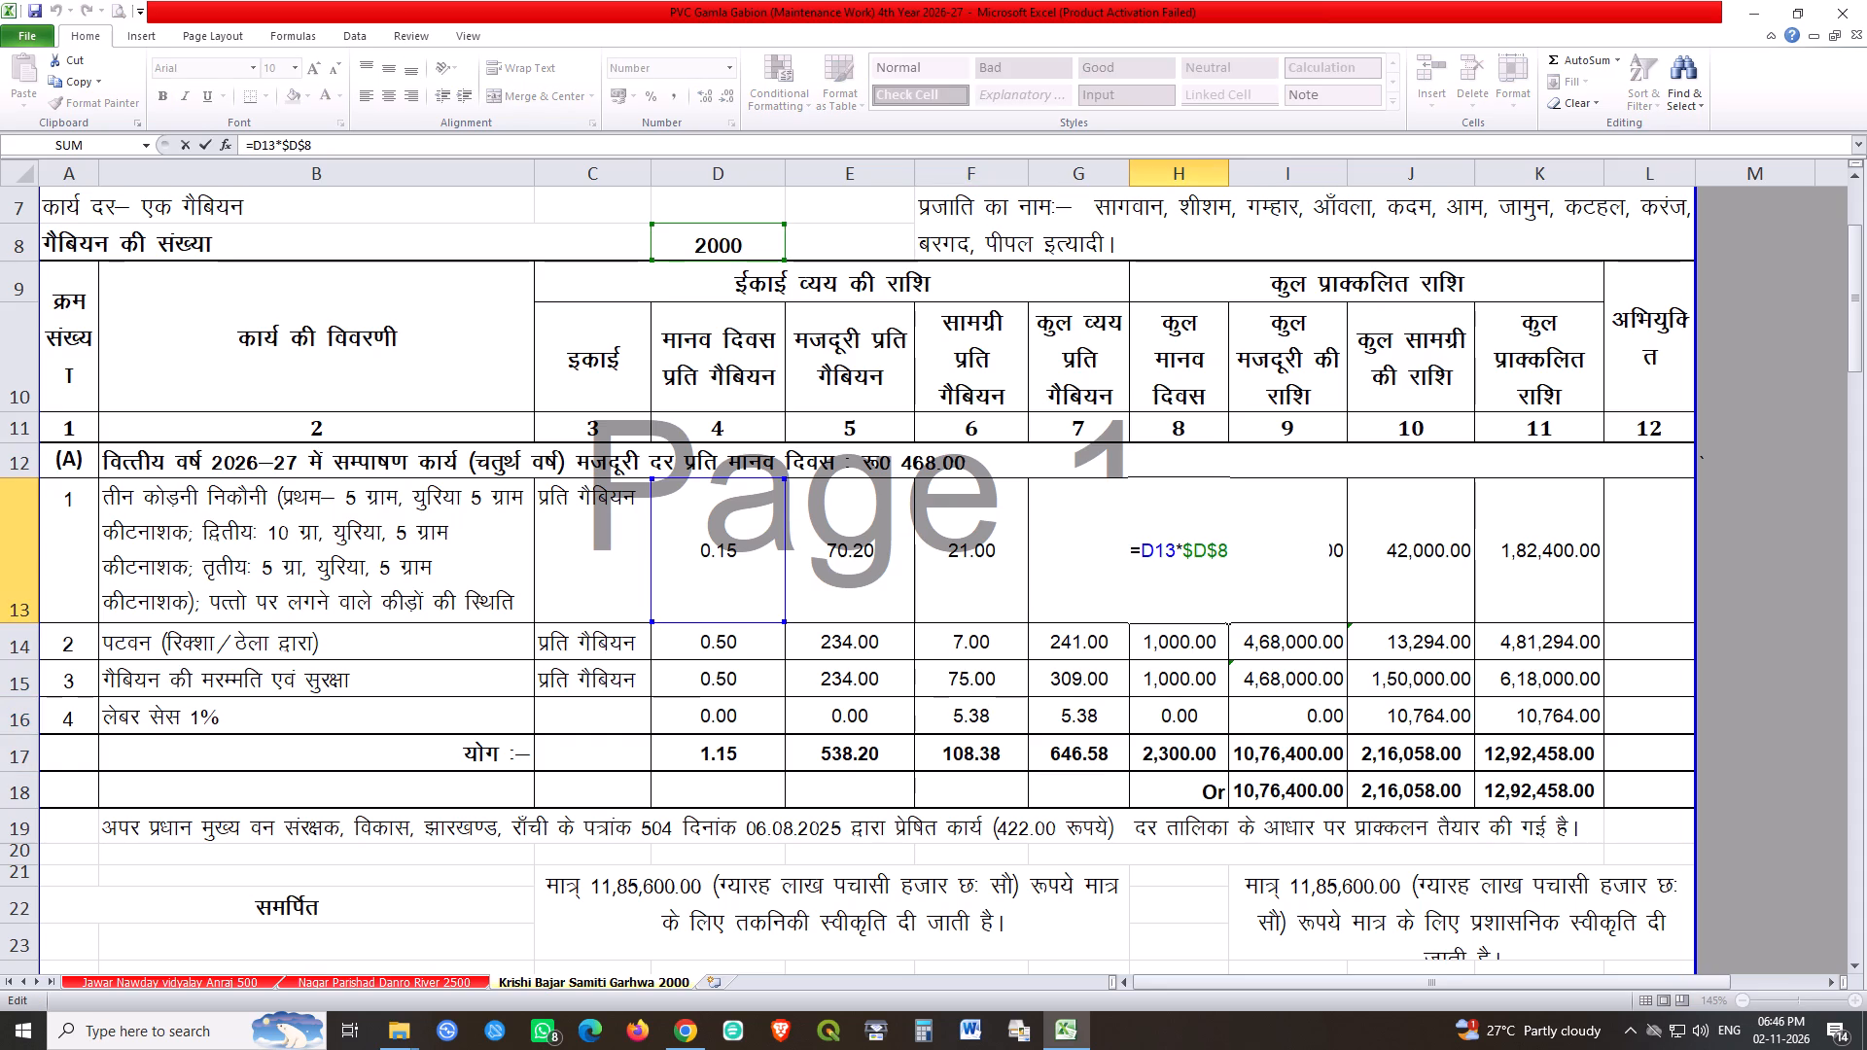
key(Return)
click(1182, 559)
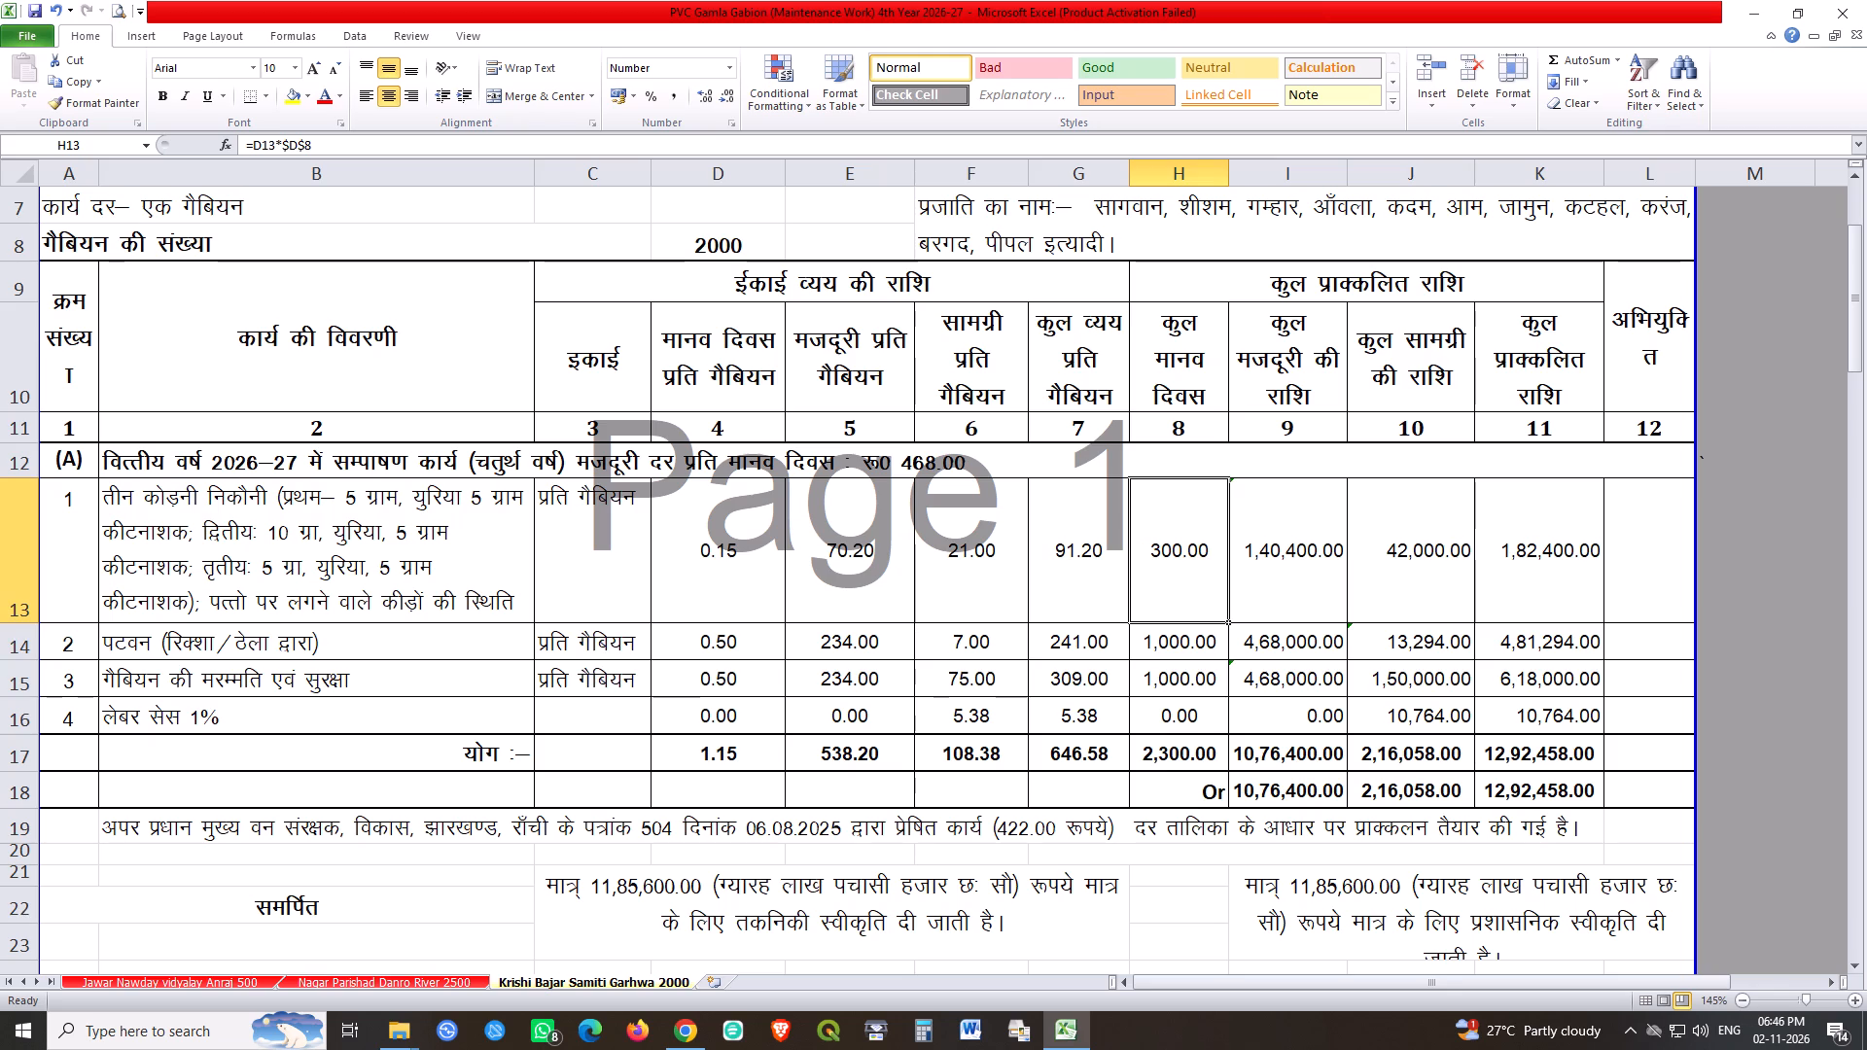
drag(1227, 622, 1220, 726)
Fill the first item's total wage amount formula, =H13*$D$6, down through the labour cess row.
double_click(1317, 580)
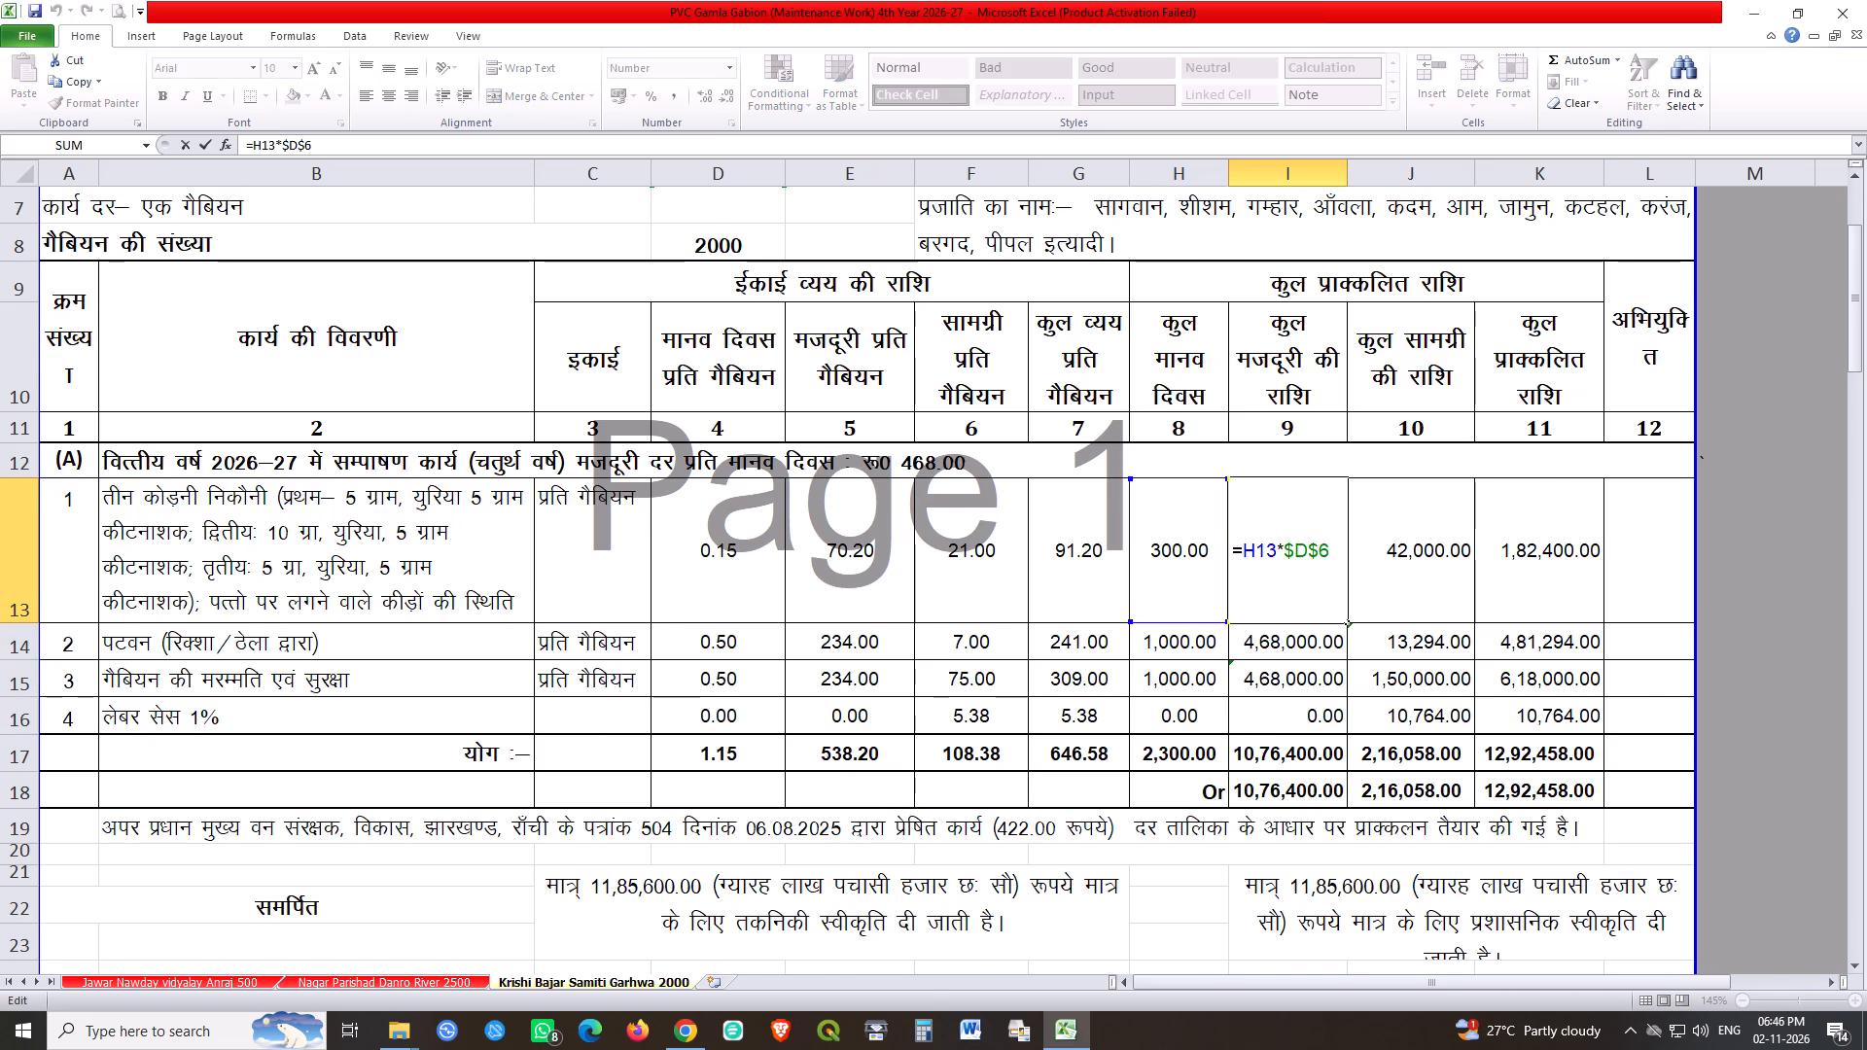
scroll(1317, 580, up, 1)
key(Return)
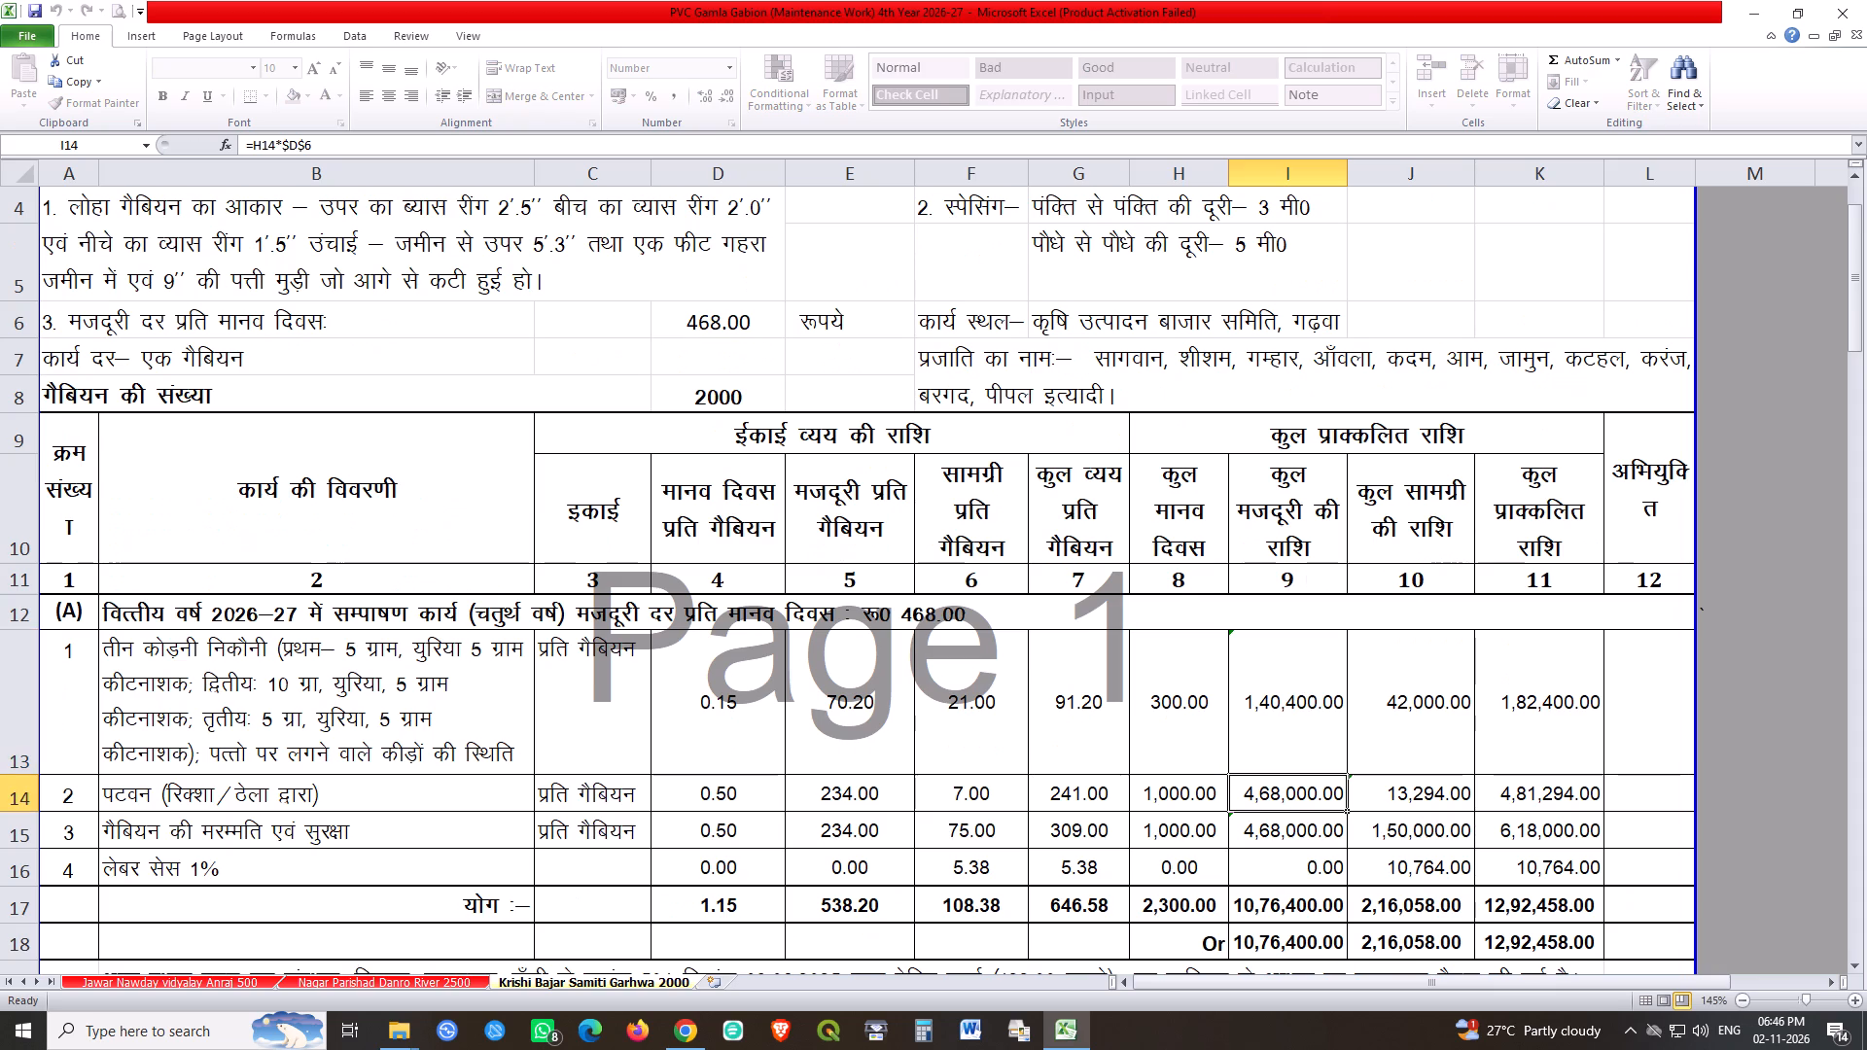
click(1308, 682)
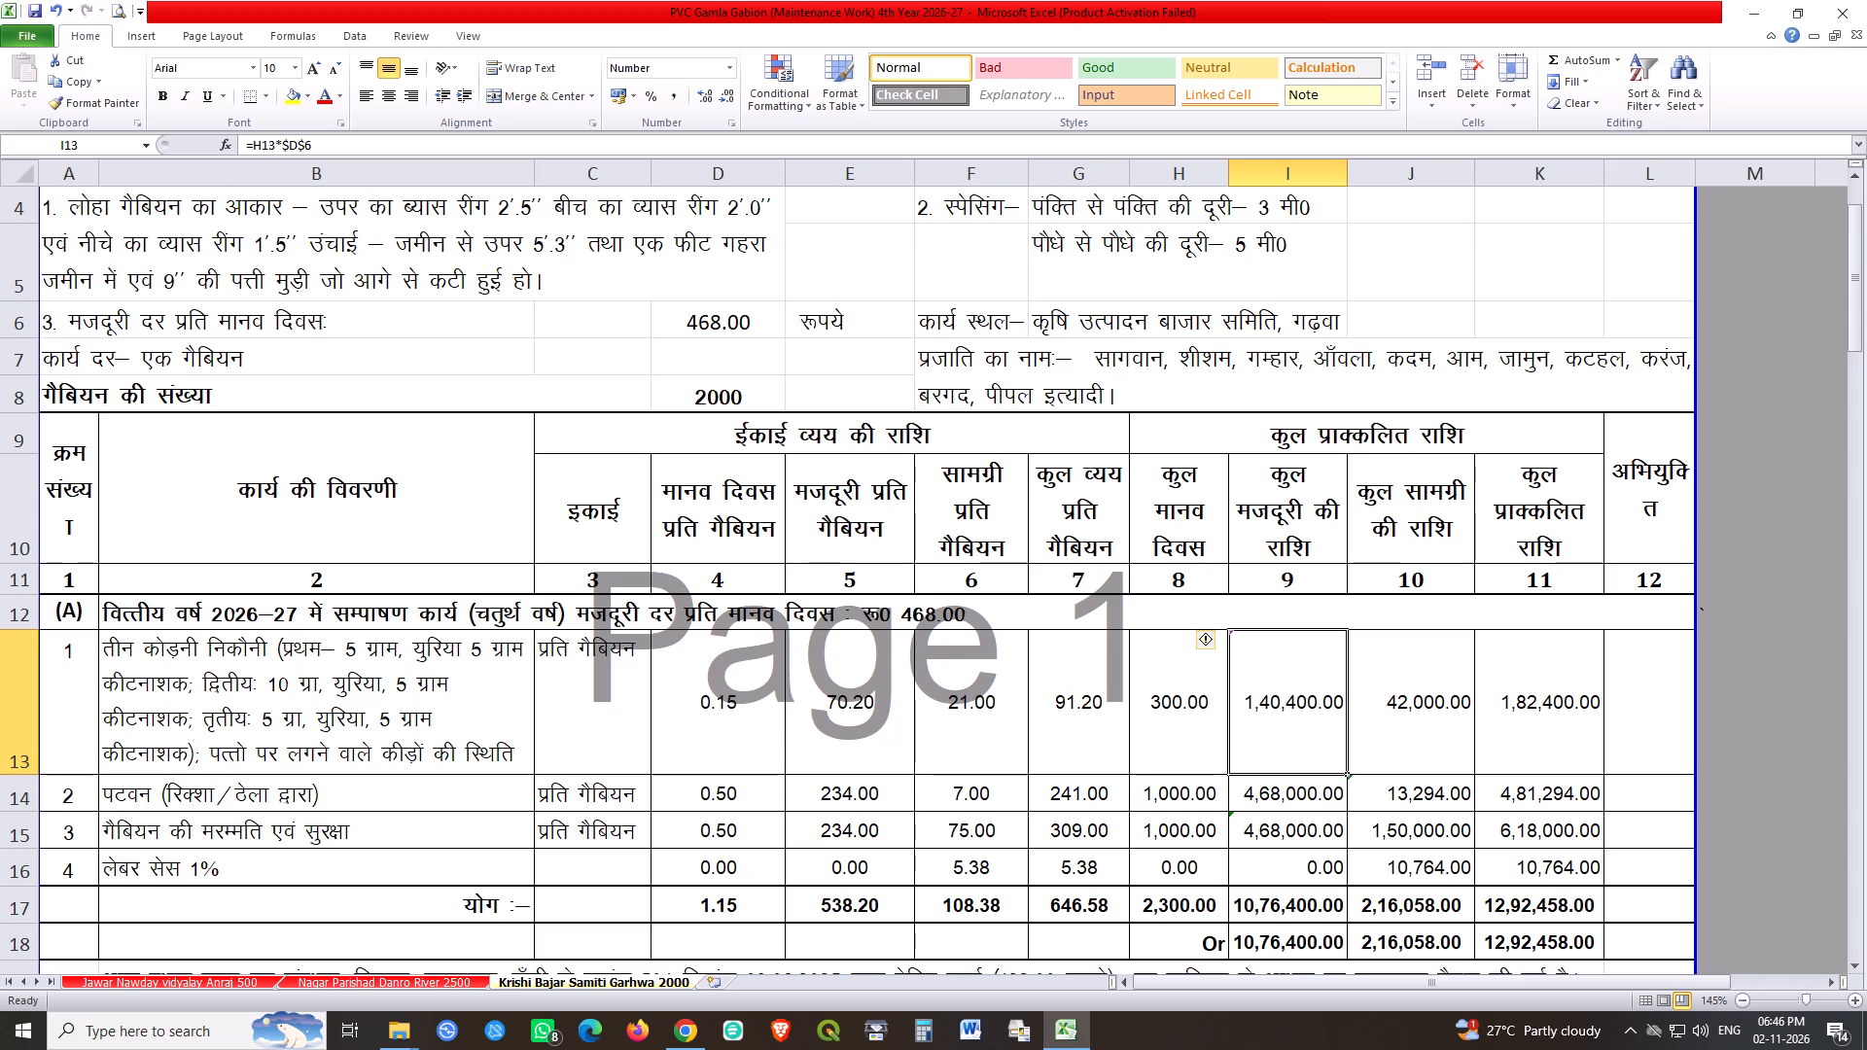
drag(1348, 774, 1338, 869)
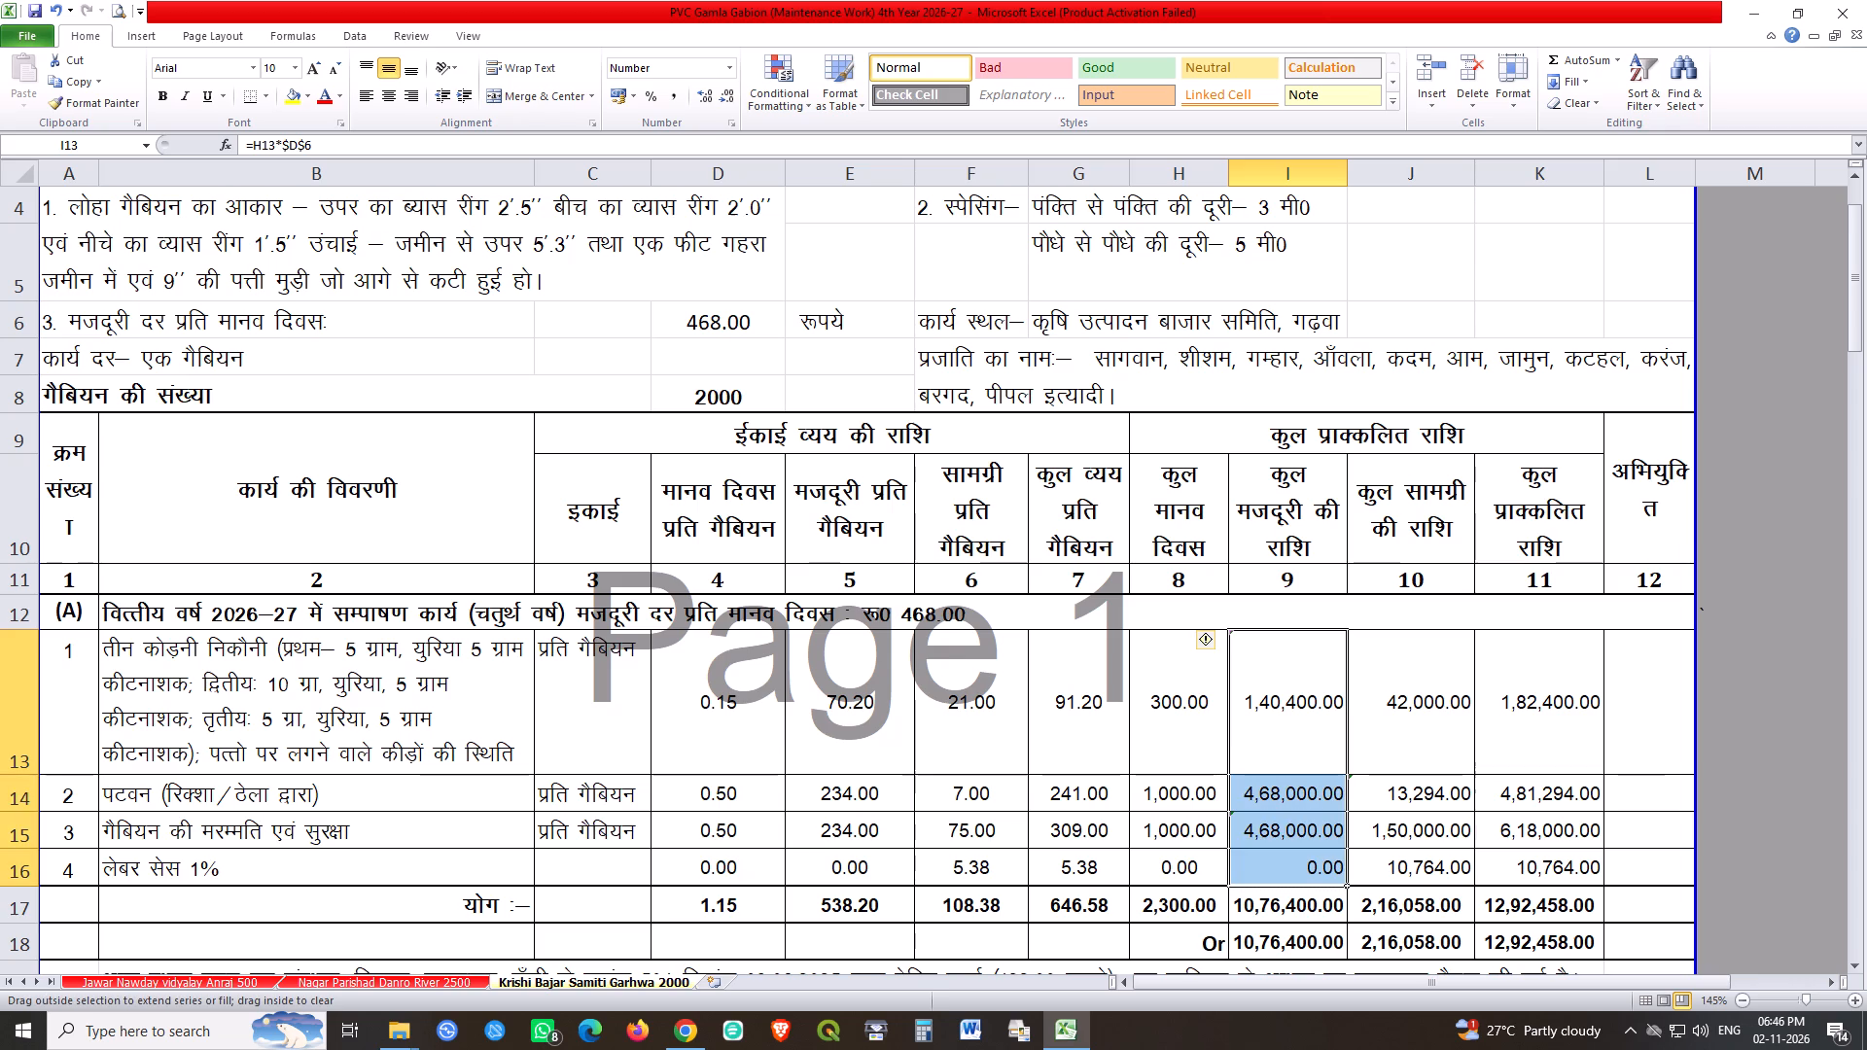
Fill the first item's total material amount formula, =F13*$D$8, down through the gabion repair and protection row.
double_click(1405, 722)
key(Return)
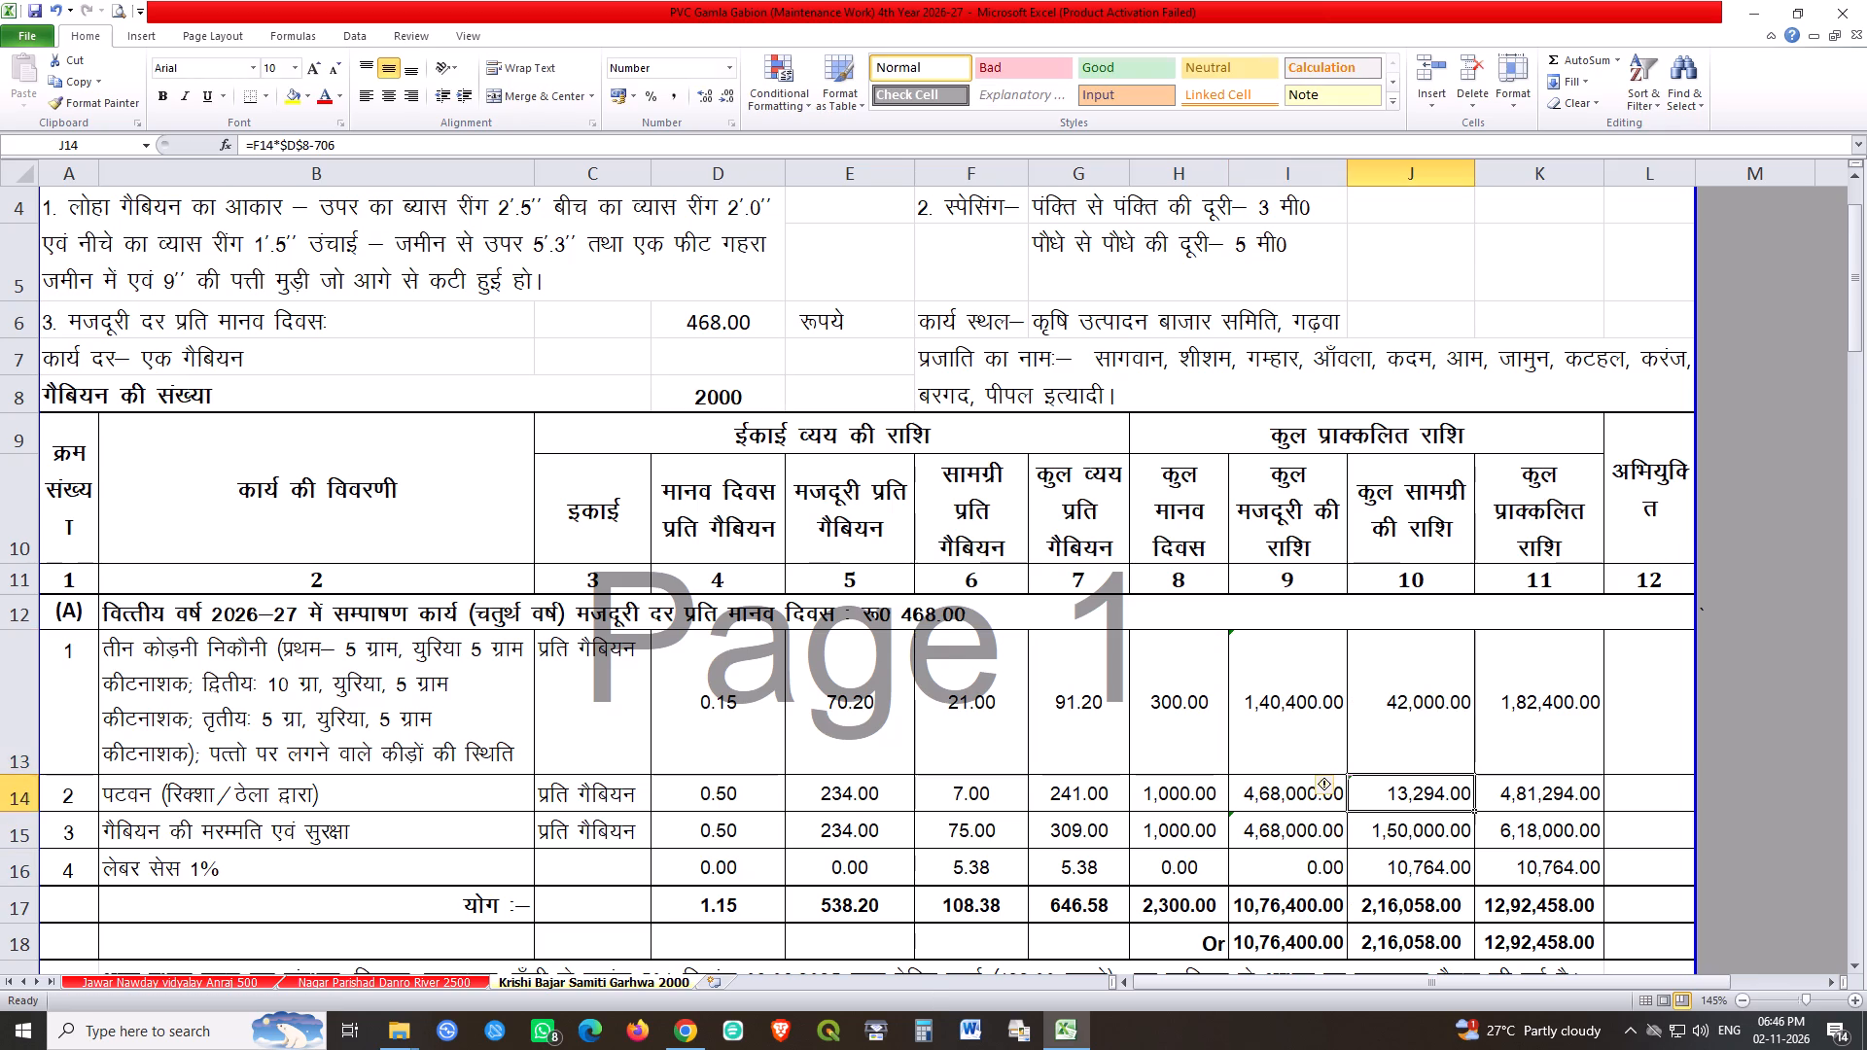
click(1405, 722)
drag(1476, 774, 1476, 790)
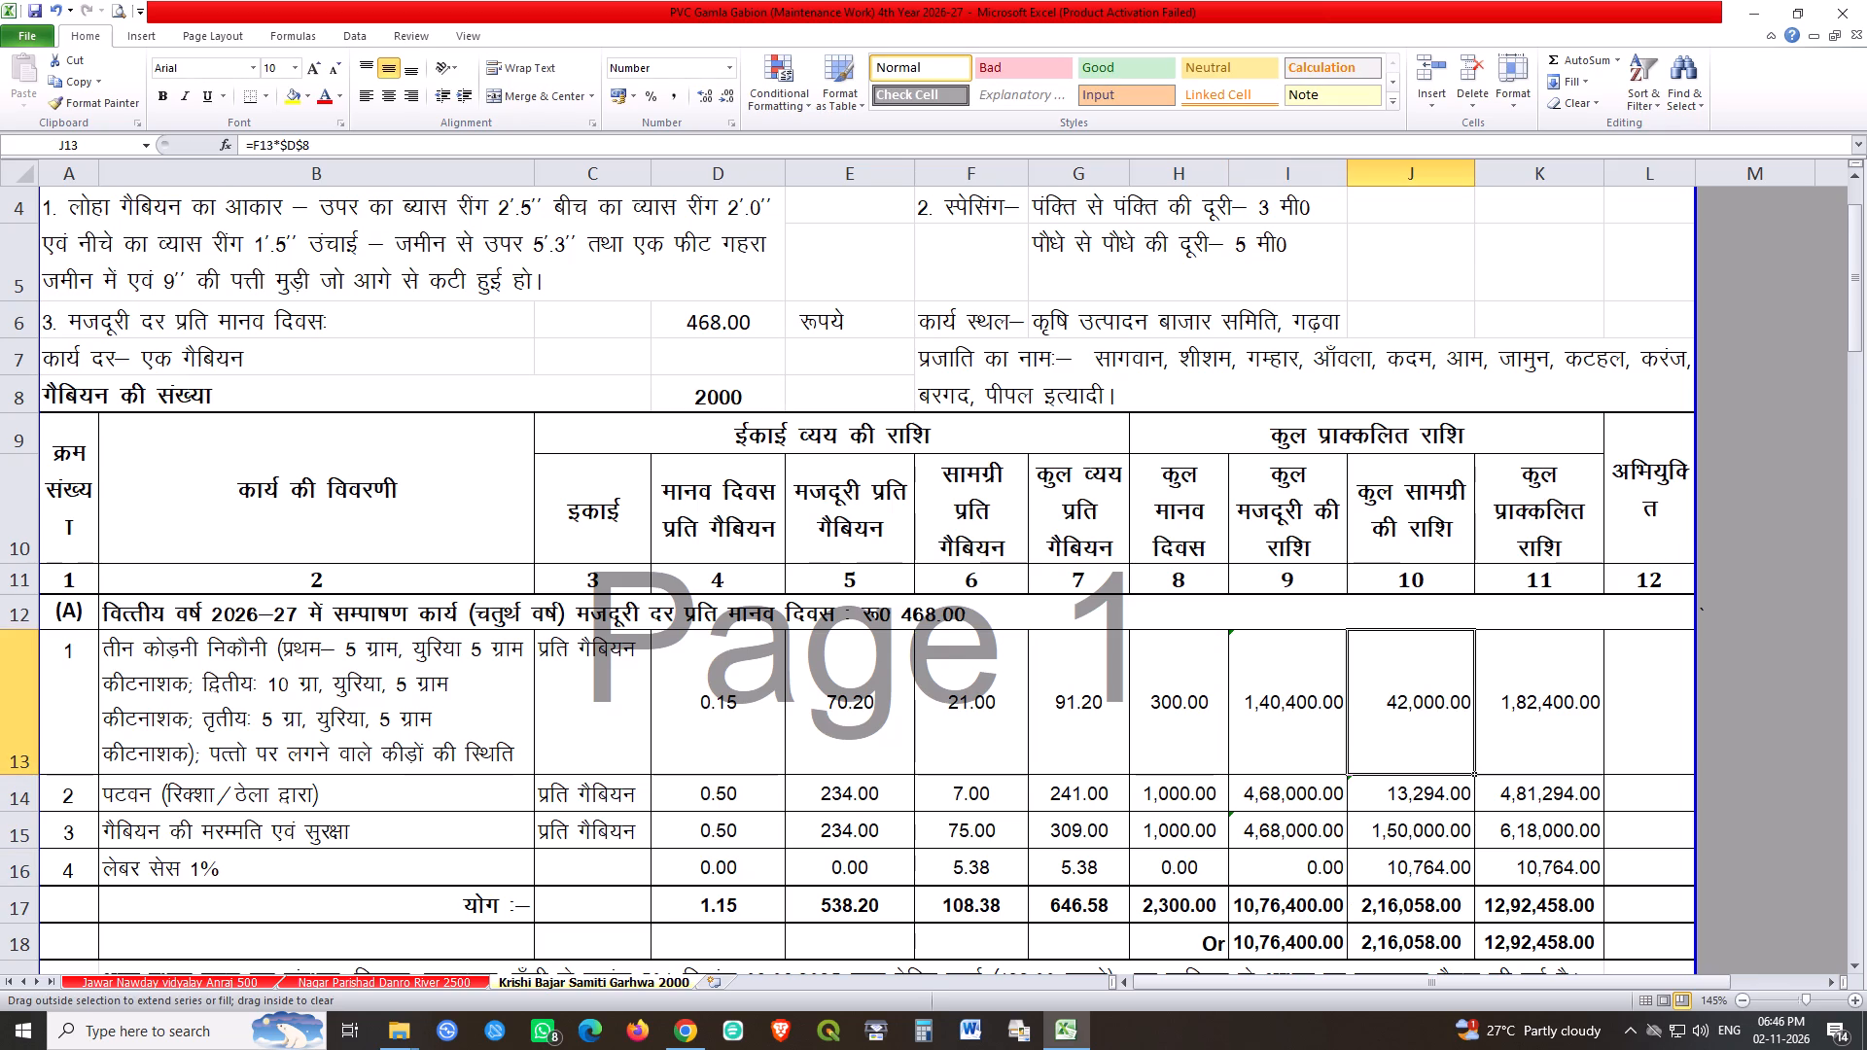
drag(1476, 790, 1475, 836)
Check the formulas behind the labour cess material amount and the material, overall and wage totals.
double_click(1415, 873)
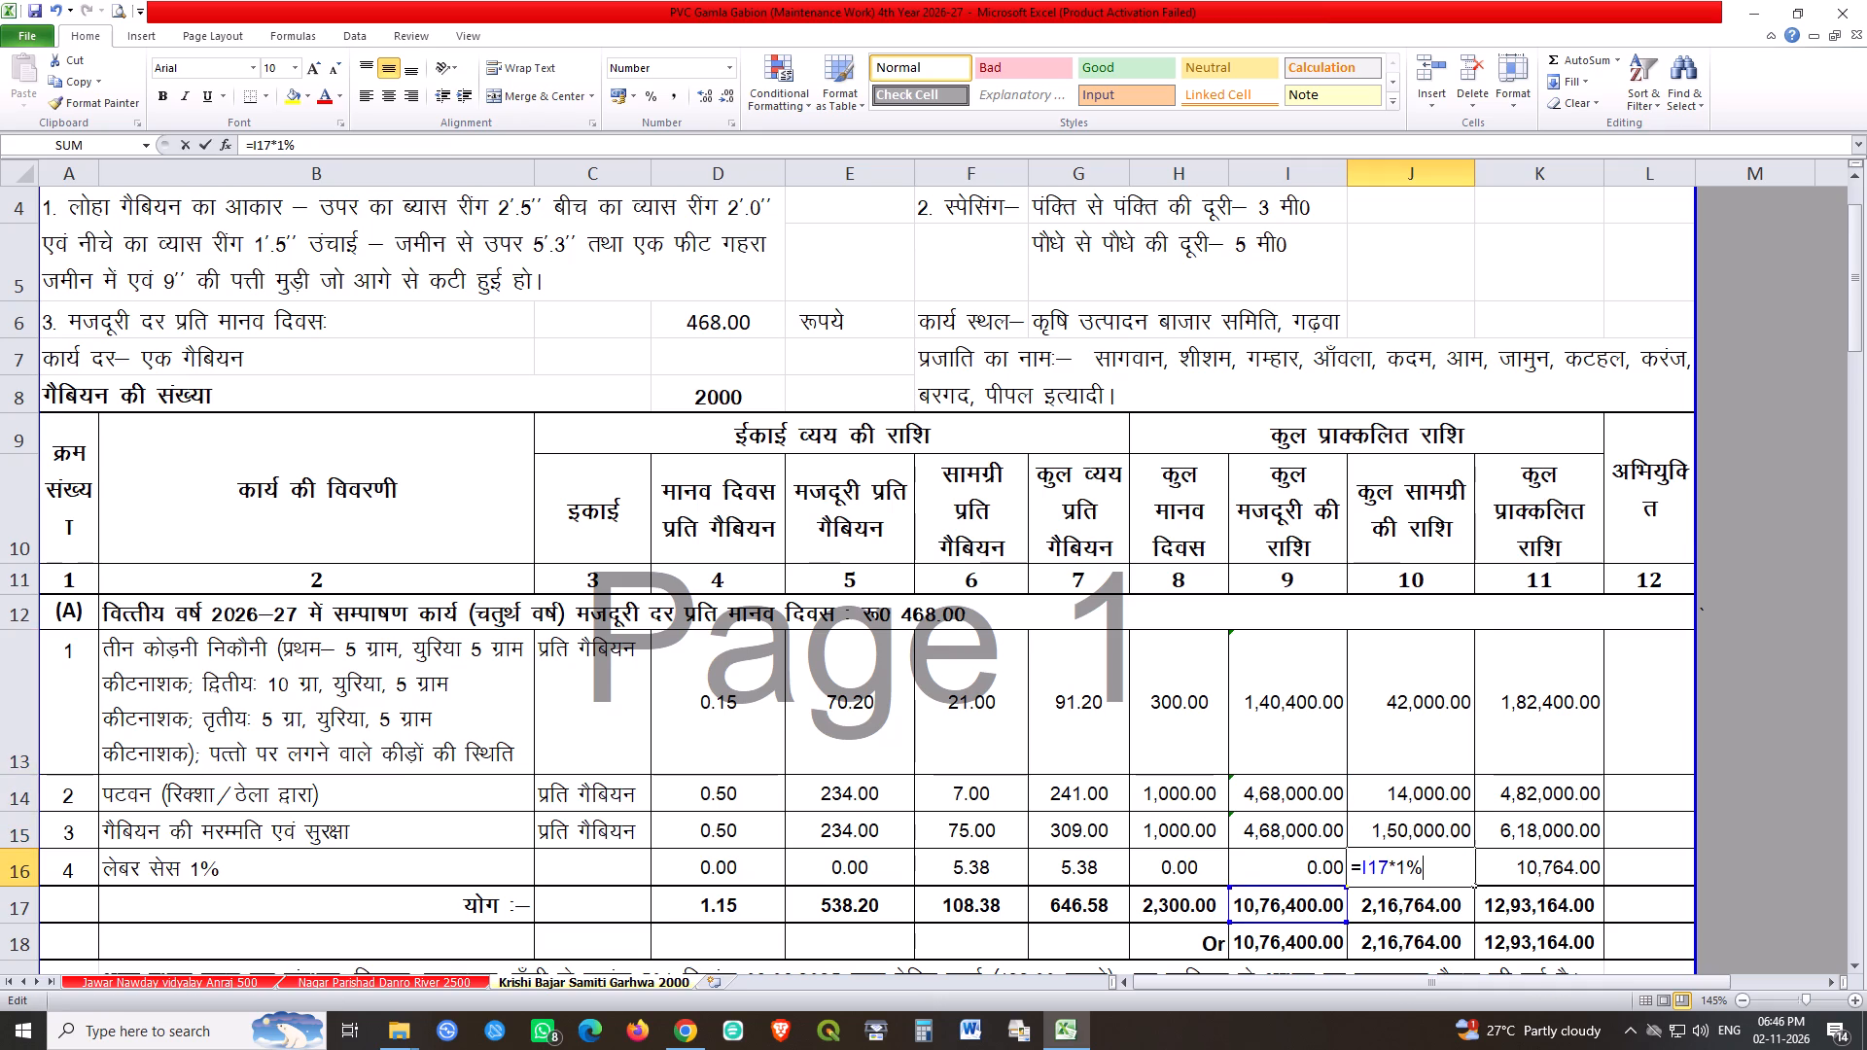
key(Return)
scroll(1592, 712, down, 1)
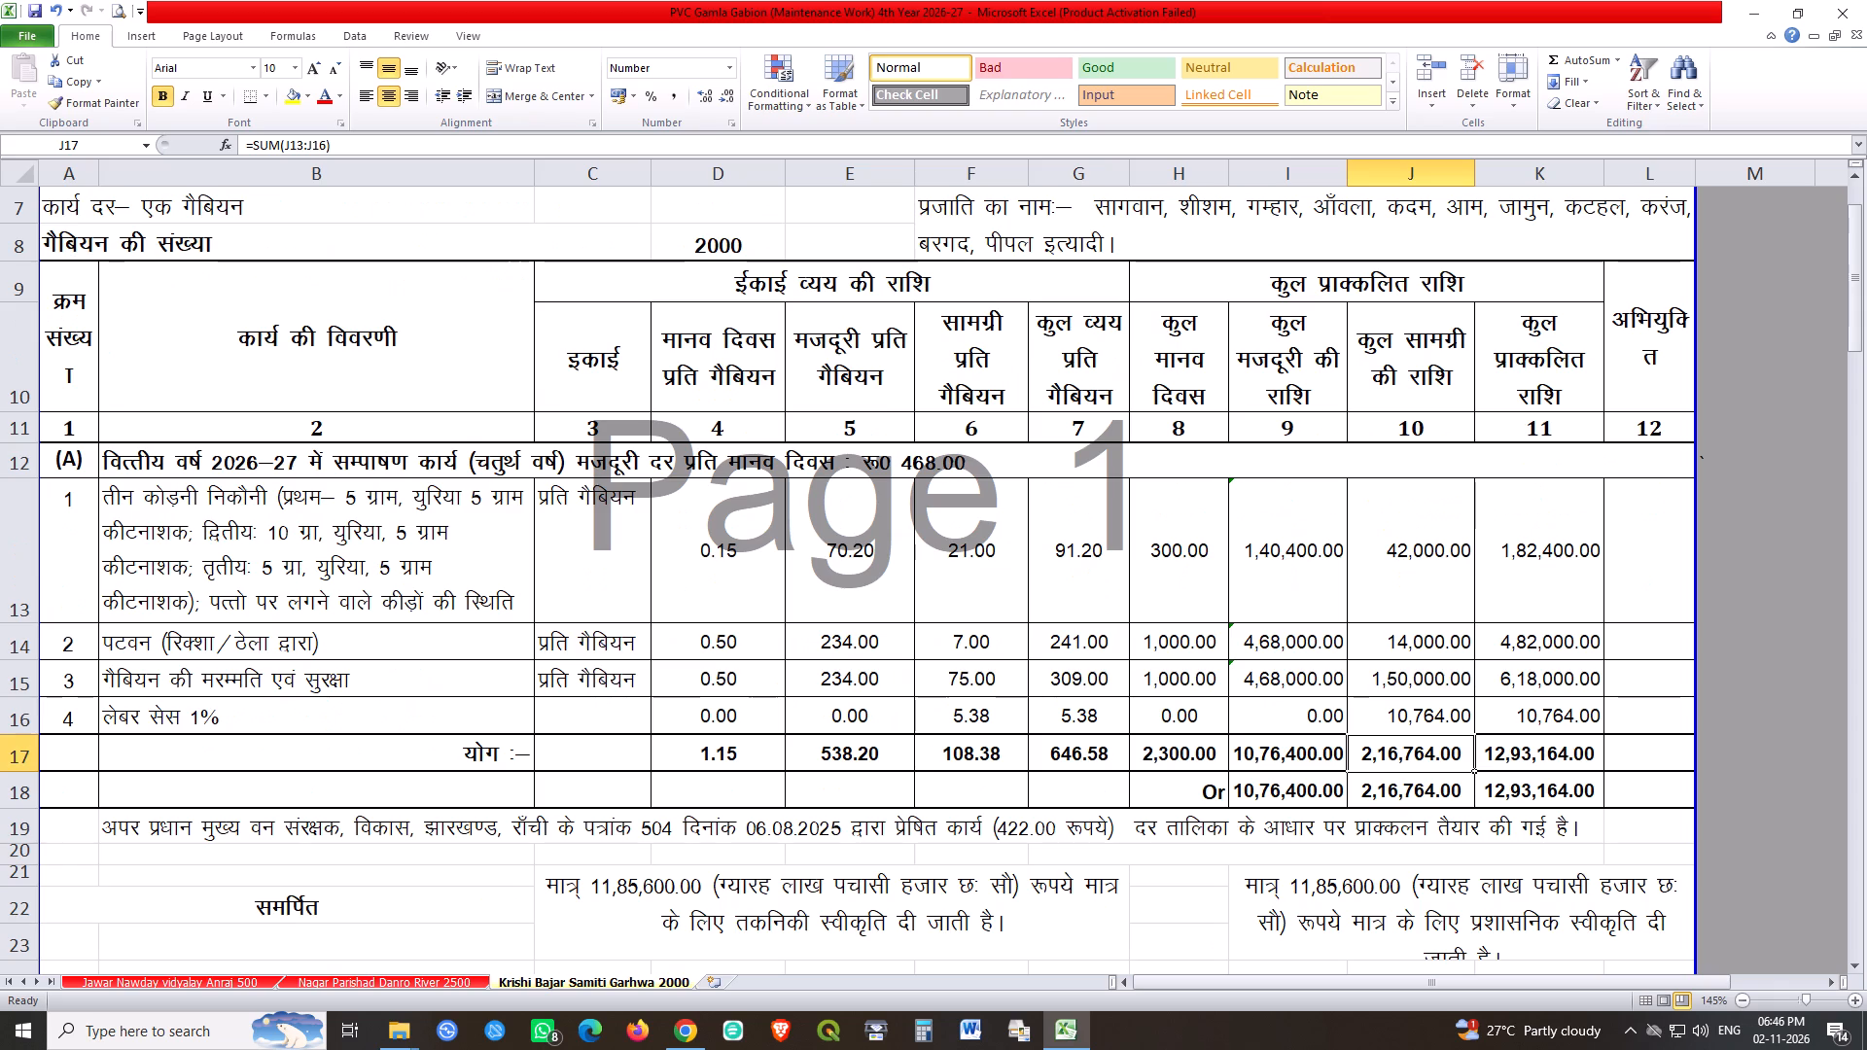
double_click(1424, 752)
key(Return)
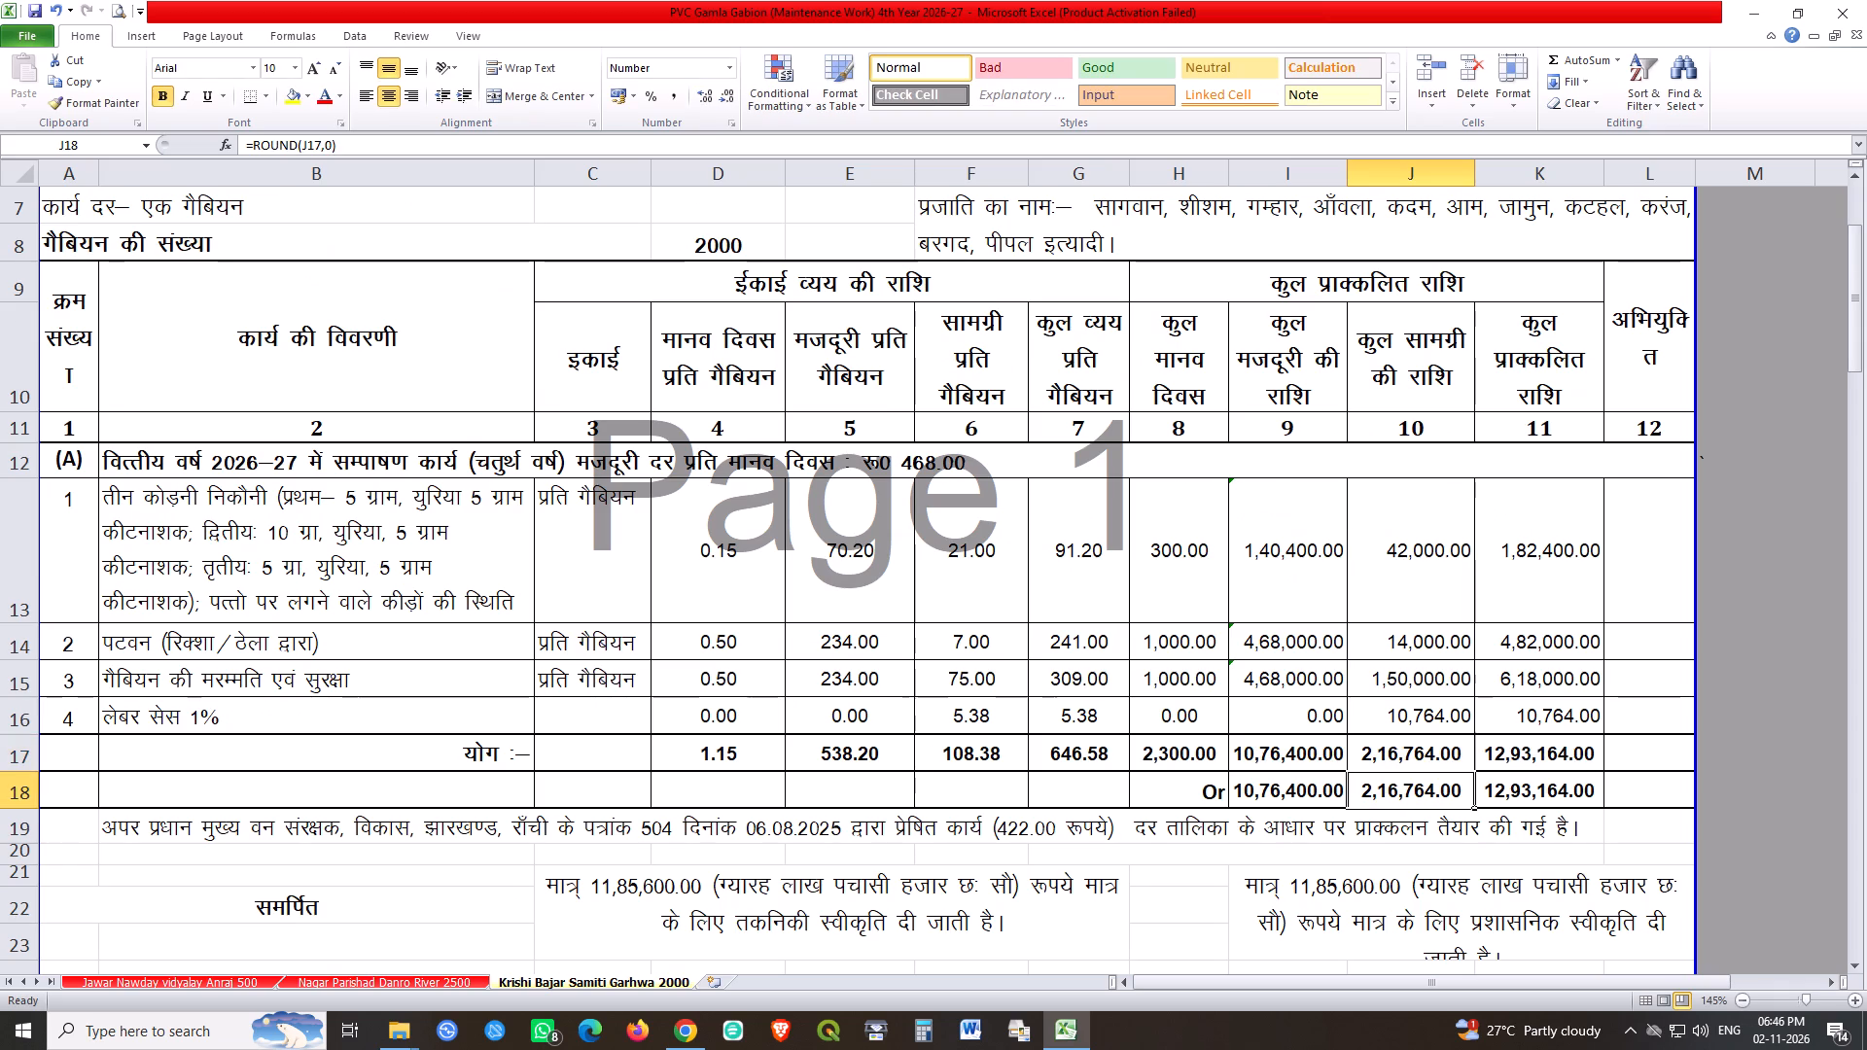
double_click(1527, 757)
key(Return)
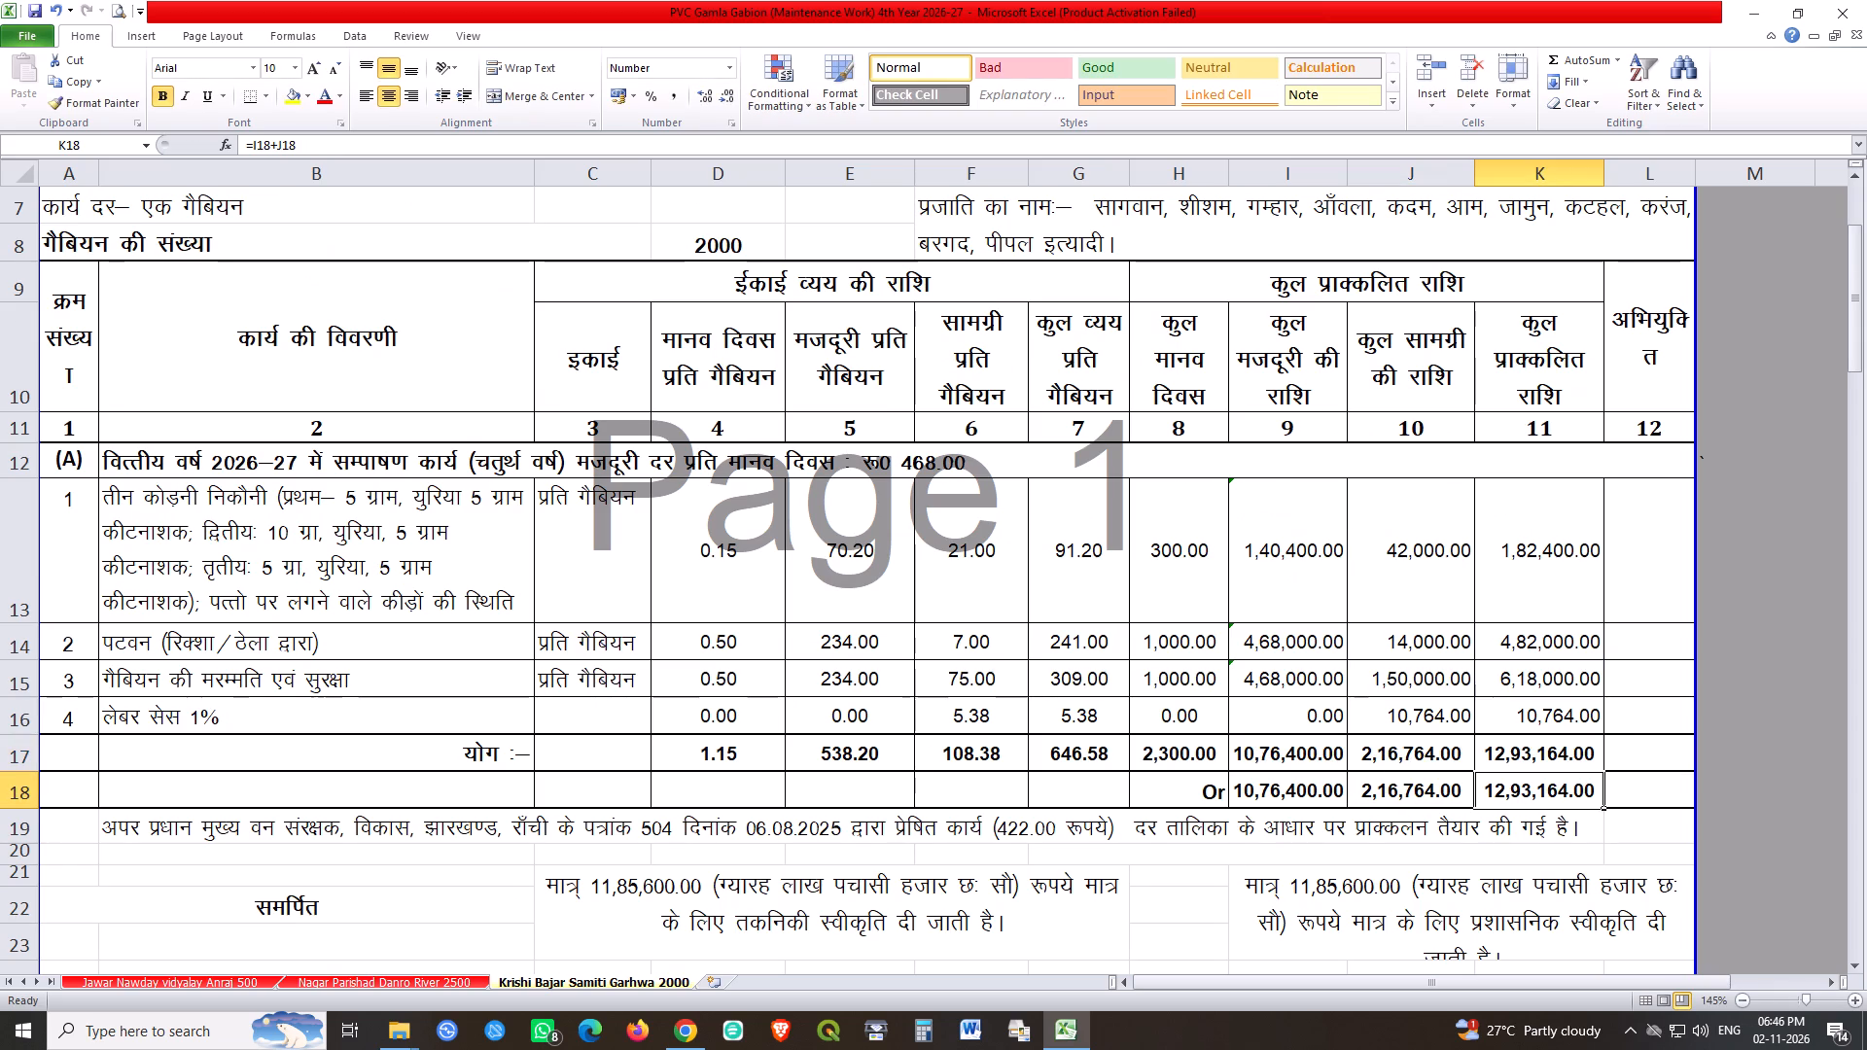
click(1271, 758)
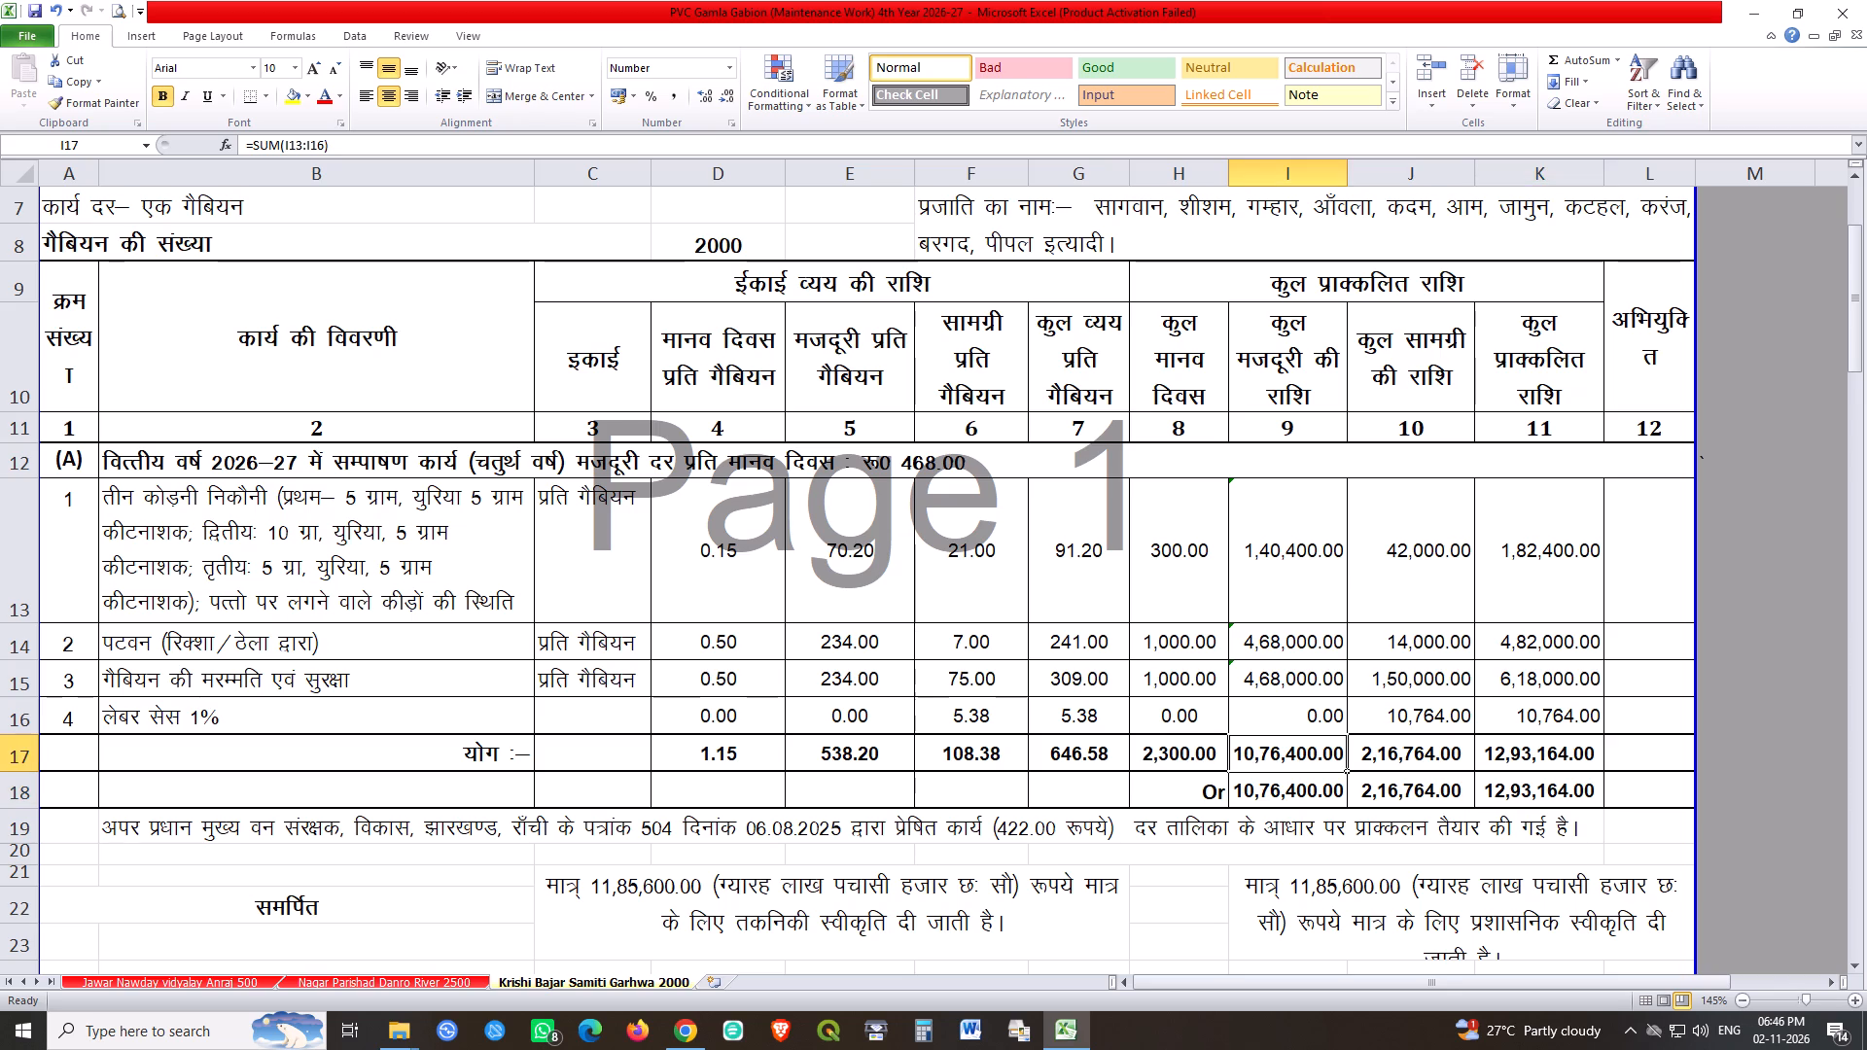
Subtract 400 from the rounded wage total, making its formula =ROUND(I17,0)-400.
double_click(1294, 791)
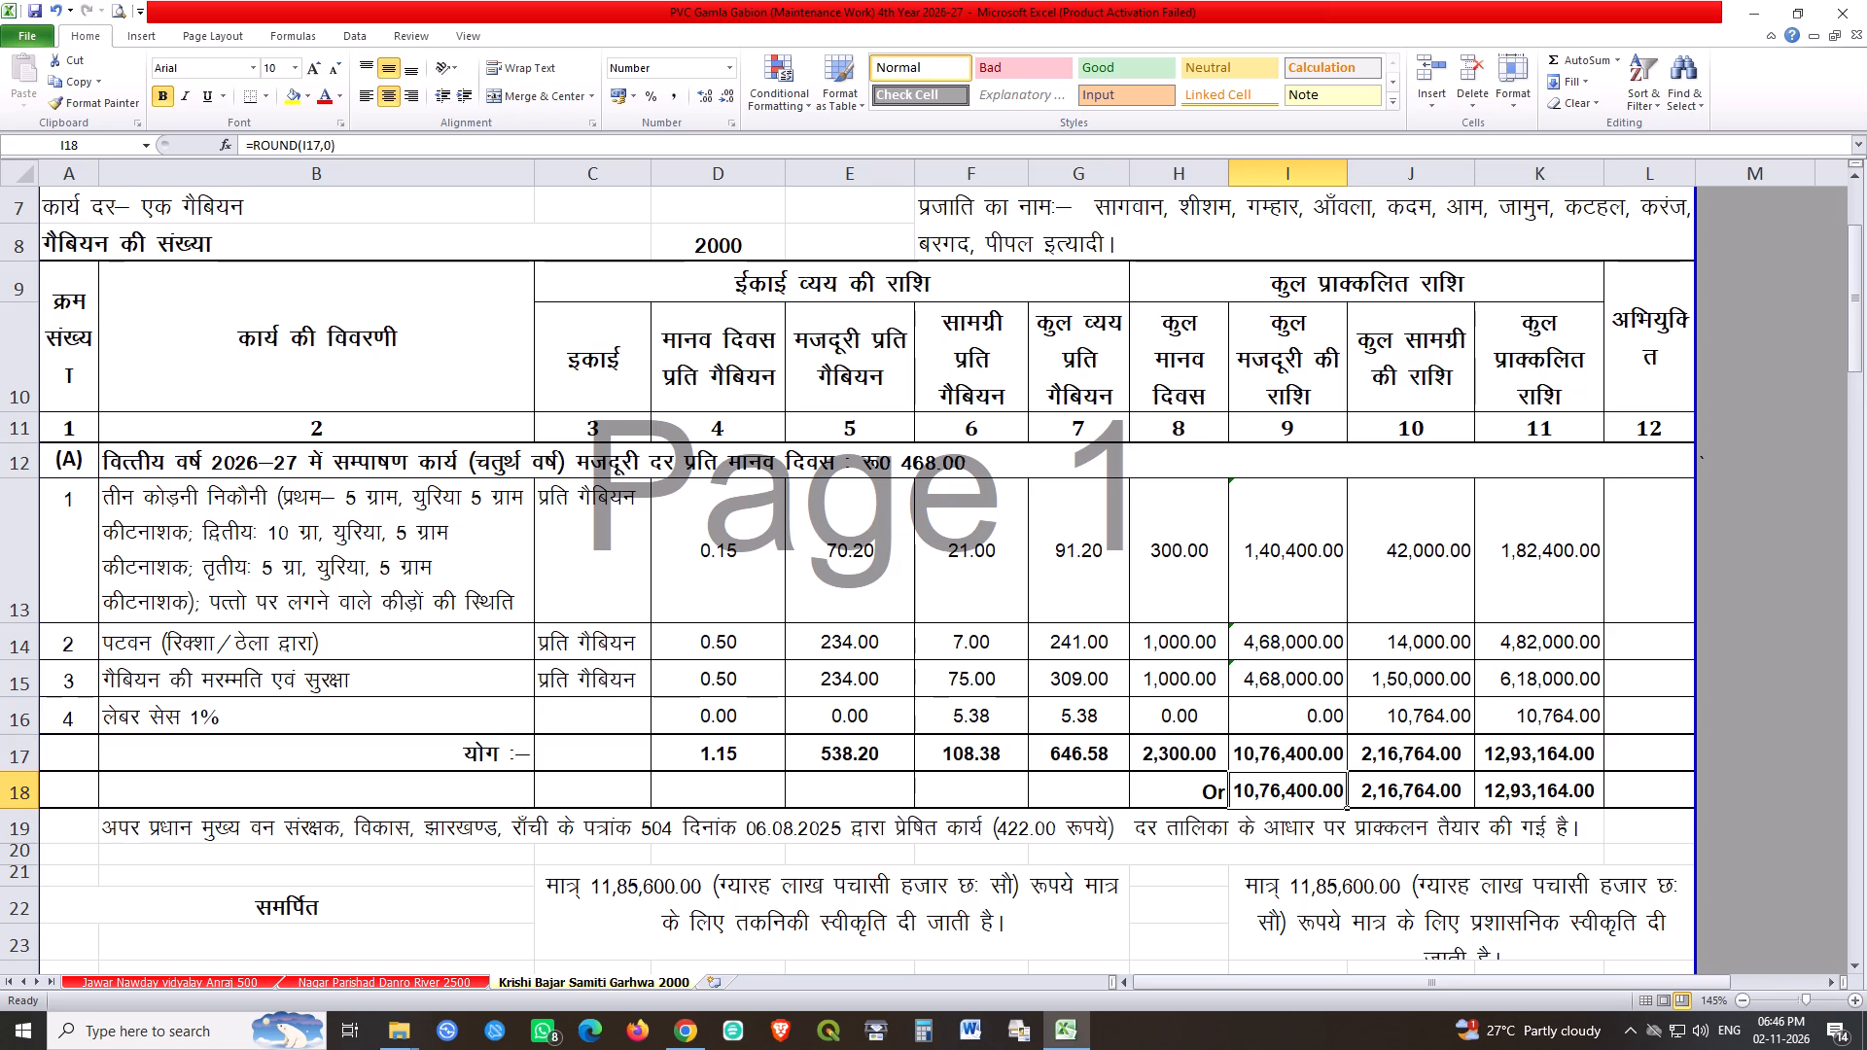
double_click(1329, 790)
click(1355, 793)
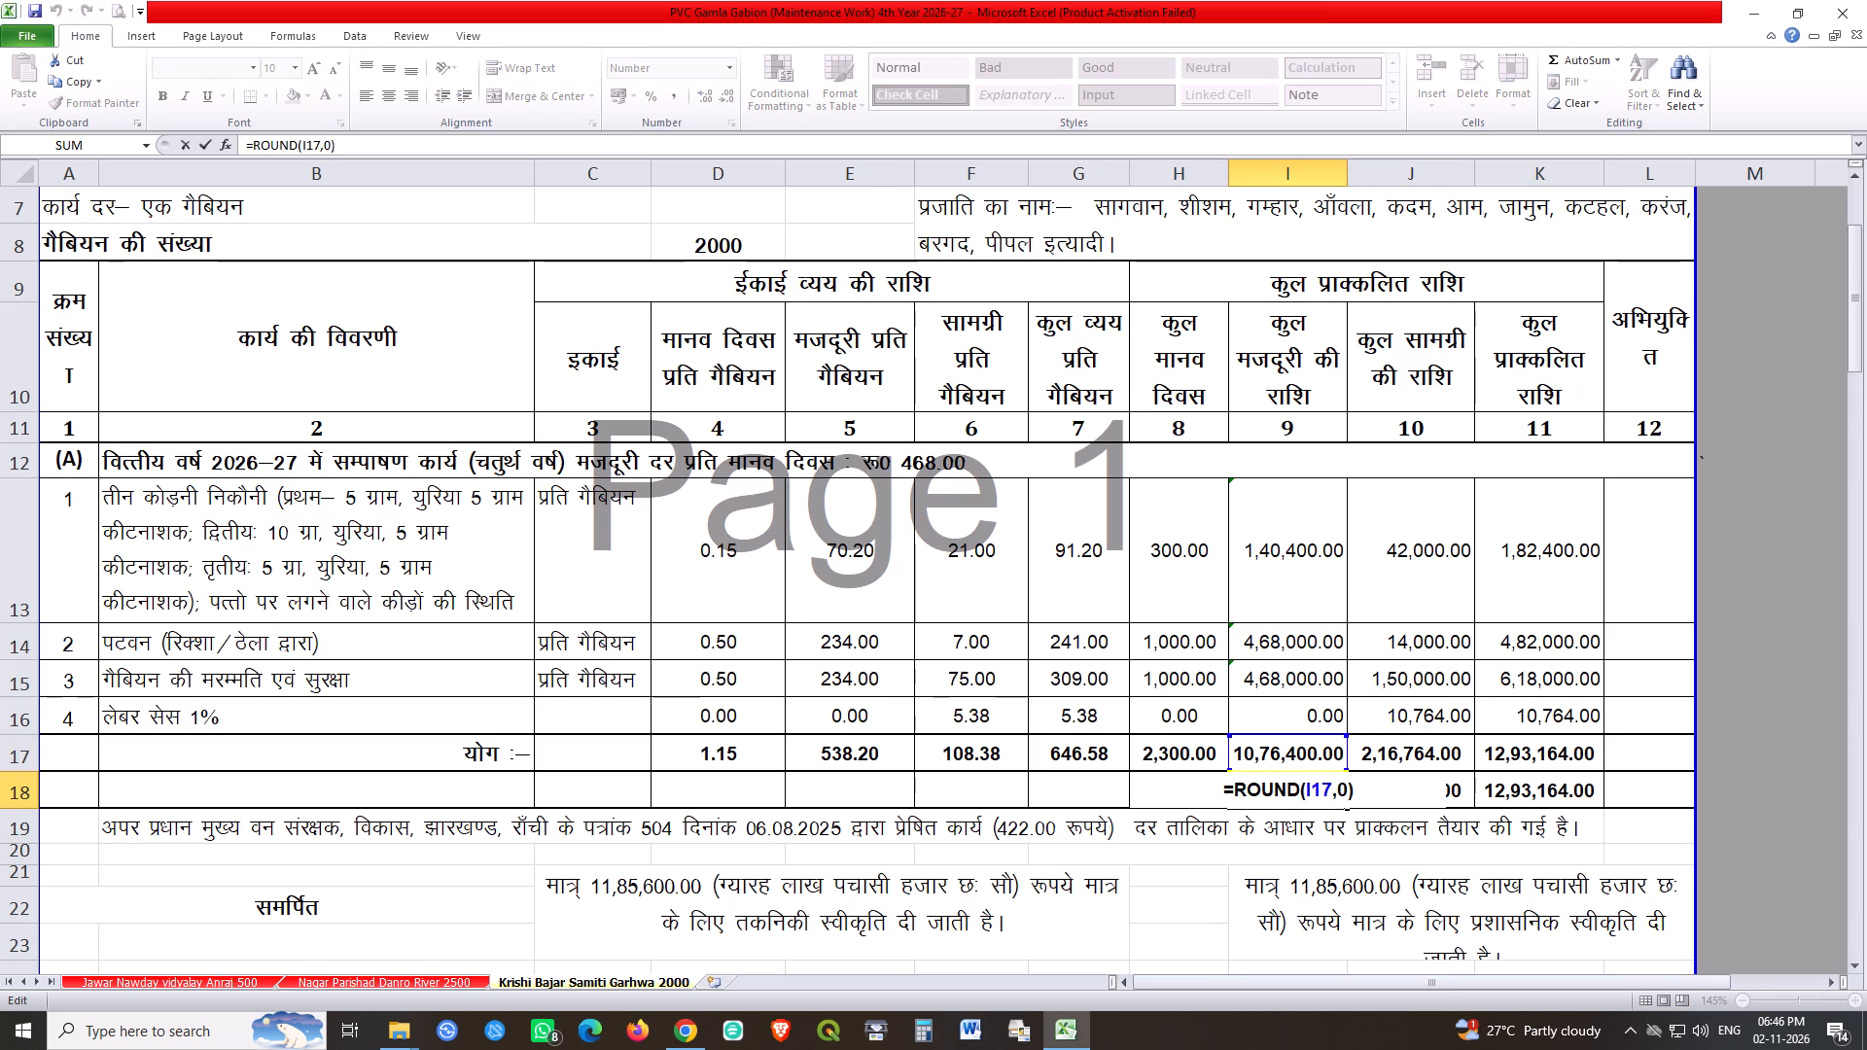
text(-400)
key(Return)
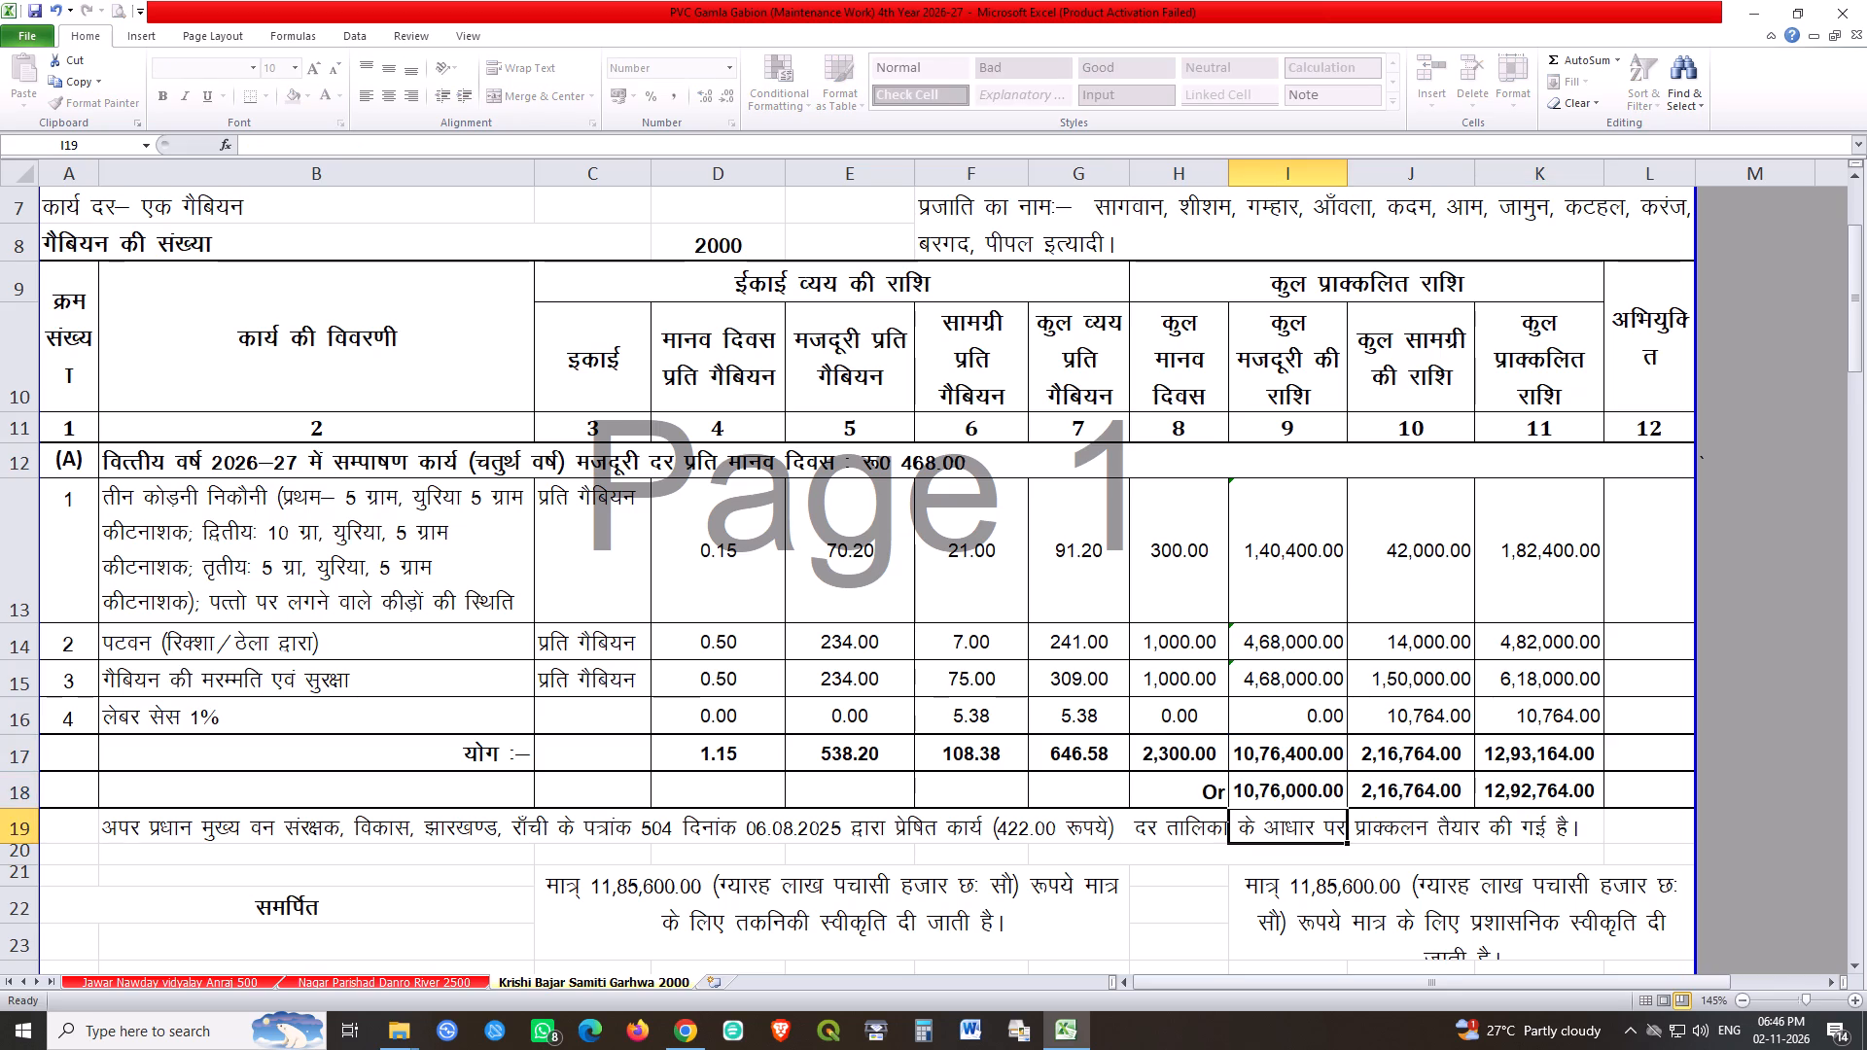
Check the formulas of the rounded material total and the first item's total material amount.
click(1392, 779)
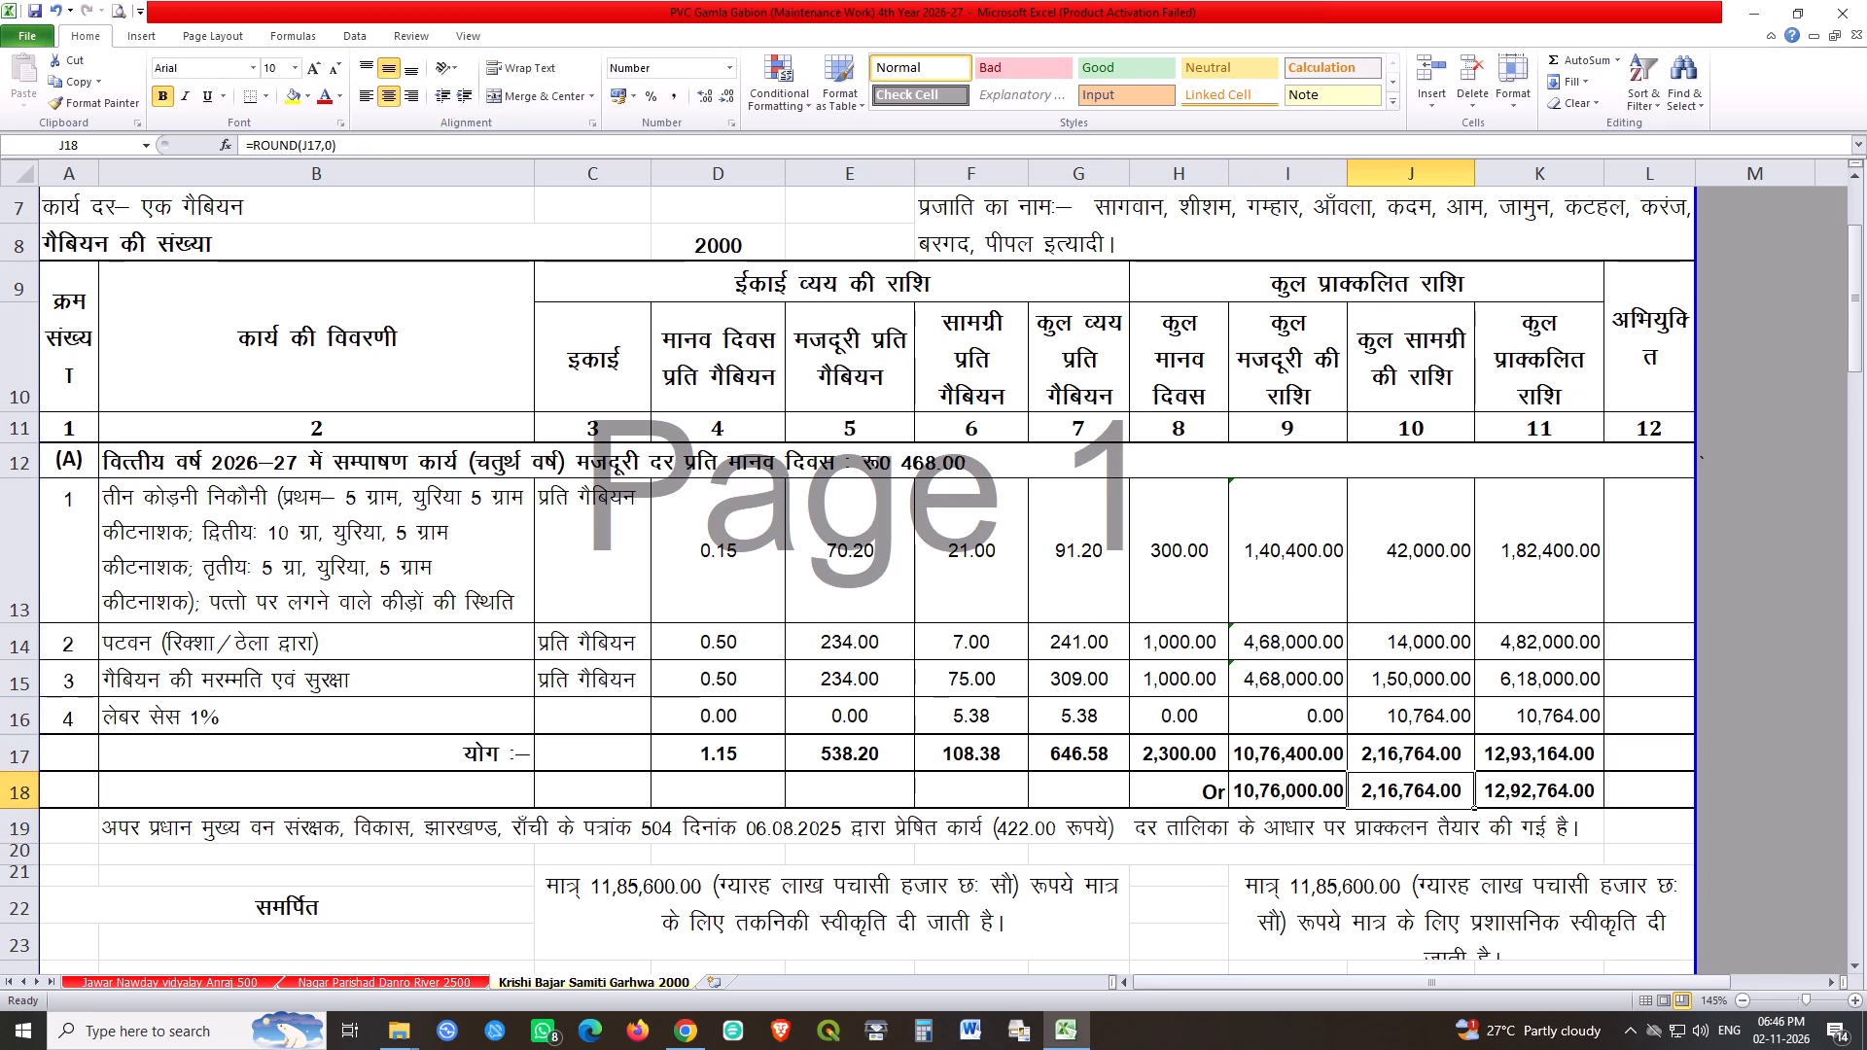
click(1426, 793)
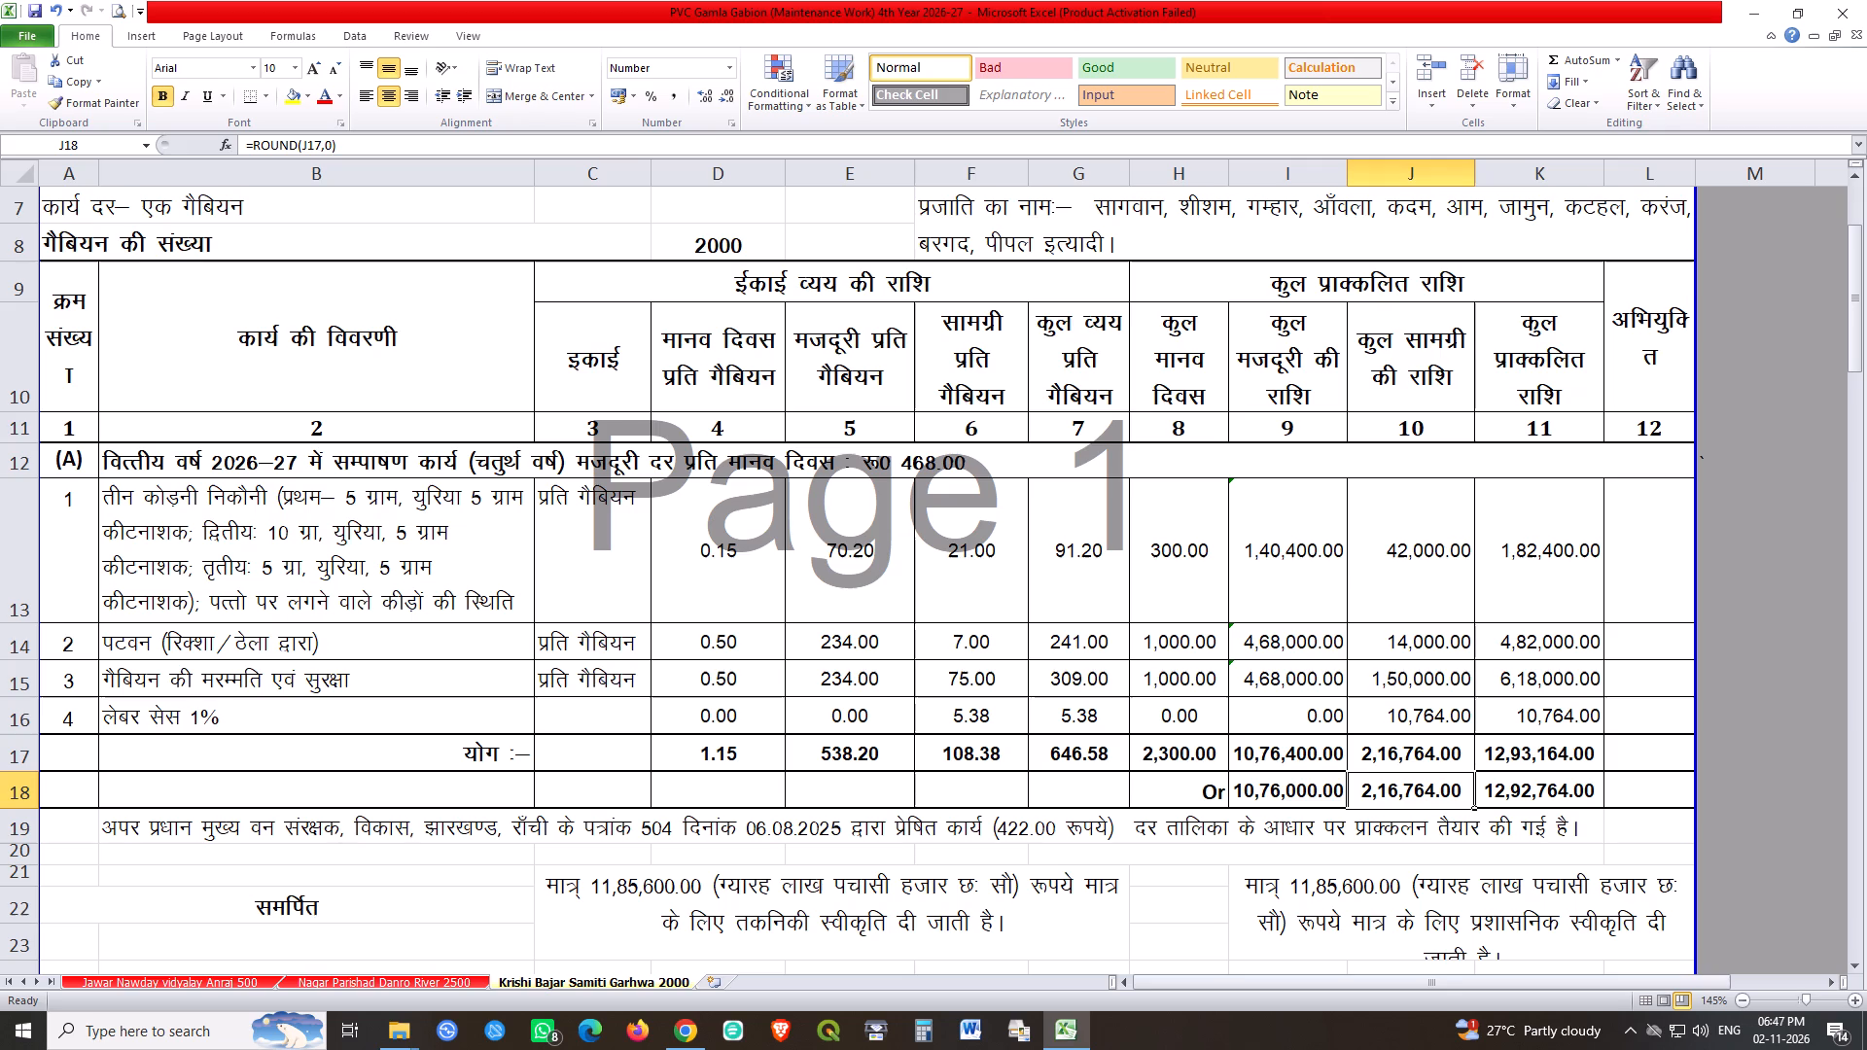
double_click(1411, 540)
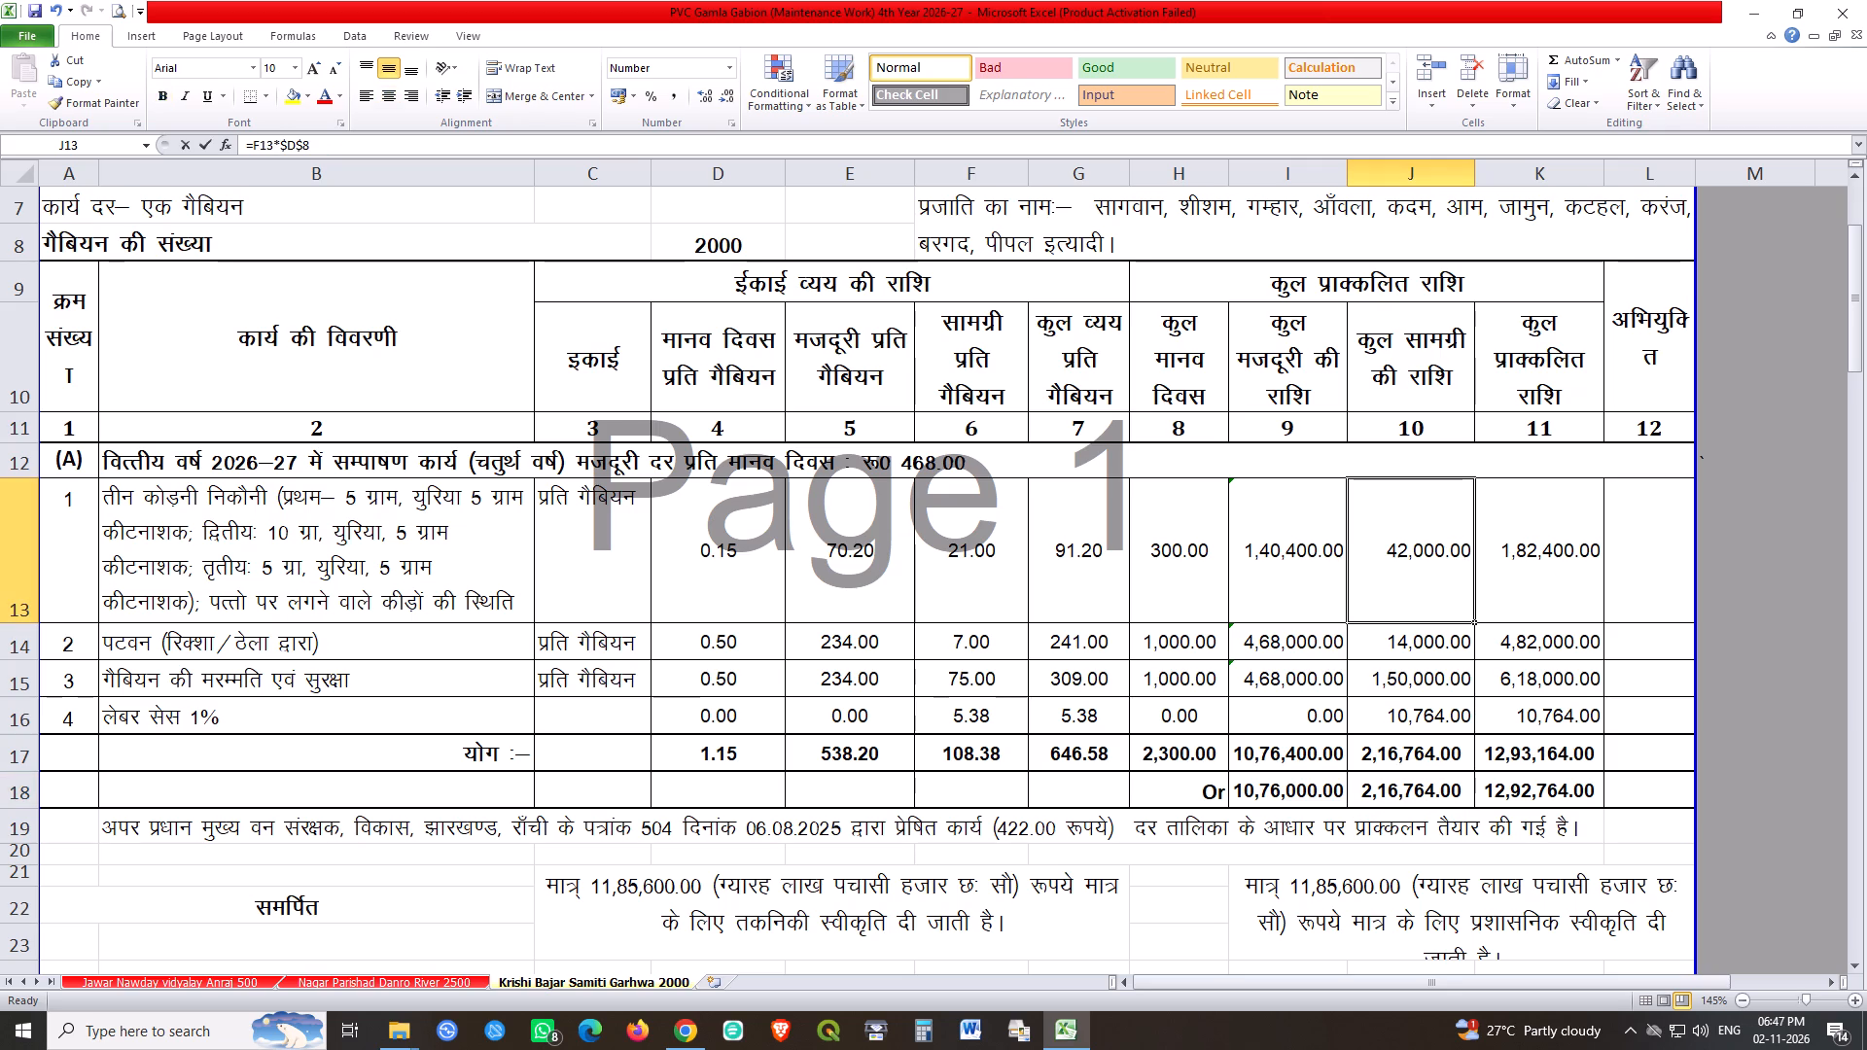
key(Return)
click(1411, 535)
click(1524, 853)
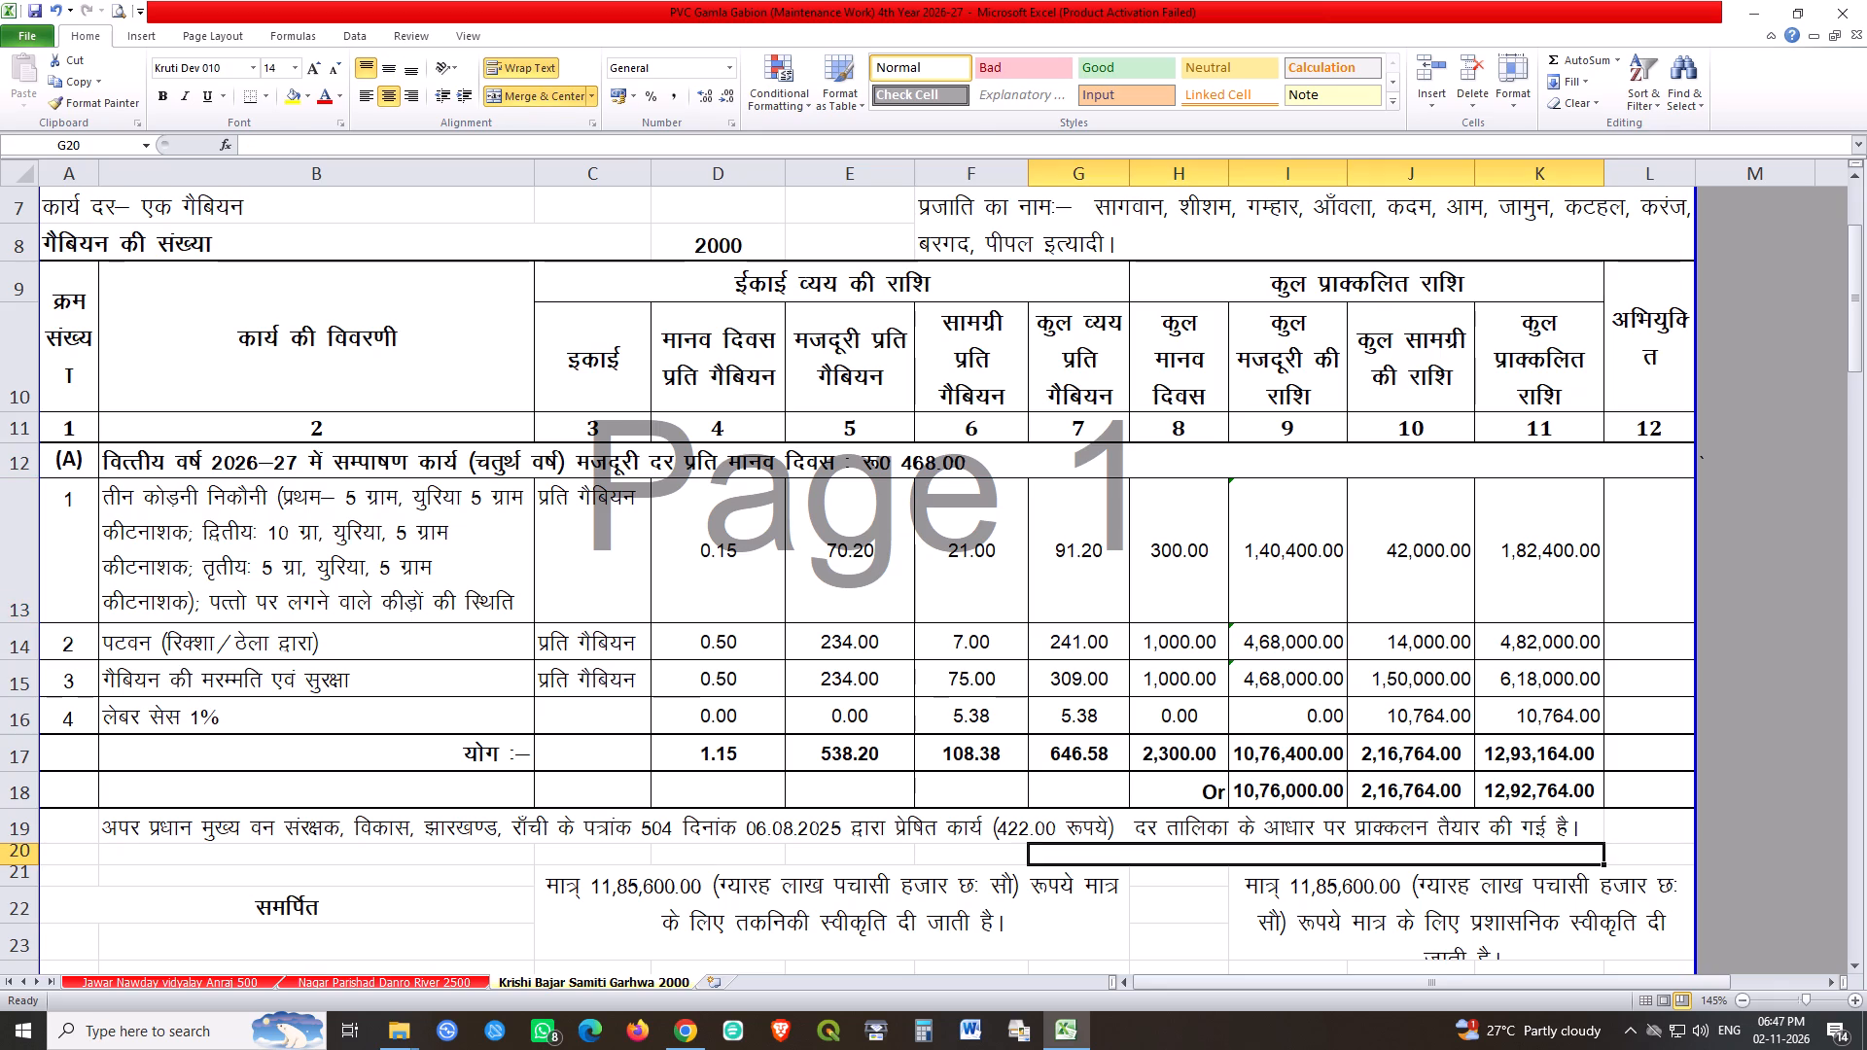
Enter the label नोट :– in column A, in front of the rate reference note below the totals.
click(336, 825)
click(76, 826)
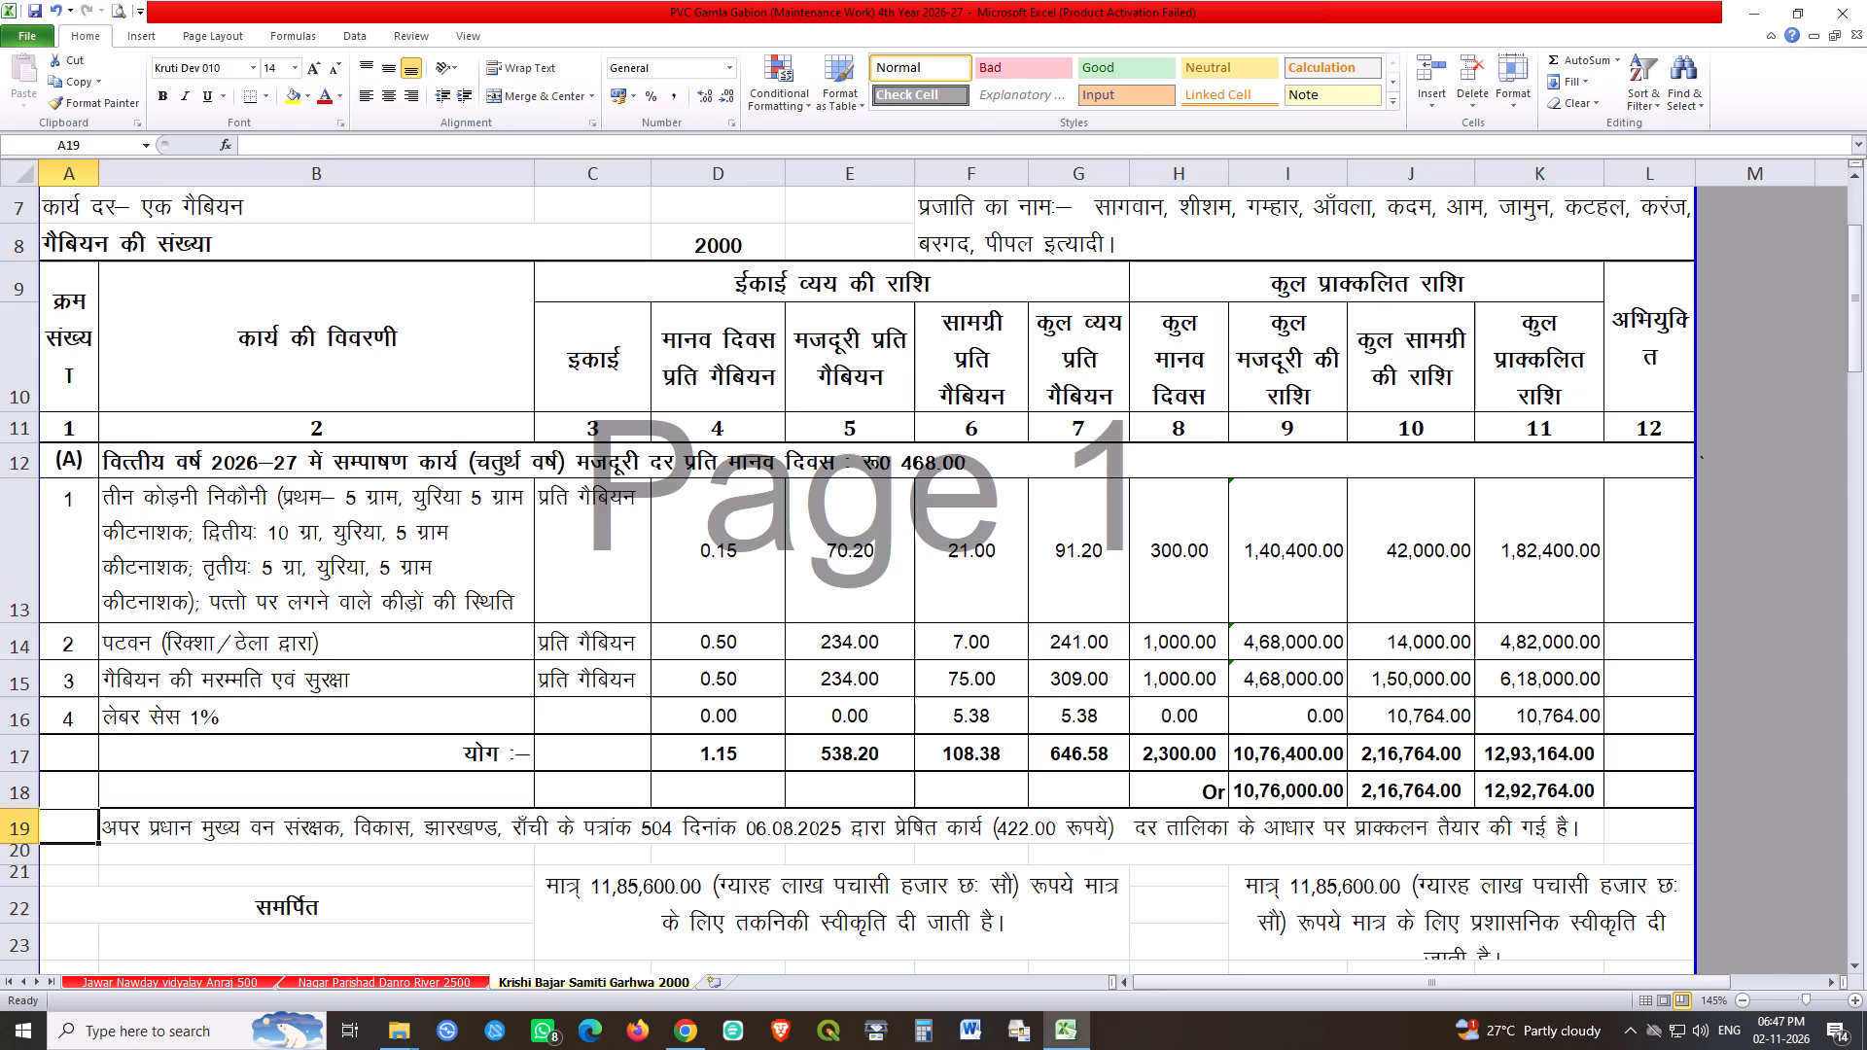
text(uksV %&)
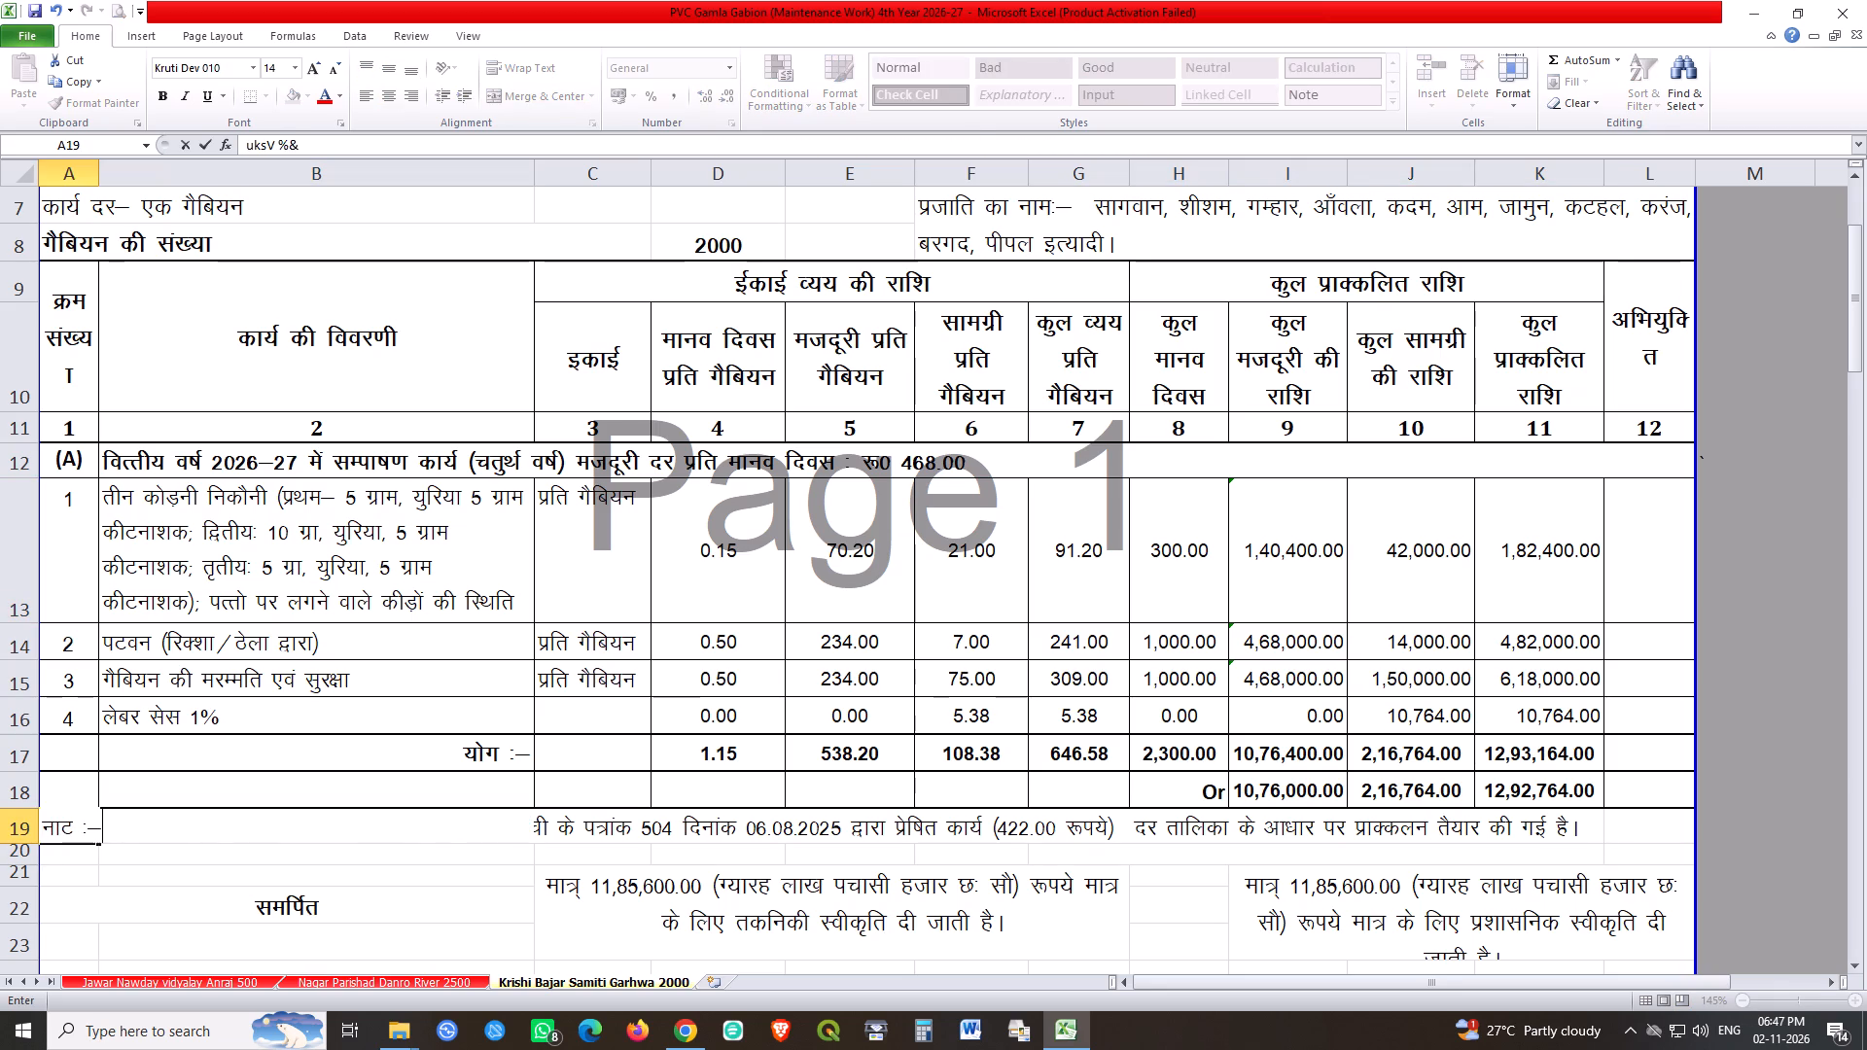
key(Return)
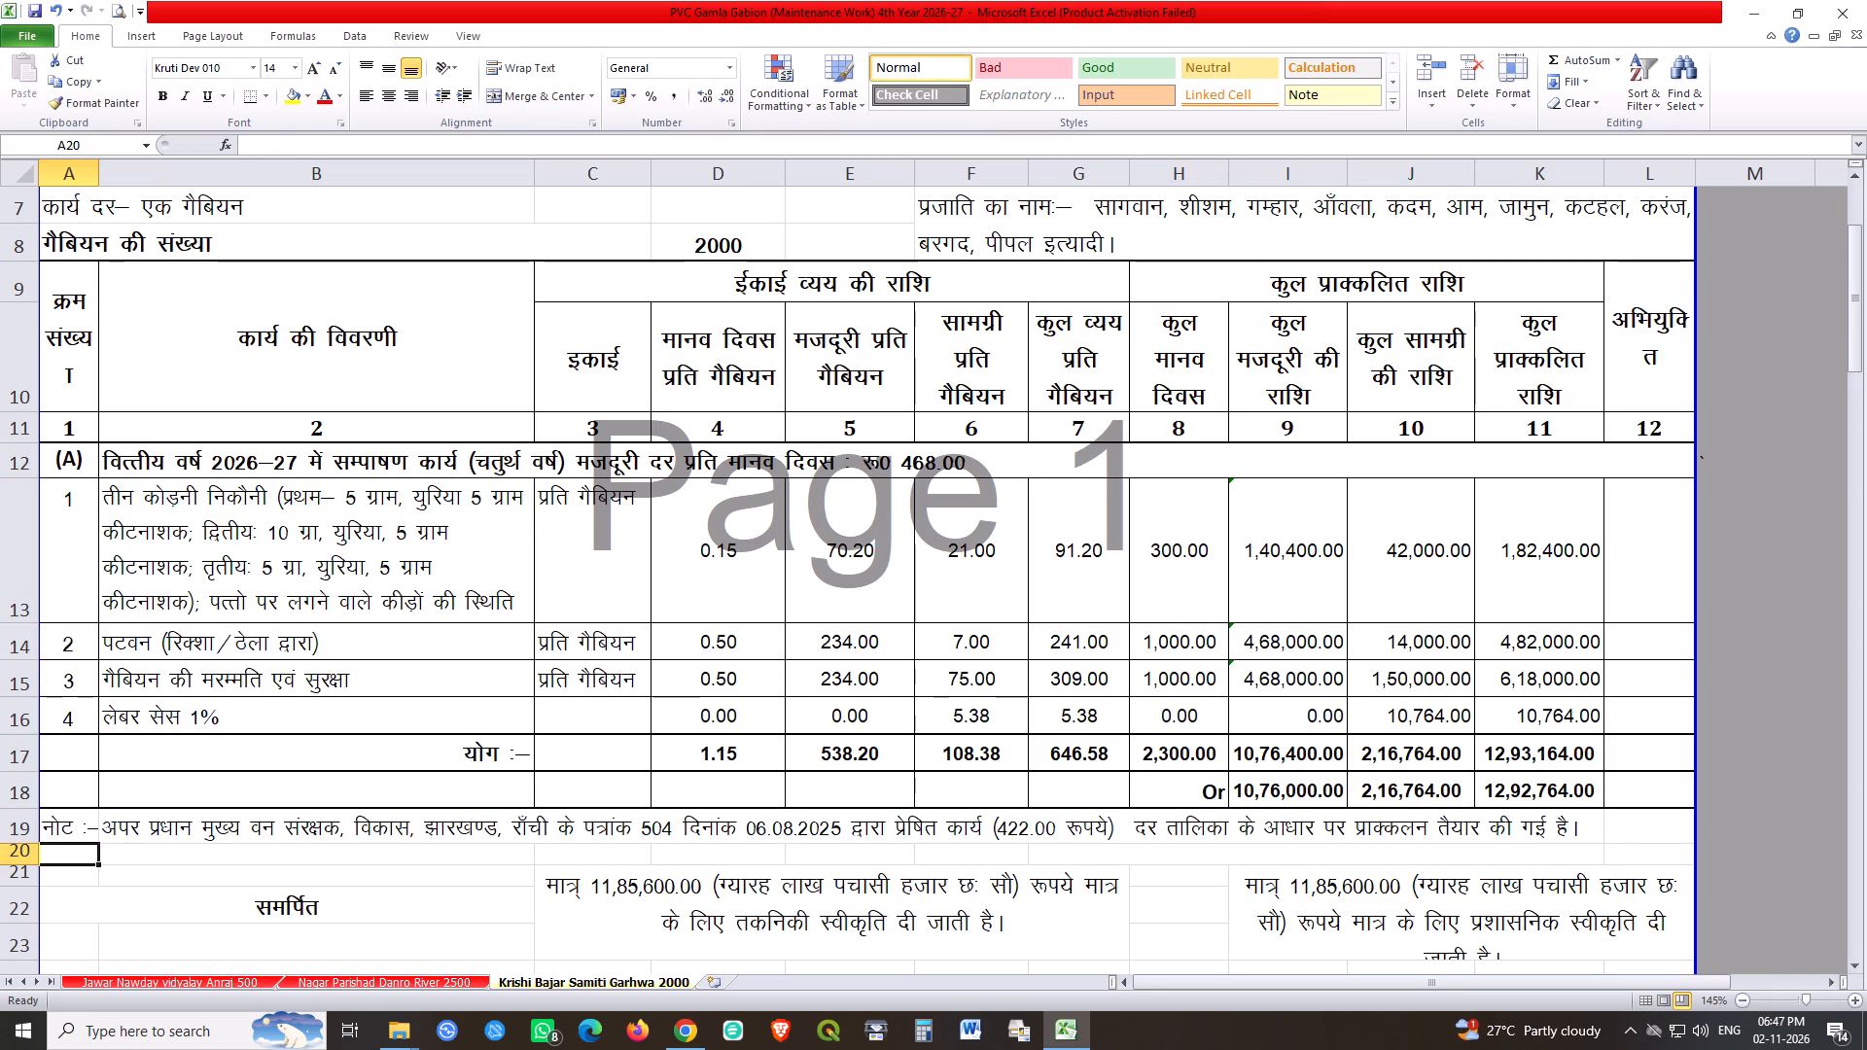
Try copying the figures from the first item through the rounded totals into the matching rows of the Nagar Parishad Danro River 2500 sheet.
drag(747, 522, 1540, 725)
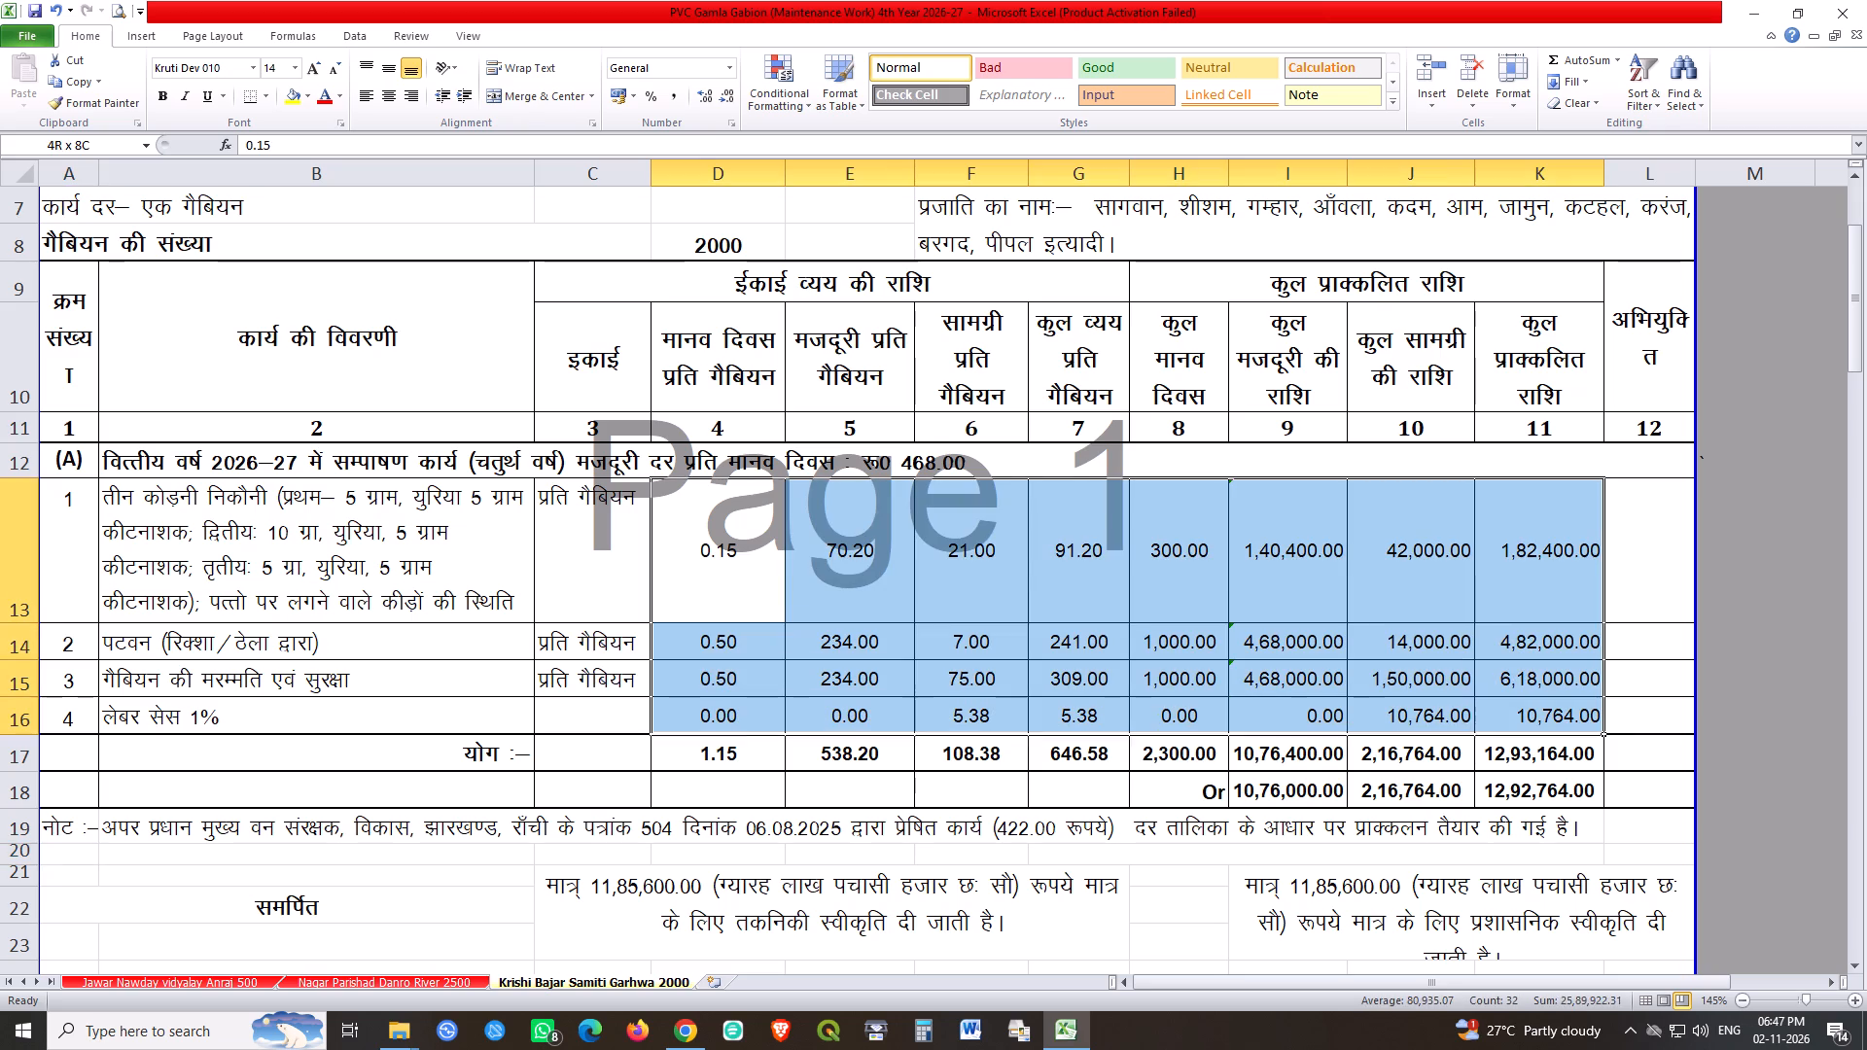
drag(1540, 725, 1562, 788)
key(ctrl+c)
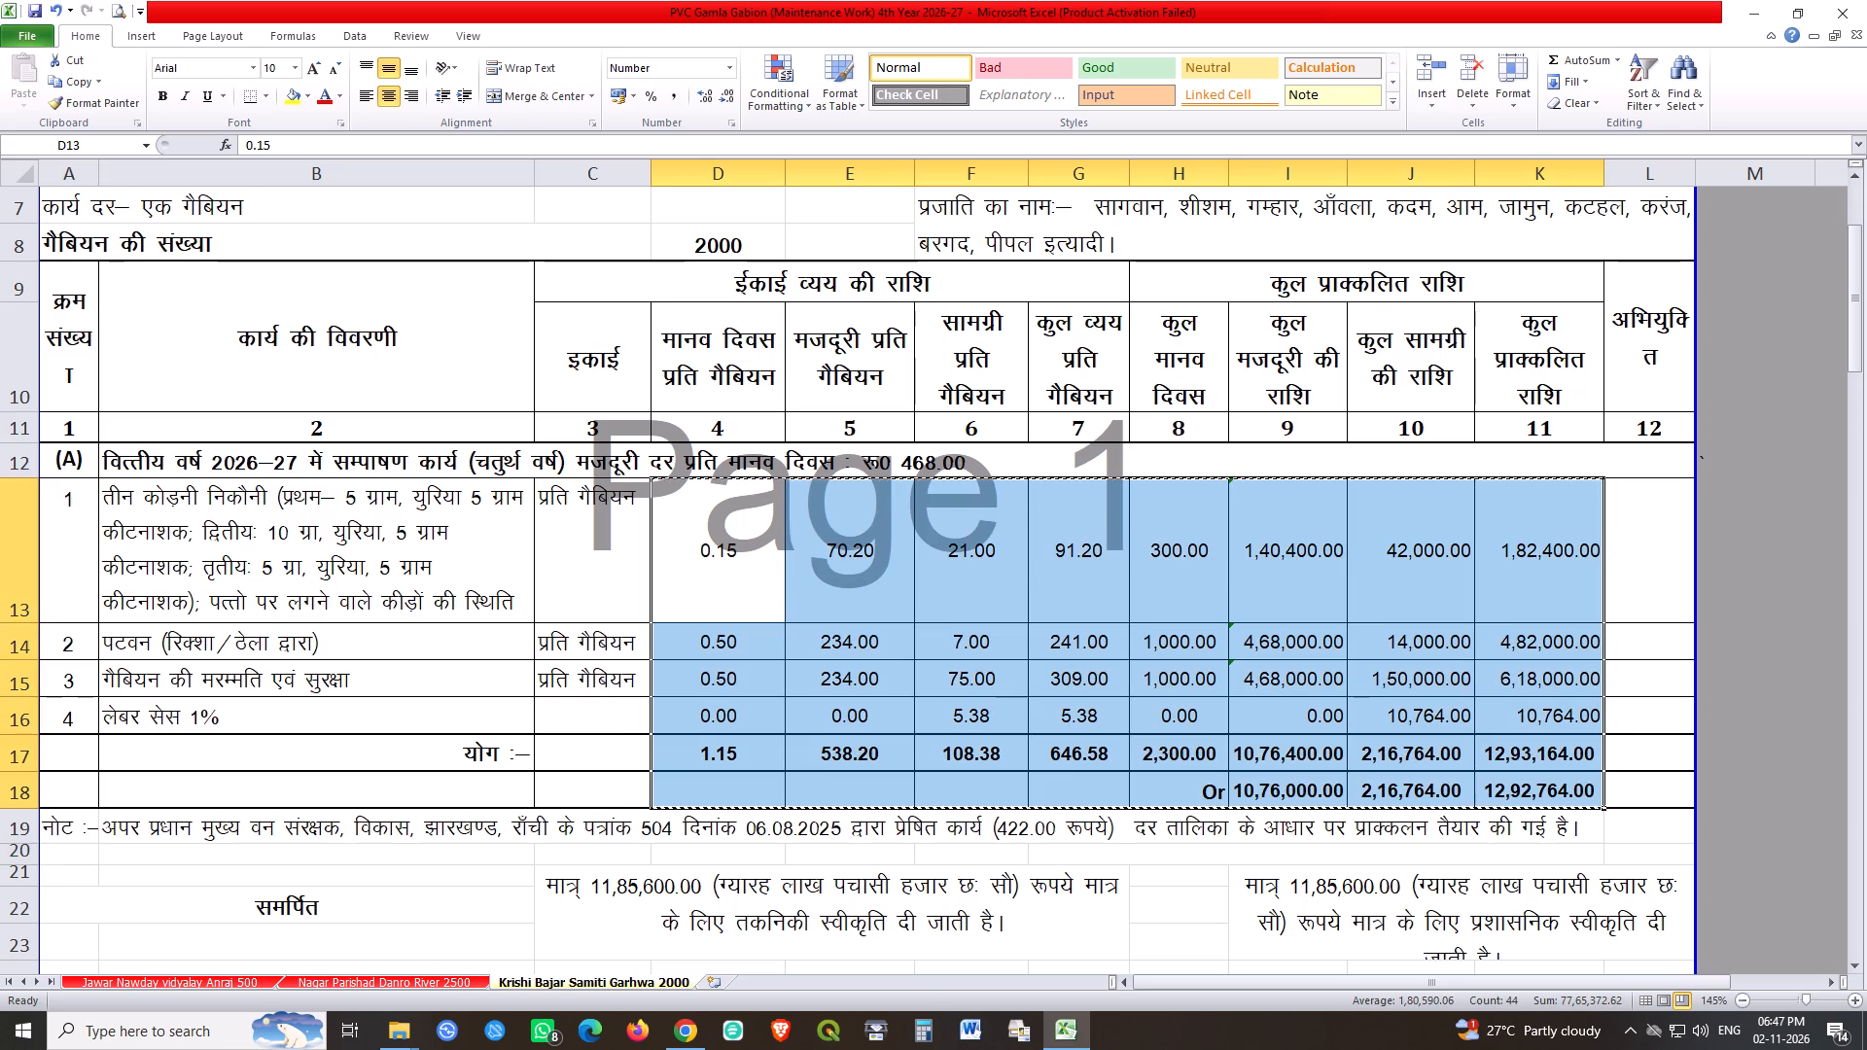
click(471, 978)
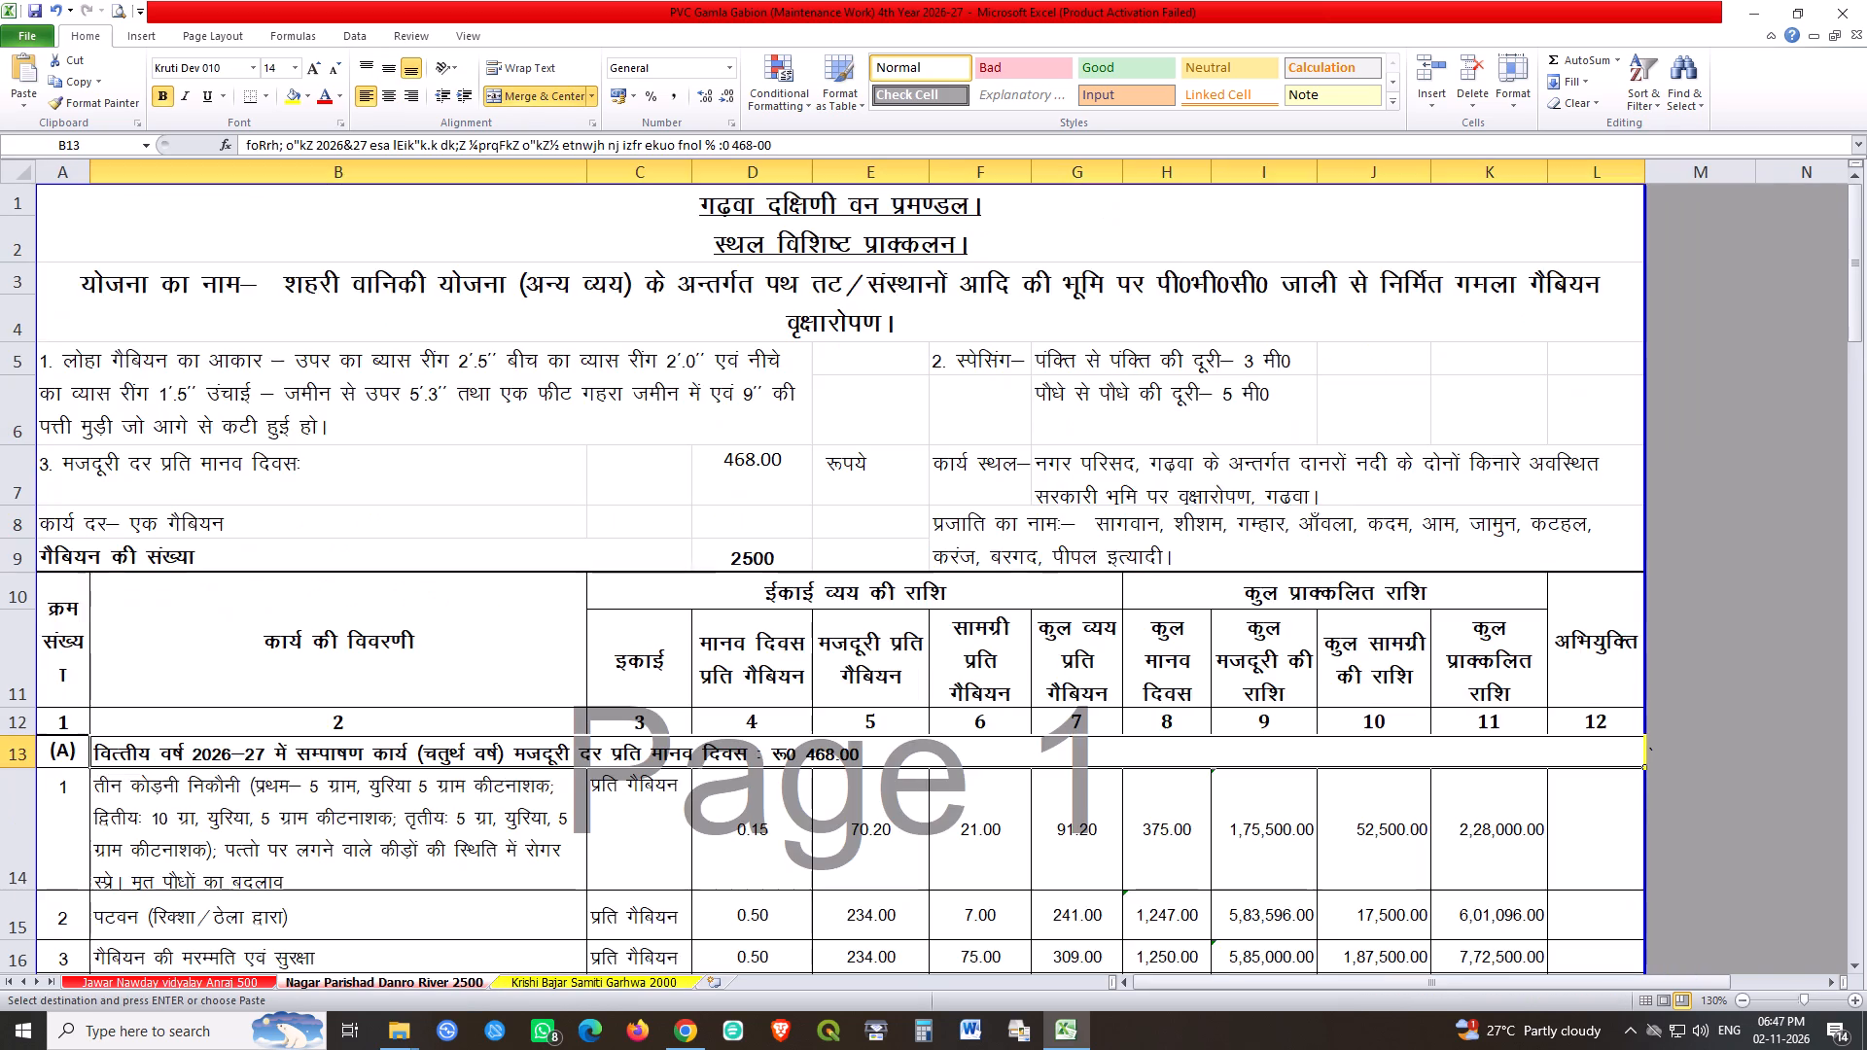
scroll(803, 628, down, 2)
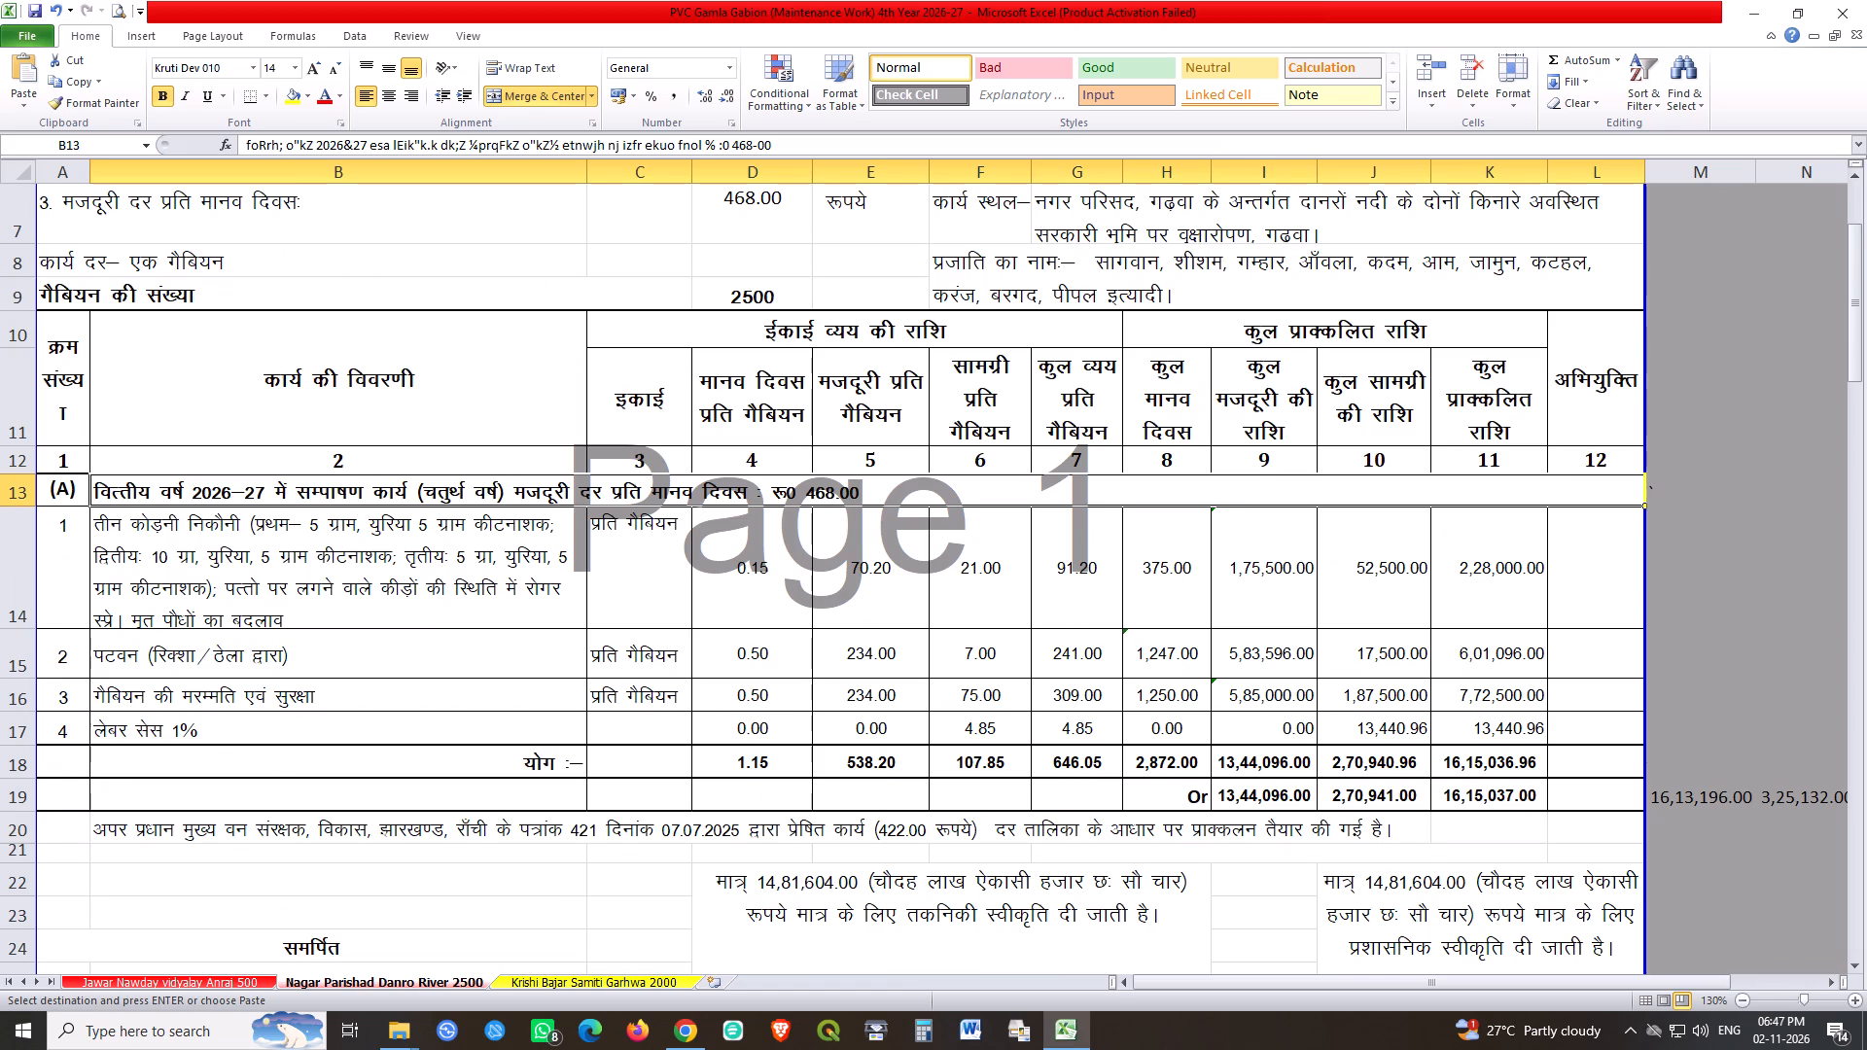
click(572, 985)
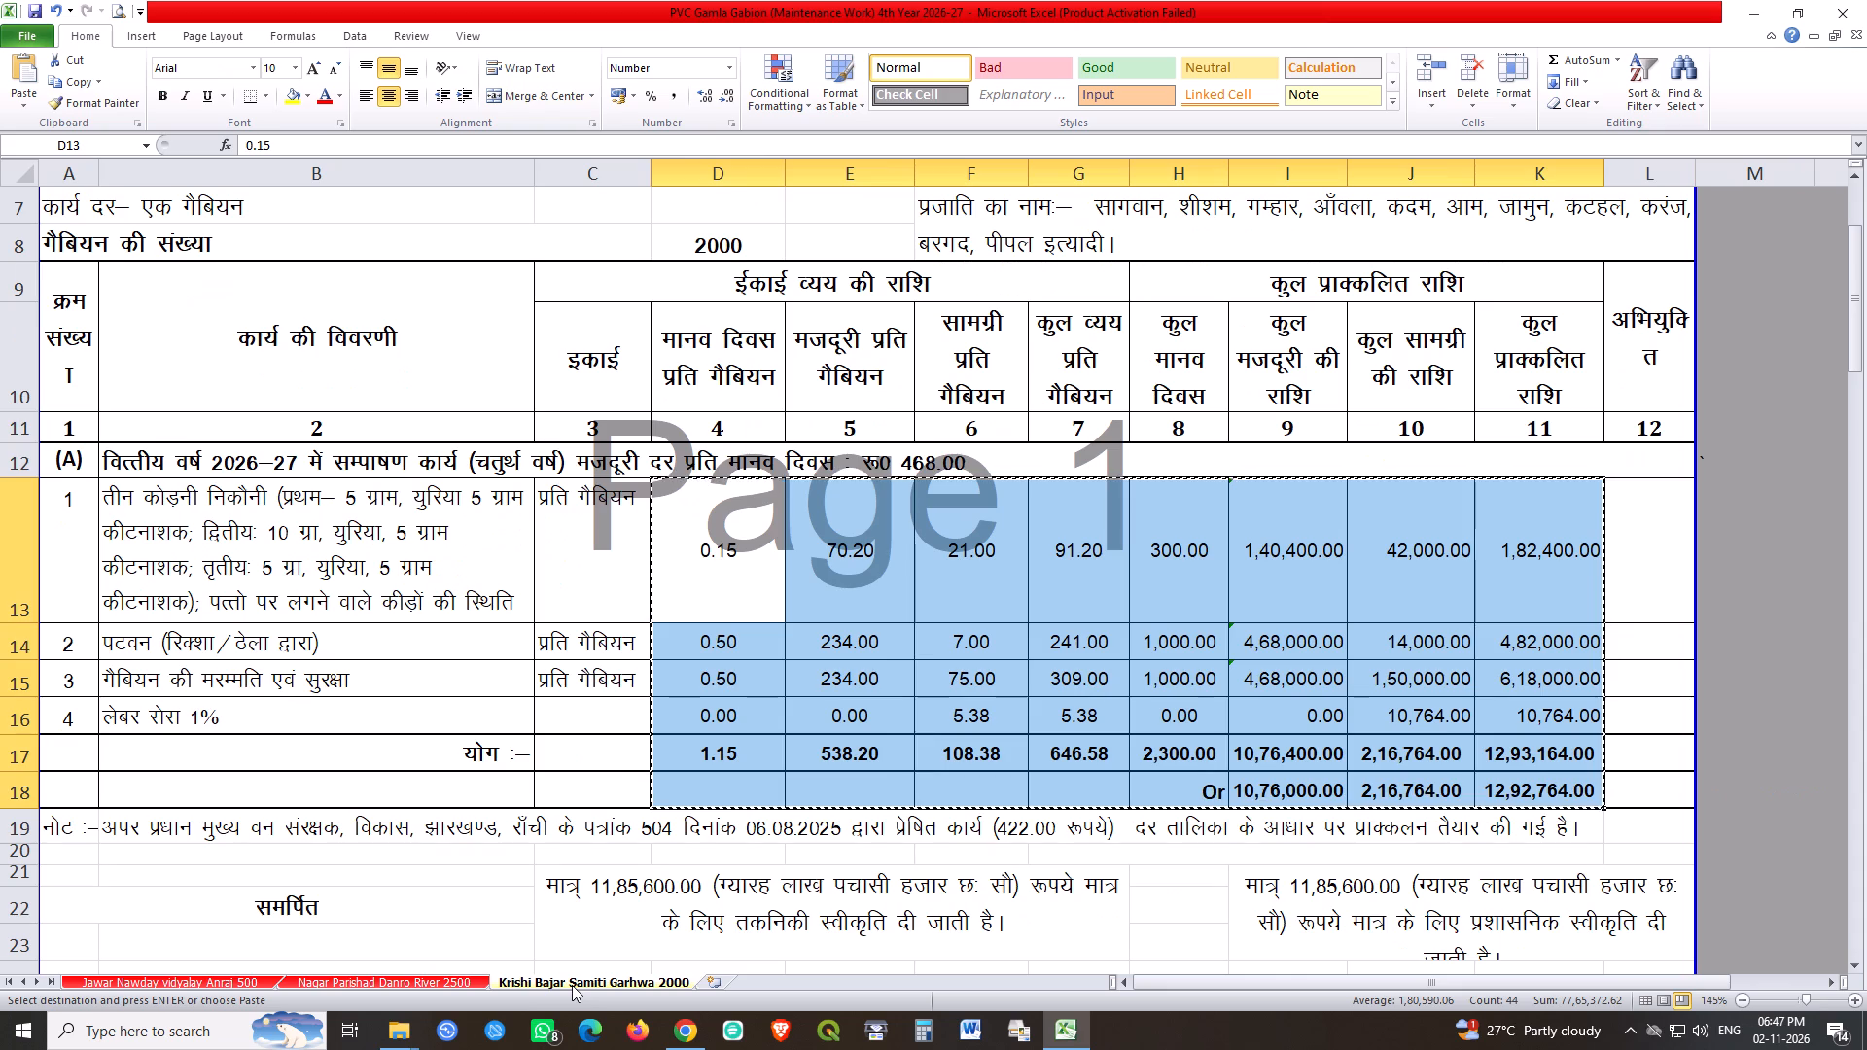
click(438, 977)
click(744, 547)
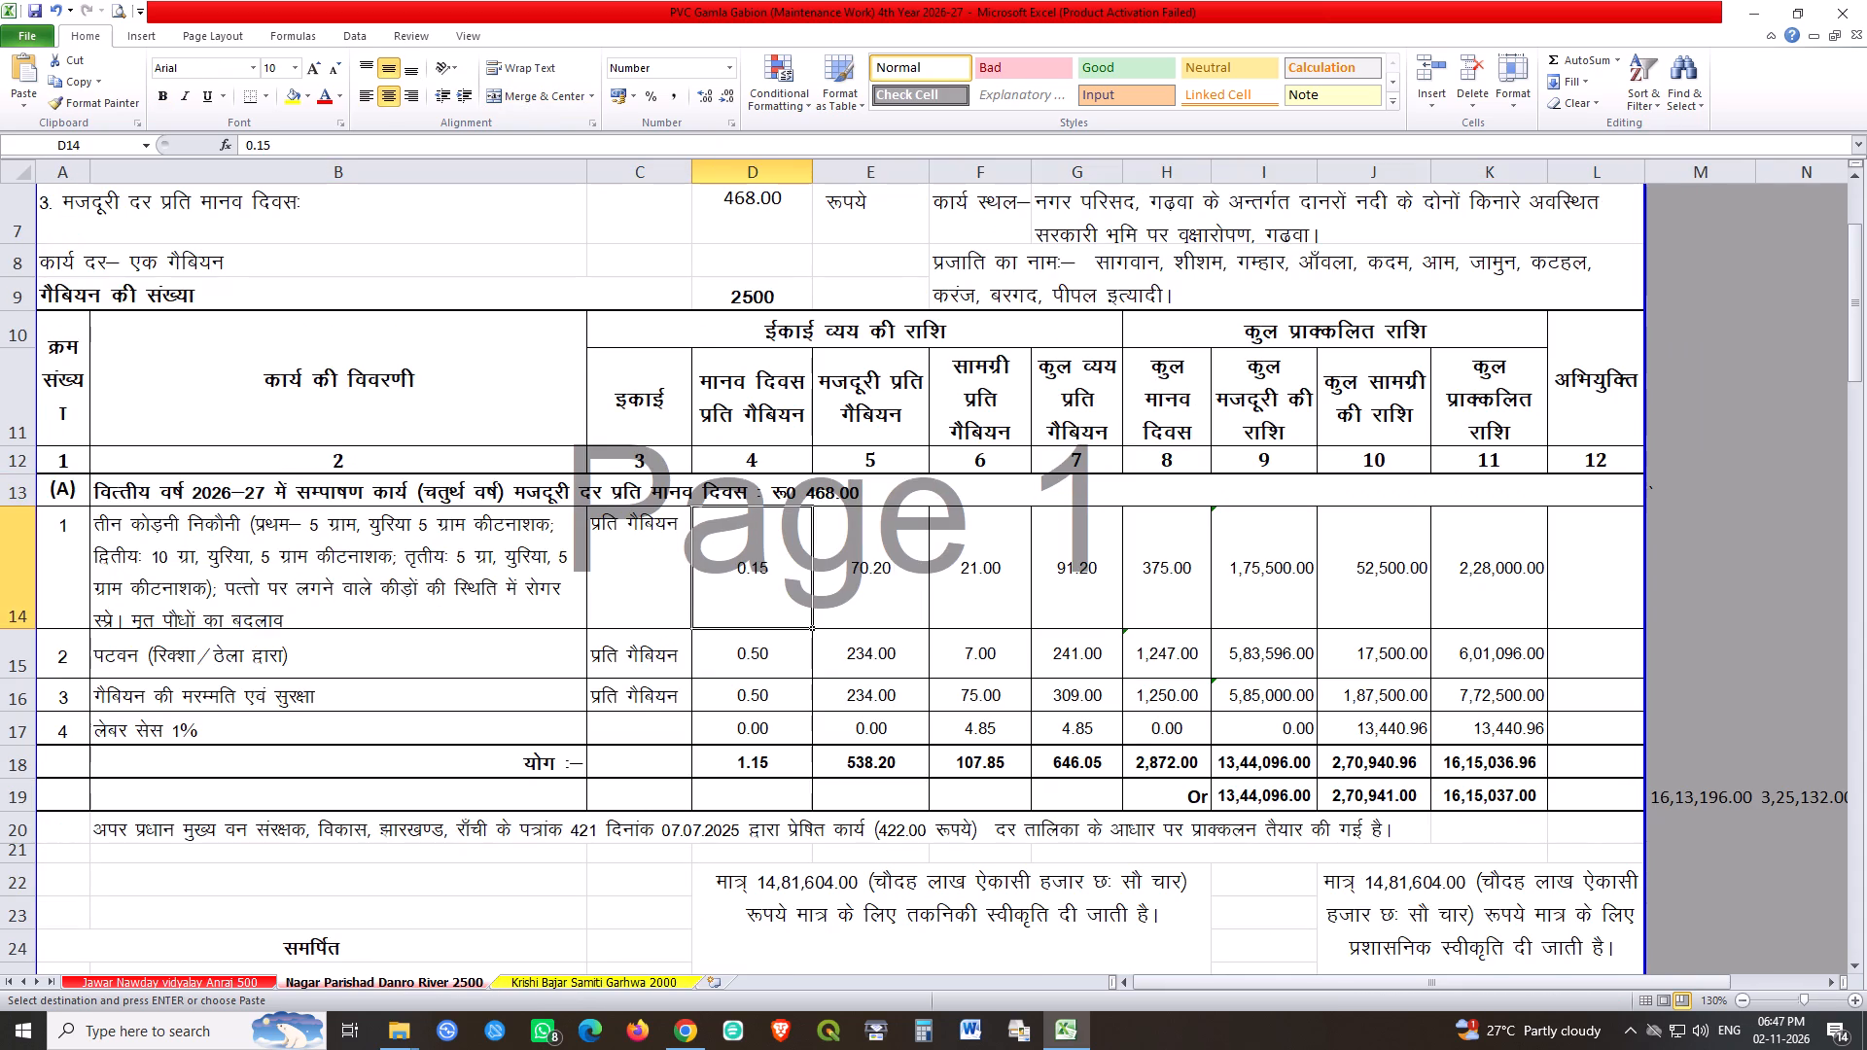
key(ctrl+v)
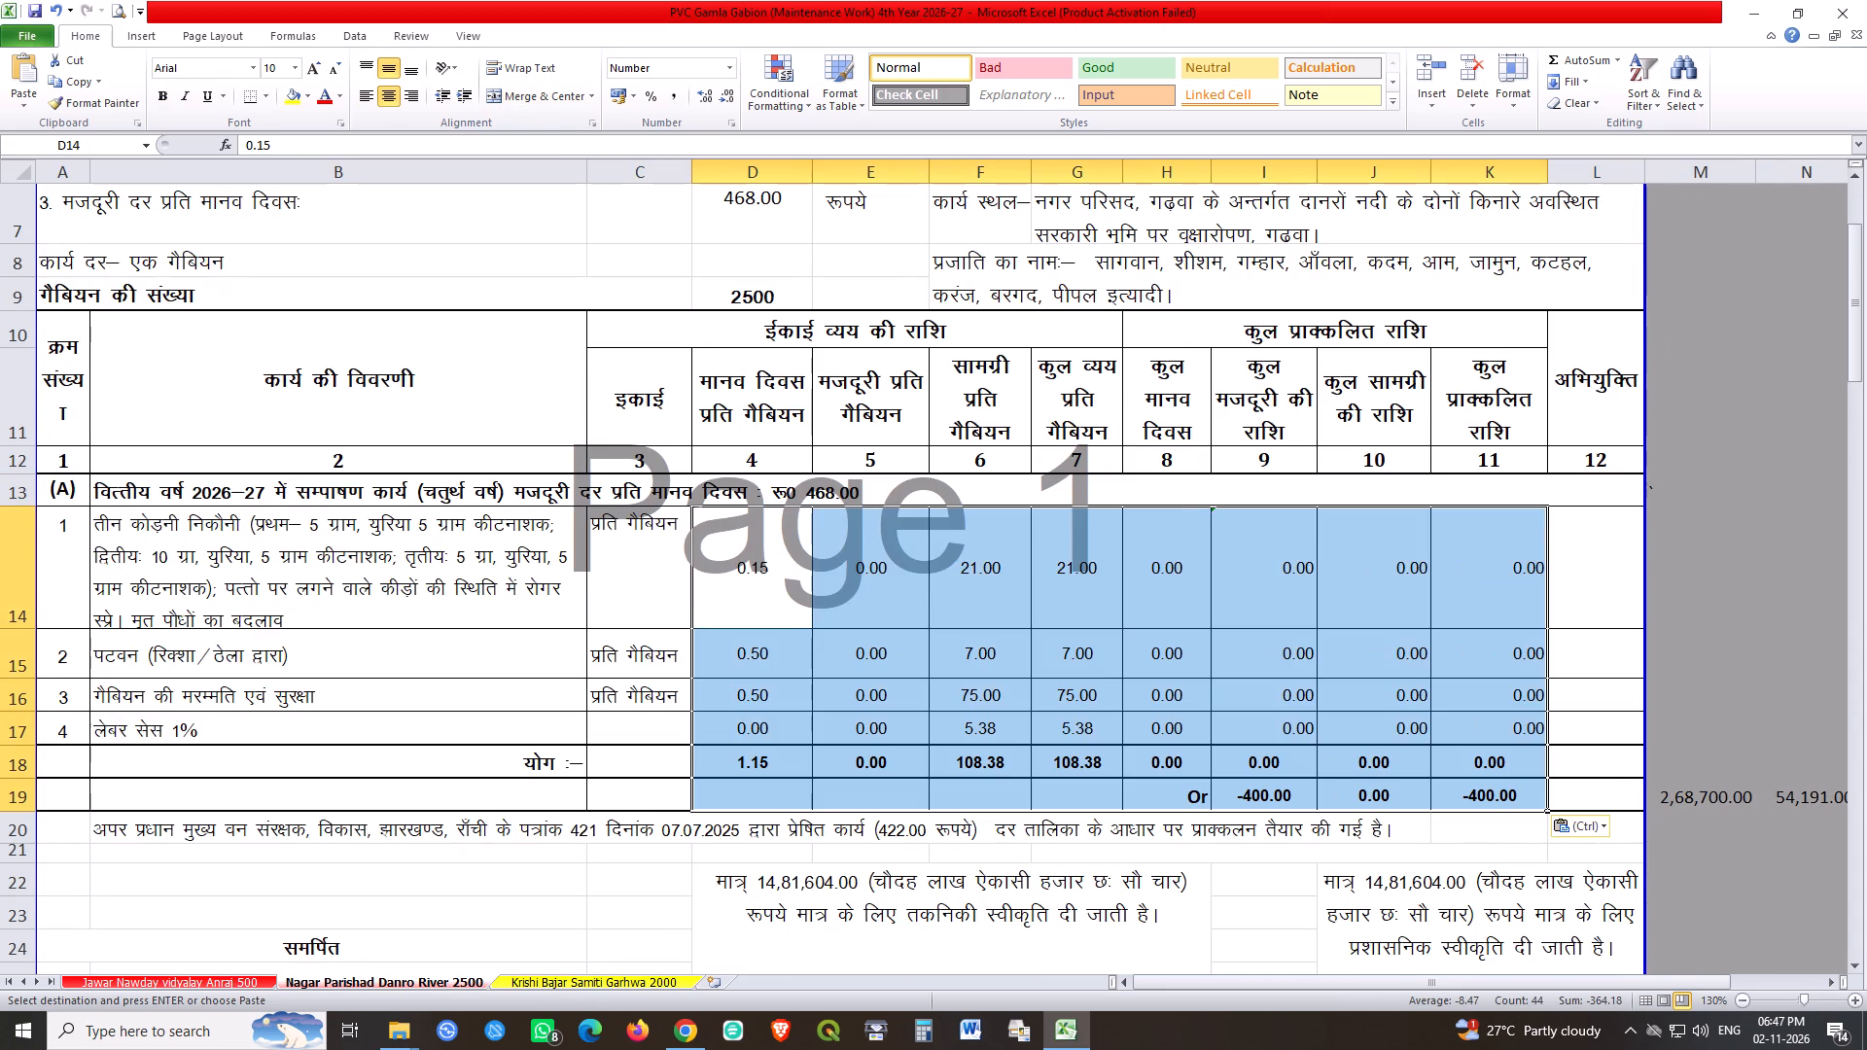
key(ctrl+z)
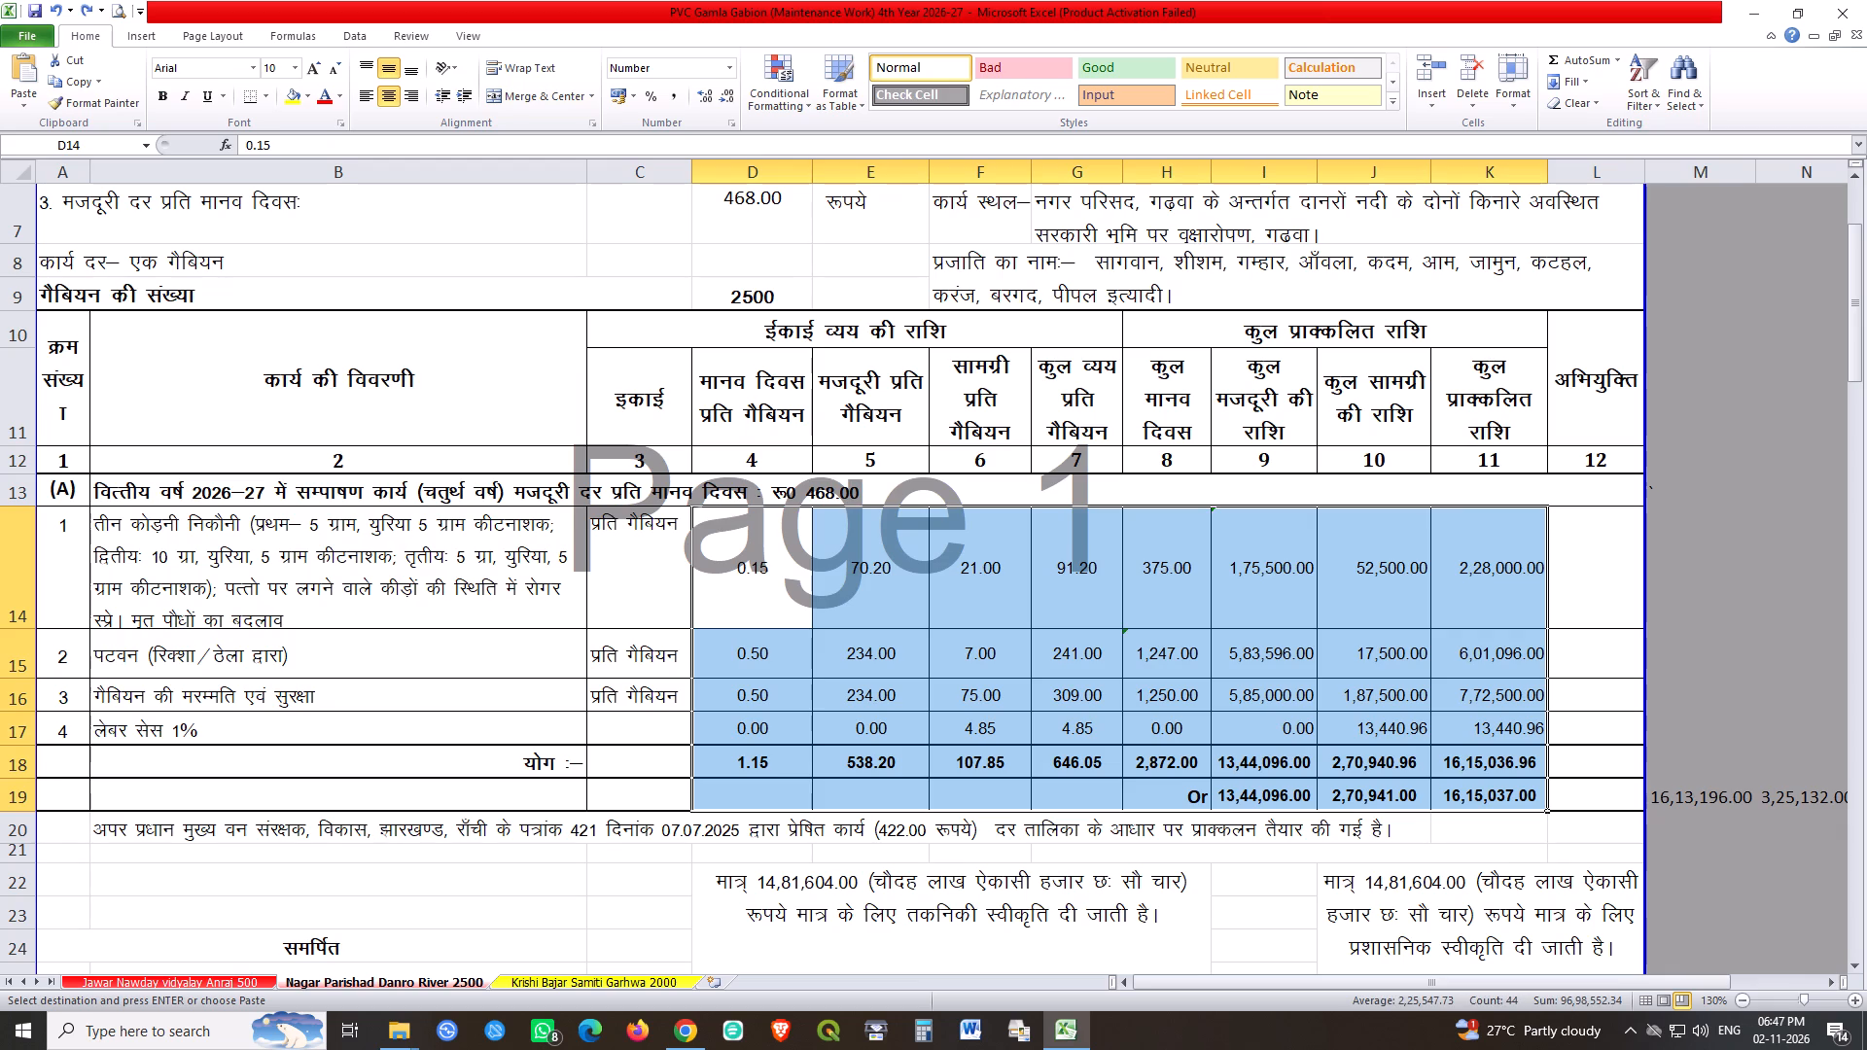
Clear the stray figures outside the table beside the Danro River sheet's rounded totals row, and save the workbook.
drag(1672, 799, 1866, 795)
key(Delete)
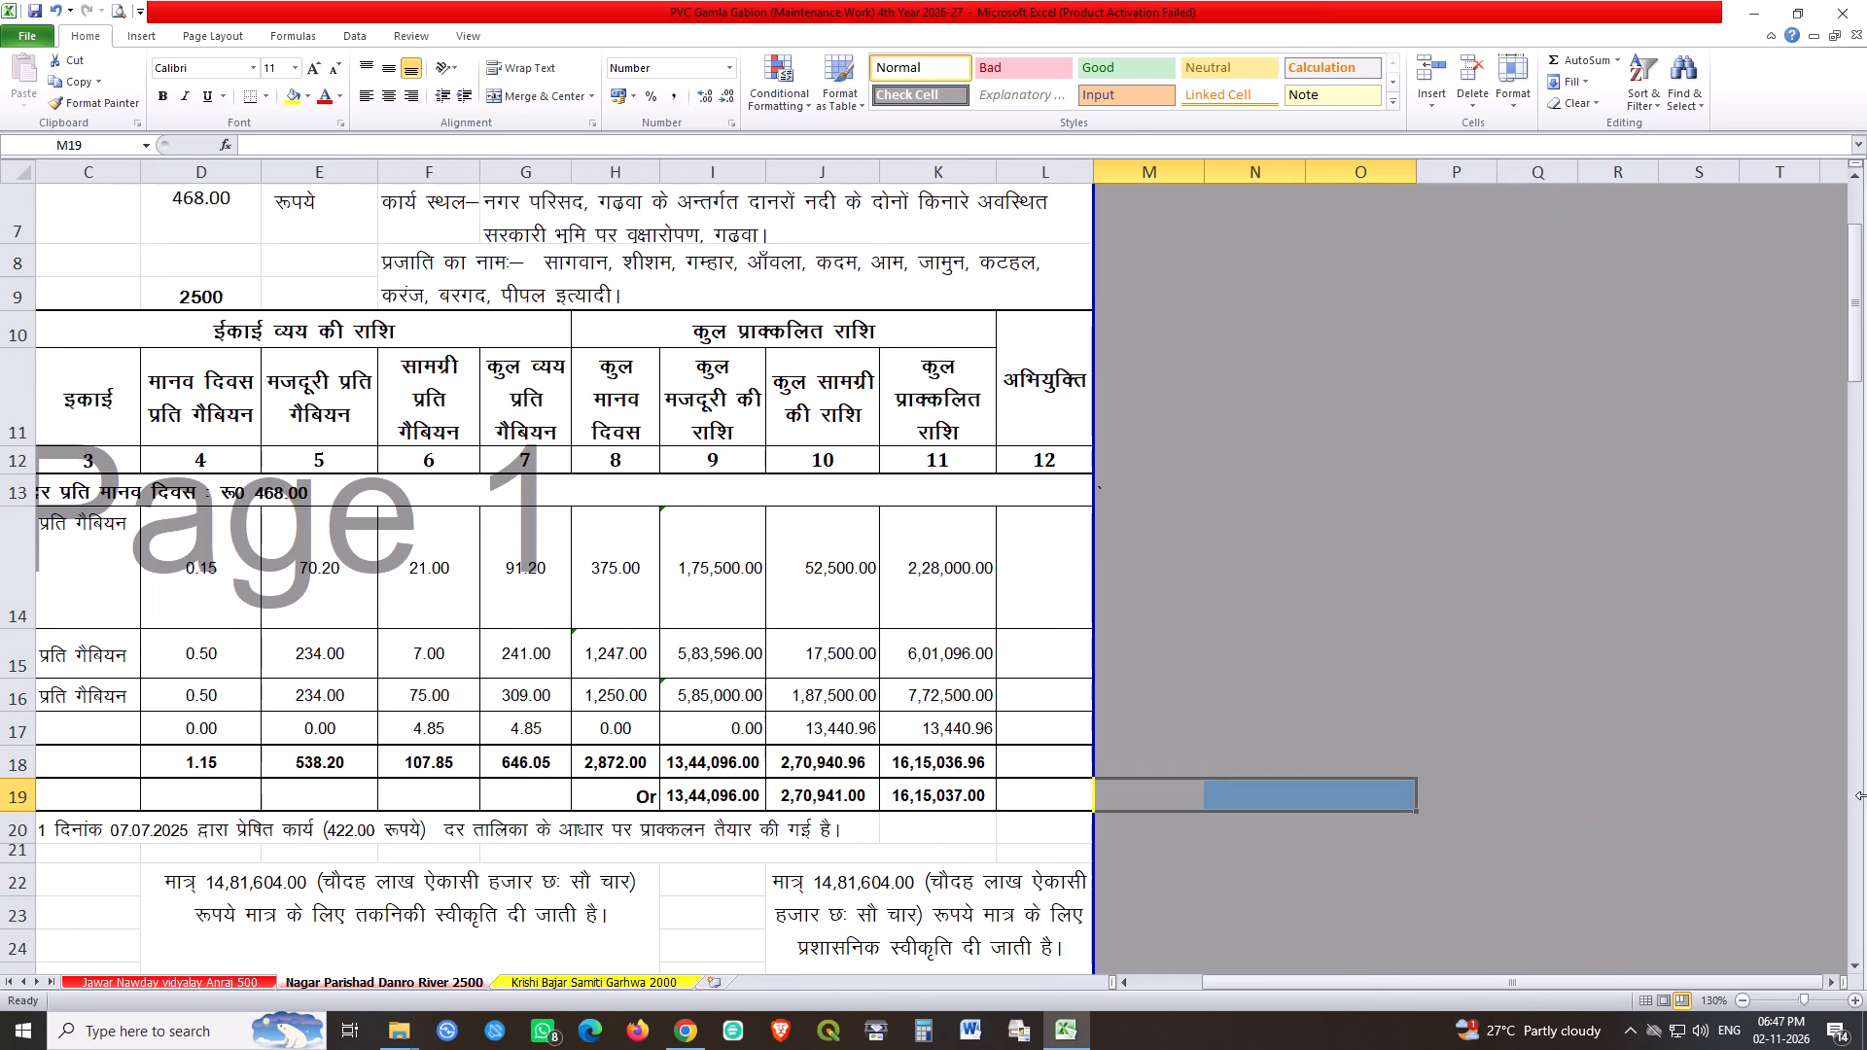
click(1357, 584)
drag(1285, 983, 1248, 984)
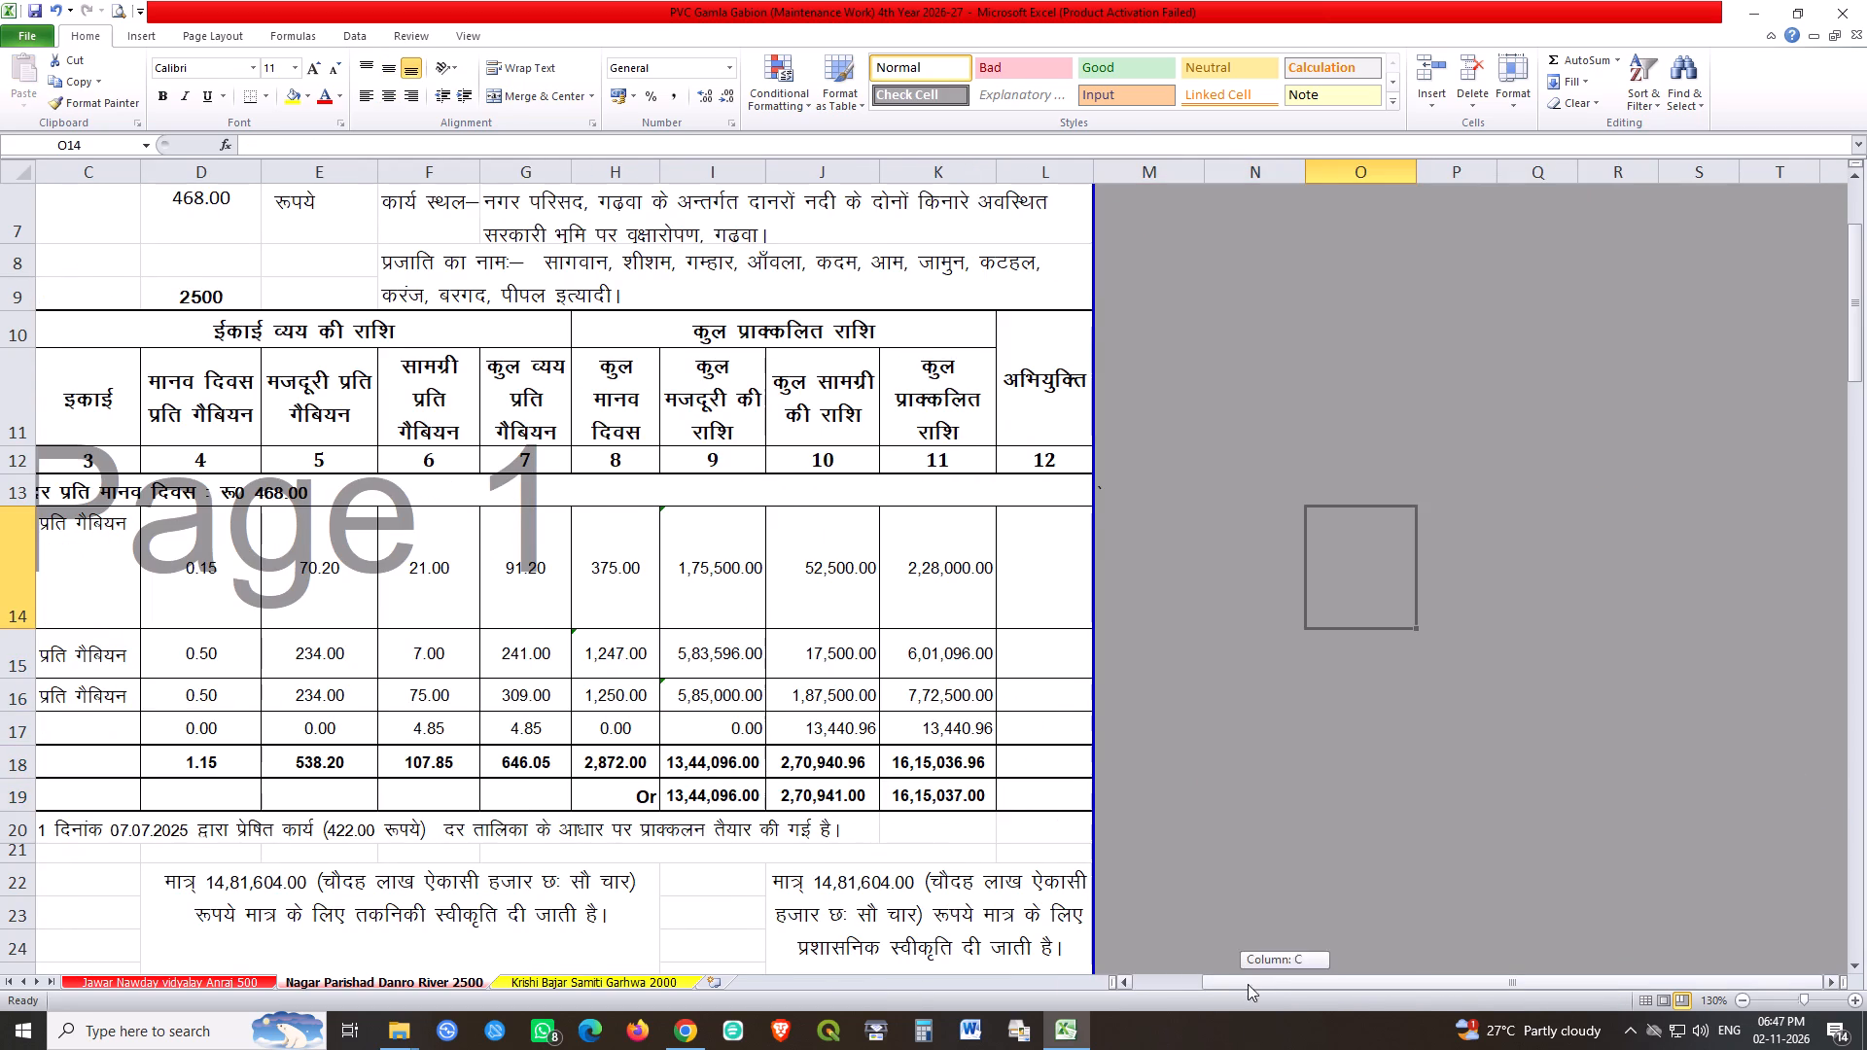
drag(1248, 984, 1108, 987)
key(ctrl+s)
key(ctrl+s)
key(ctrl+s)
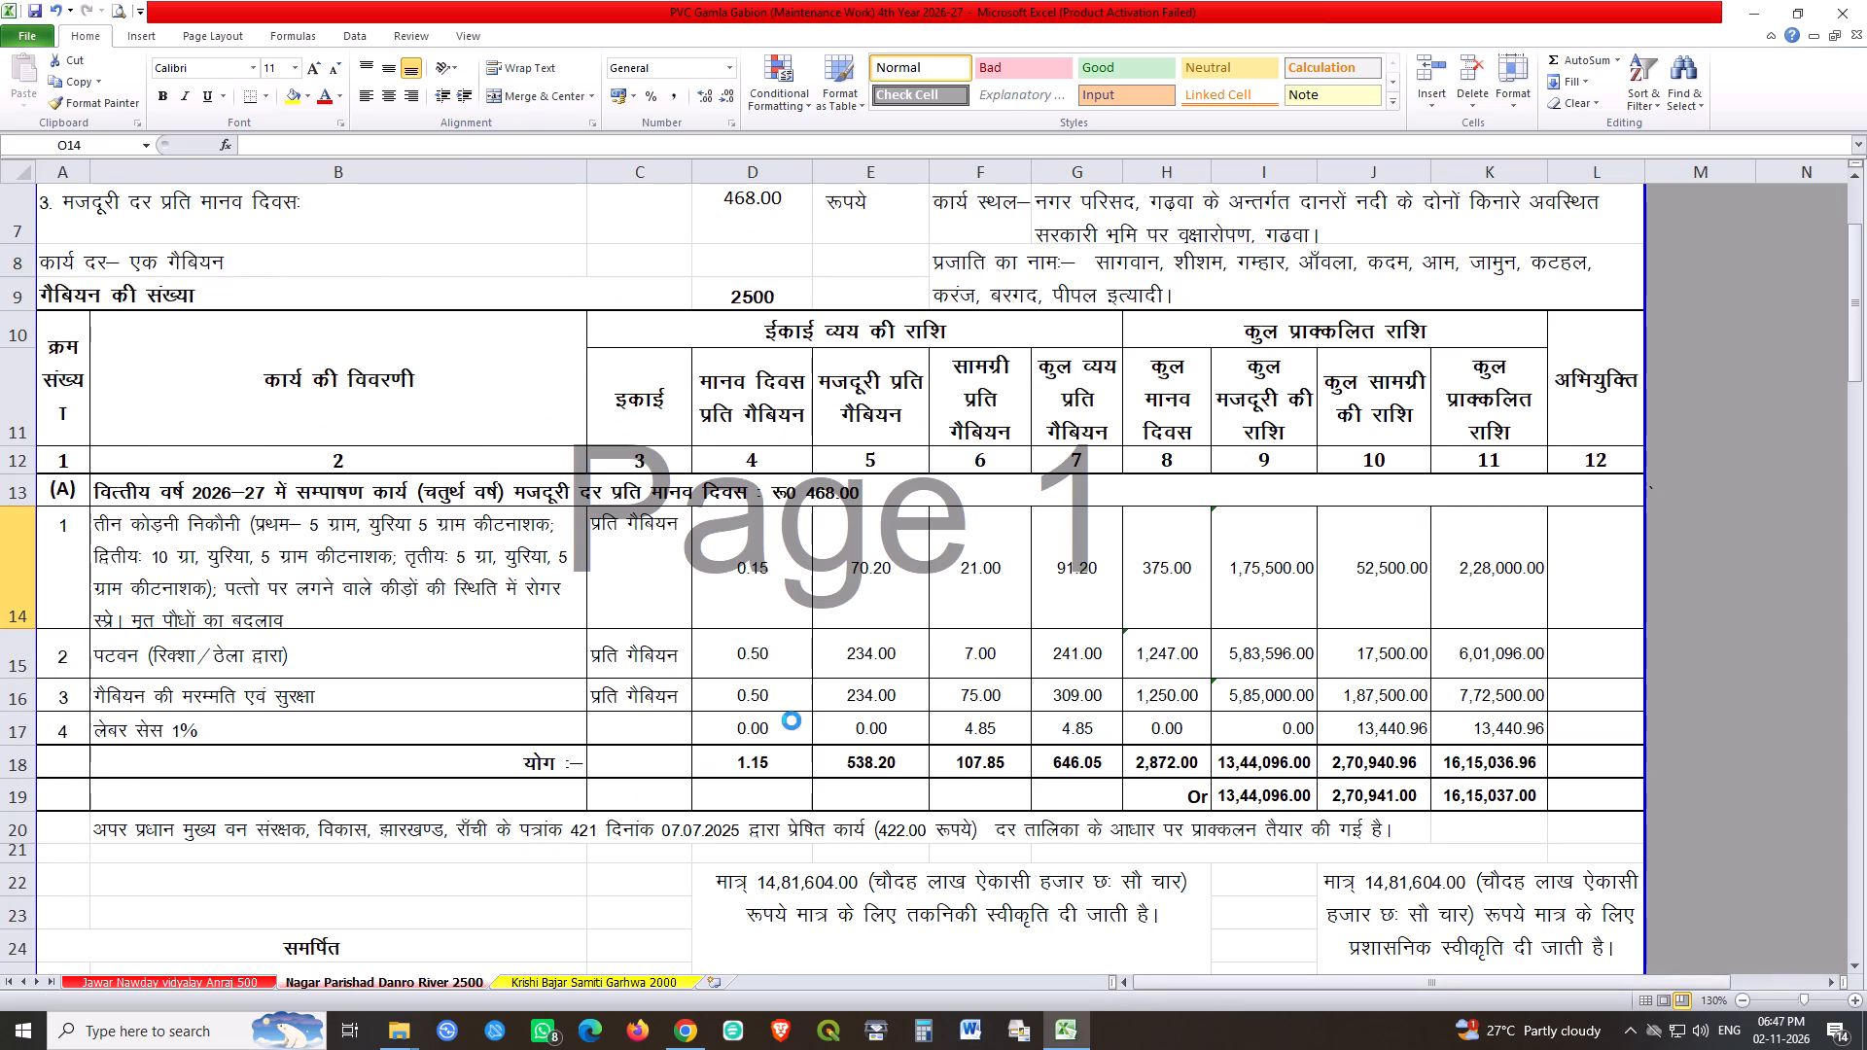
Return to the Krishi Bajar Samiti Garhwa 2000 sheet and save the workbook.
click(585, 976)
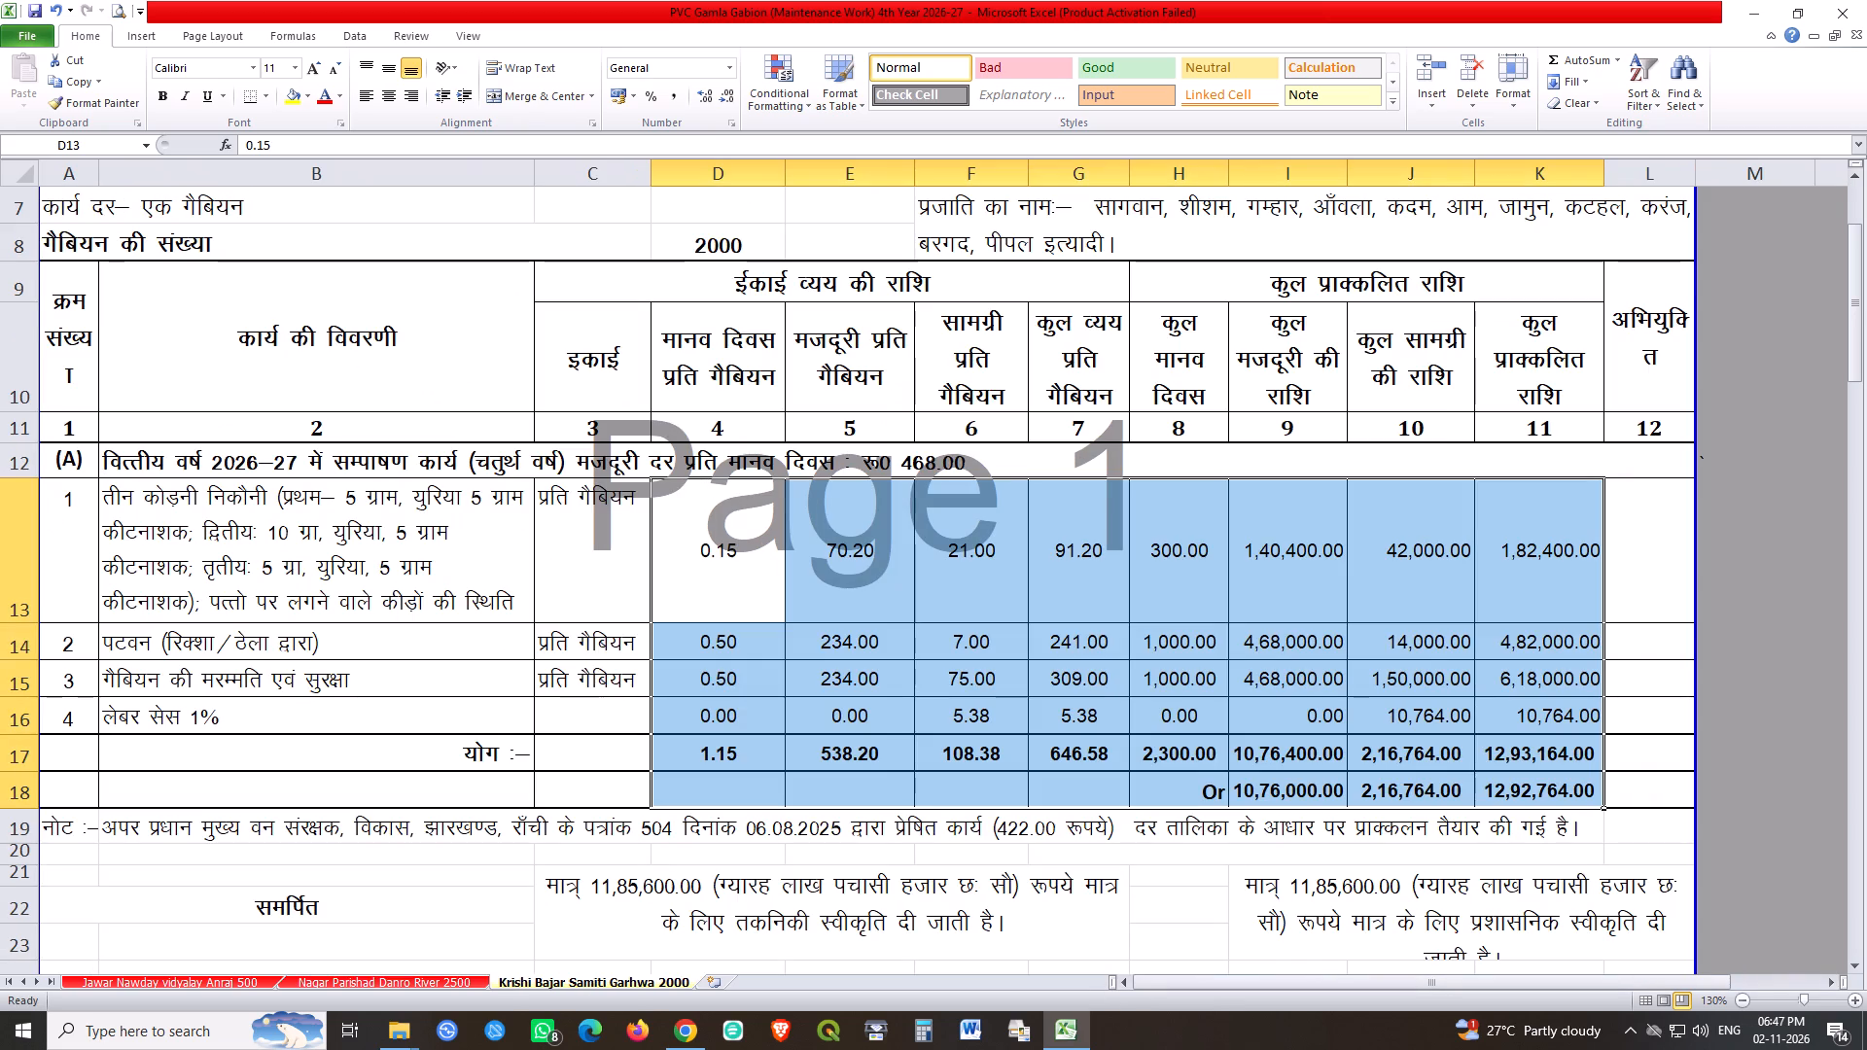
click(1618, 580)
key(ctrl+s)
key(ctrl+s)
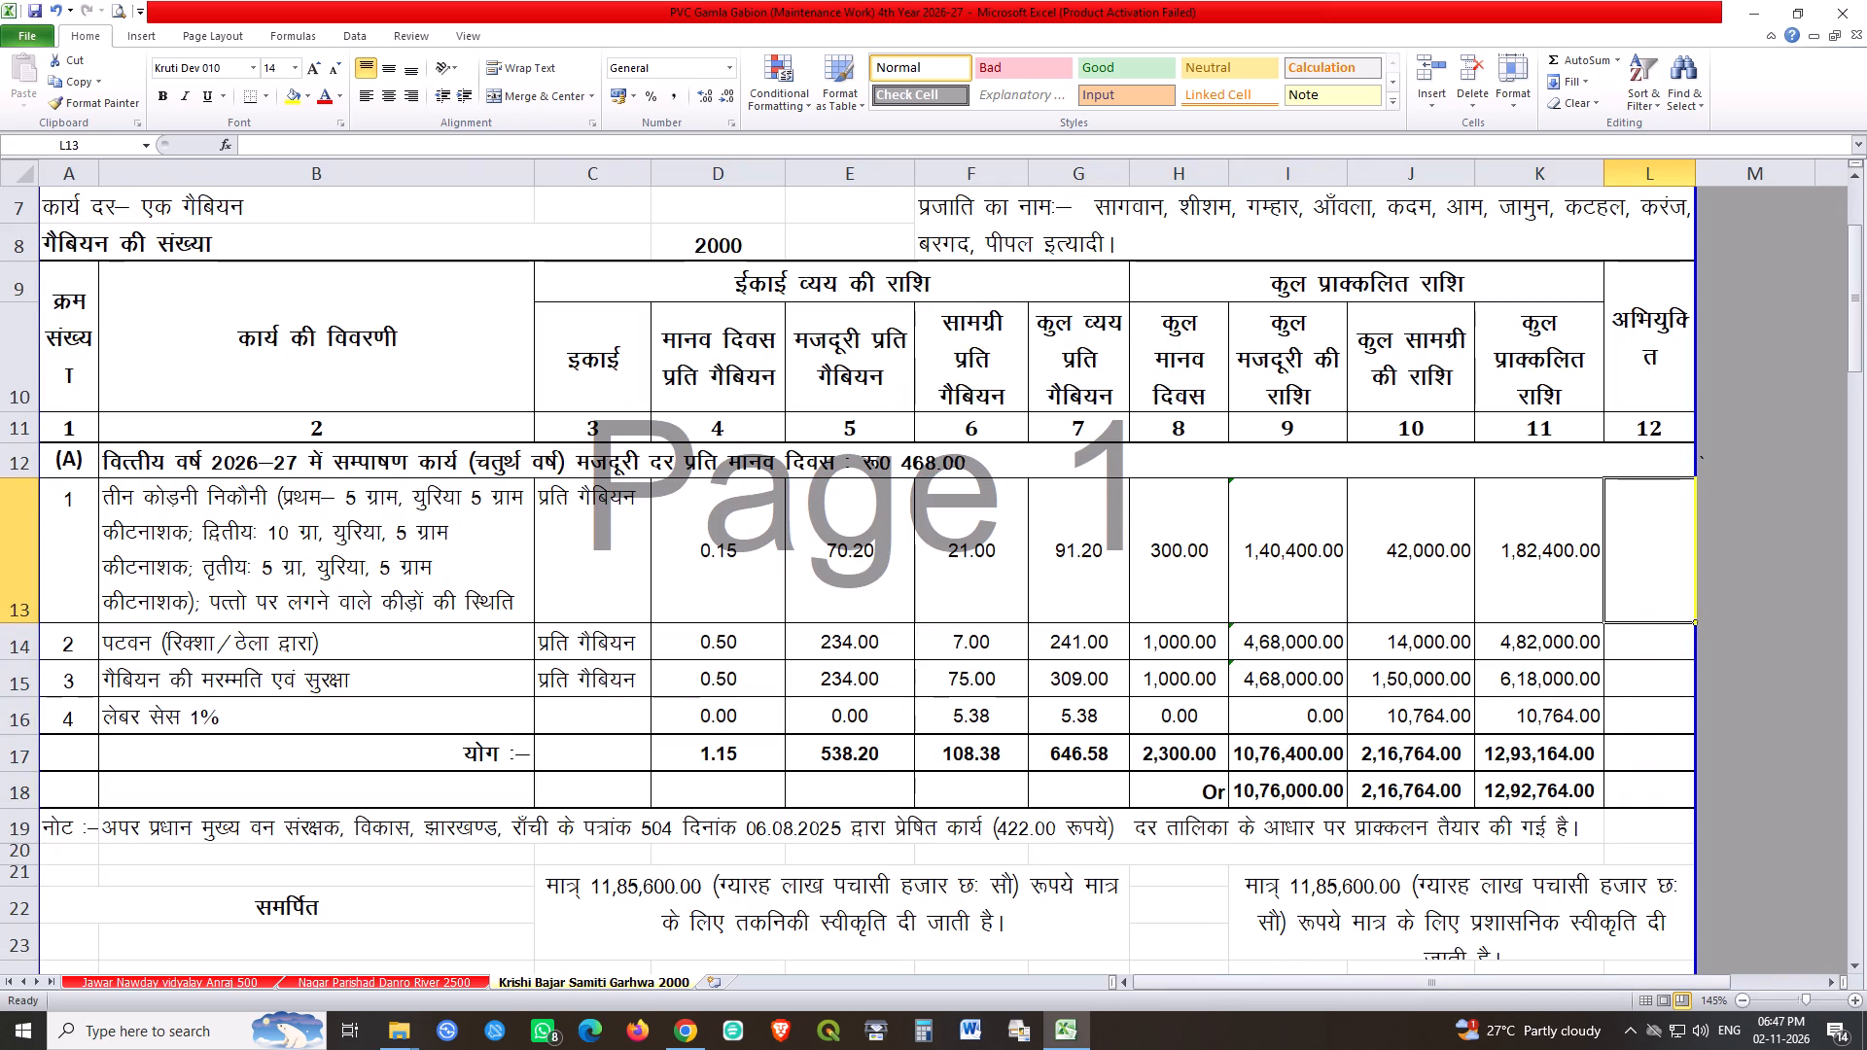
Change the letter number (पत्रांक) in the rate reference note to 560.
double_click(584, 832)
double_click(204, 823)
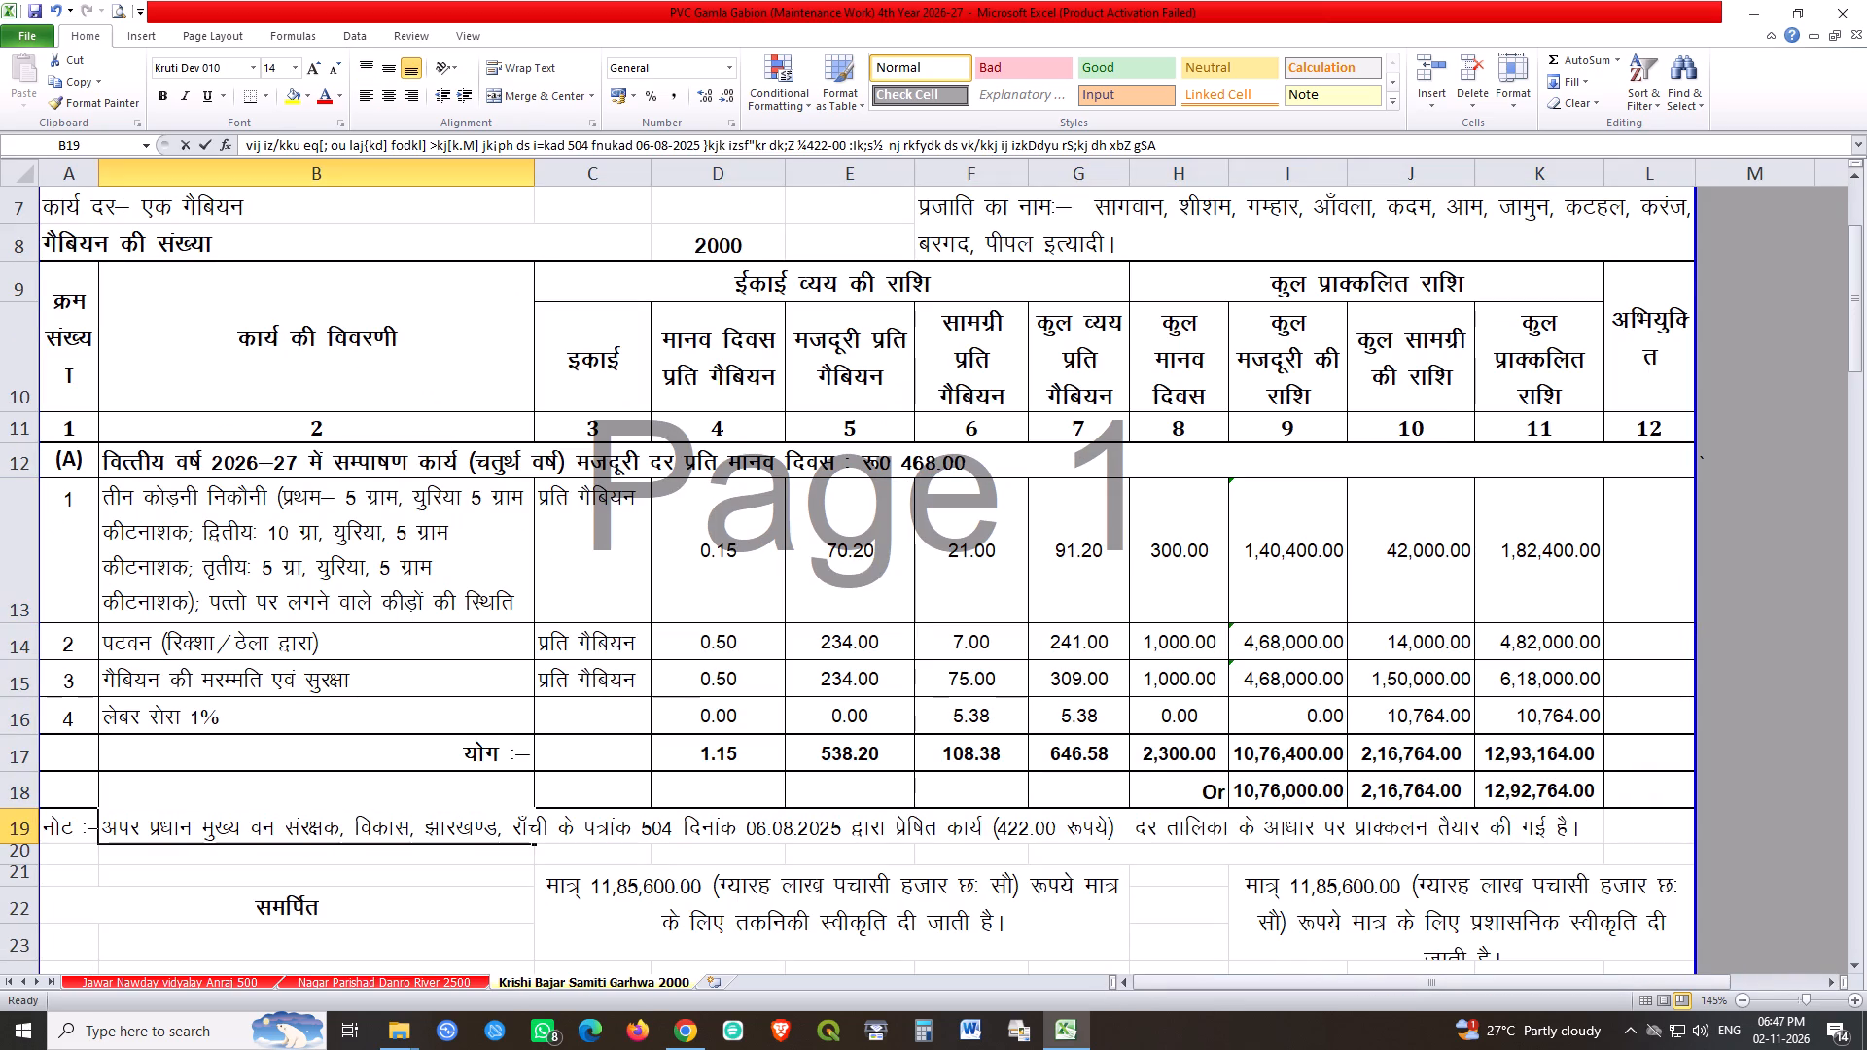
drag(639, 831, 696, 831)
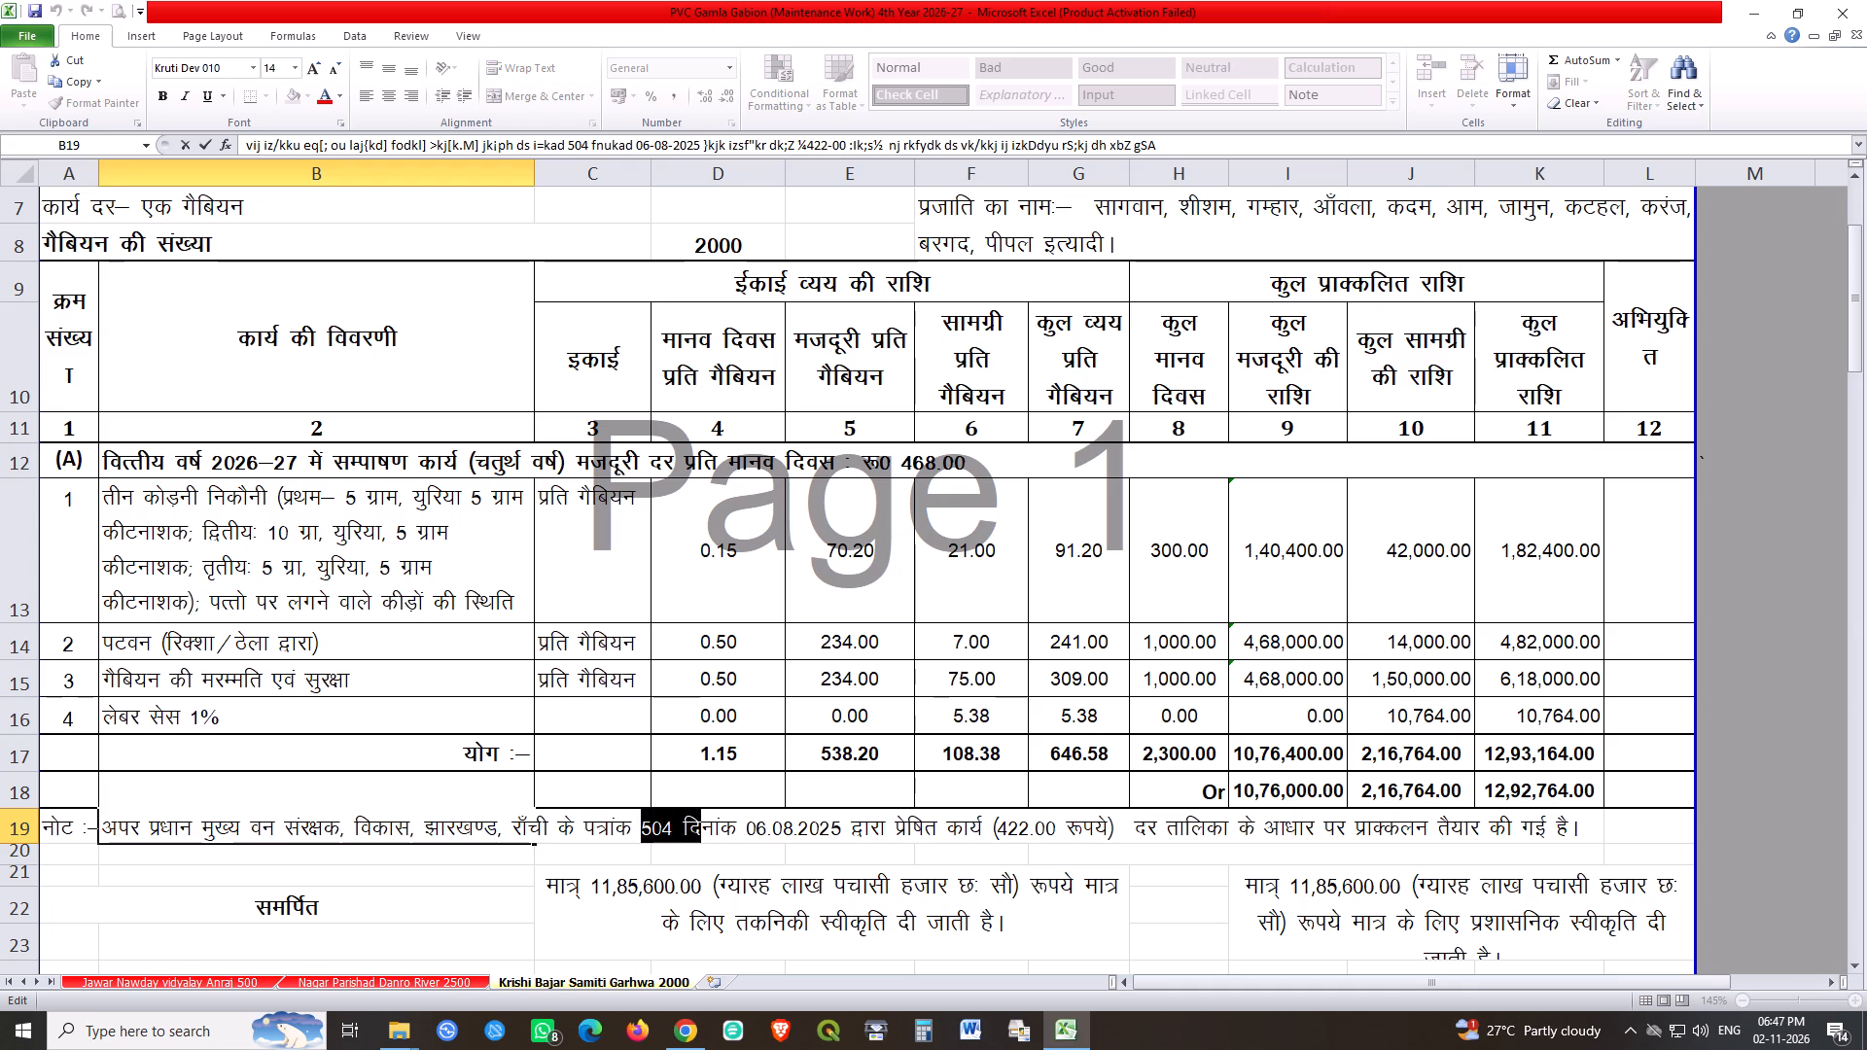
drag(696, 831, 674, 830)
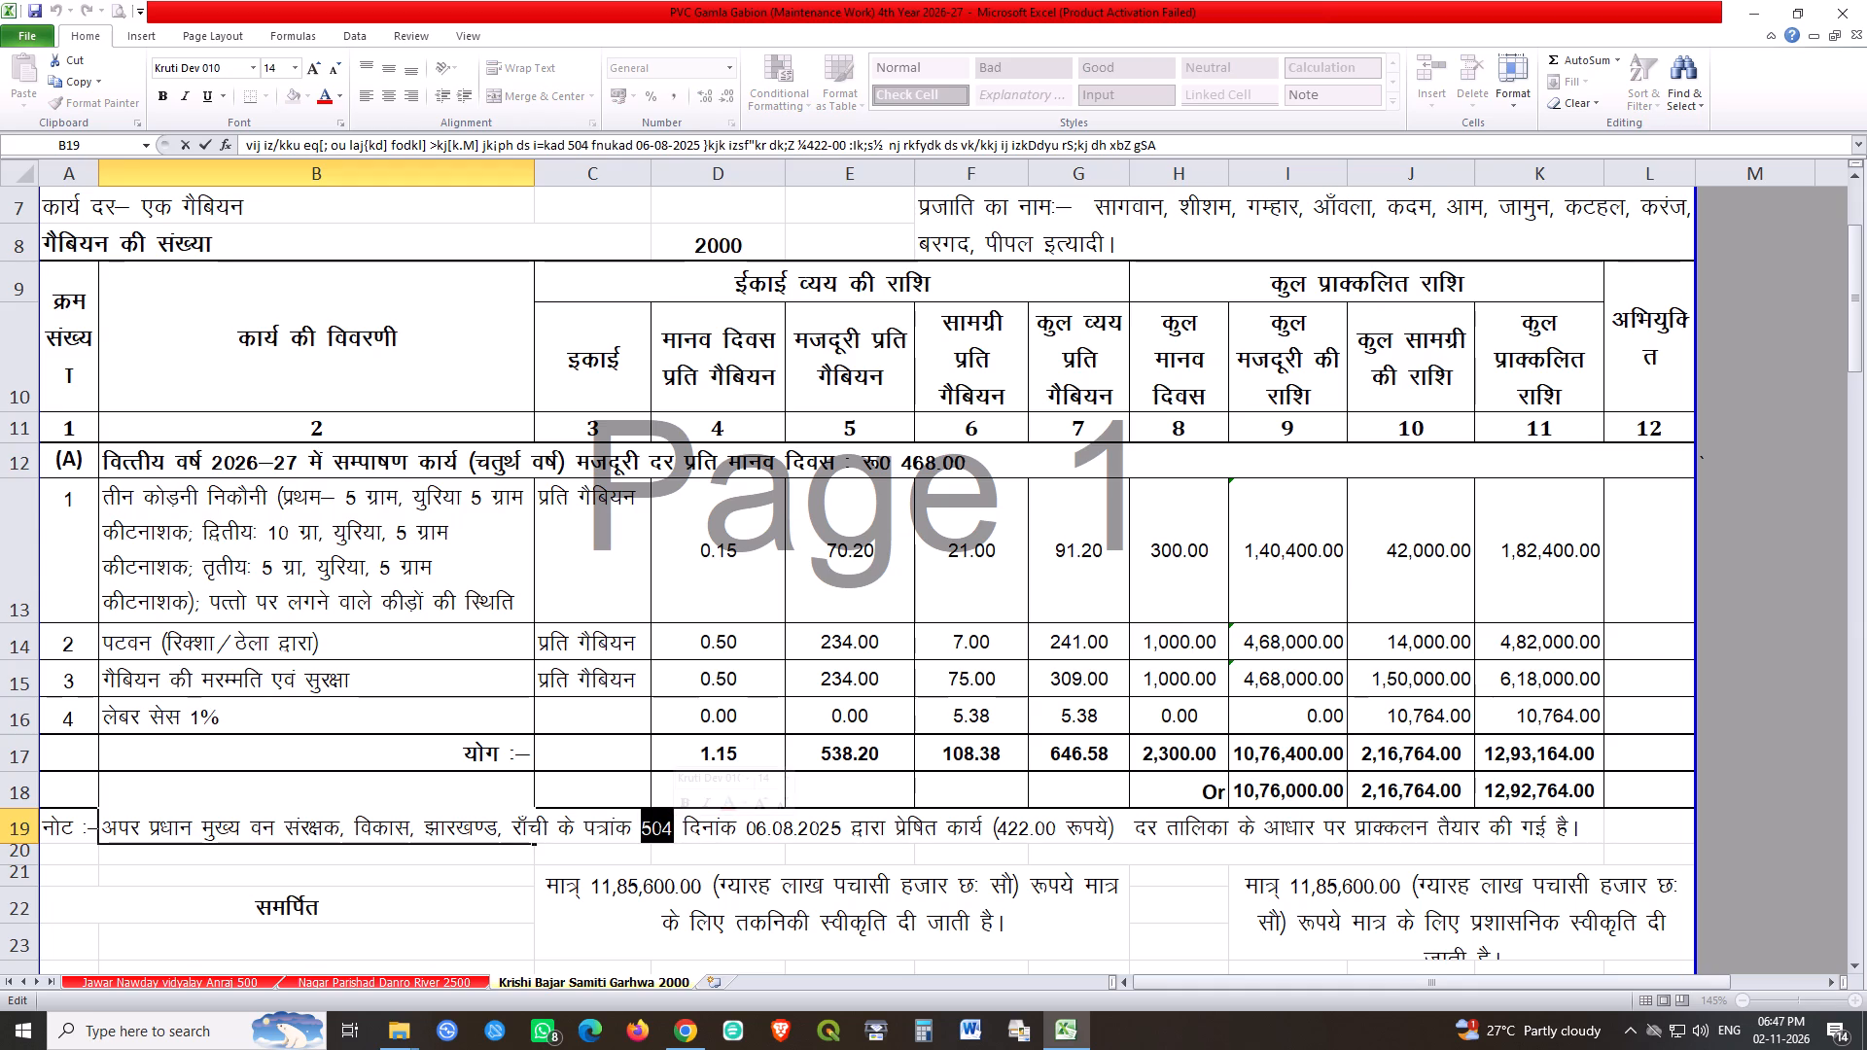
text(560)
Change the letter date (दिनांक) in the rate reference note to 25.08.2026.
key(Right)
key(Right)
key(Right)
key(Right)
key(Right)
key(Right)
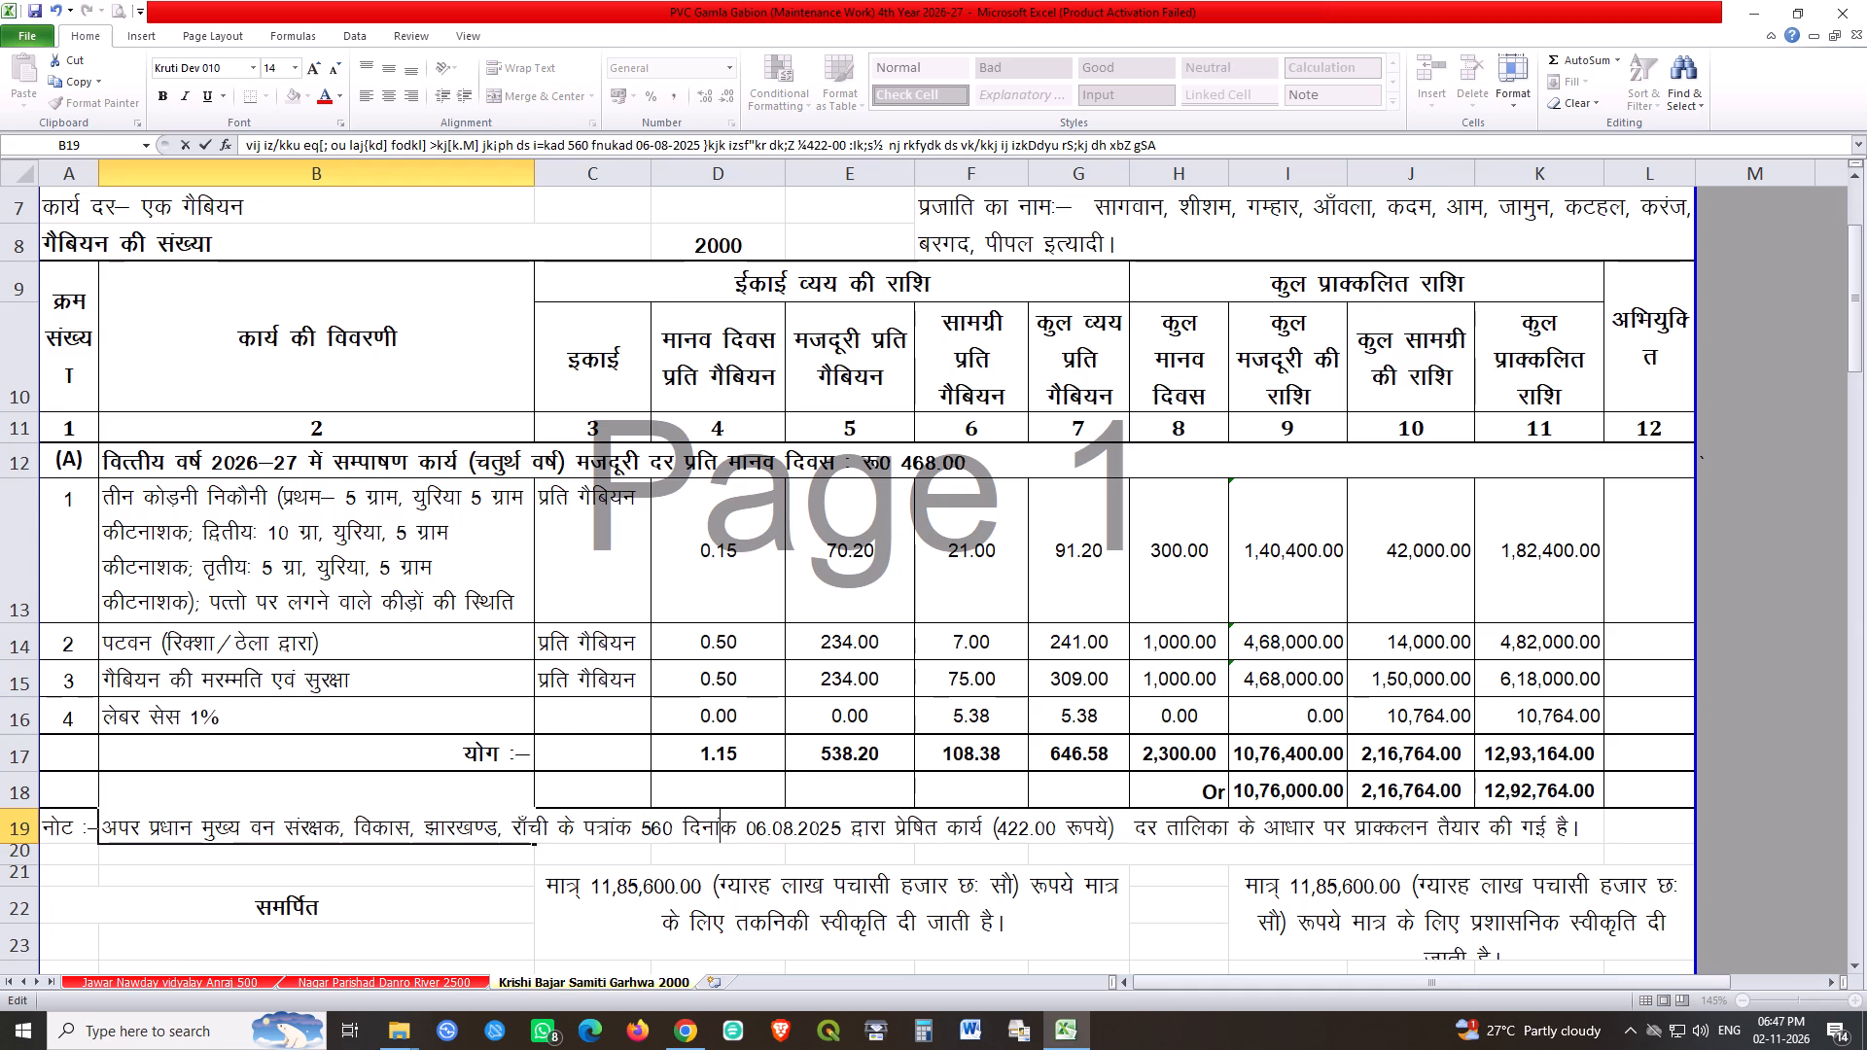
key(Right)
key(Right)
key(shift+Right)
key(shift+Right)
text(215)
key(Left)
key(BackSpace)
key(Right)
key(Right)
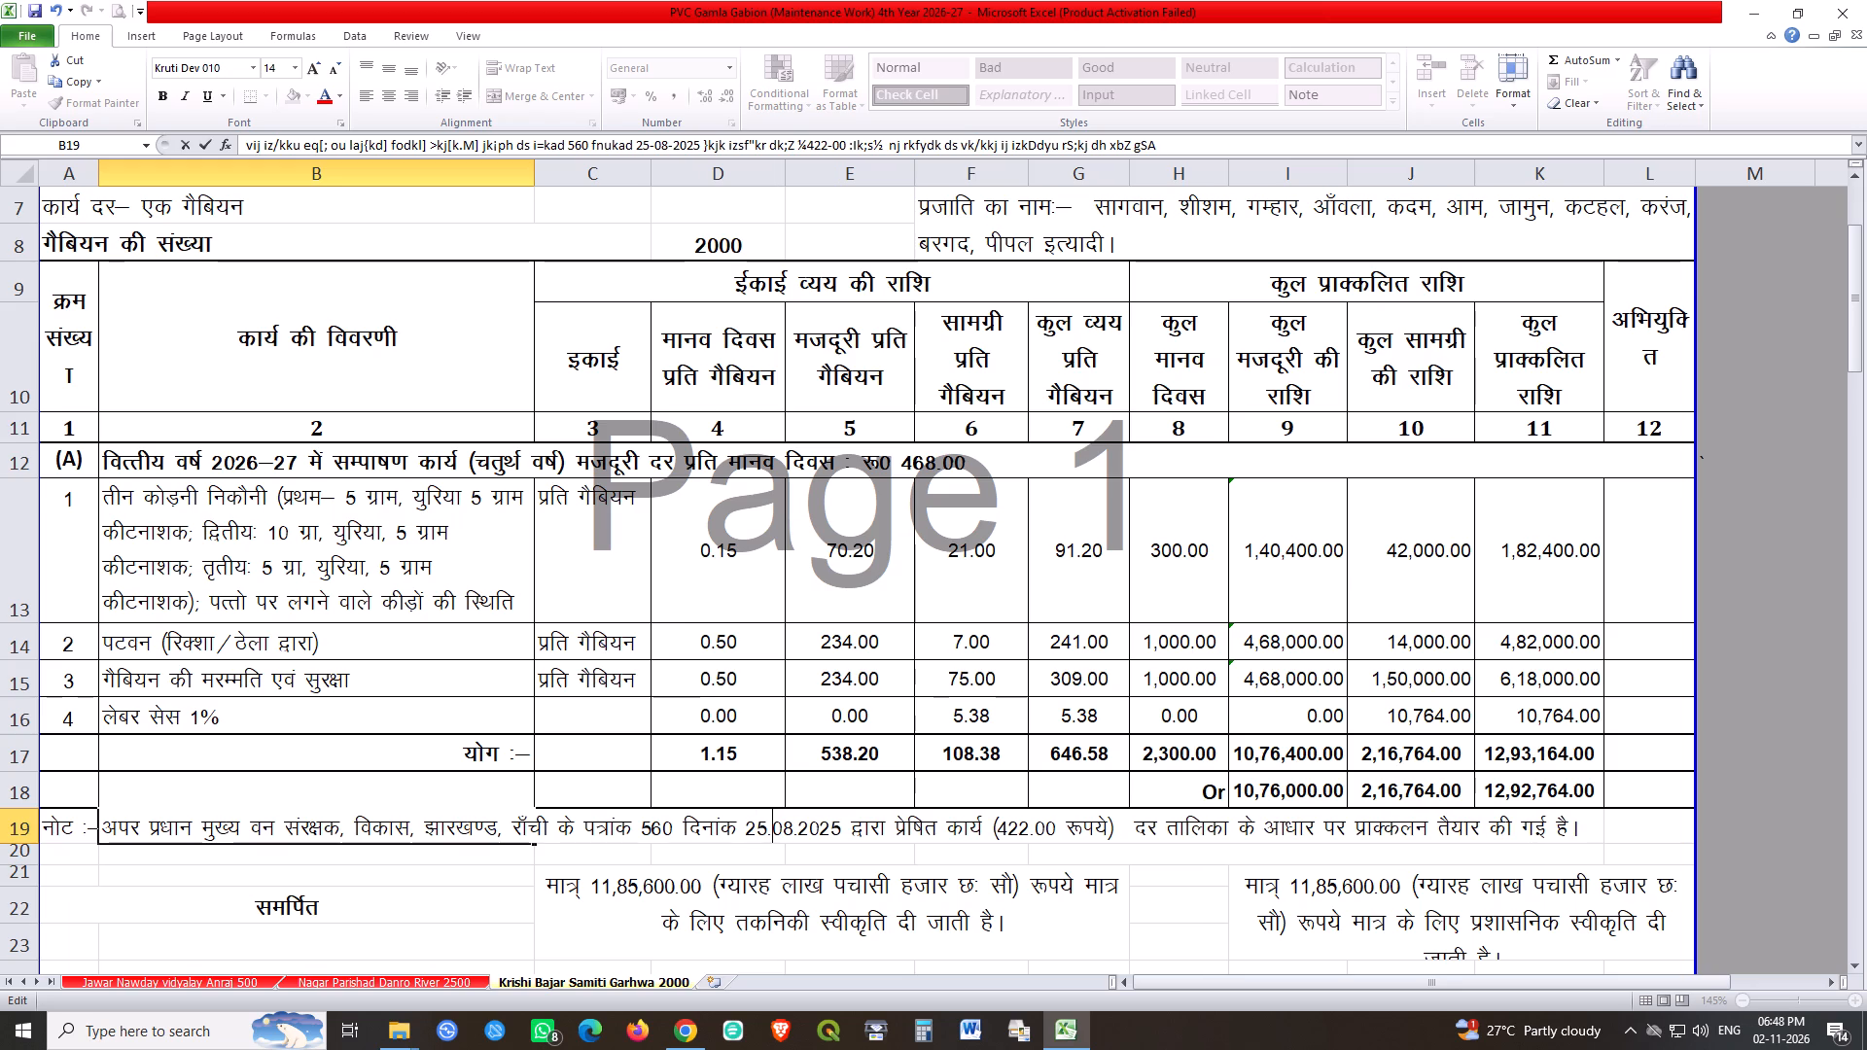
key(Right)
key(Right)
key(Right)
key(Right)
key(Right)
key(Right)
key(shift+Right)
key(6)
key(Right)
Set the wage rate in brackets in the rate reference note to 468.00 रूपये.
key(Right)
key(Right)
key(Right)
key(Right)
key(Right)
key(Right)
key(Right)
key(Right)
key(Right)
key(Right)
key(Right)
key(Right)
key(Right)
key(Right)
key(Right)
key(Right)
key(Right)
key(Right)
key(Right)
key(Right)
key(shift+Right)
key(shift+Right)
text(68)
key(Right)
key(Right)
key(Right)
key(Right)
key(Right)
key(Right)
key(Right)
key(Right)
key(Return)
Change the amount in figures in the technical approval (तकनिकी स्वीकृति) statement to 12,92,764.00.
scroll(506, 818, down, 1)
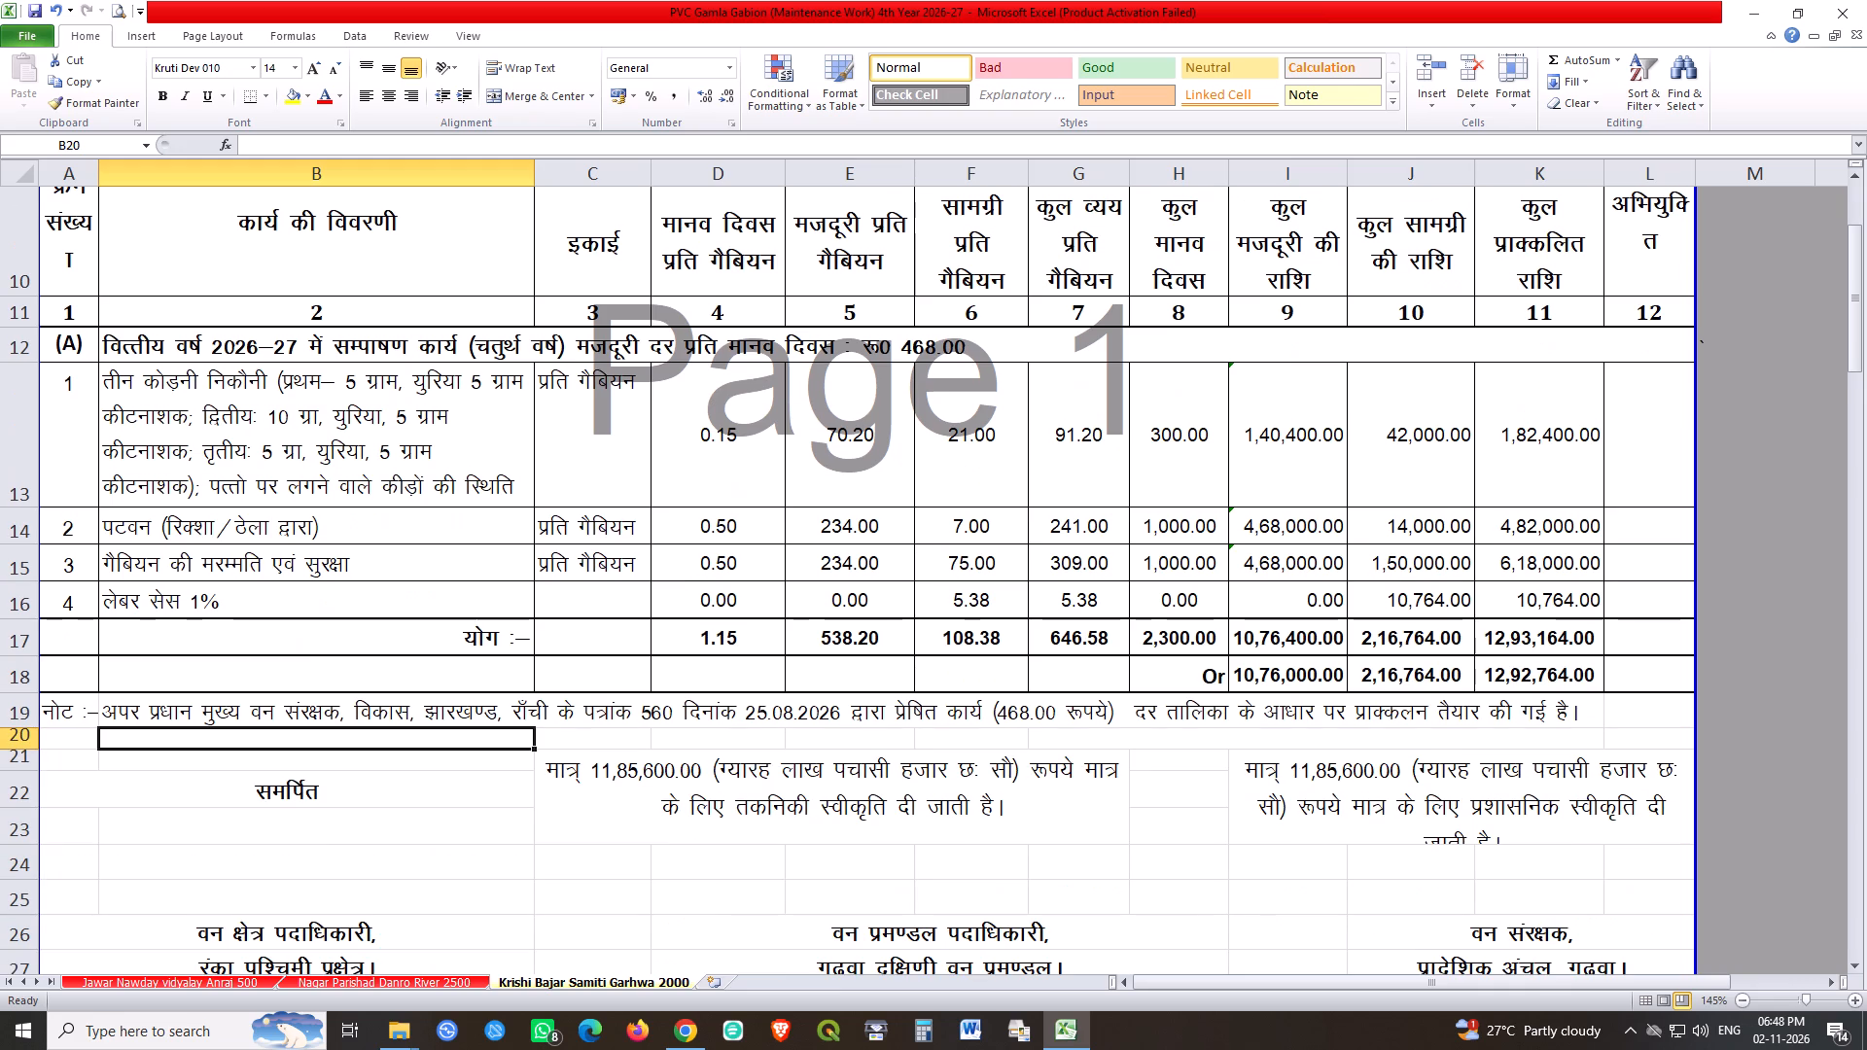
double_click(589, 765)
key(shift+Right)
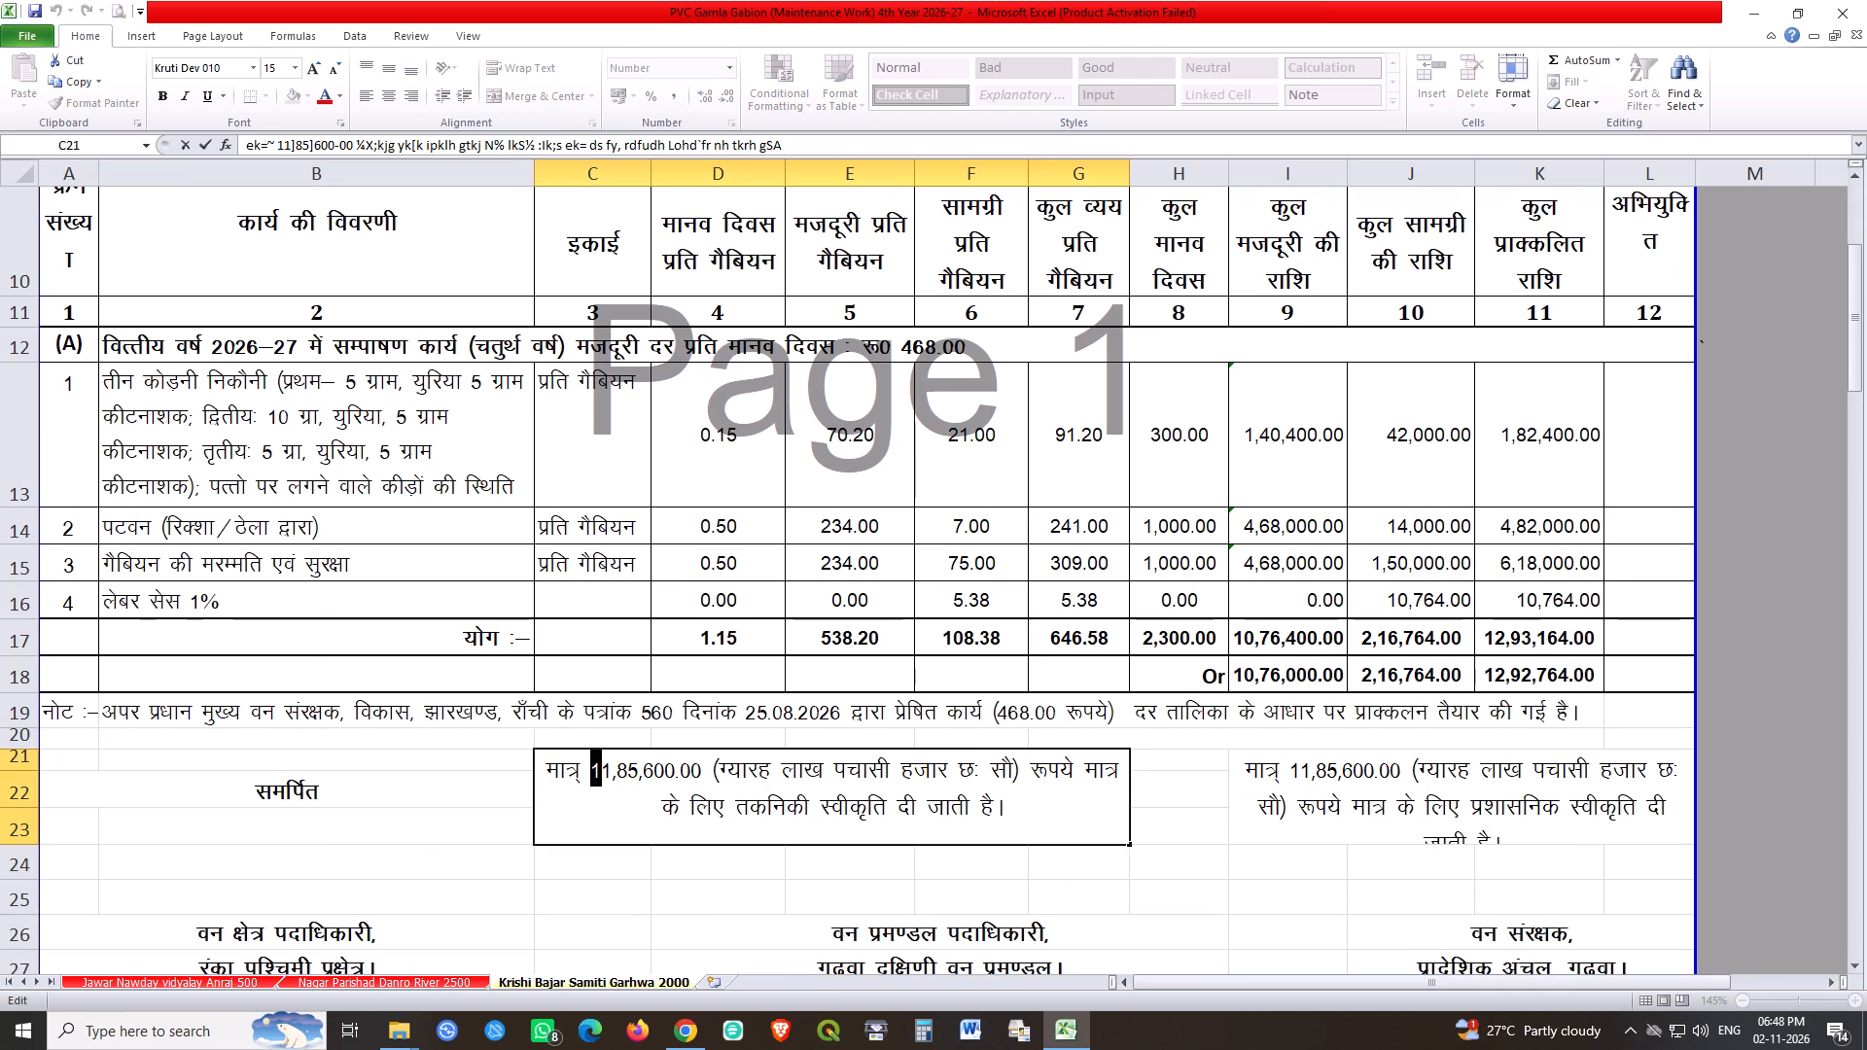
key(shift+Right)
text(12)
key(Right)
key(shift+Right)
key(shift+Right)
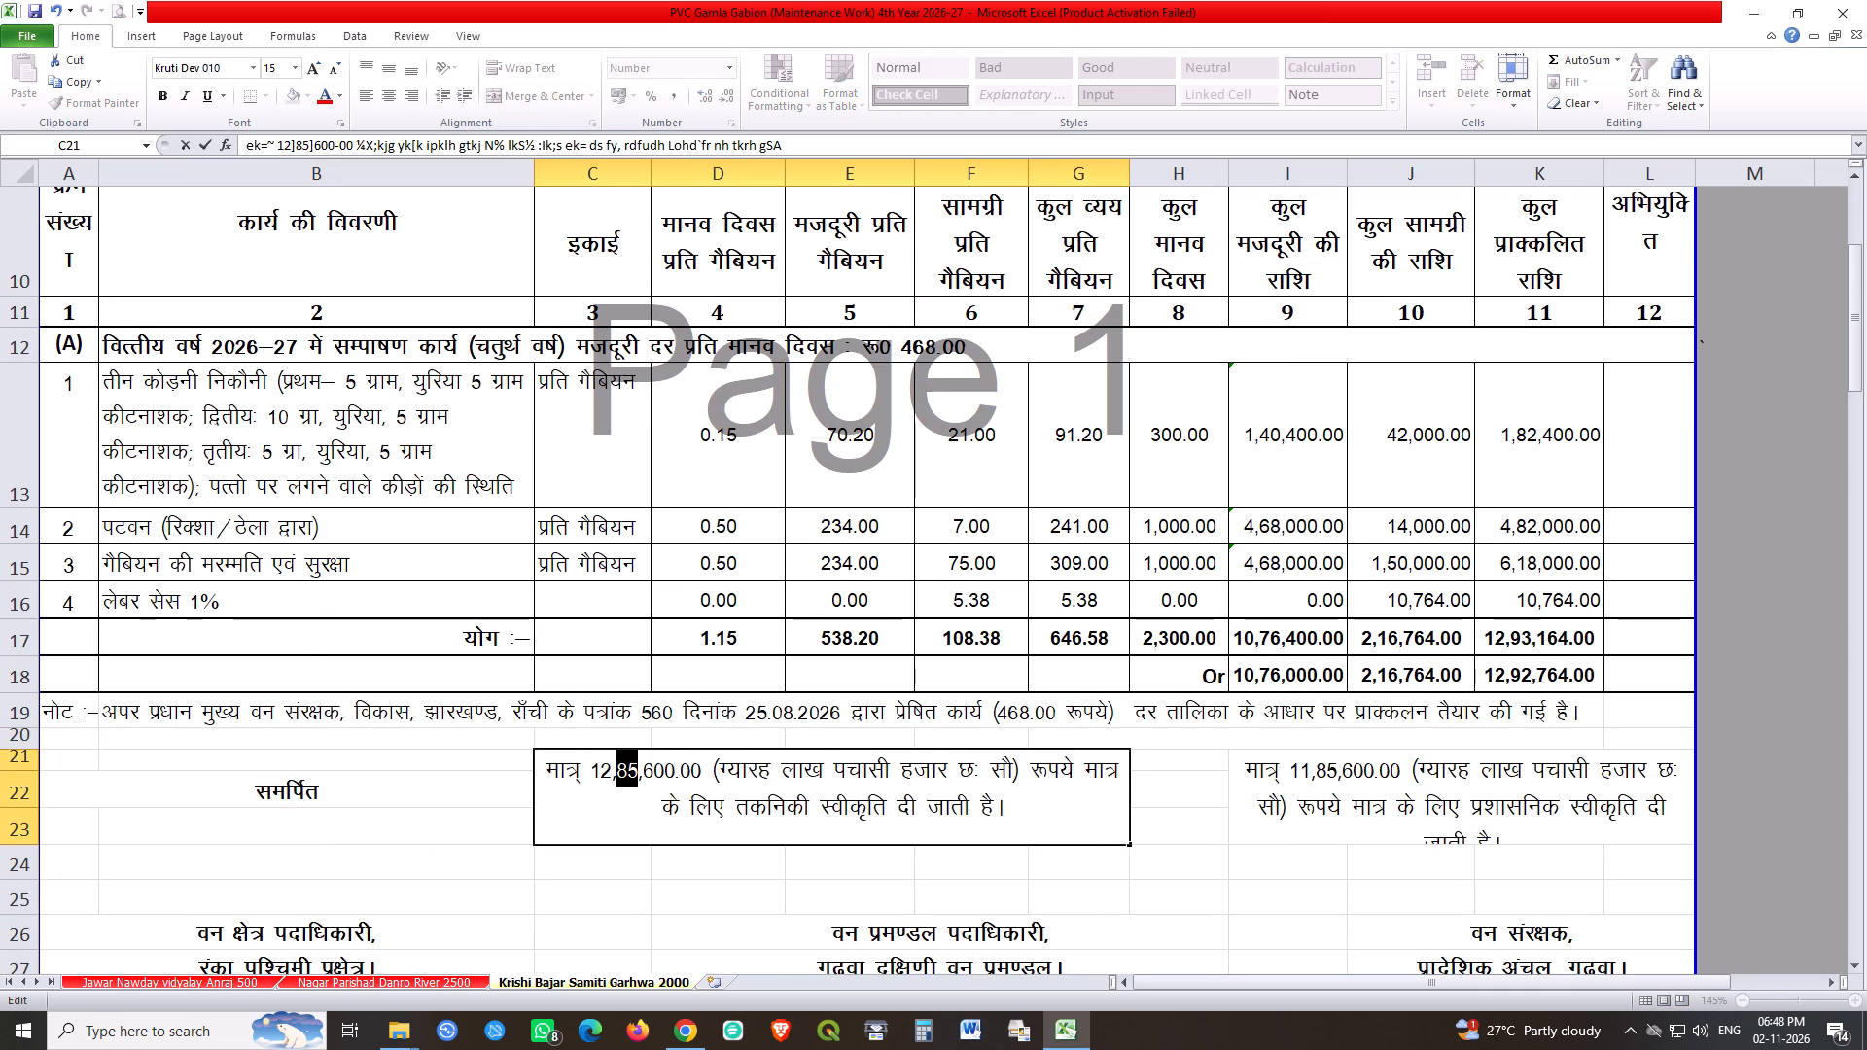
text(92)
key(Right)
key(shift+Right)
key(shift+Right)
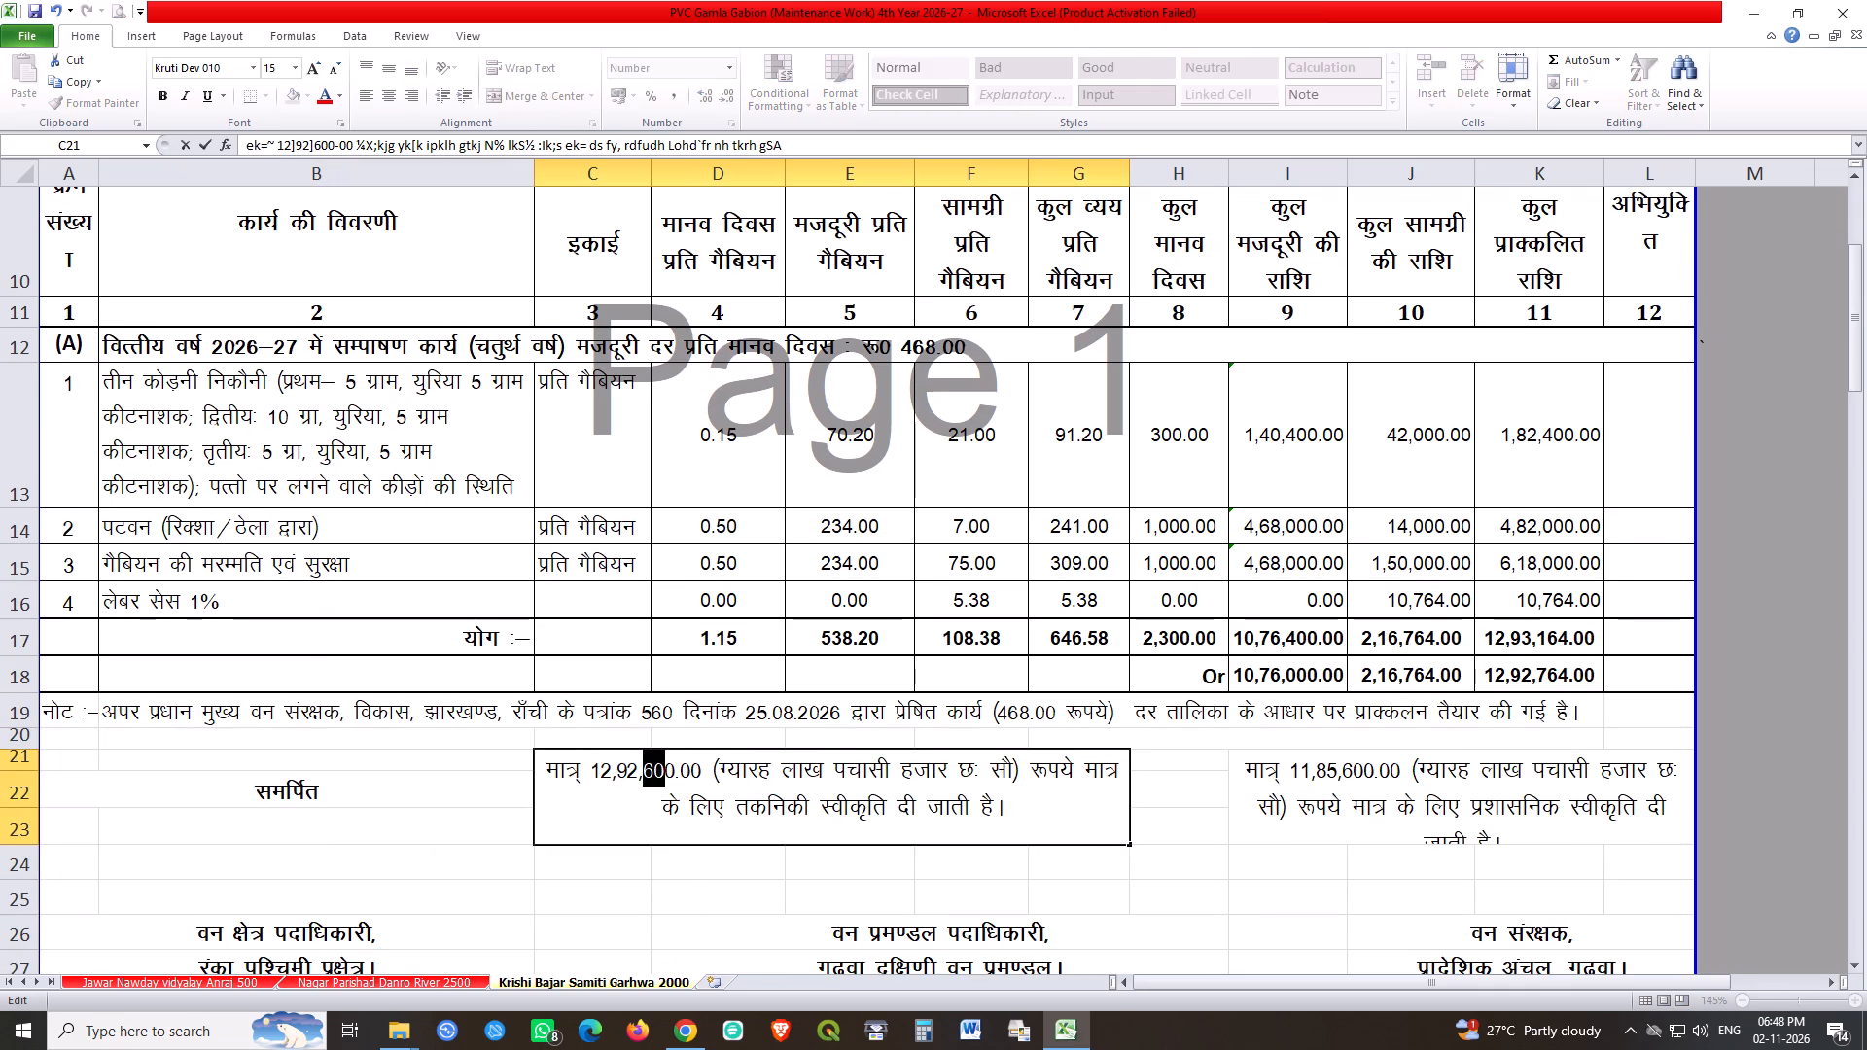
key(shift+Right)
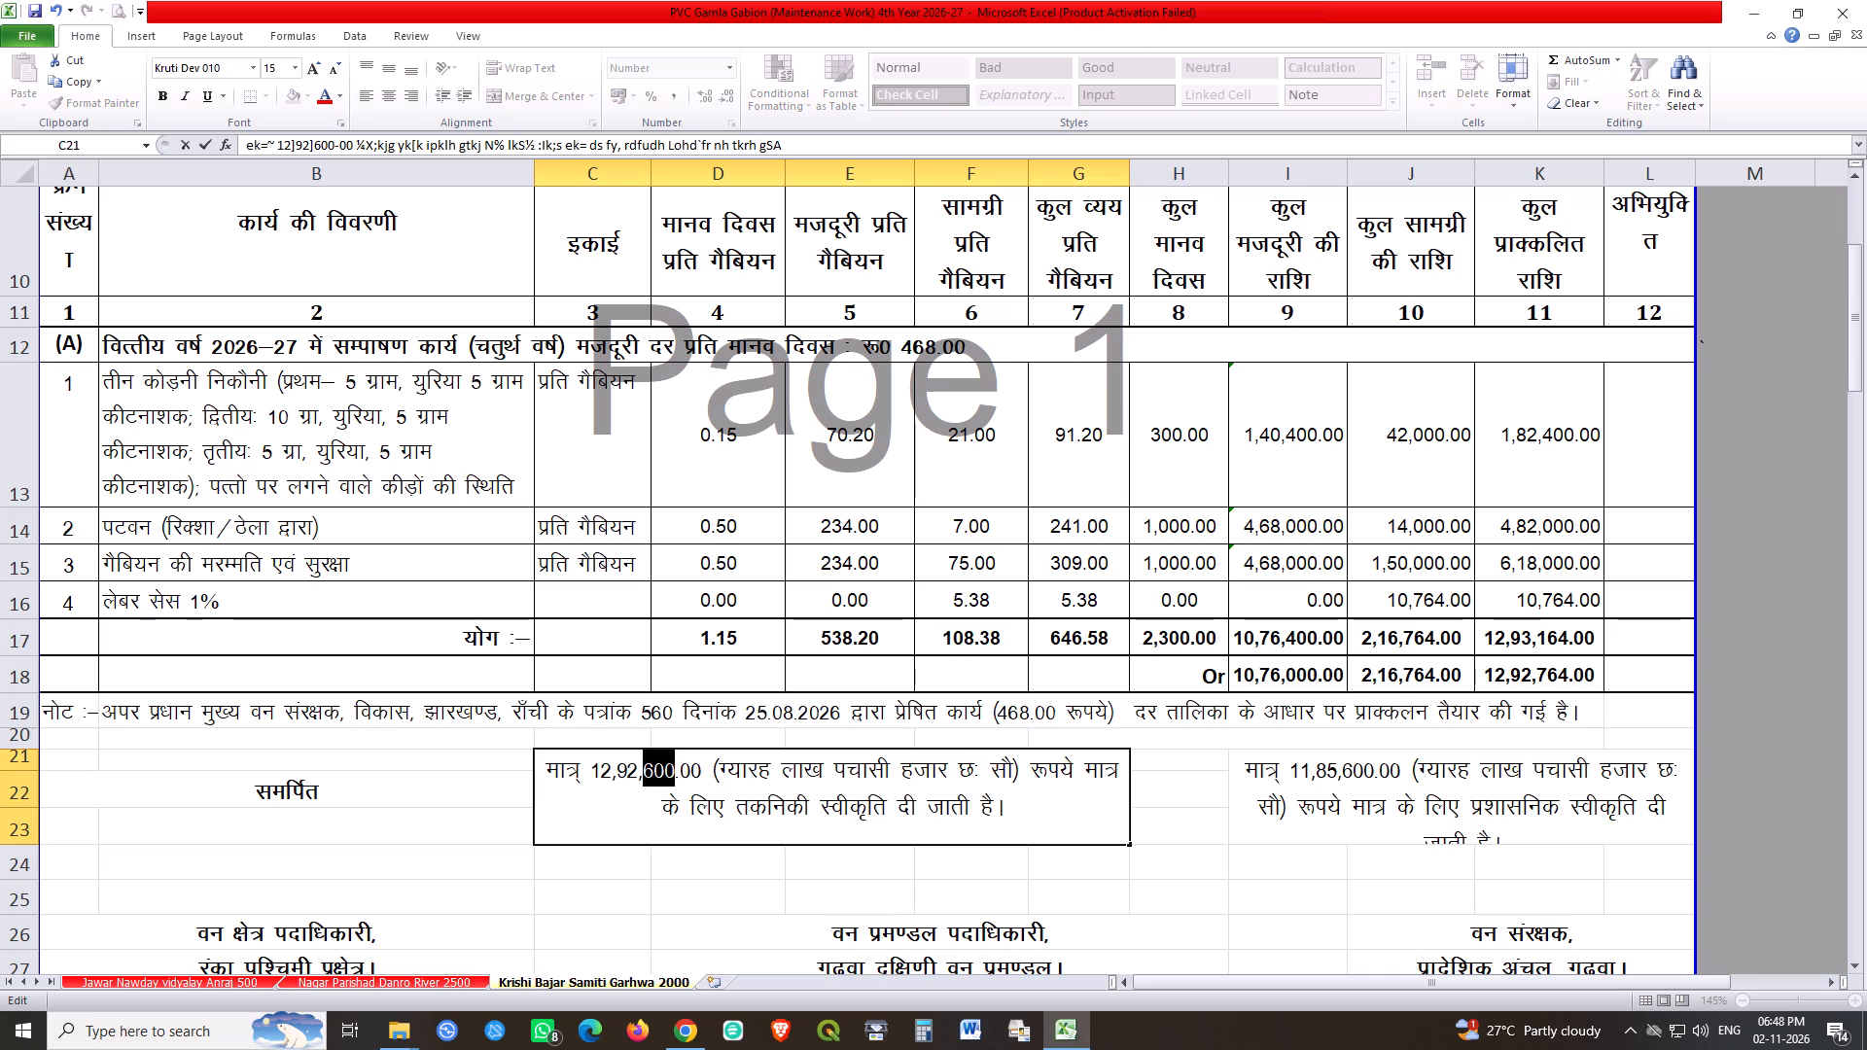
text(764)
Reword the lakhs and thousands of the technical approval statement's amount in words as बारह लाख बानबे हजार.
key(Right)
key(Right)
key(Right)
key(Right)
key(Right)
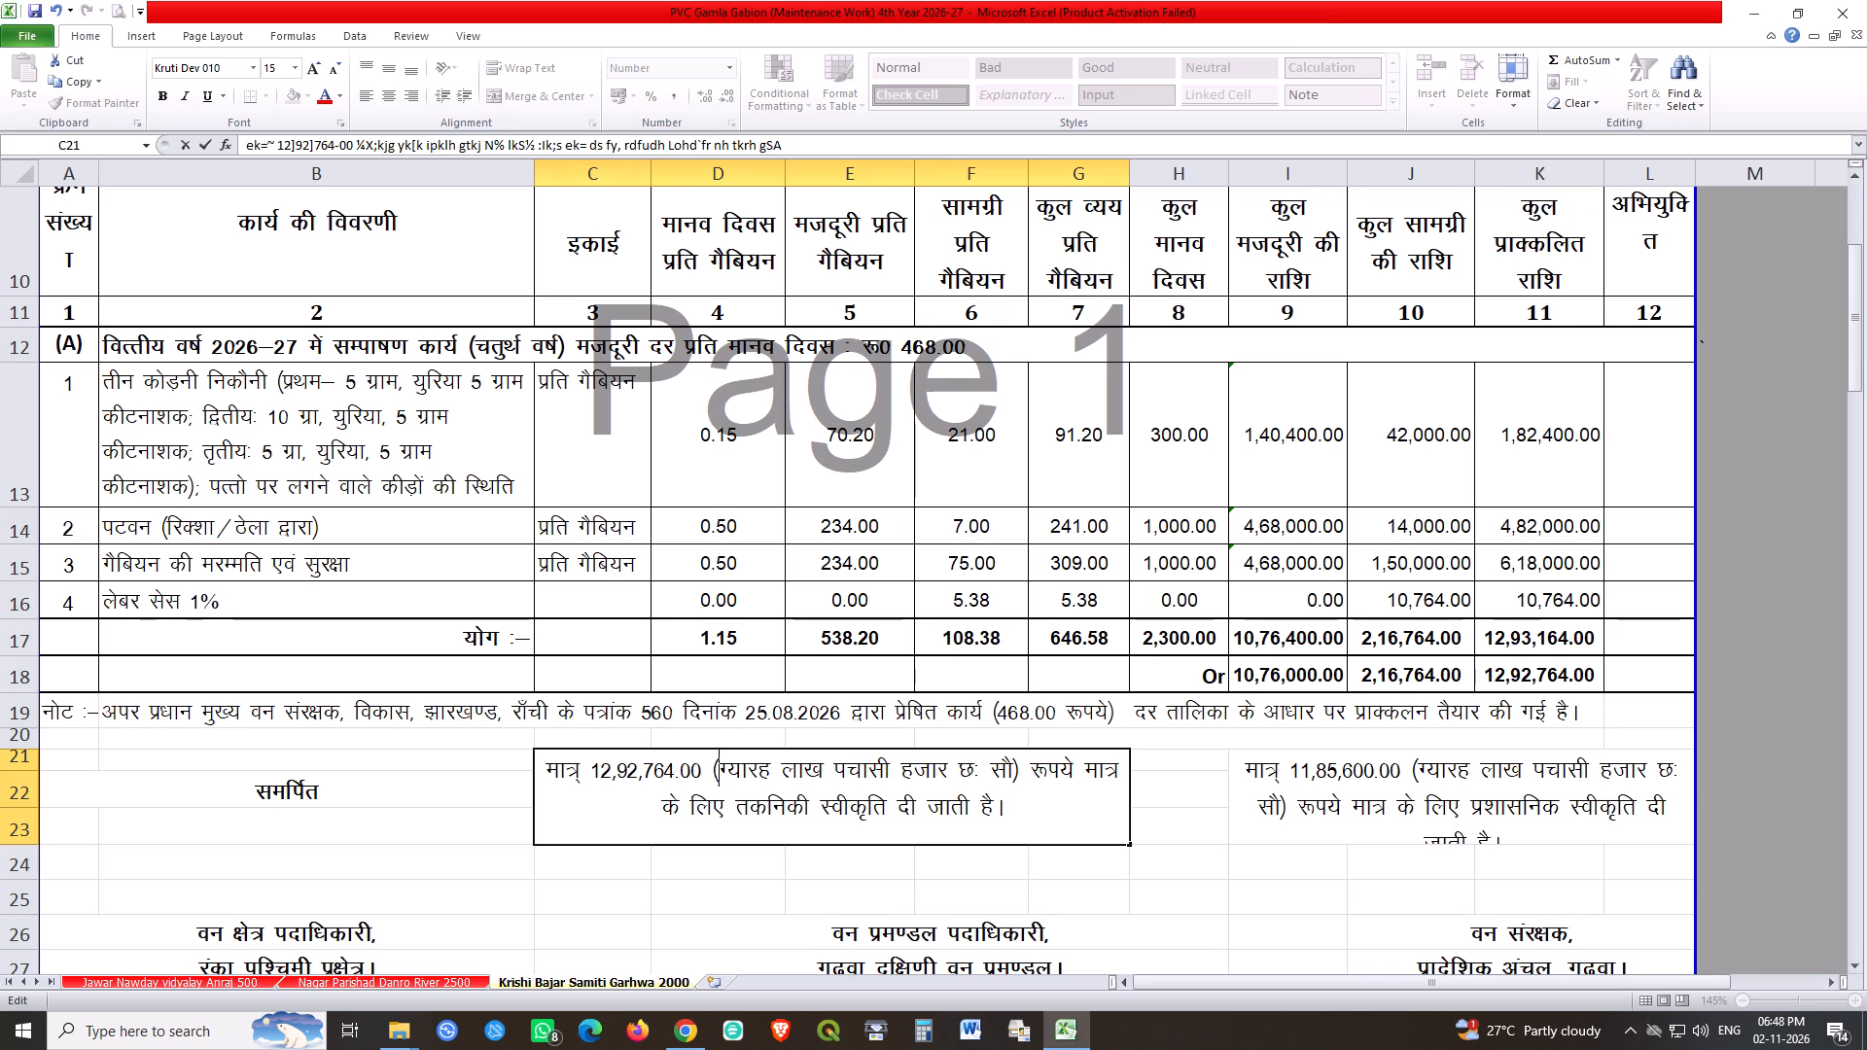
key(ctrl+shift+Right)
text(ckjg)
key(space)
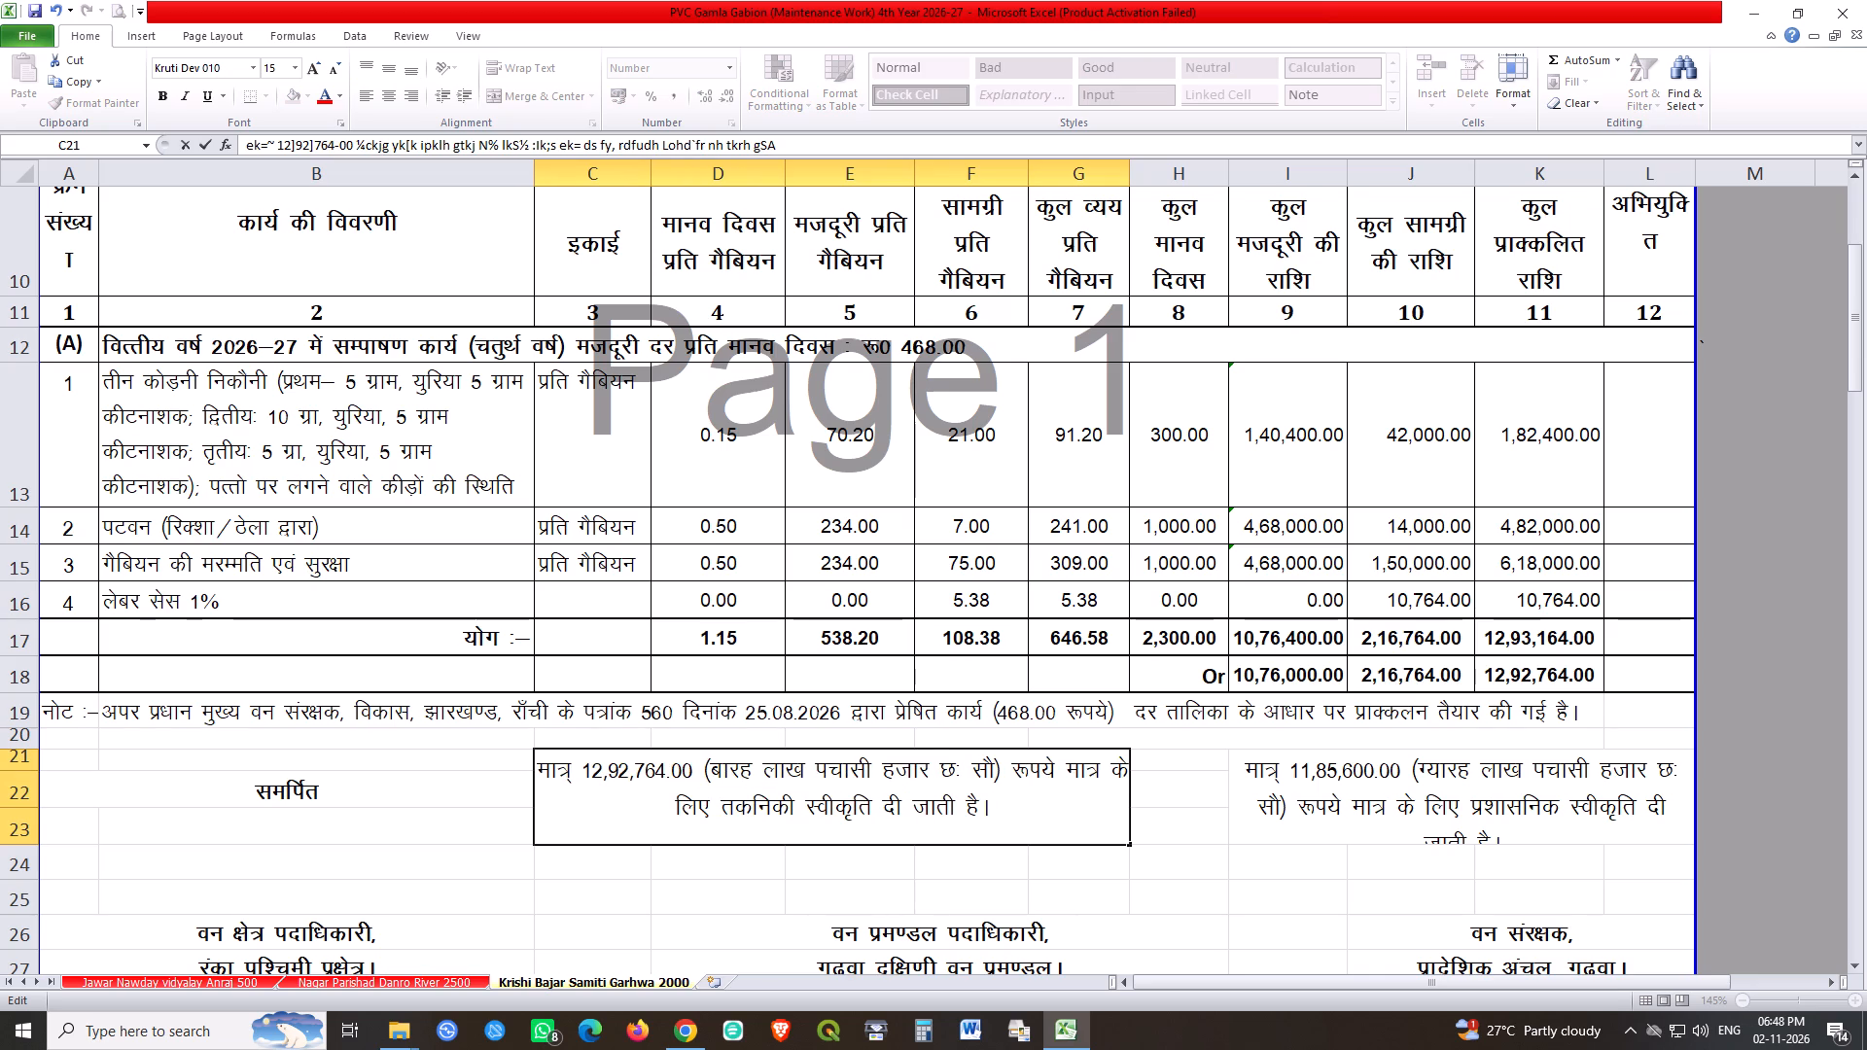
key(Right)
key(Right)
key(Right)
key(Right)
key(Right)
key(ctrl+shift+Right)
text(cku)
text(cs)
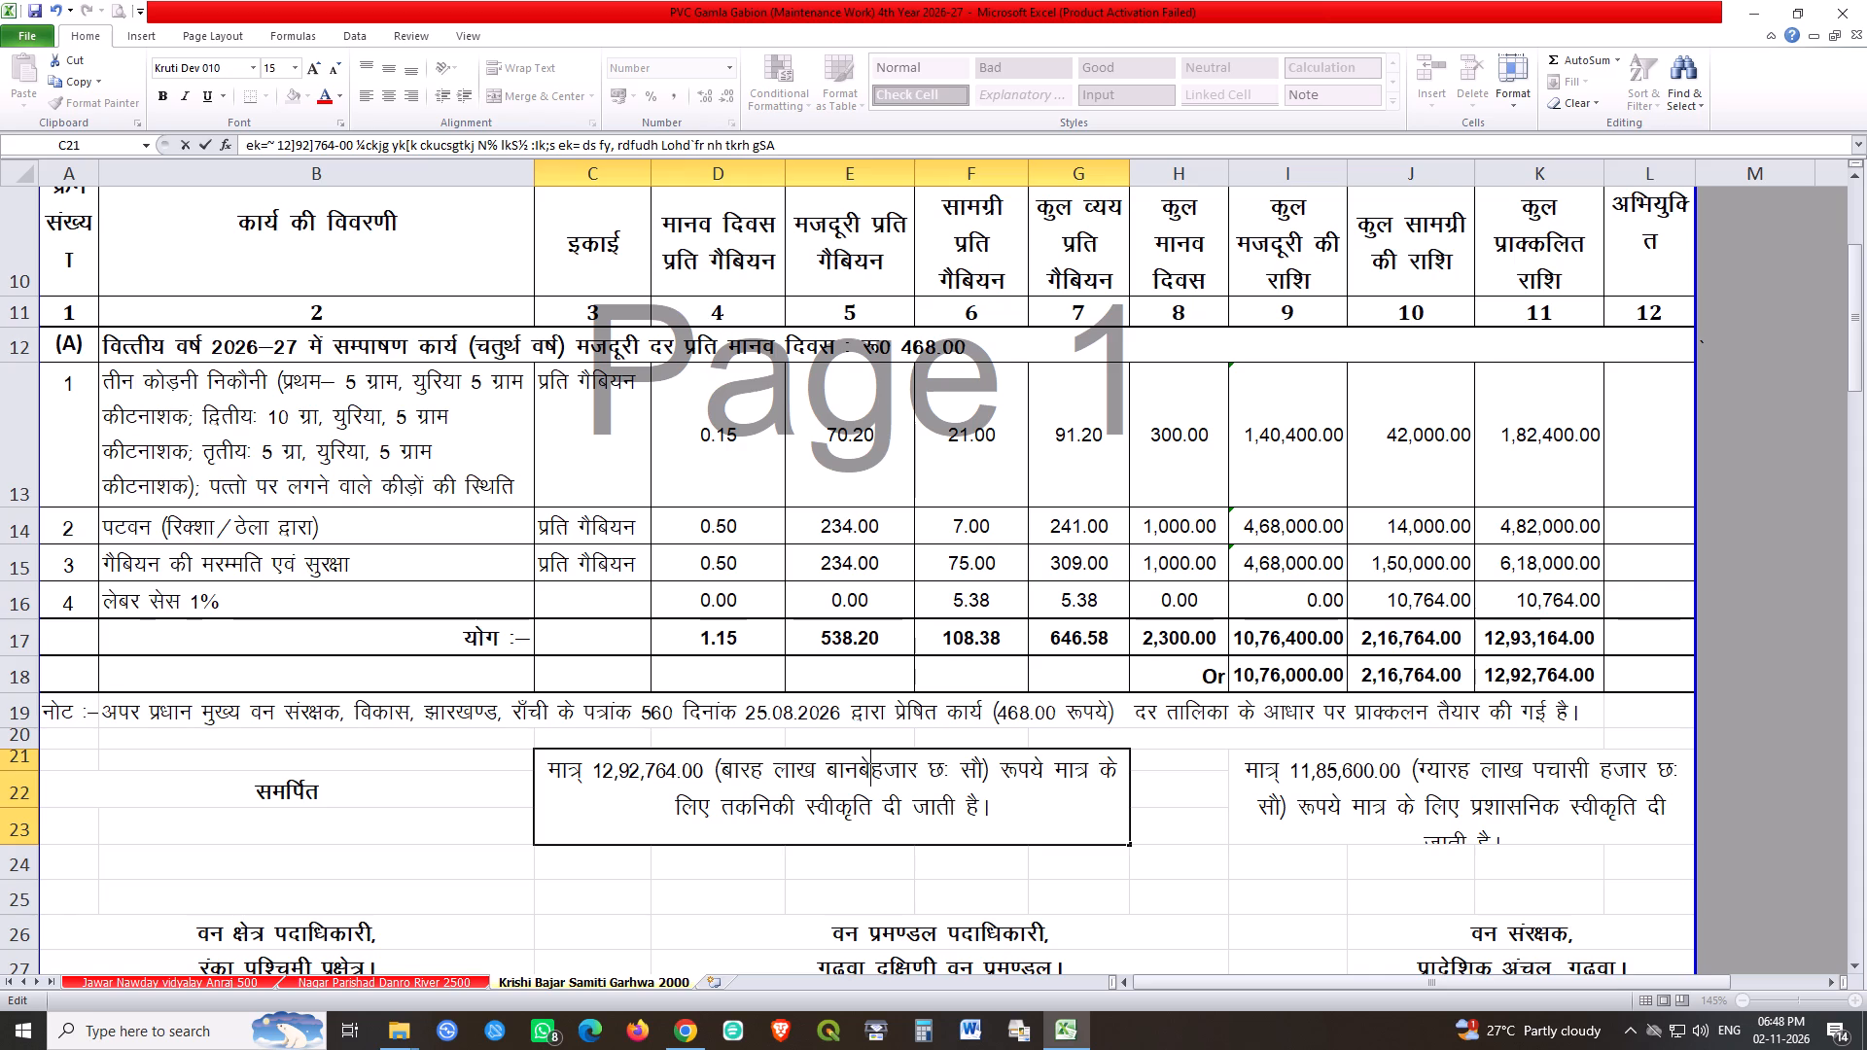
key(space)
Finish the technical approval statement's amount in words with सात सौ चौसठ and save the workbook.
key(Right)
key(Right)
key(Right)
key(Right)
key(Right)
key(shift+Right)
key(shift+Right)
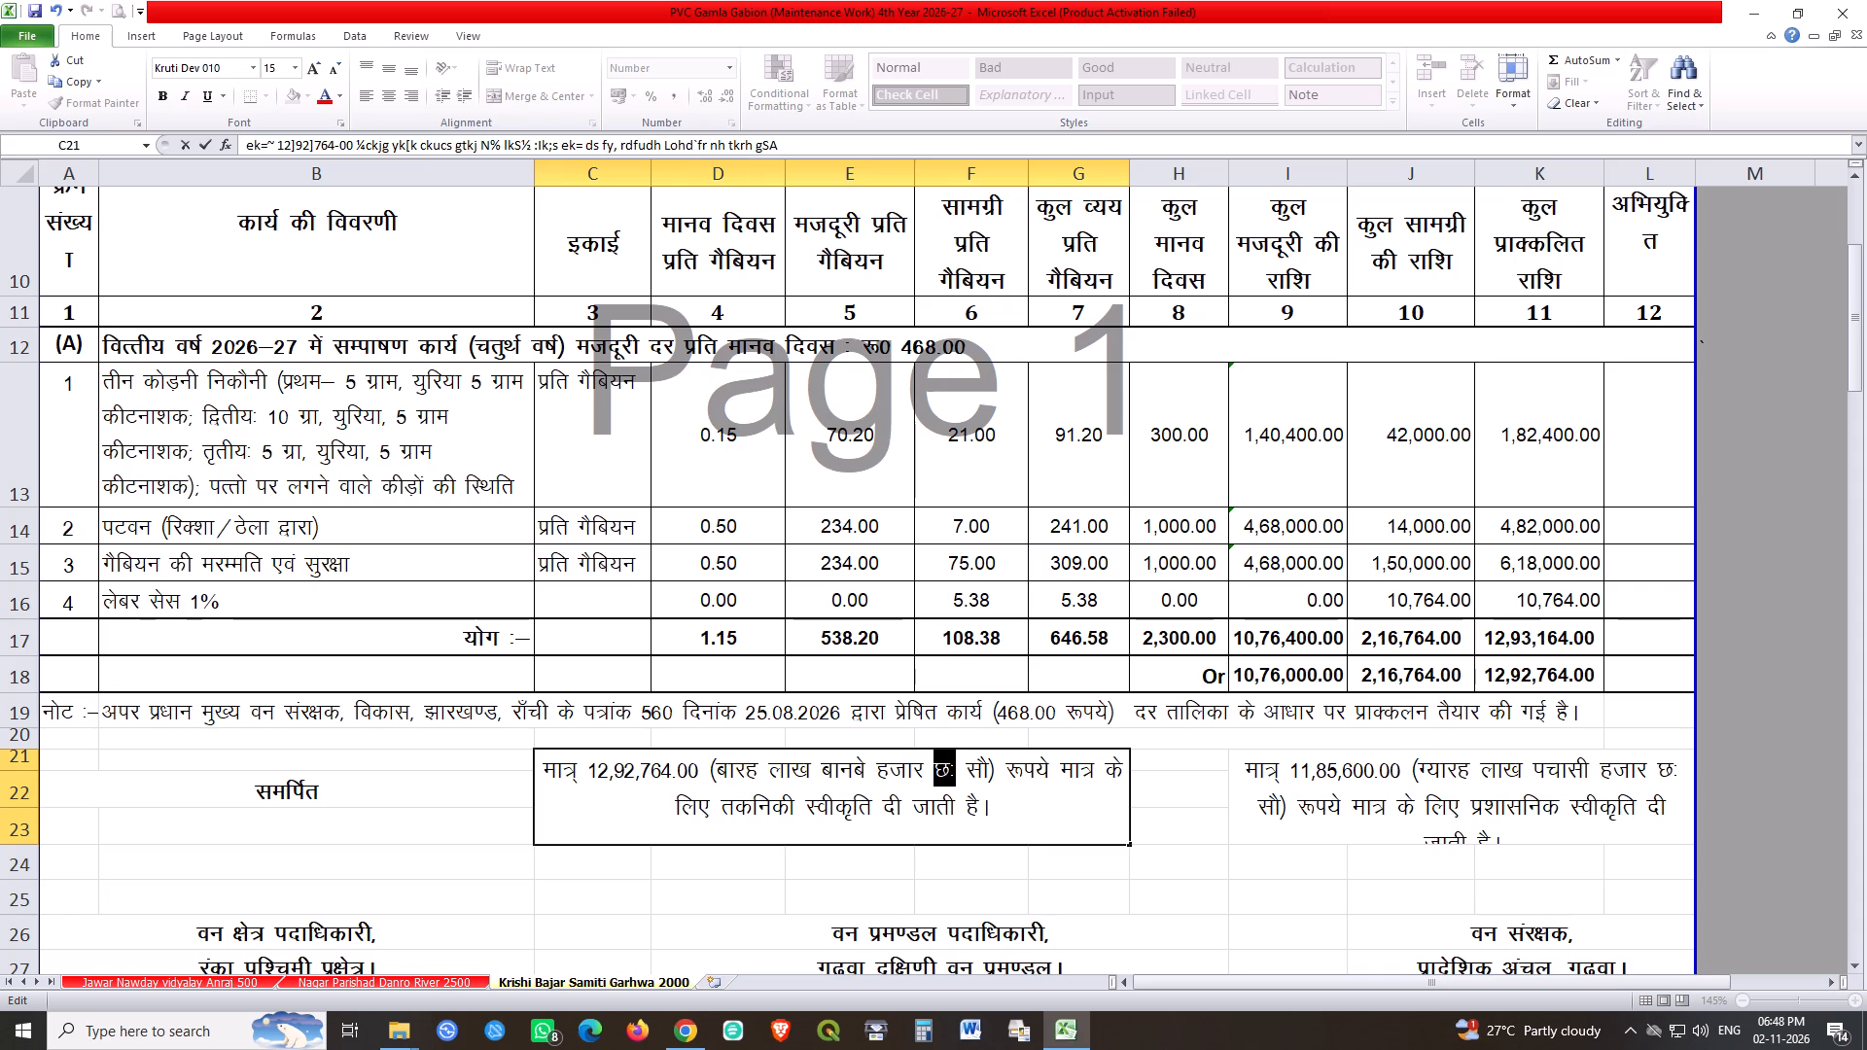
text(lkr)
key(Right)
key(Right)
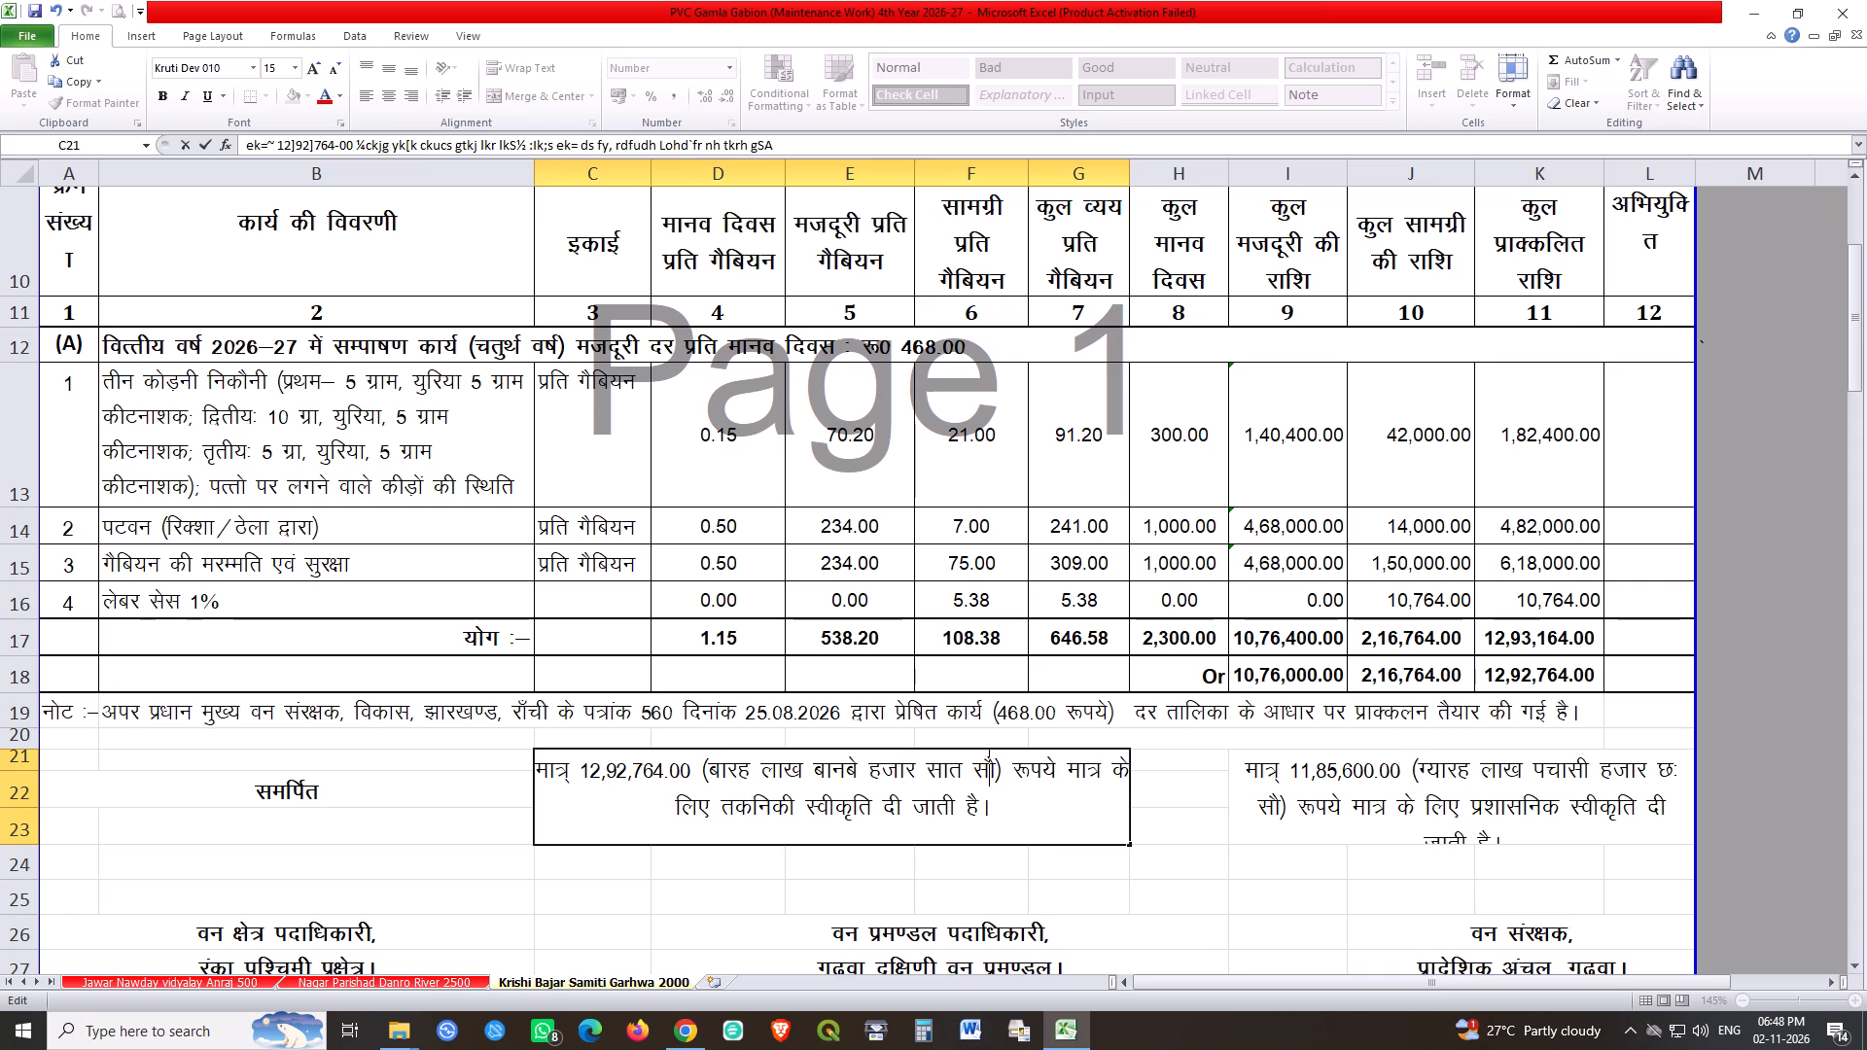
key(Right)
key(Right)
key(space)
text(pkSlB)
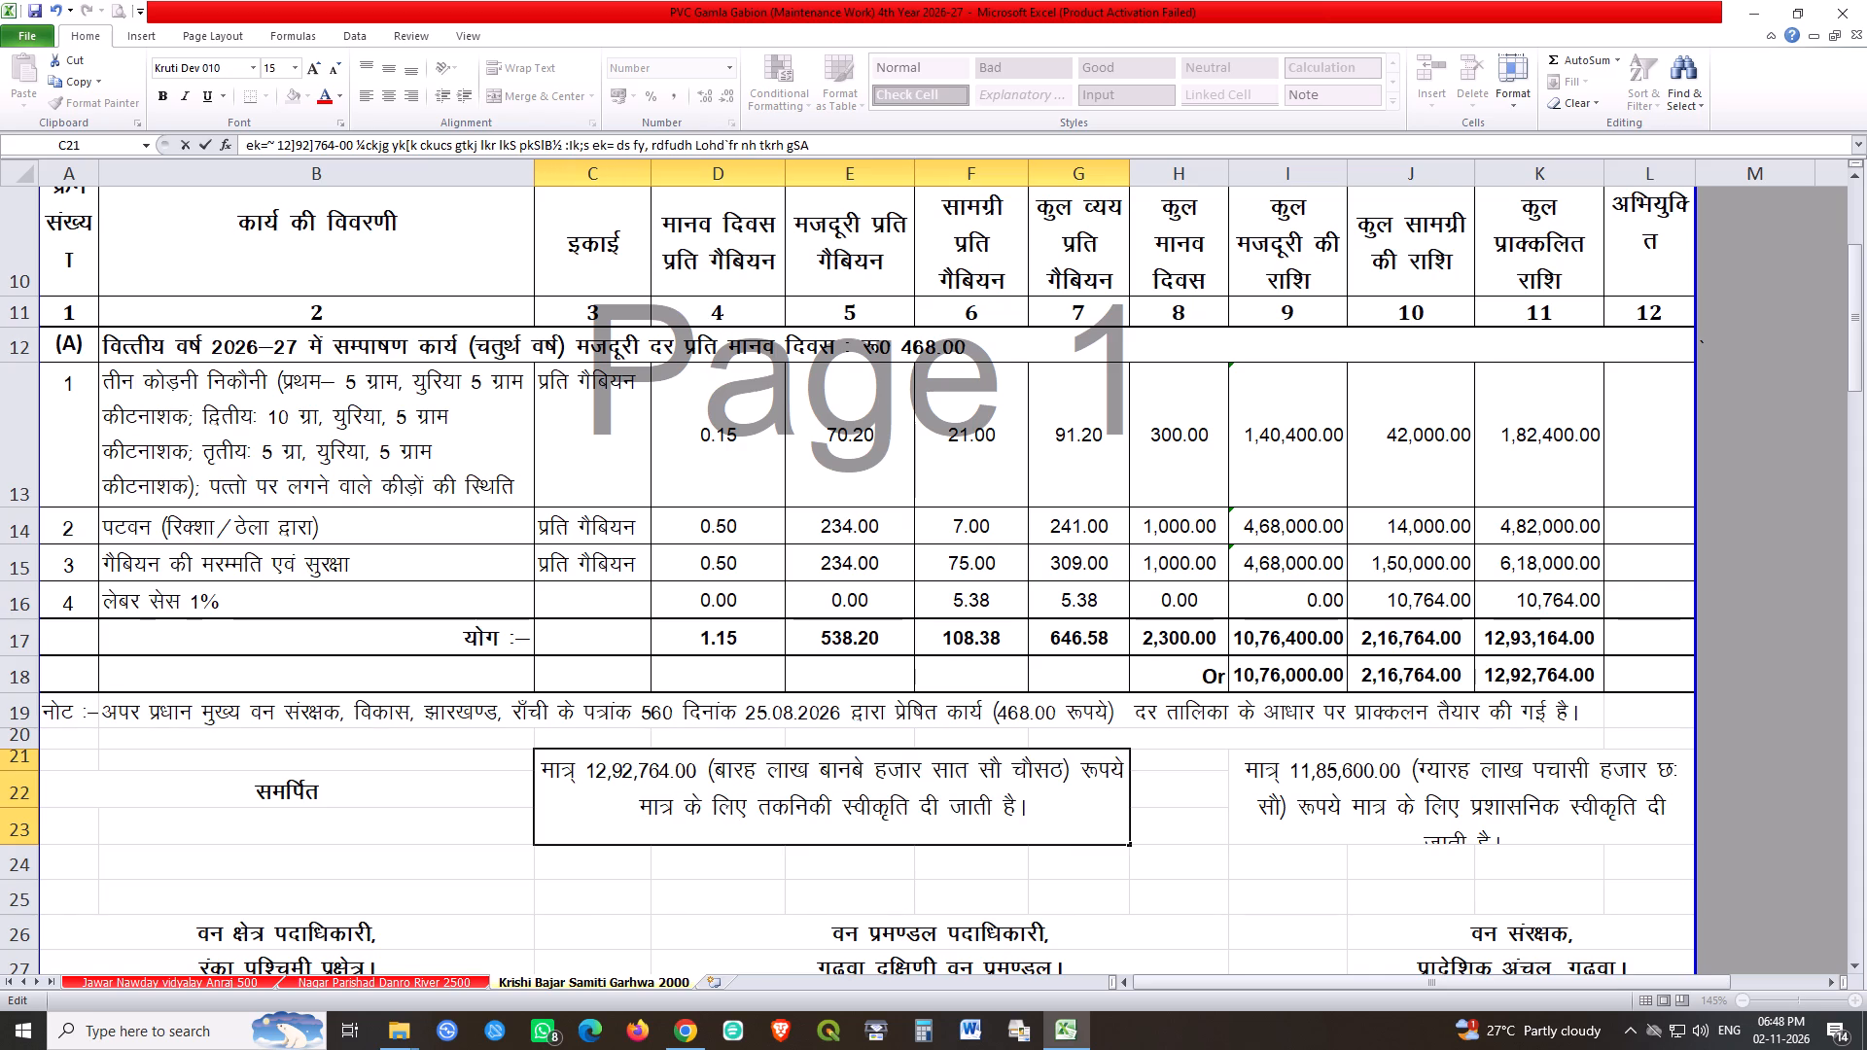
key(Return)
key(ctrl+s)
key(ctrl+s)
key(ctrl+s)
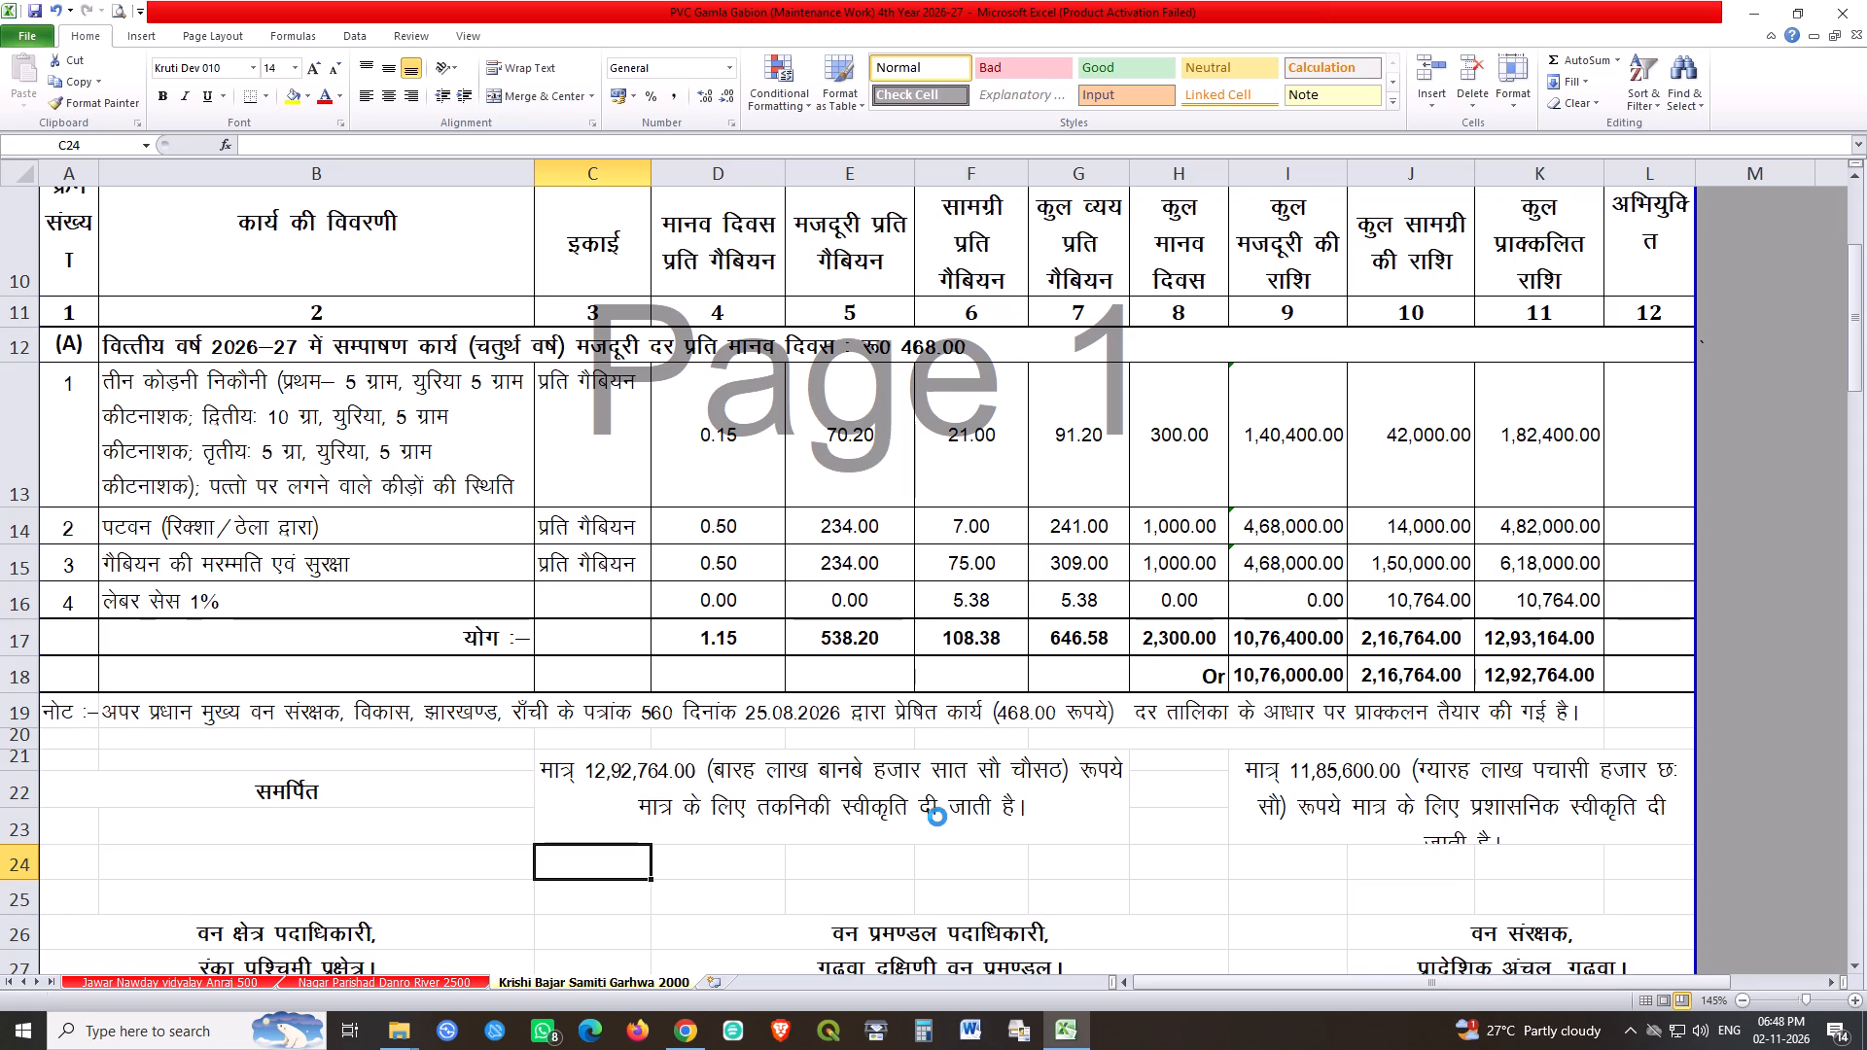
Copy the amount in figures and words from the technical approval statement over the old amount in the administrative approval (प्रशासनिक स्वीकृति) statement, and save the workbook.
double_click(713, 799)
drag(586, 772, 671, 772)
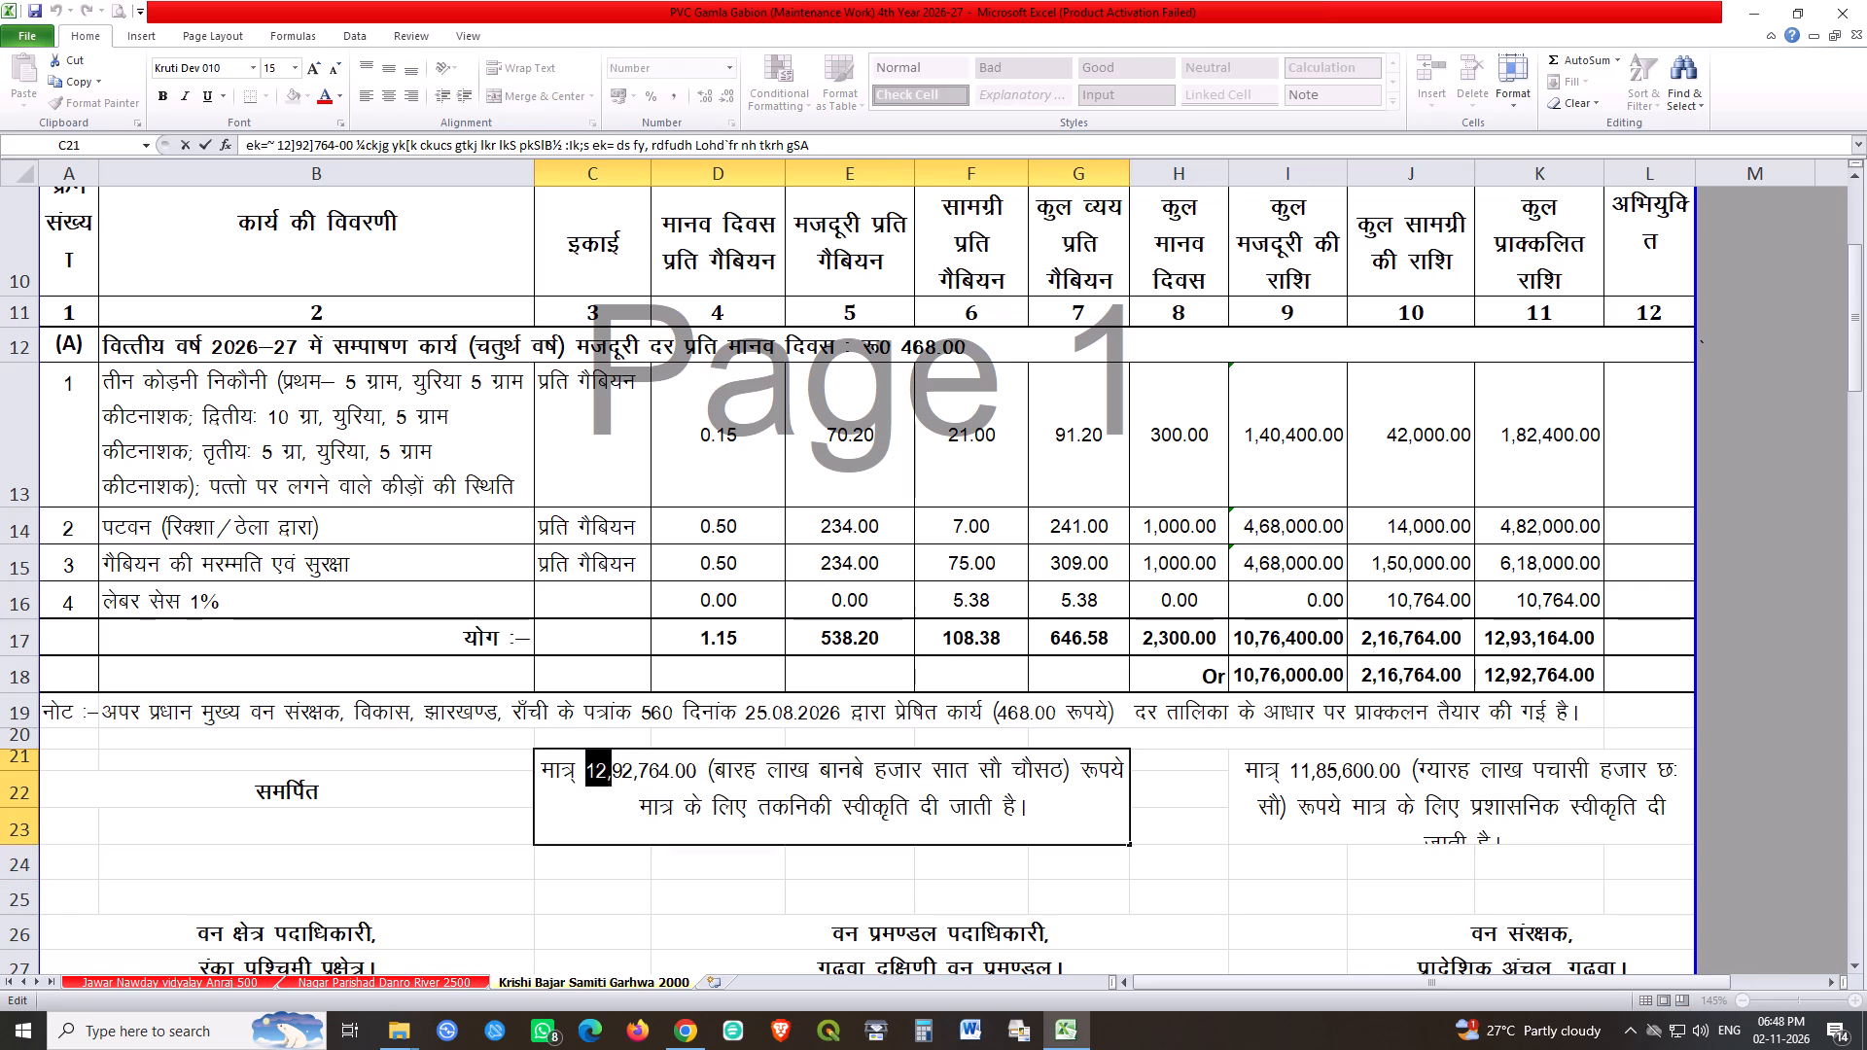
drag(671, 772, 1069, 786)
key(ctrl+c)
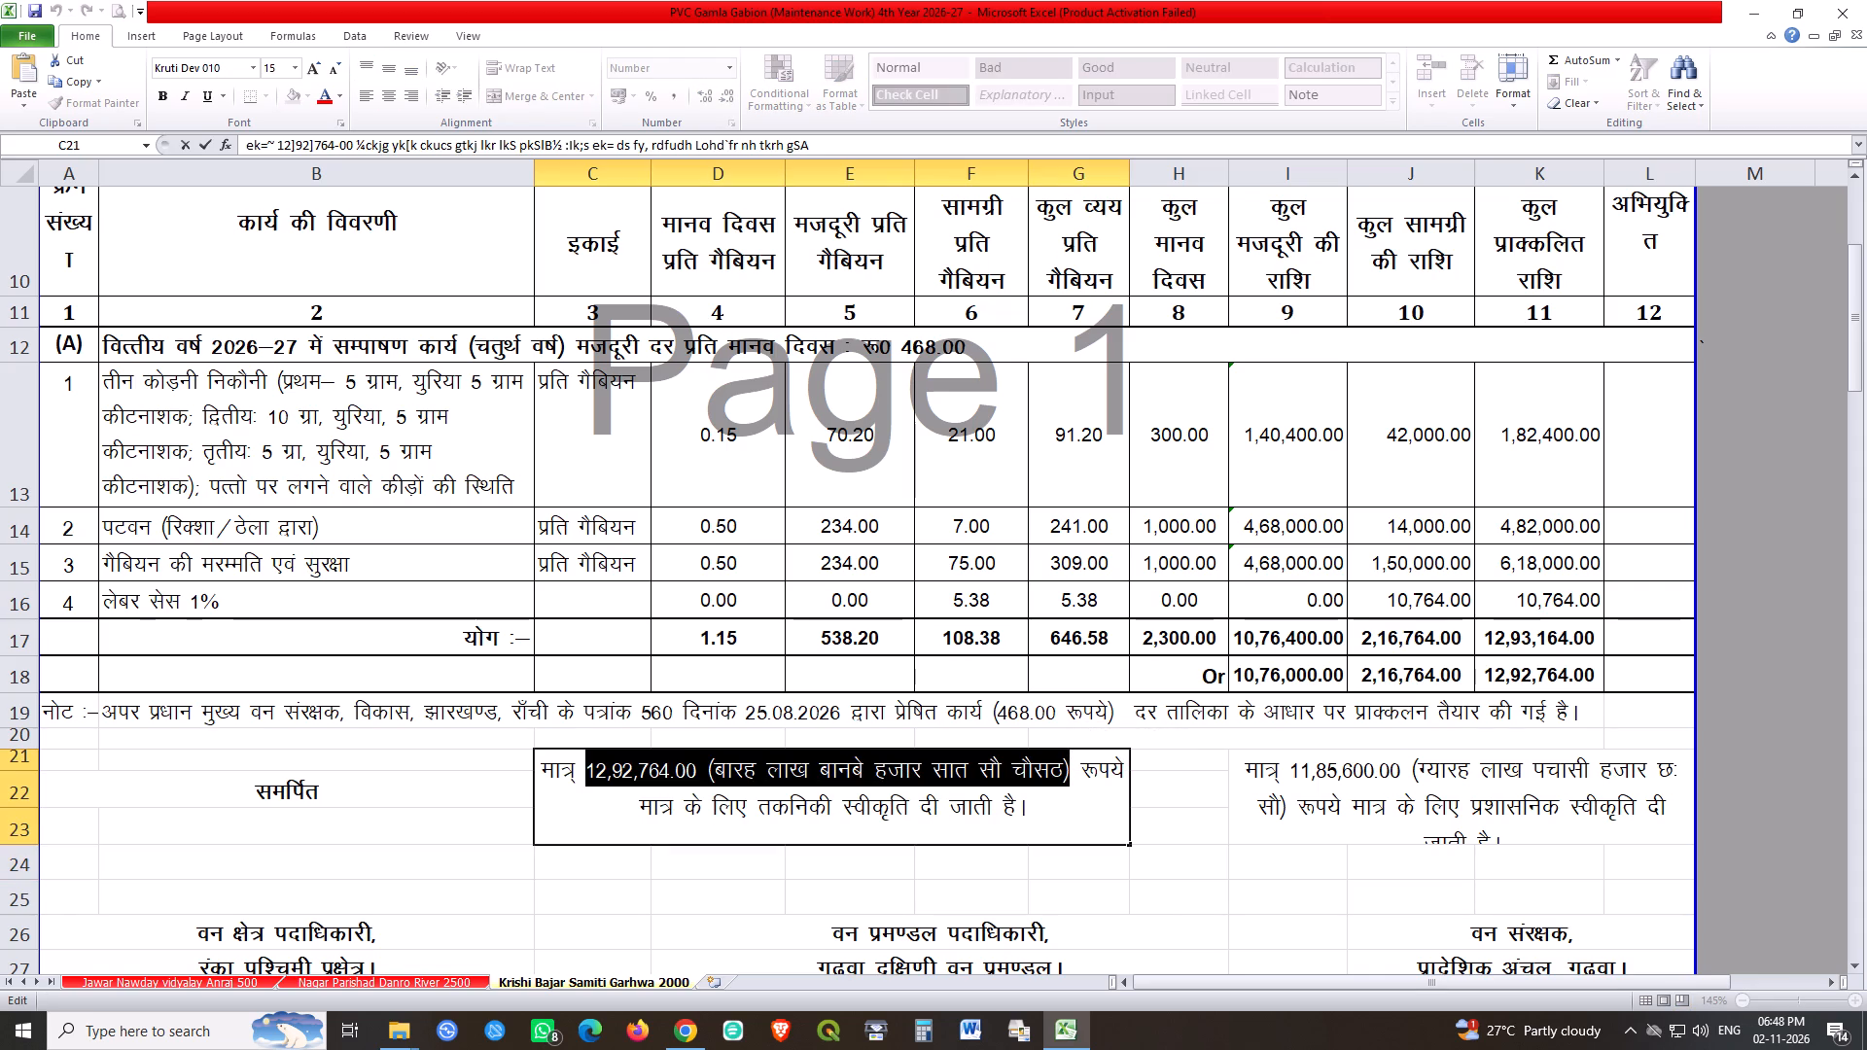
double_click(1332, 780)
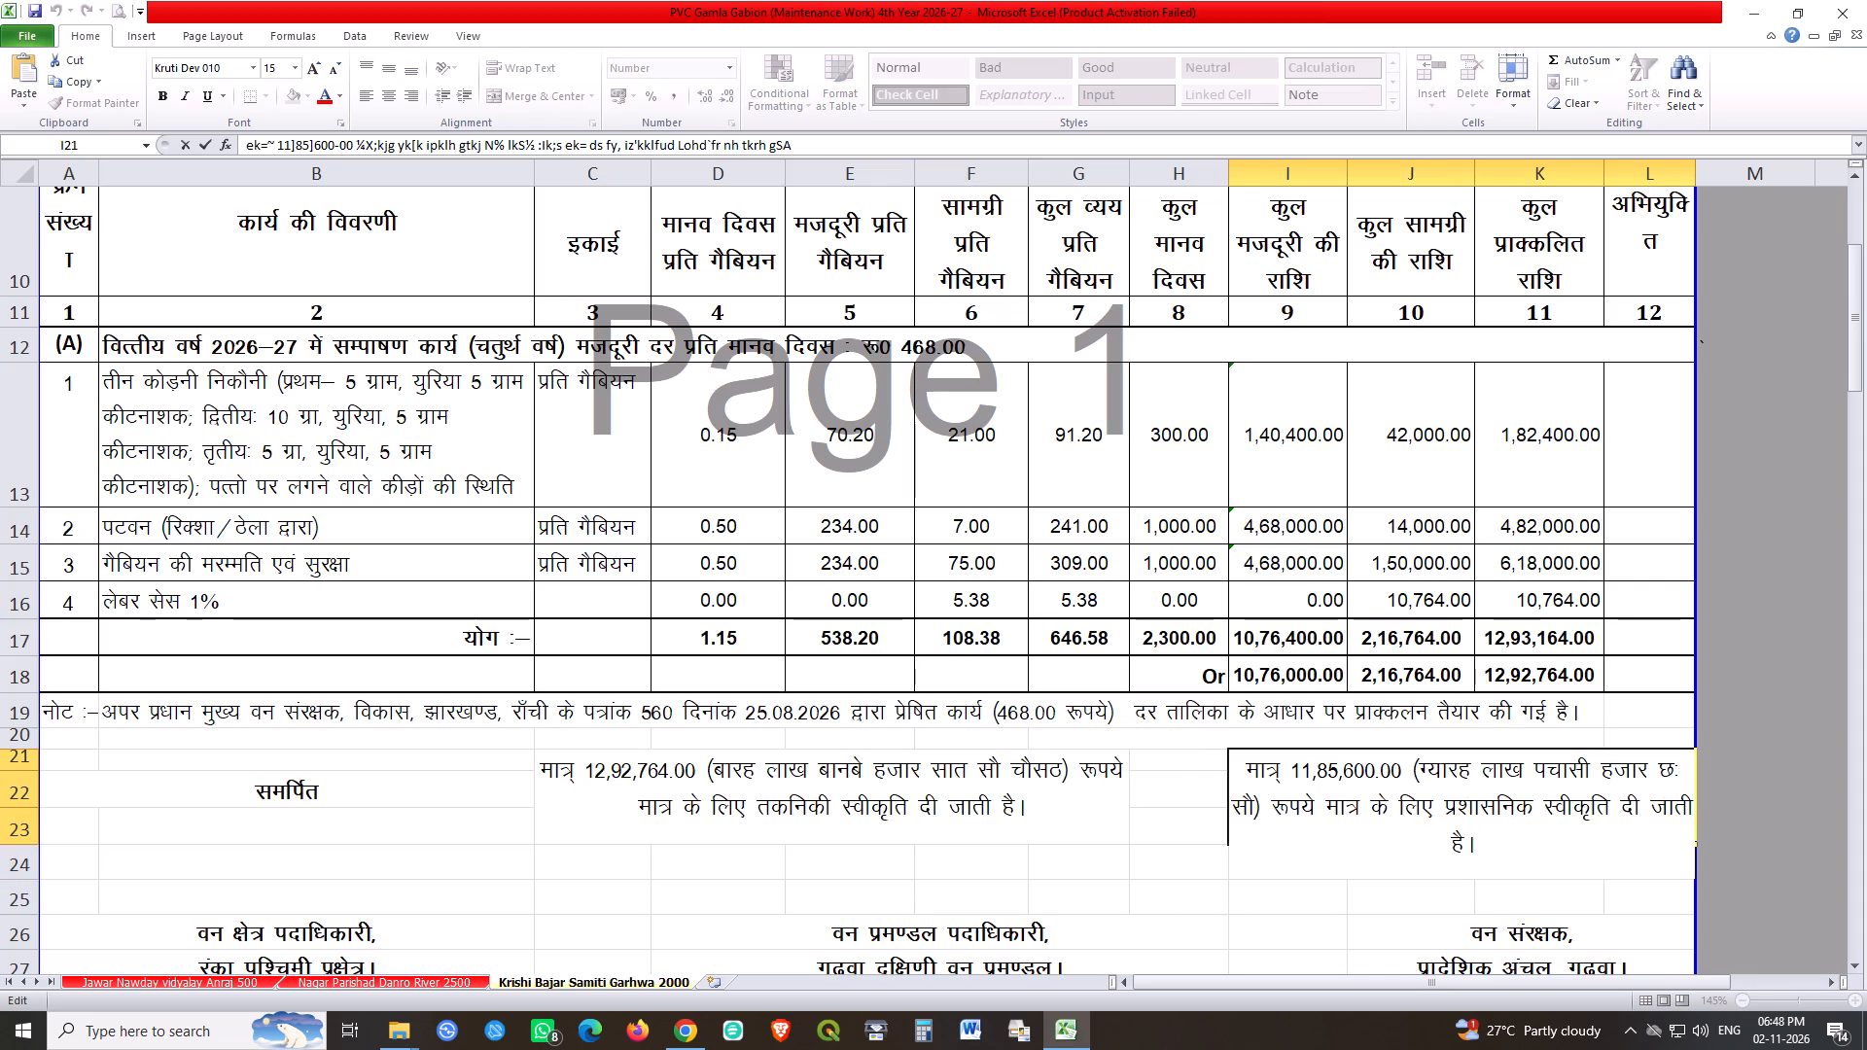
drag(1296, 769, 1306, 816)
drag(1289, 770, 1297, 784)
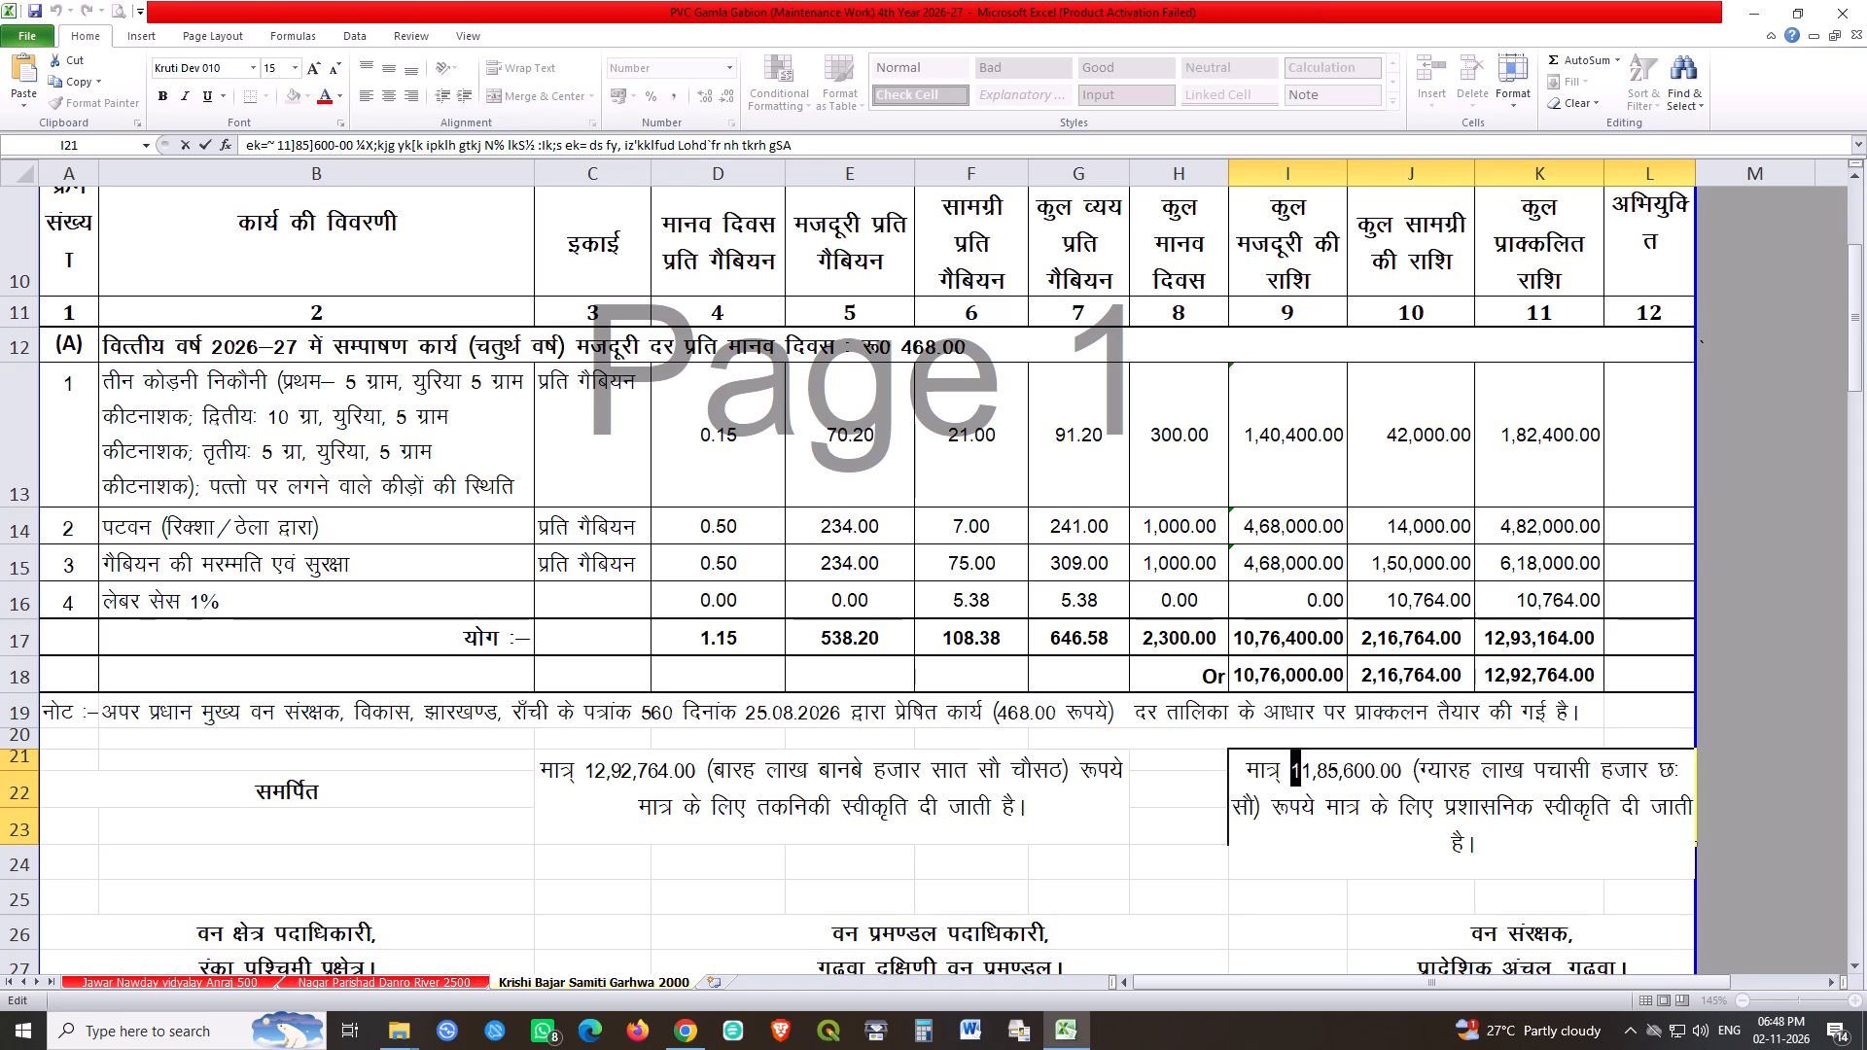
drag(1297, 784, 1267, 817)
key(ctrl+v)
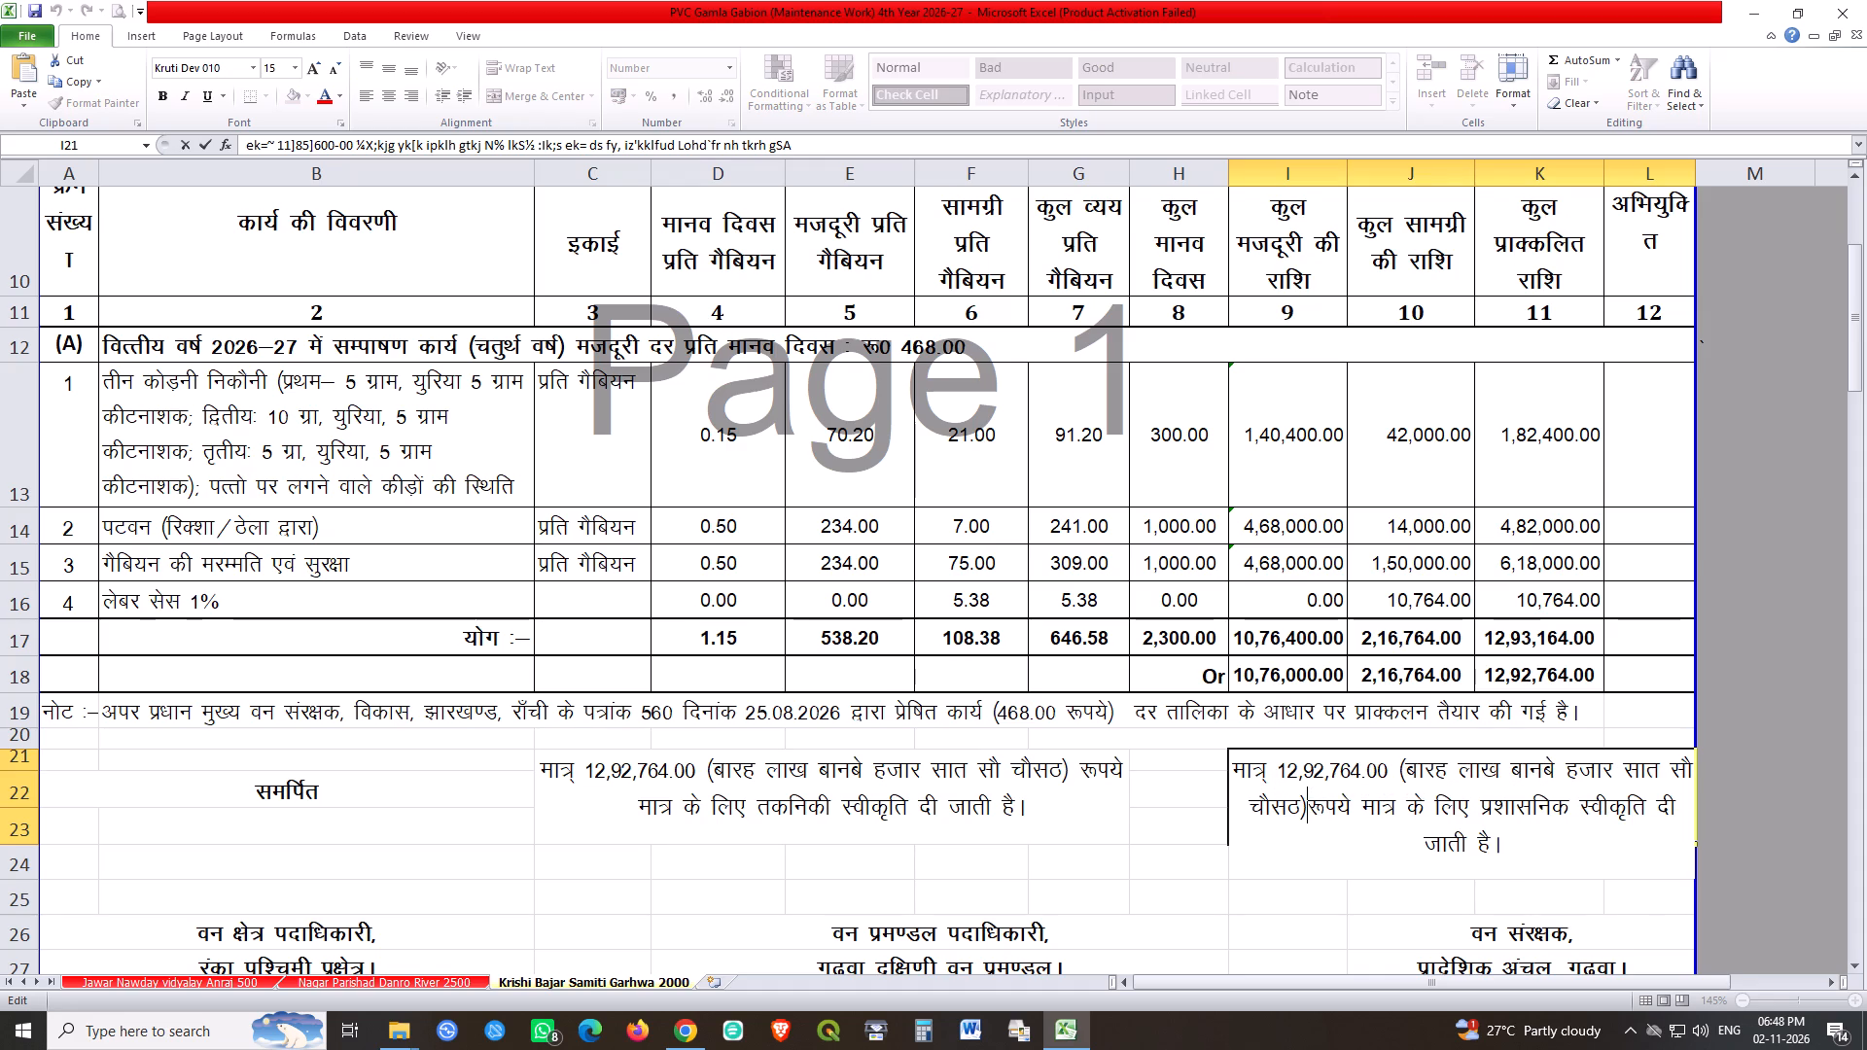
key(space)
key(Return)
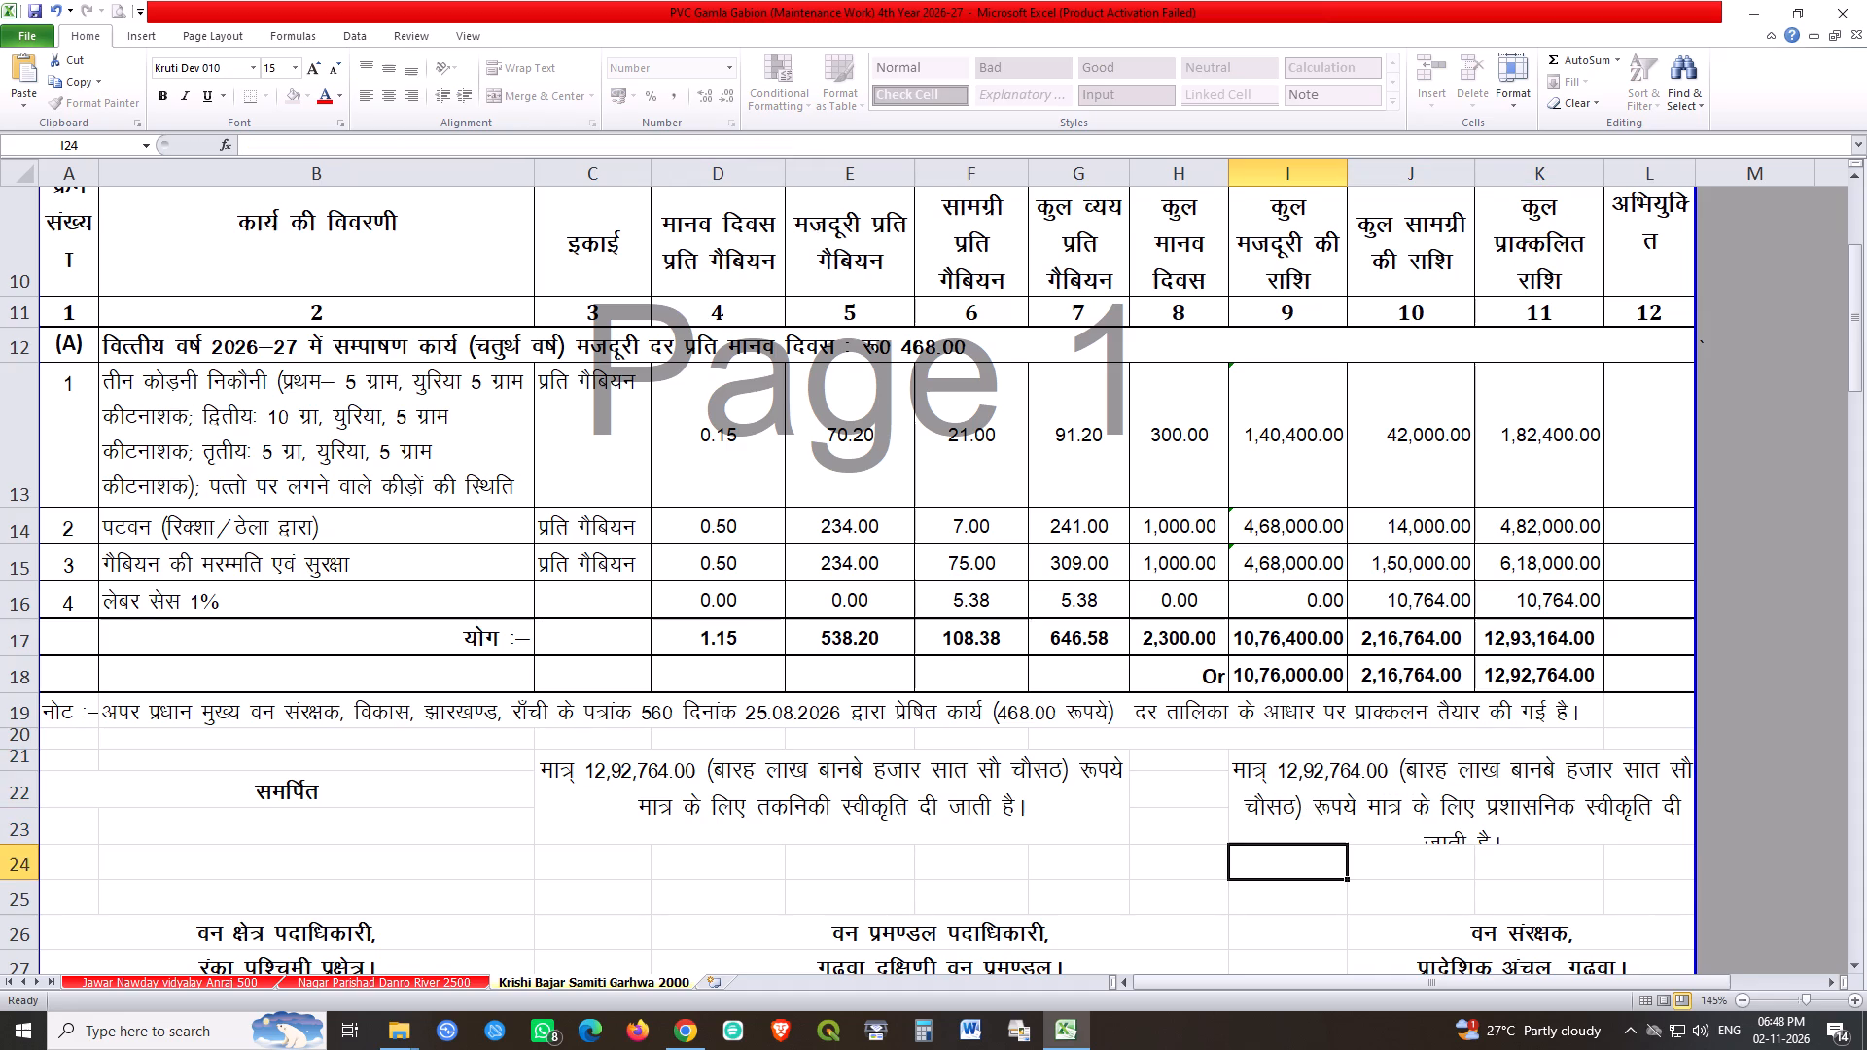
scroll(931, 755, down, 1)
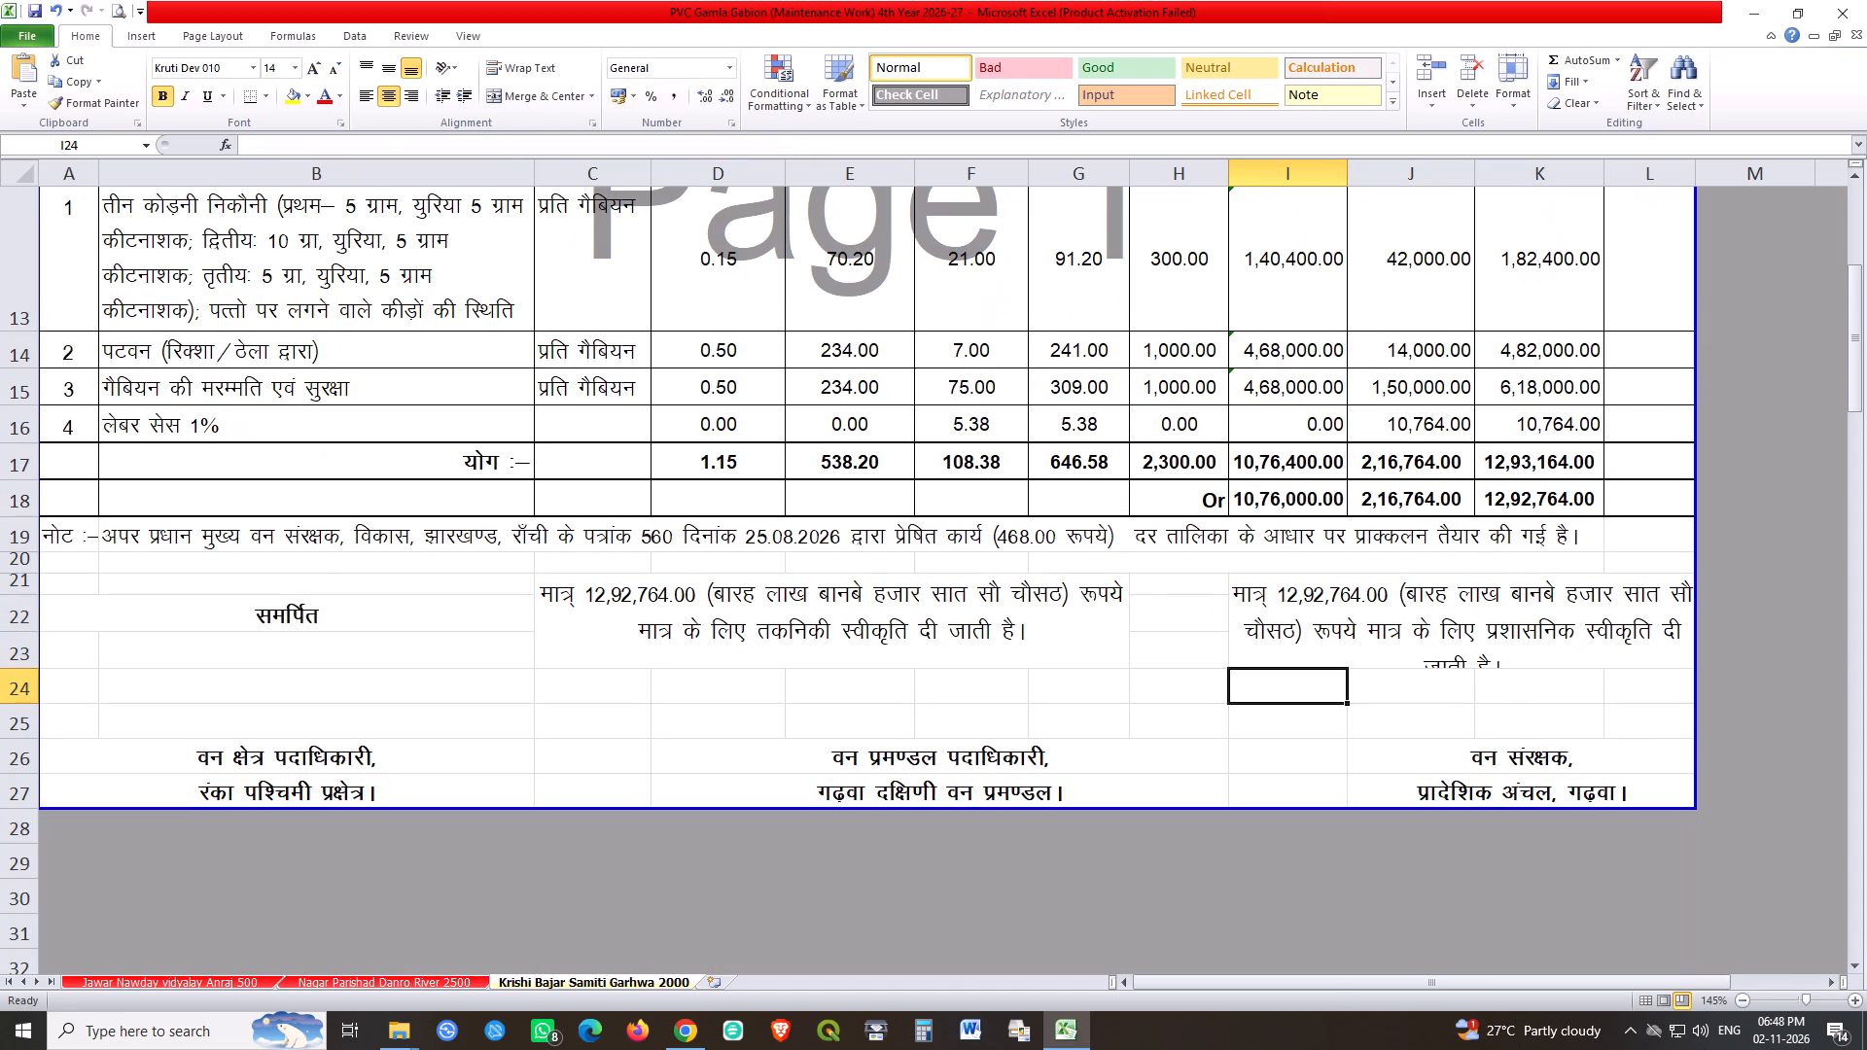
key(ctrl+s)
key(ctrl+s)
Unmerge the two वन प्रमण्डल पदाधिकारी signature lines and merge and centre each across columns C to G.
drag(1162, 753, 1105, 802)
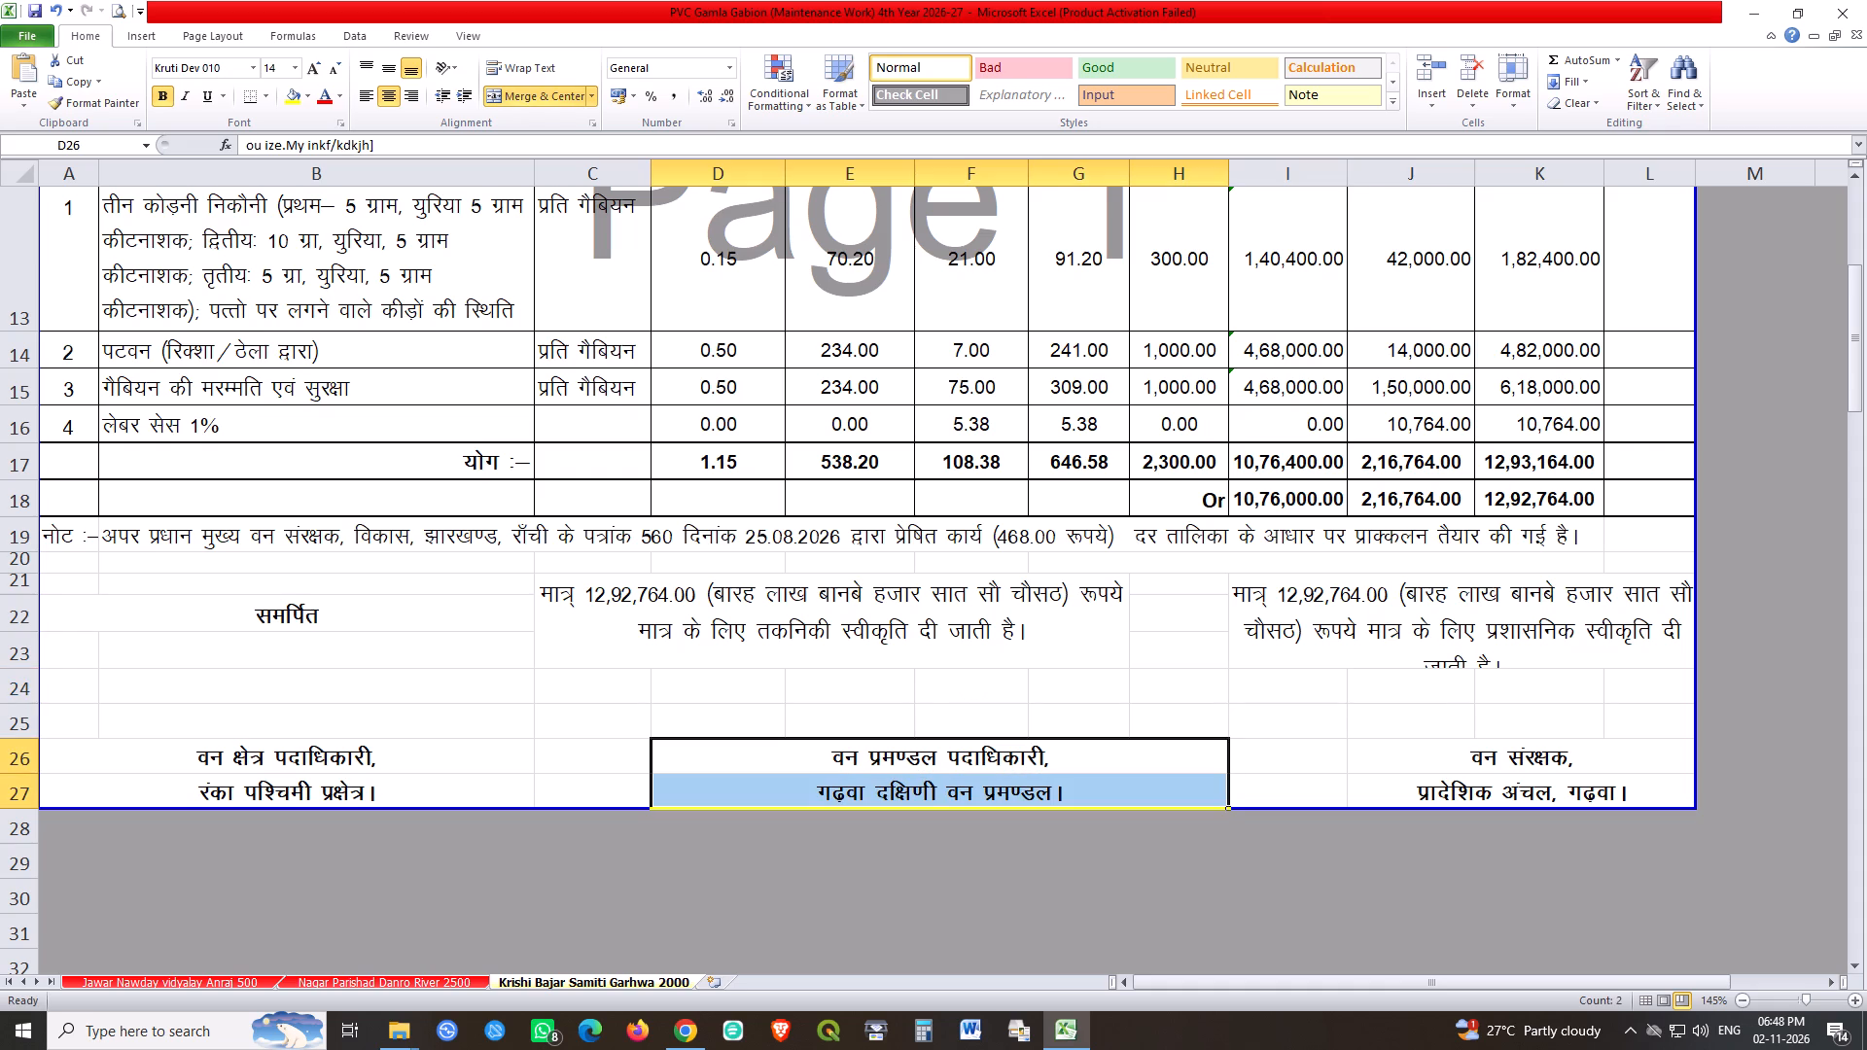
click(559, 92)
drag(597, 761, 875, 758)
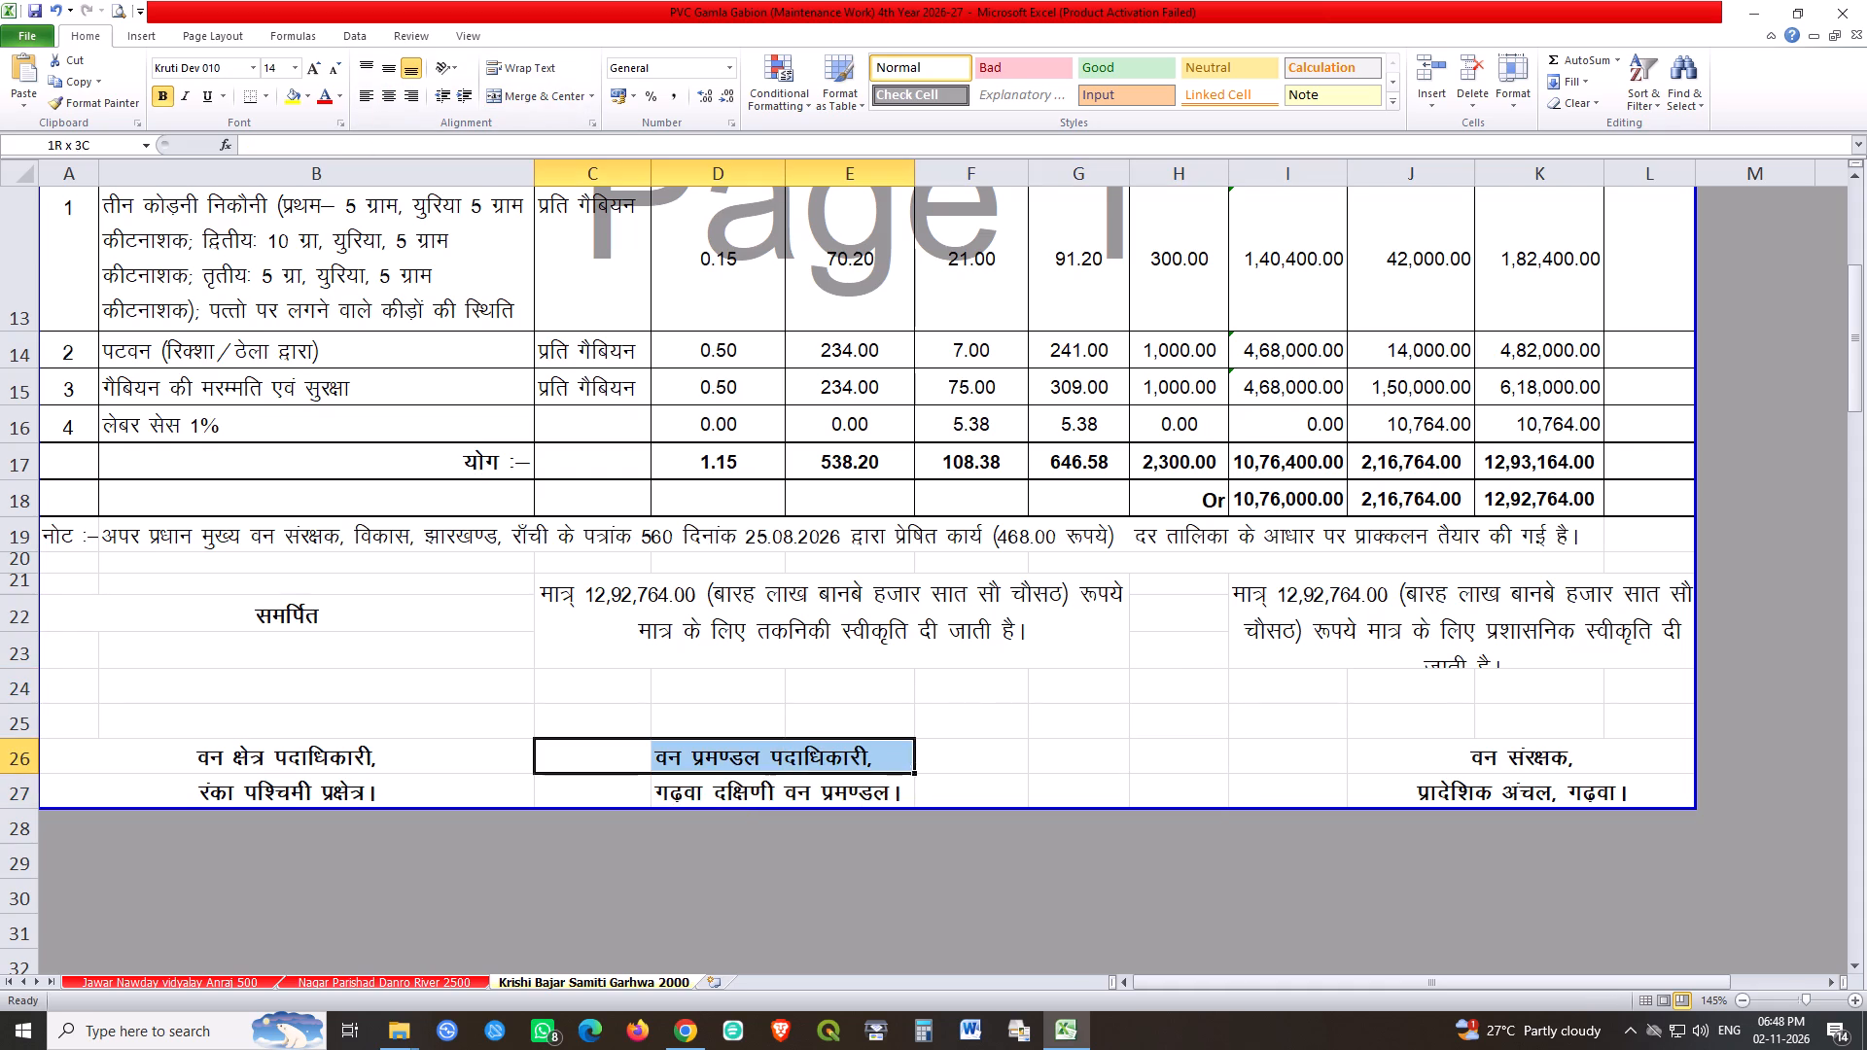
drag(875, 758, 1053, 758)
click(532, 92)
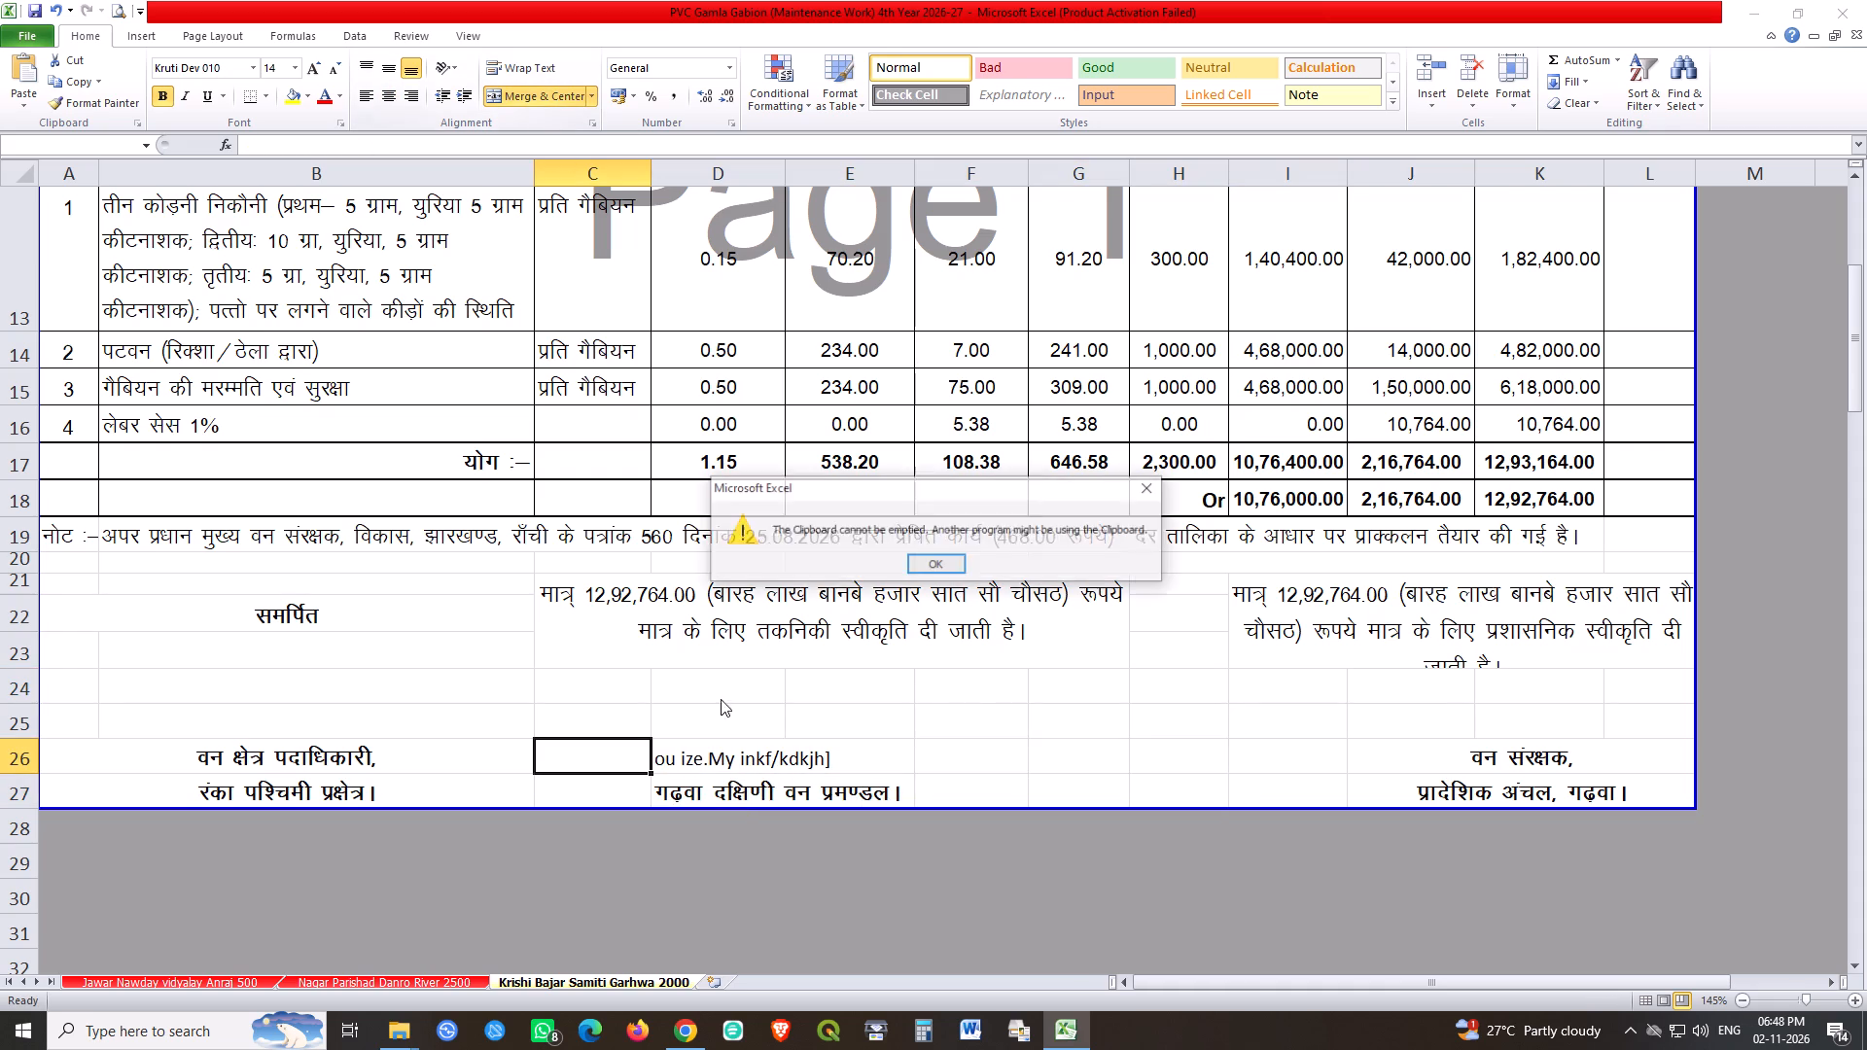
key(space)
drag(621, 786, 1035, 786)
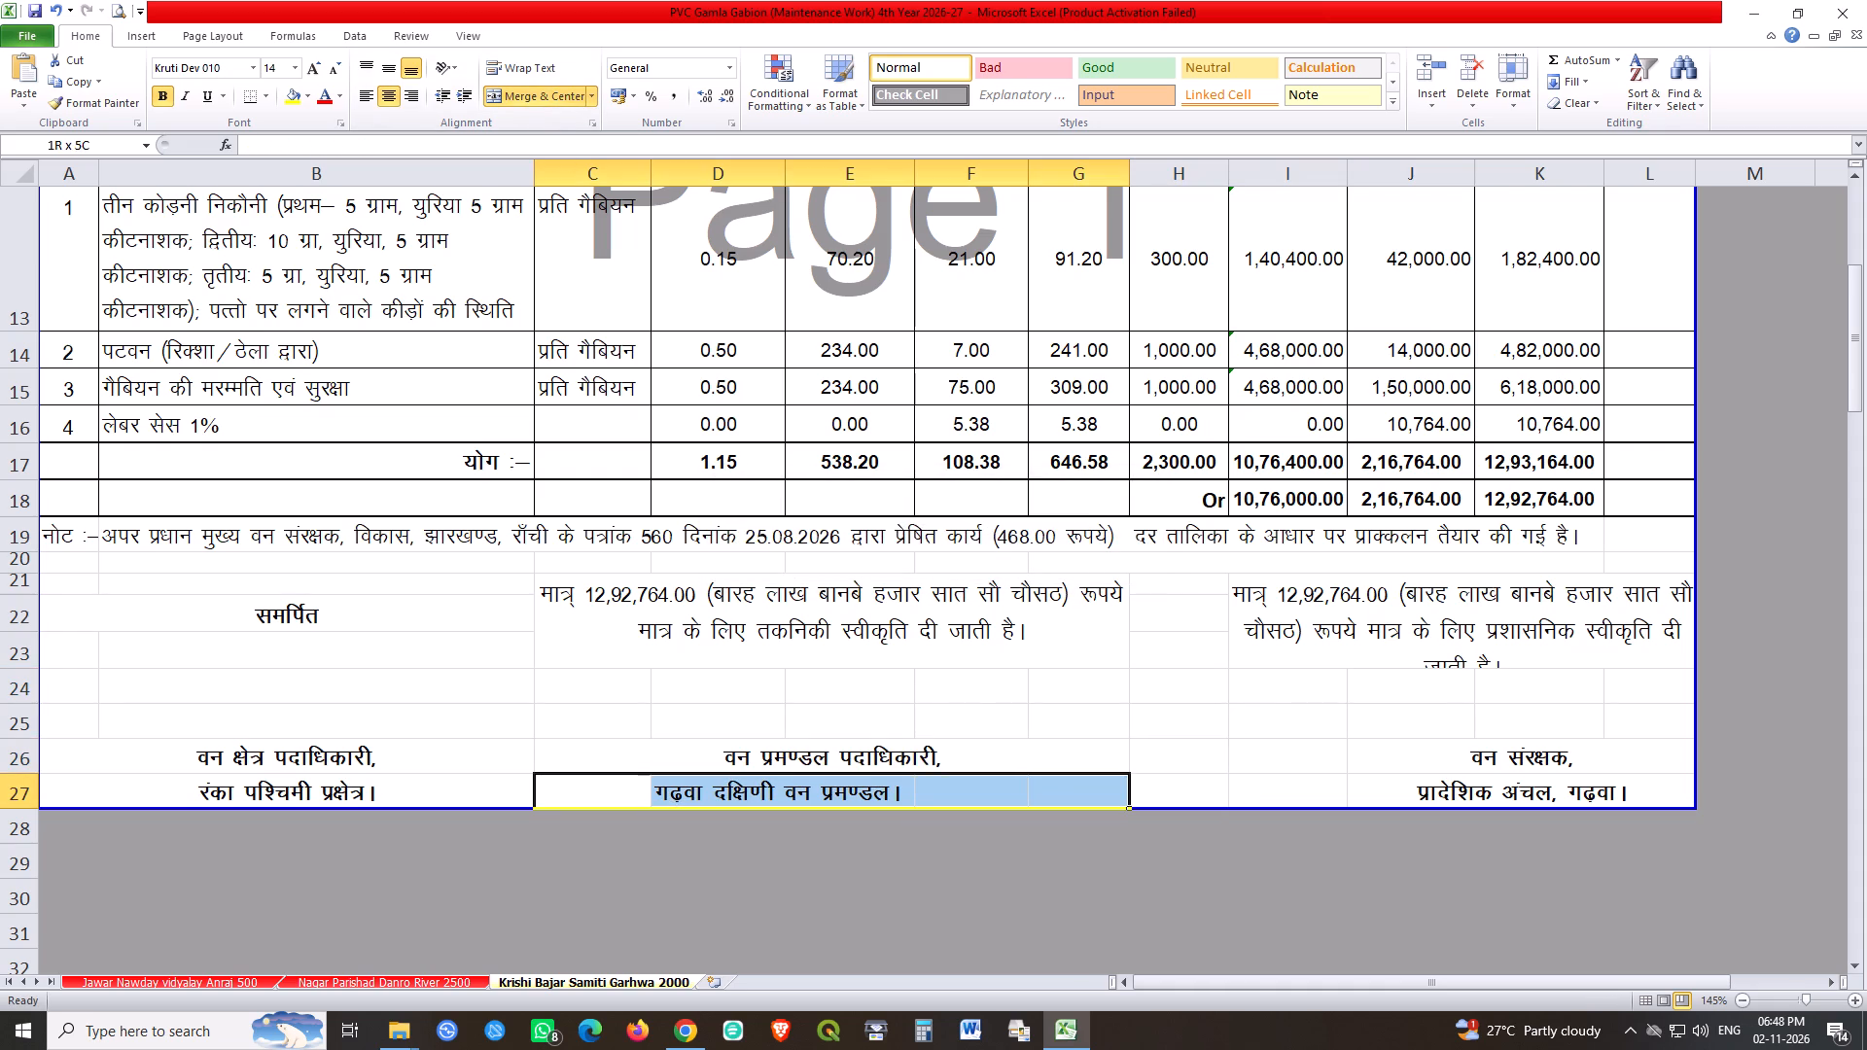
drag(1035, 786, 1039, 786)
click(547, 100)
key(space)
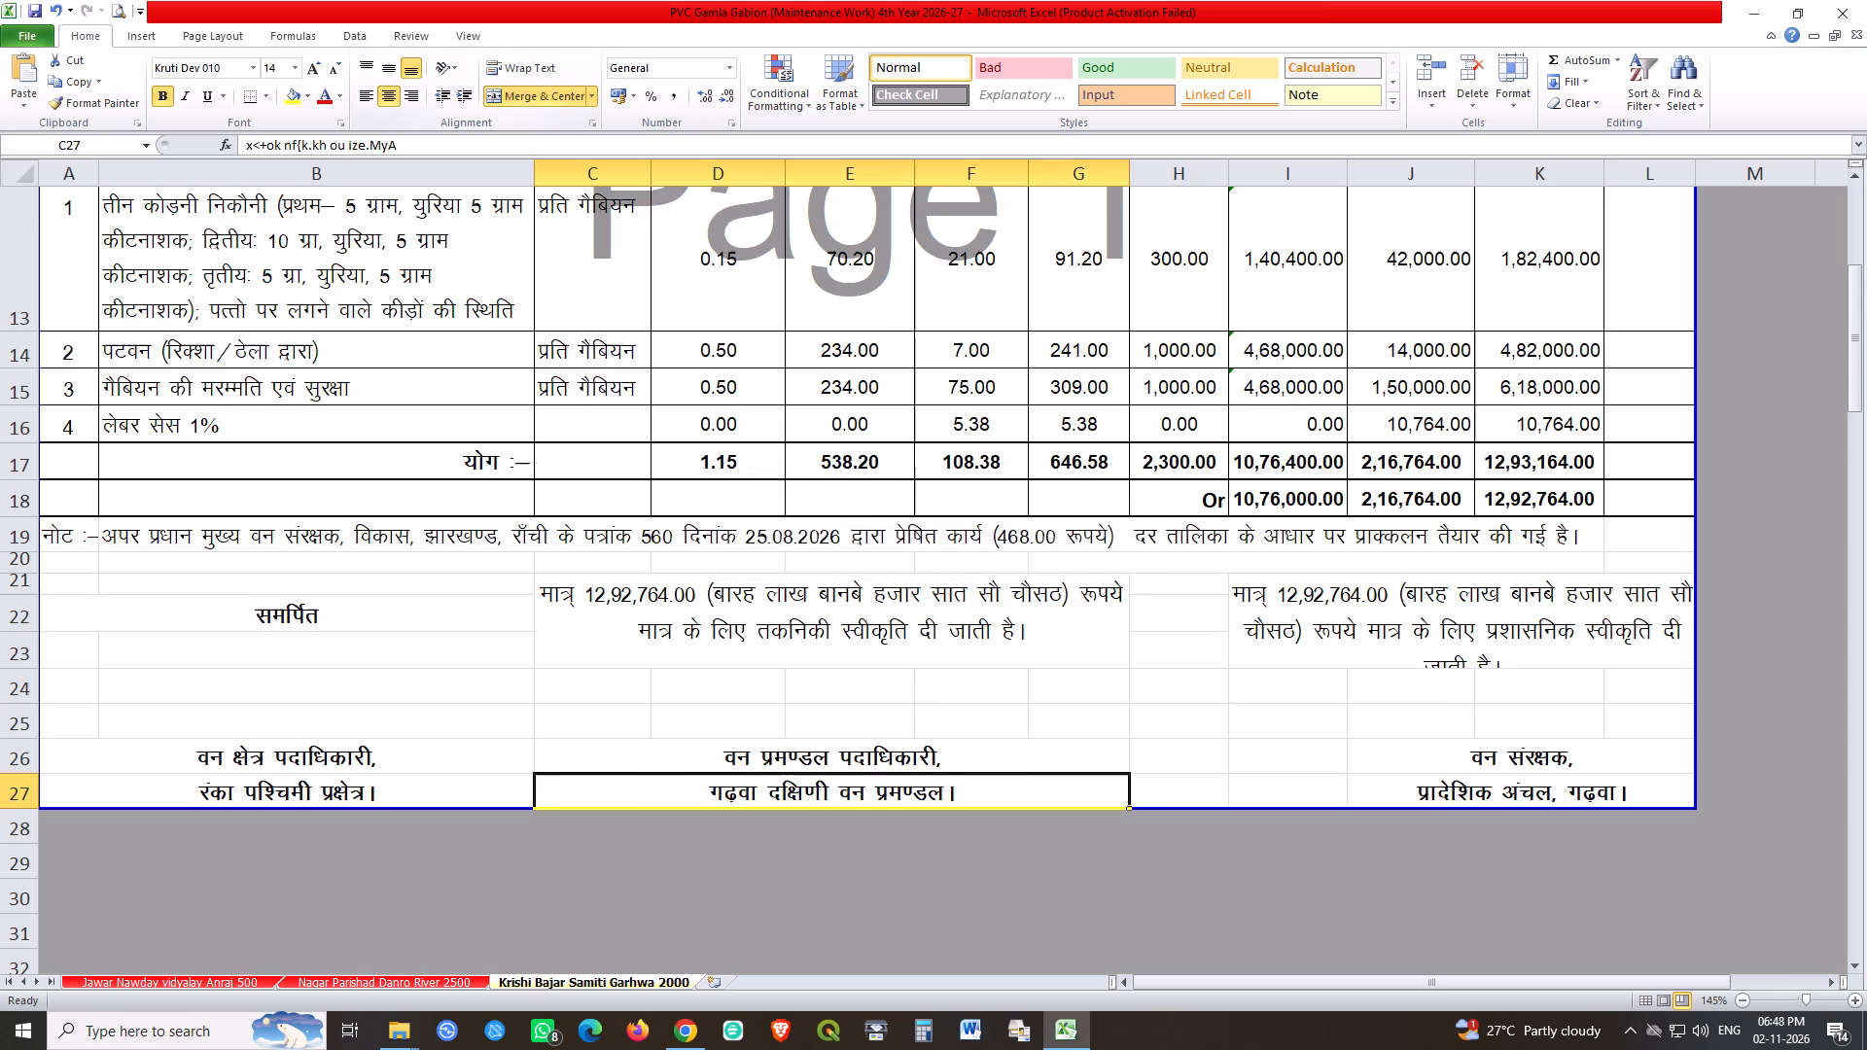
click(1494, 760)
click(1209, 760)
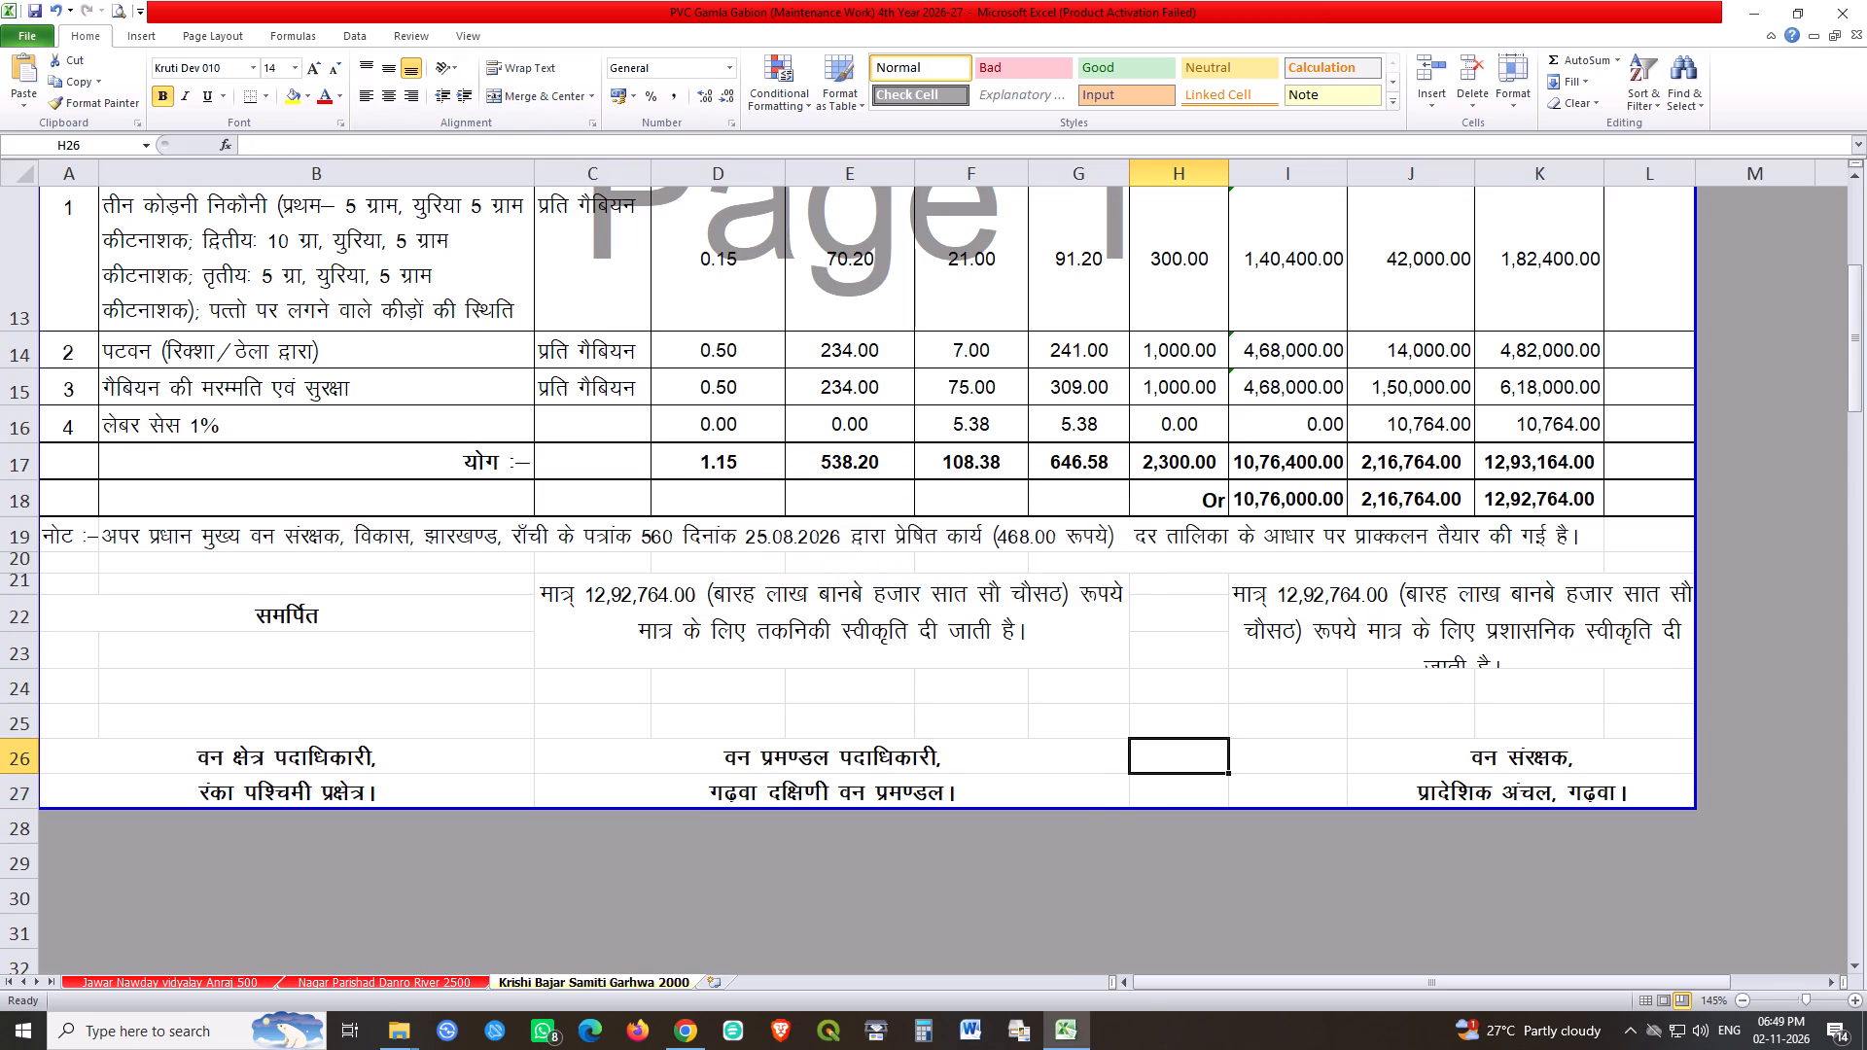
Unmerge the technical approval statement block and merge and centre it across columns C to F, rows 21 to 23.
click(1078, 653)
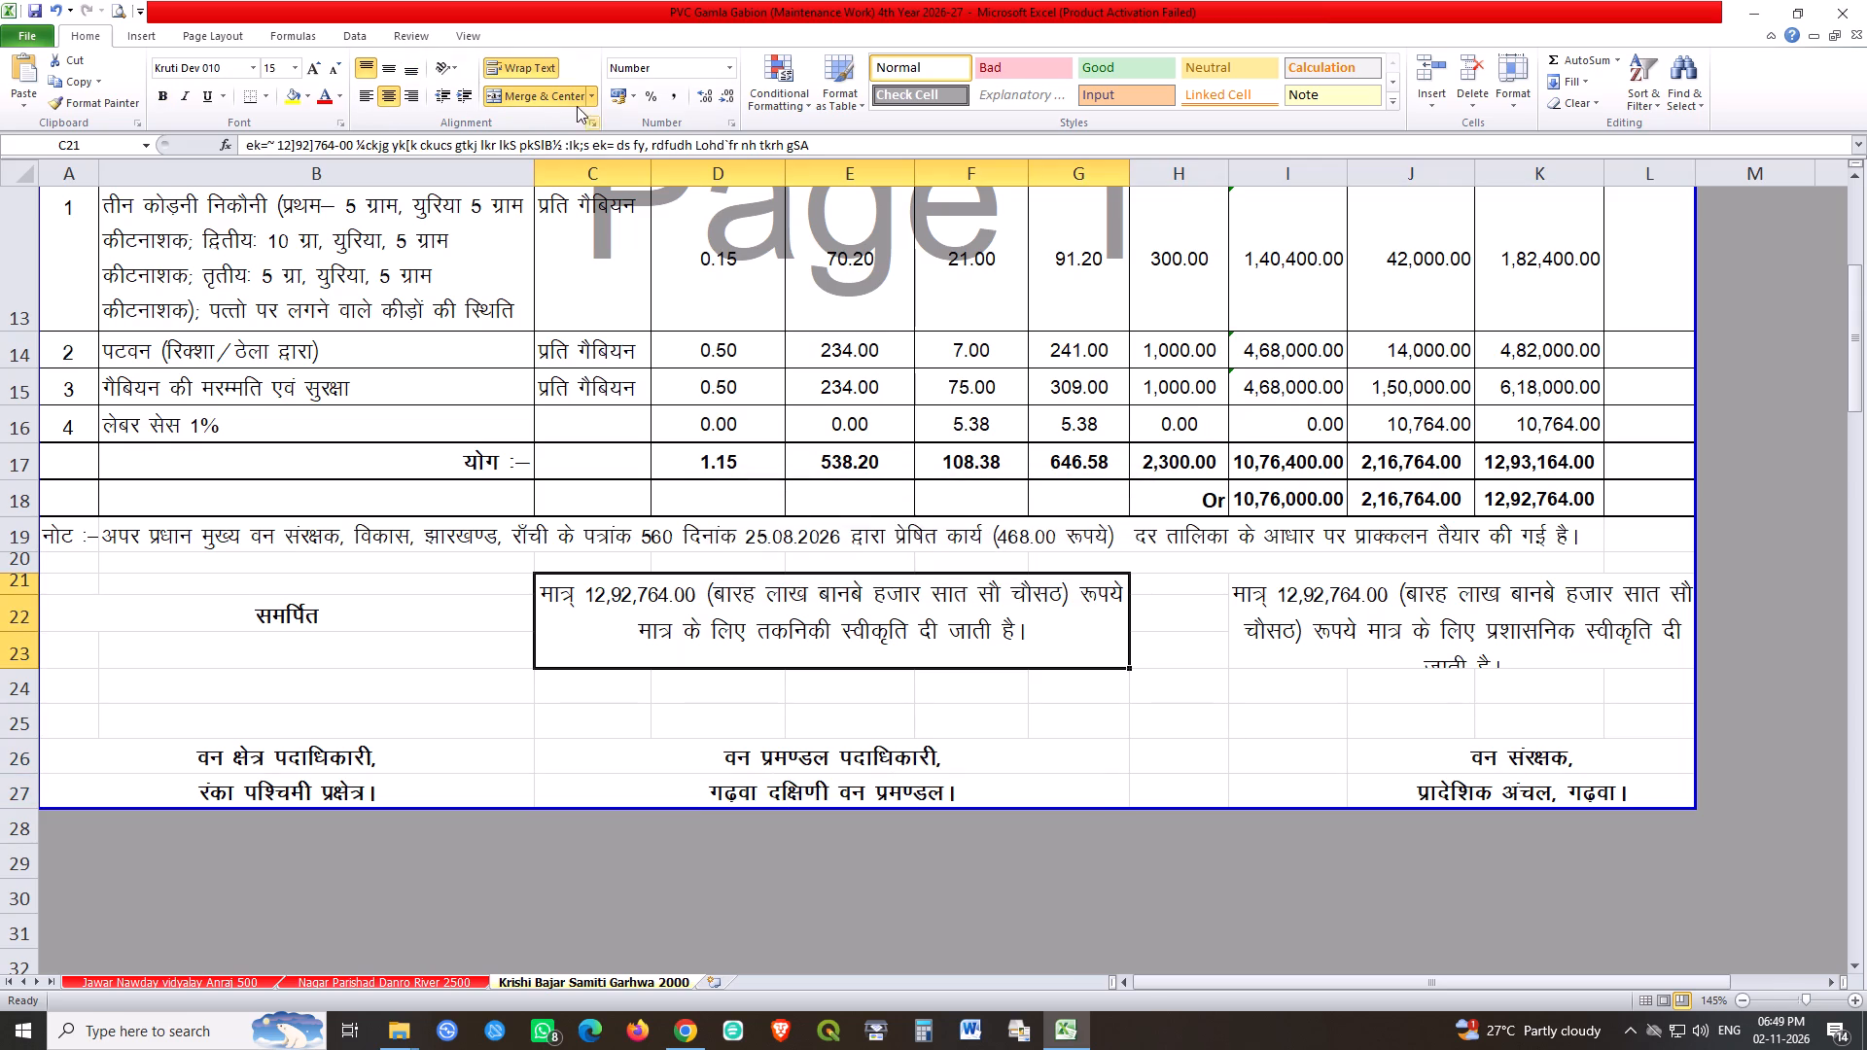
click(552, 92)
drag(627, 589, 890, 589)
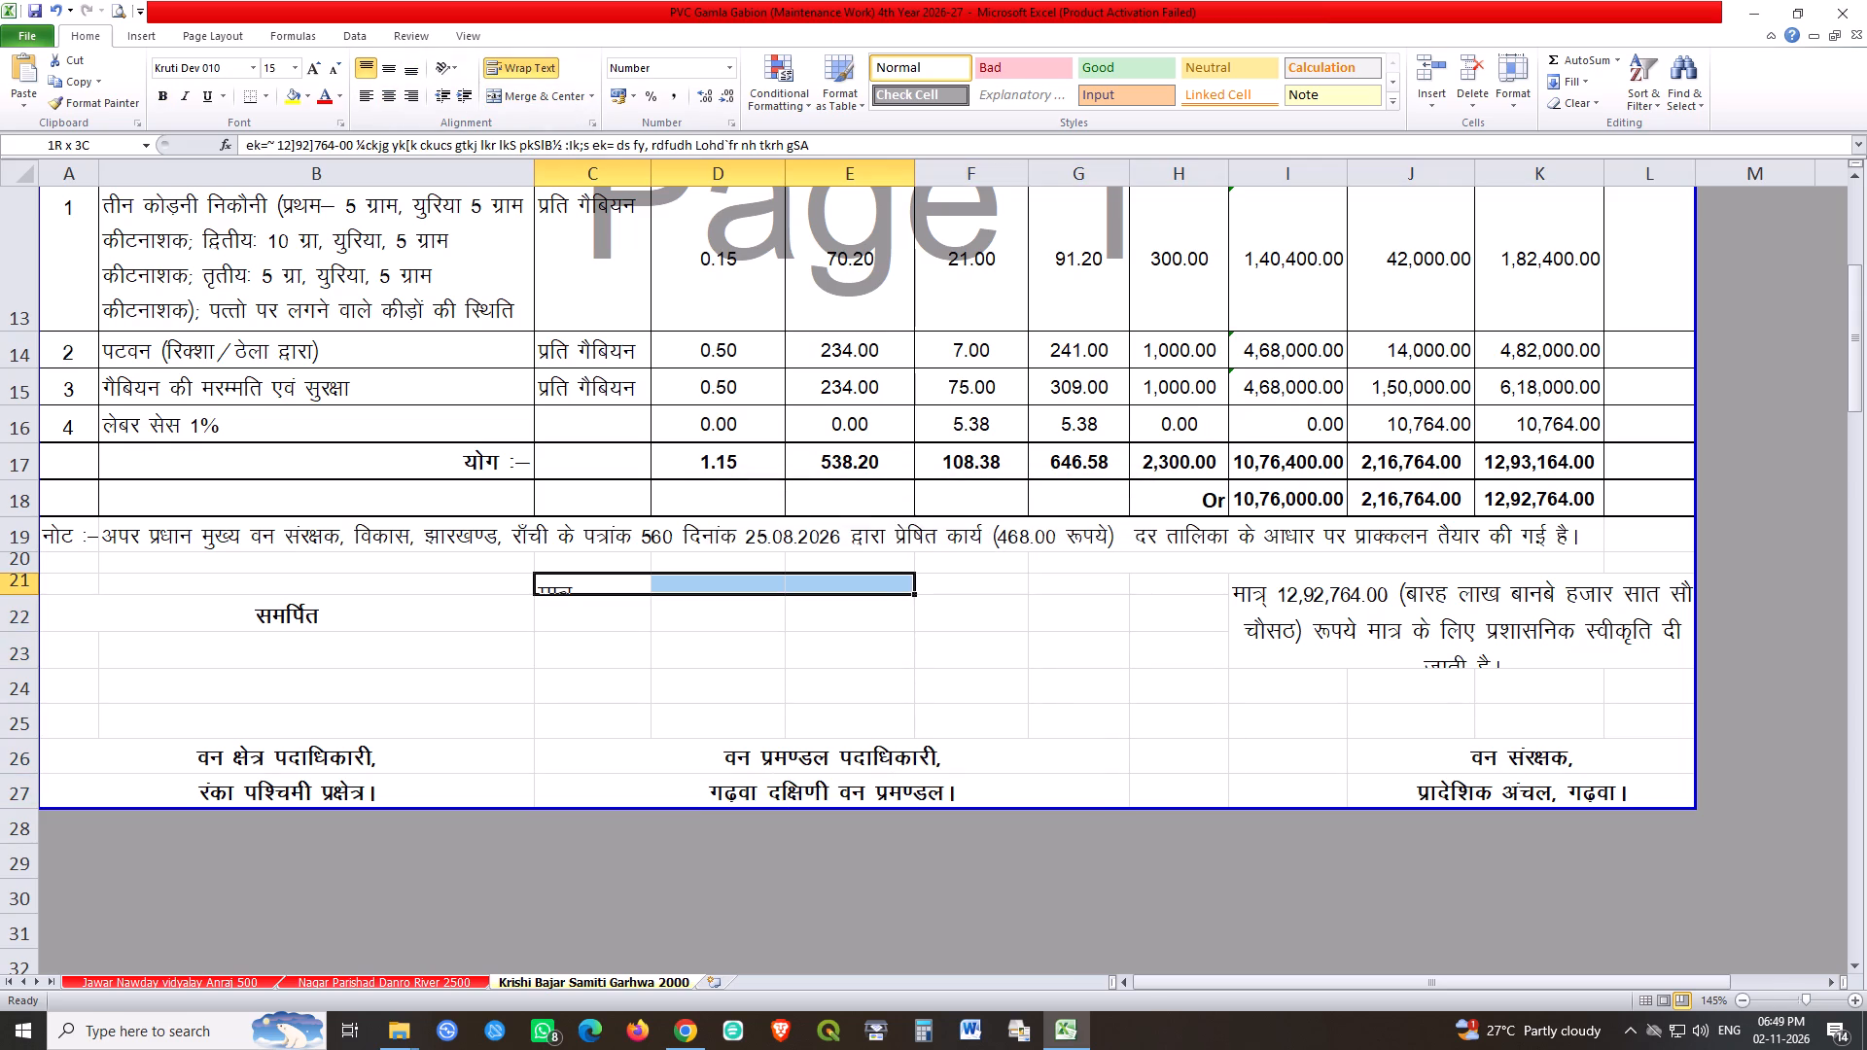
drag(890, 589, 958, 666)
click(536, 99)
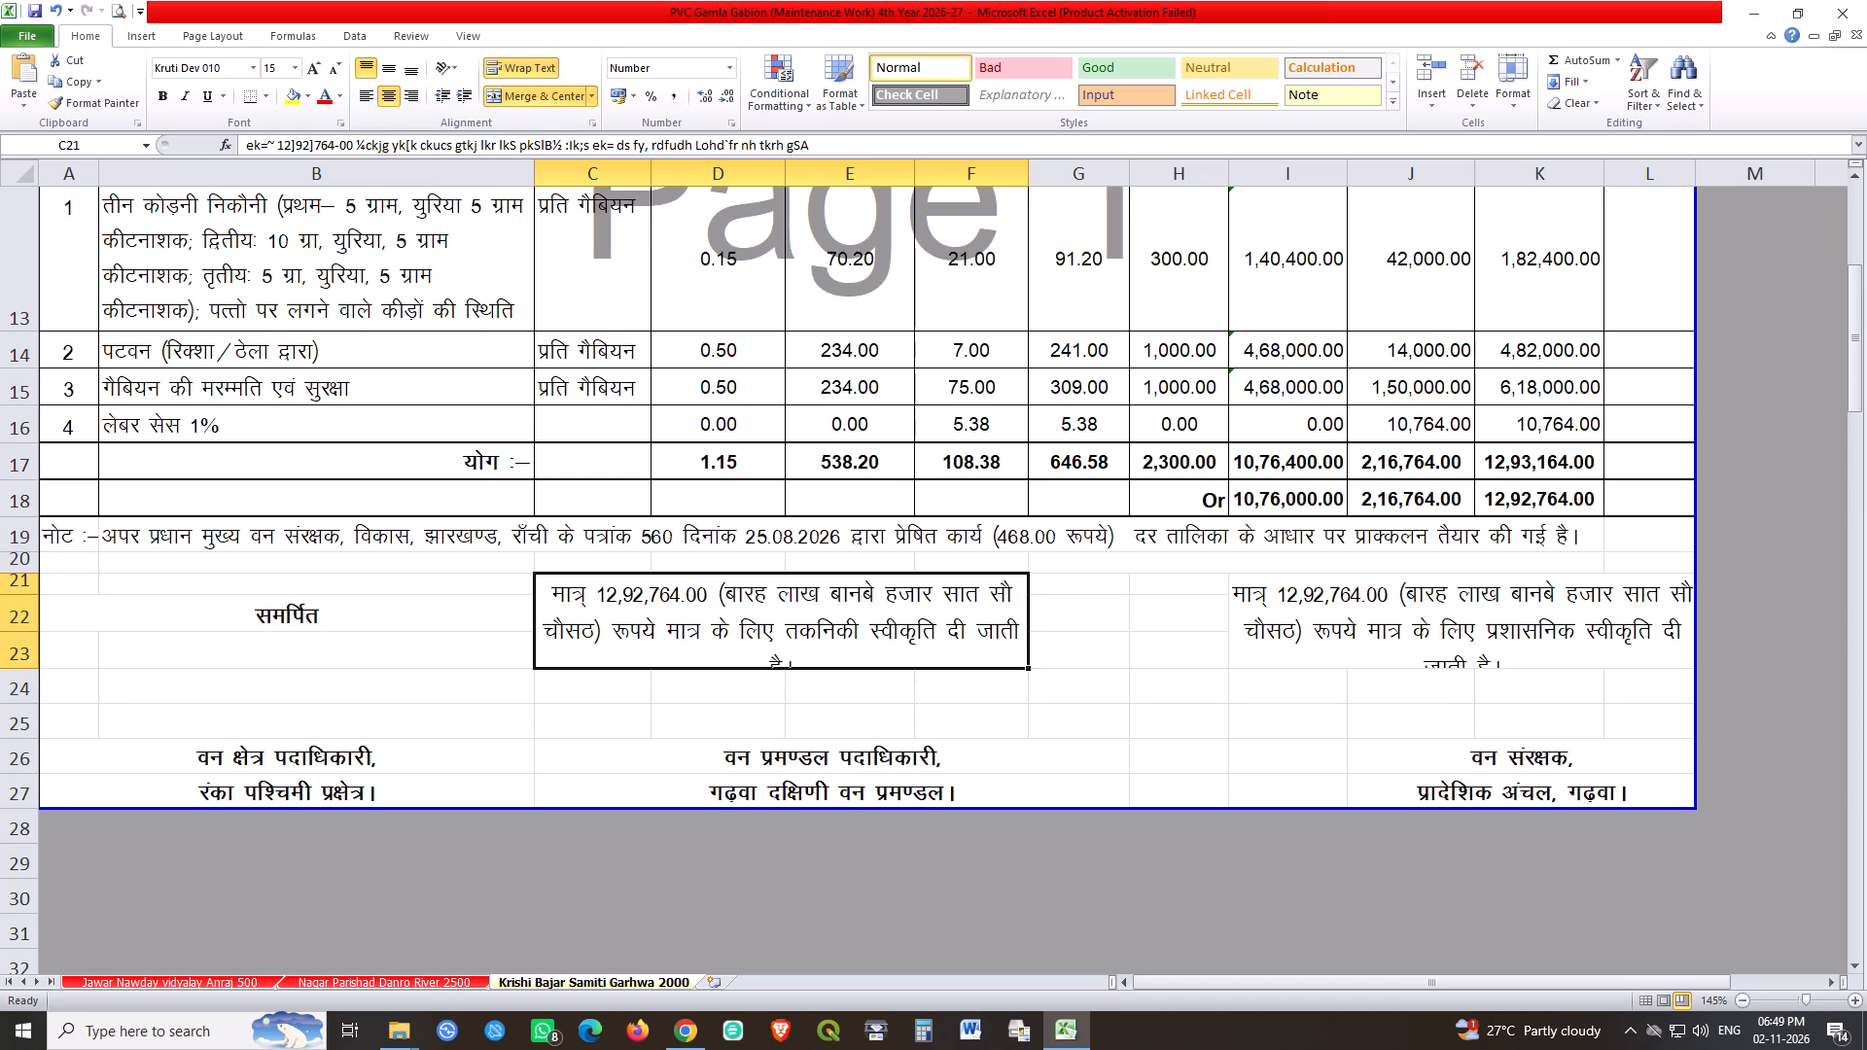
click(865, 644)
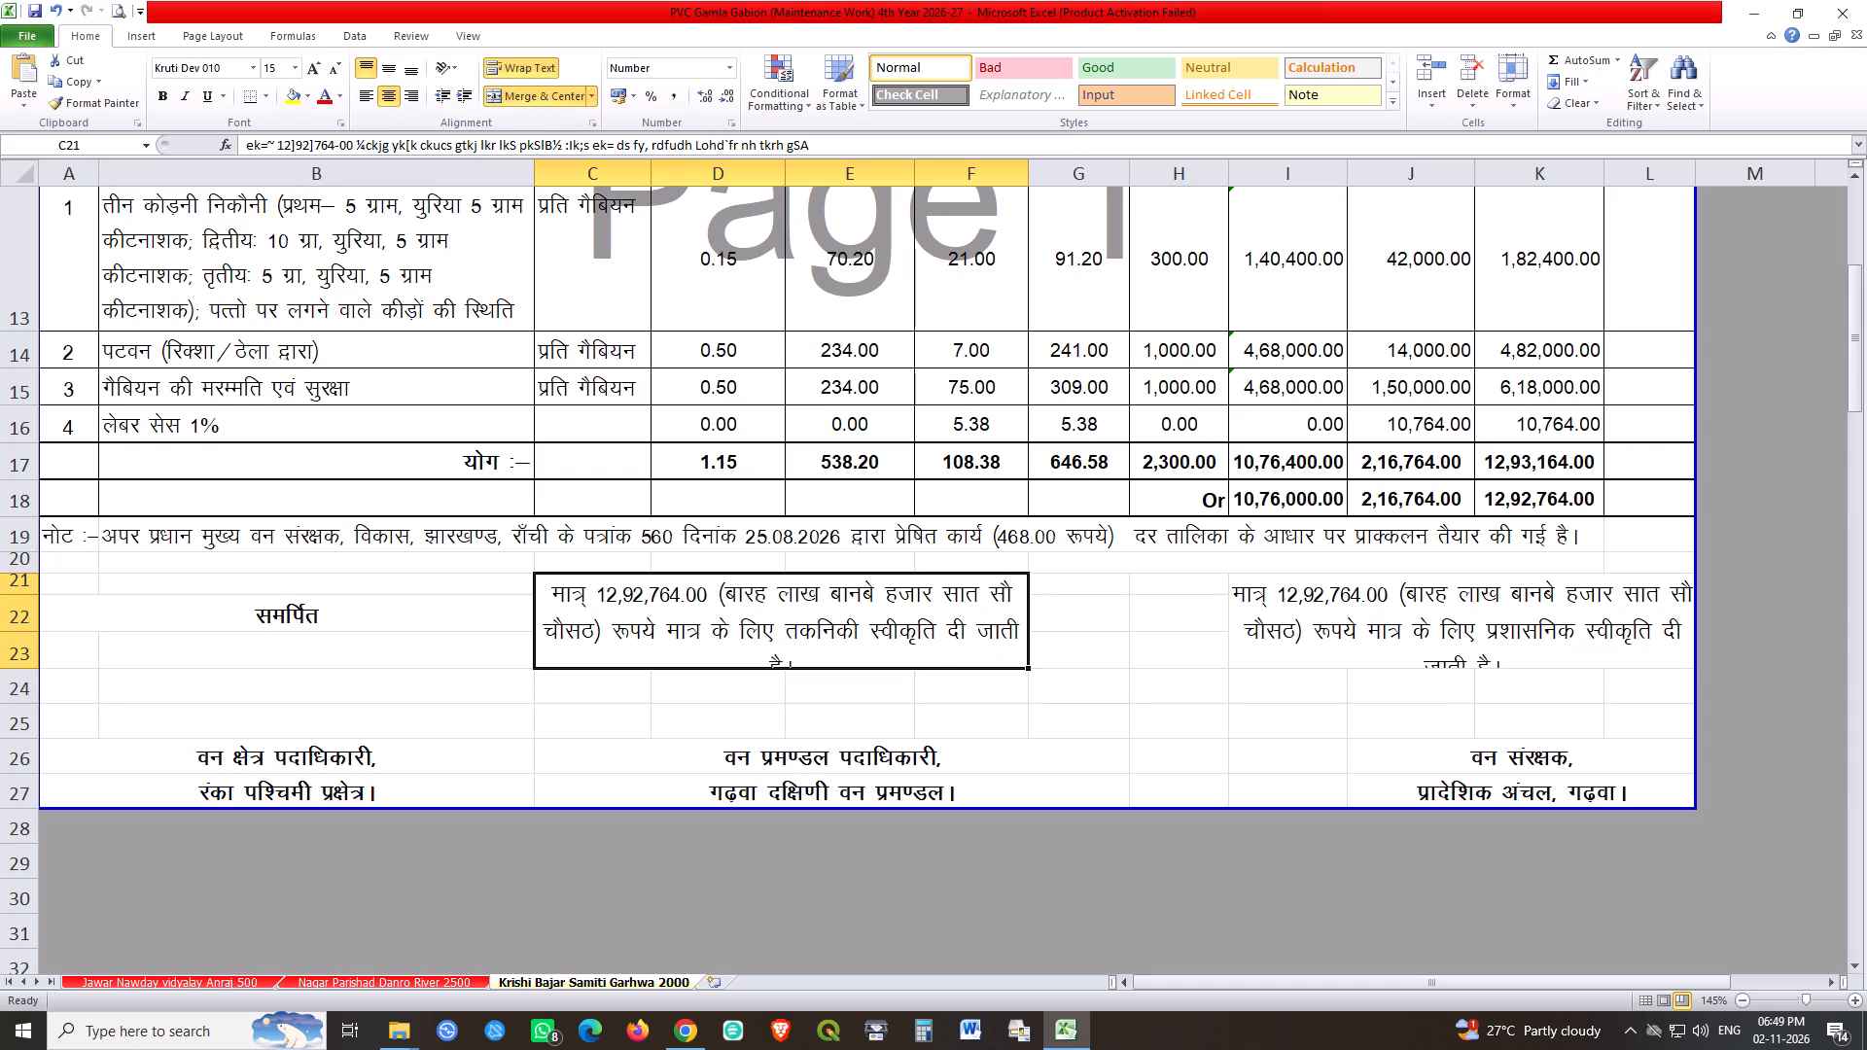
Unmerge the administrative approval statement block and merge and centre it across columns H to L, rows 21 to 23.
click(1365, 641)
drag(1304, 647, 1215, 647)
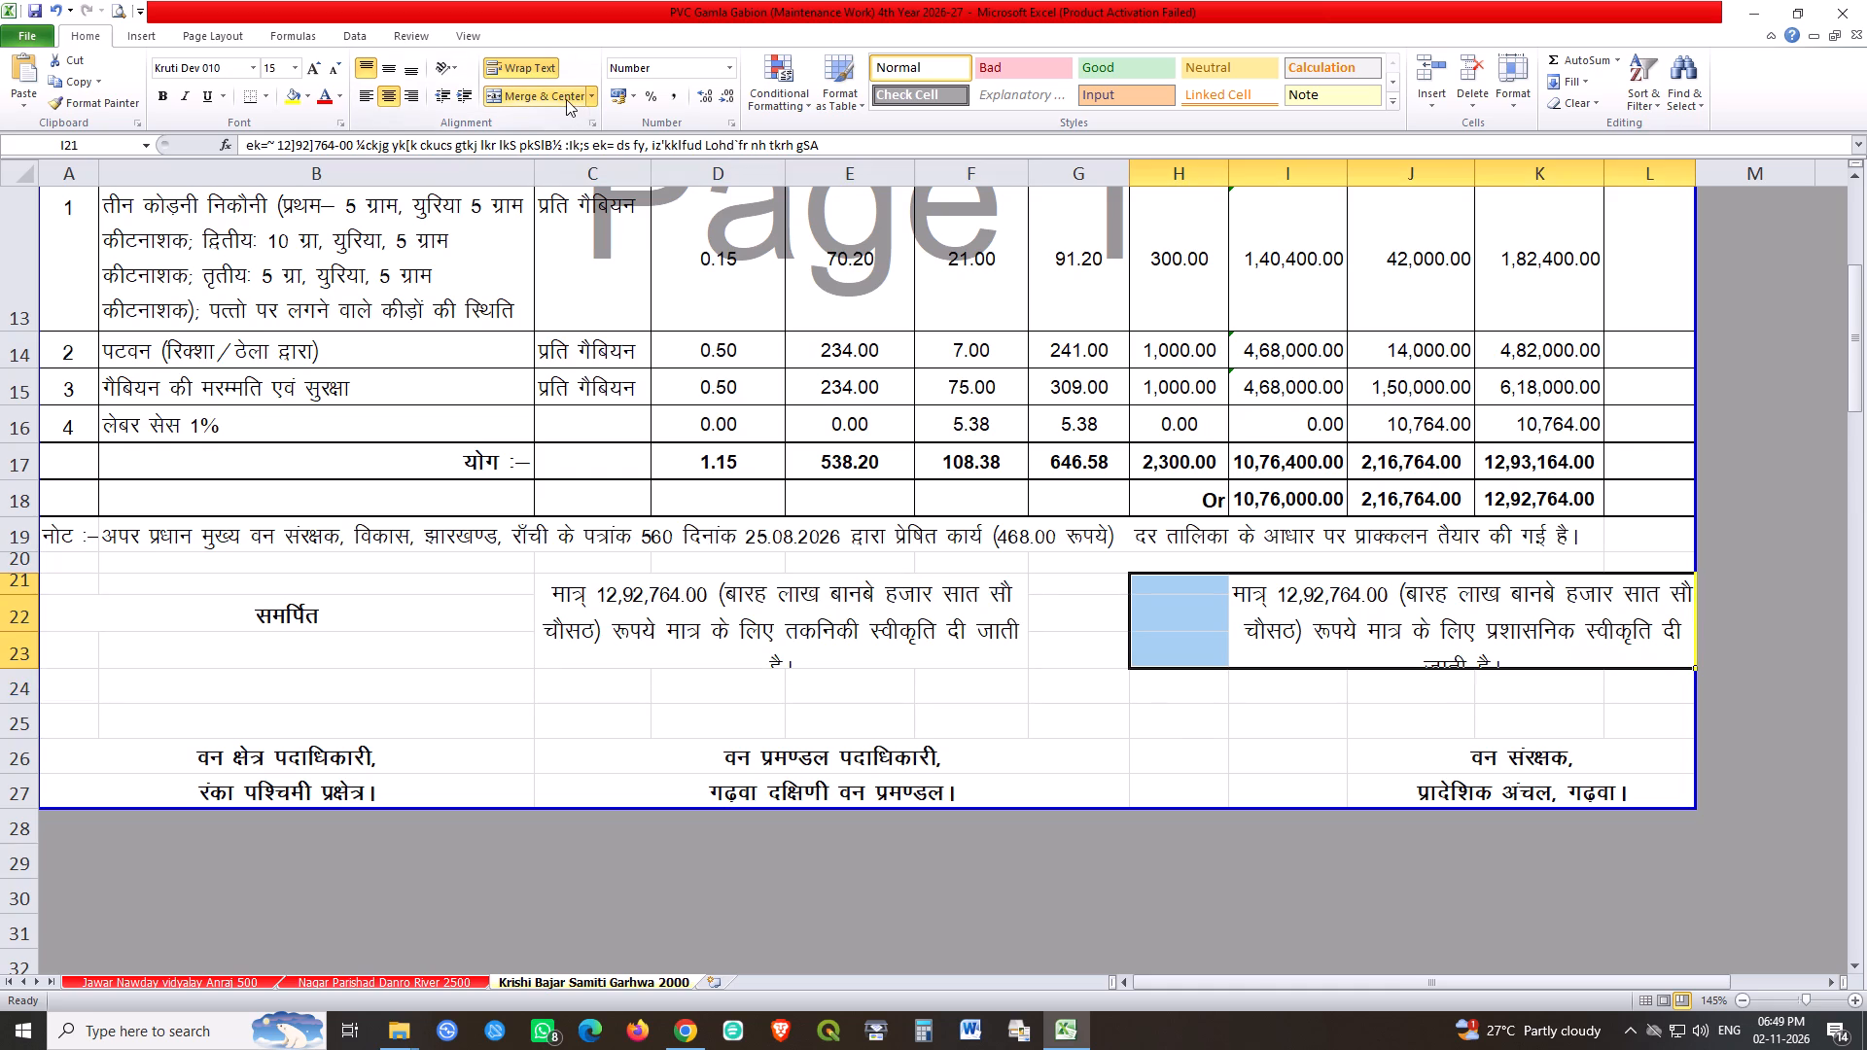
double_click(566, 99)
key(space)
click(1438, 641)
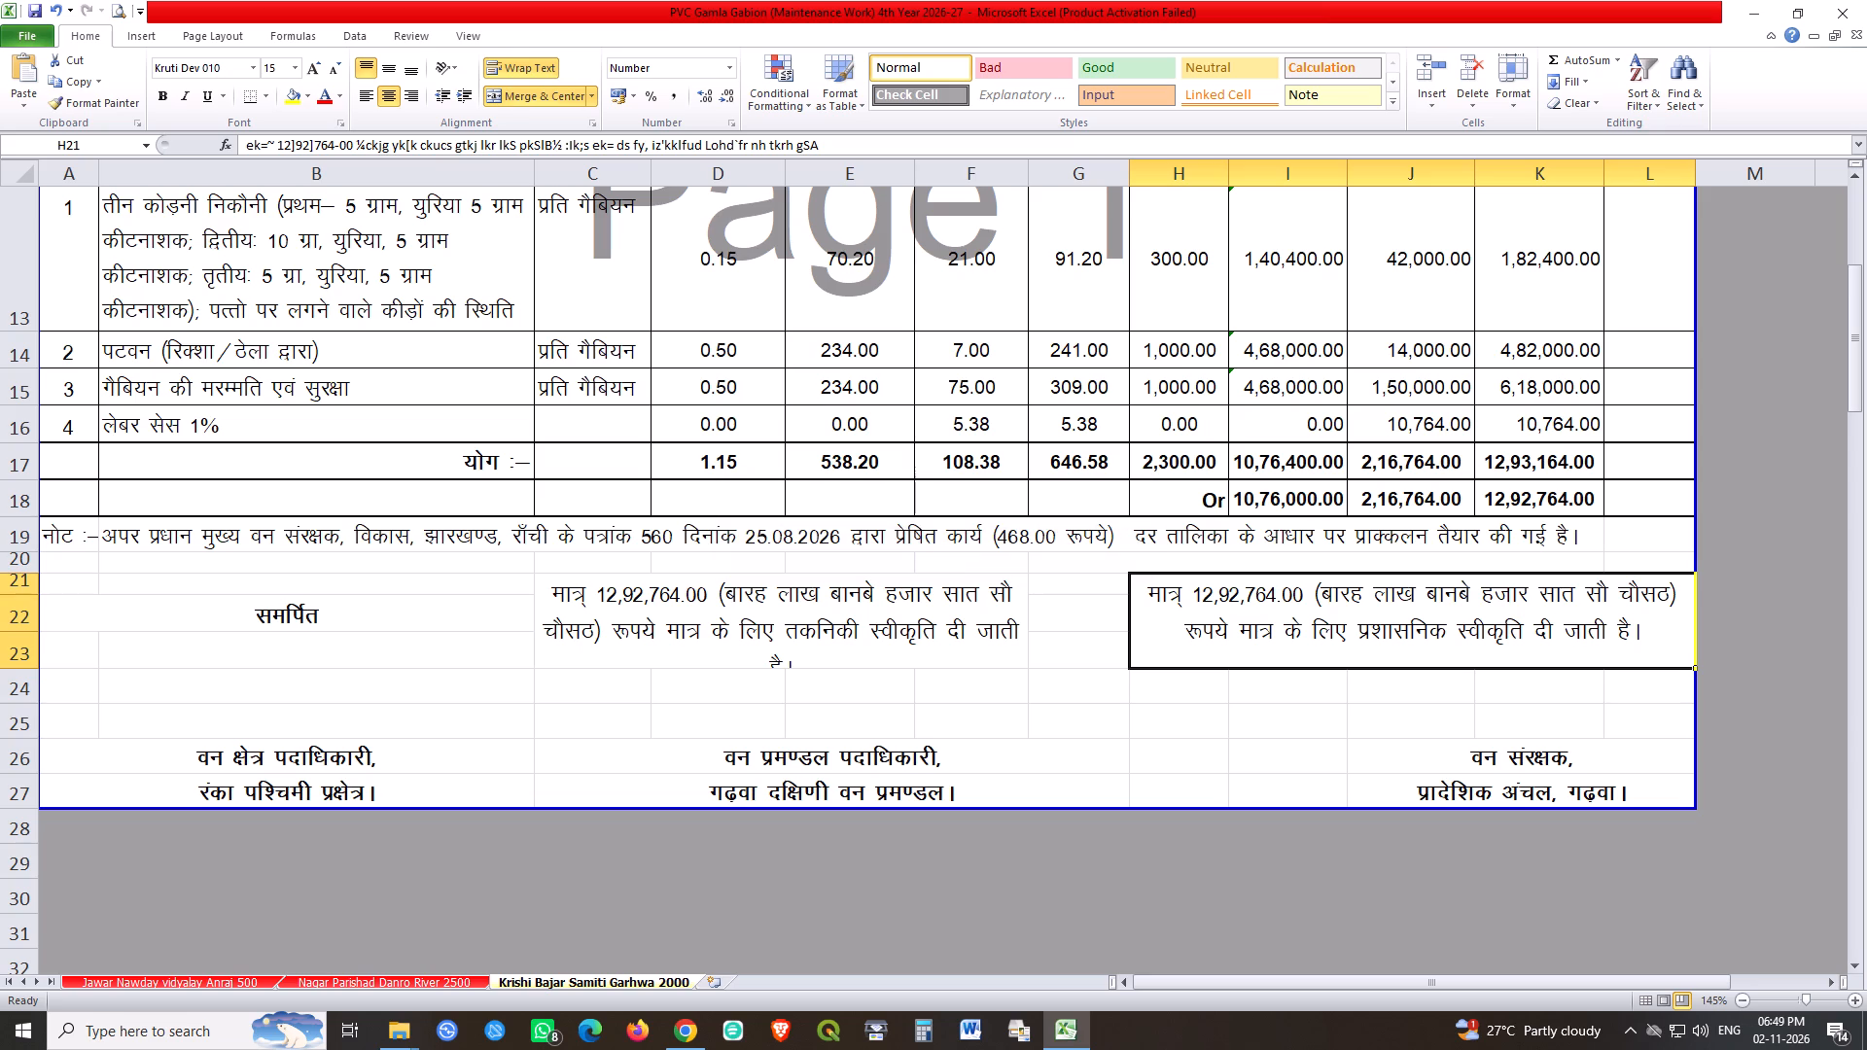
Merge and centre each of the two वन संरक्षक signature lines in rows 26 and 27 across columns H to L, and save the workbook.
drag(1215, 758, 1554, 763)
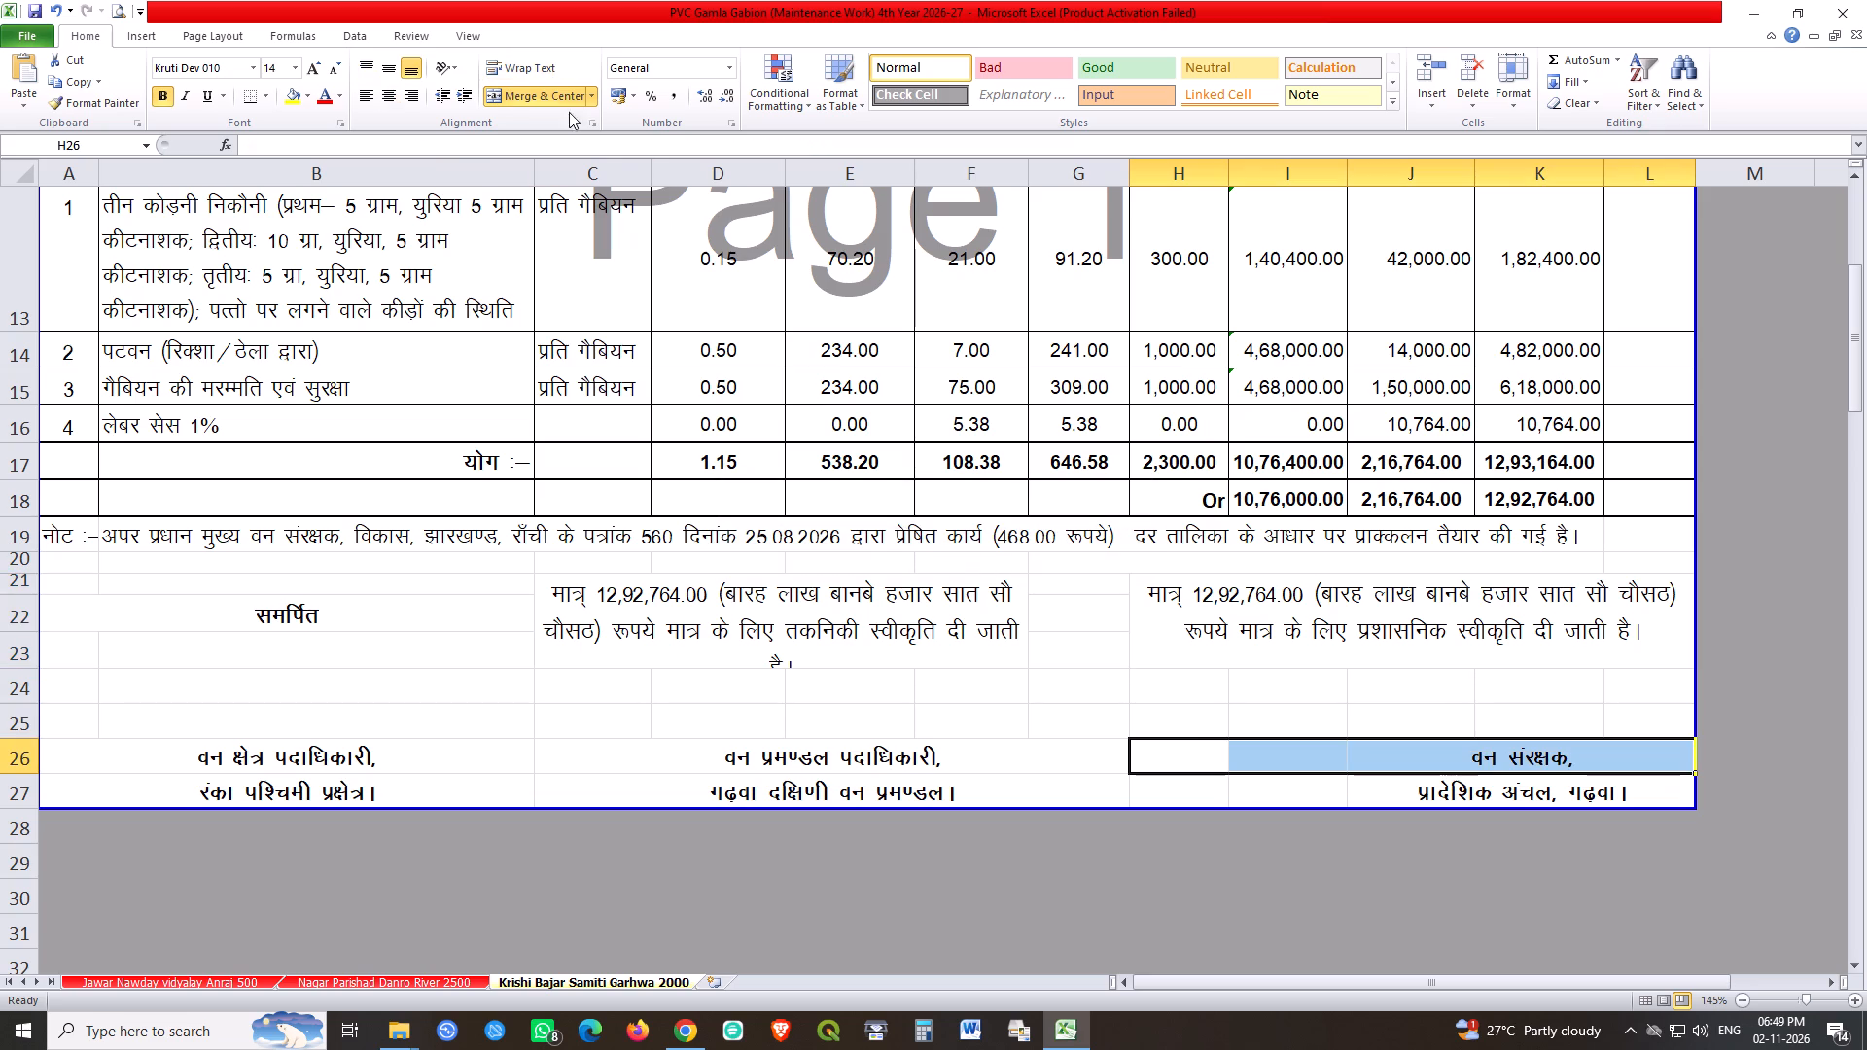
double_click(531, 93)
key(space)
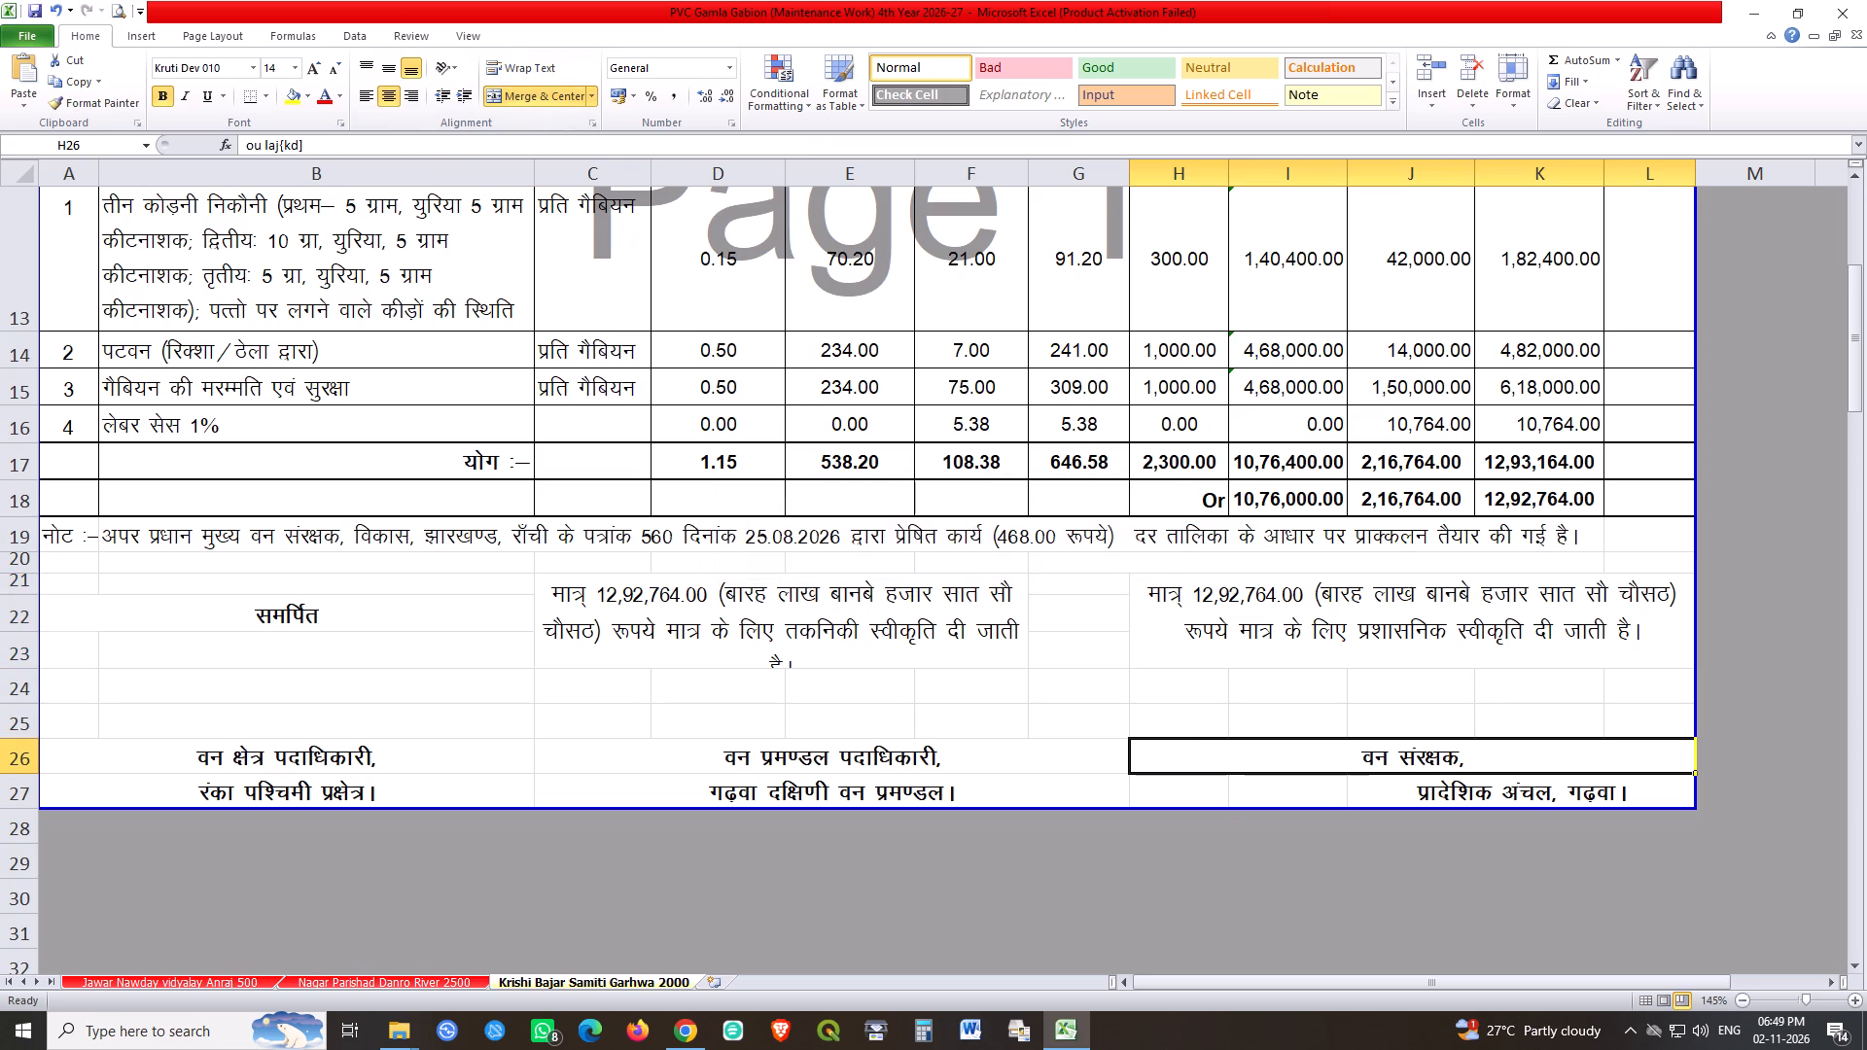
drag(1165, 781, 1521, 791)
double_click(546, 95)
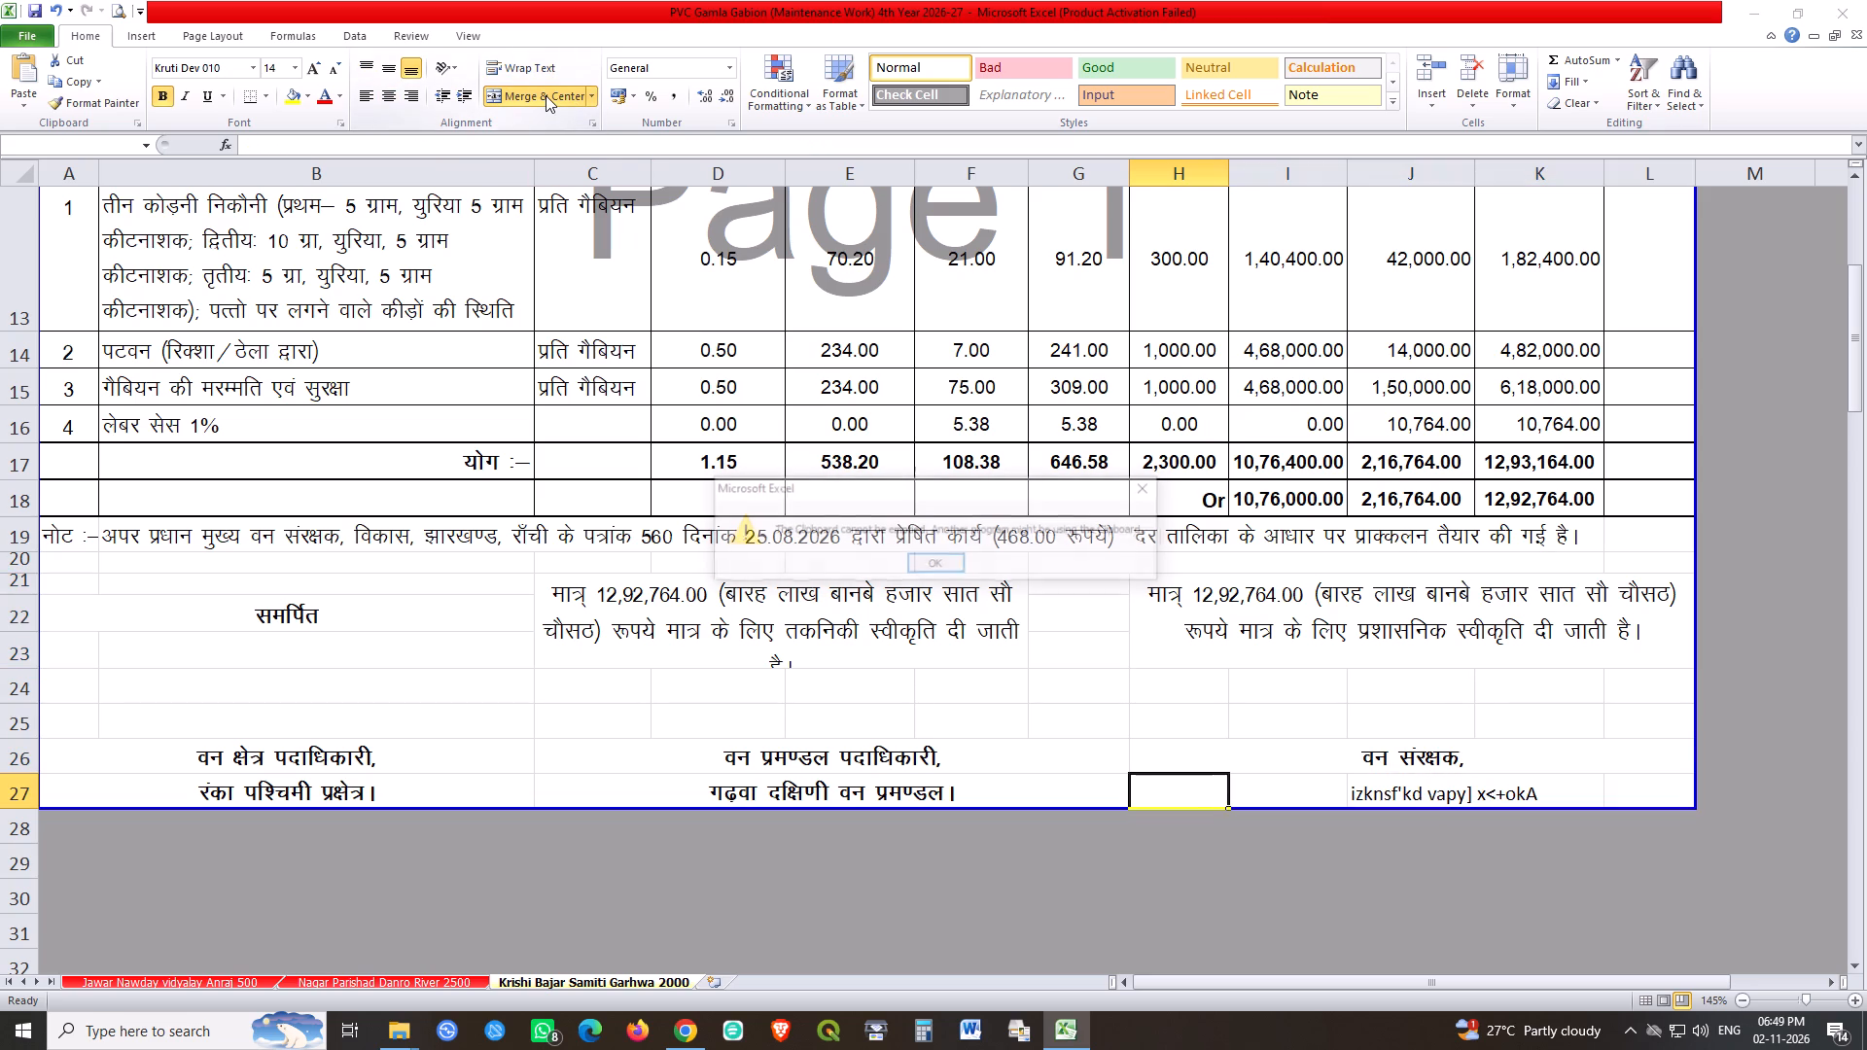
key(space)
click(1215, 708)
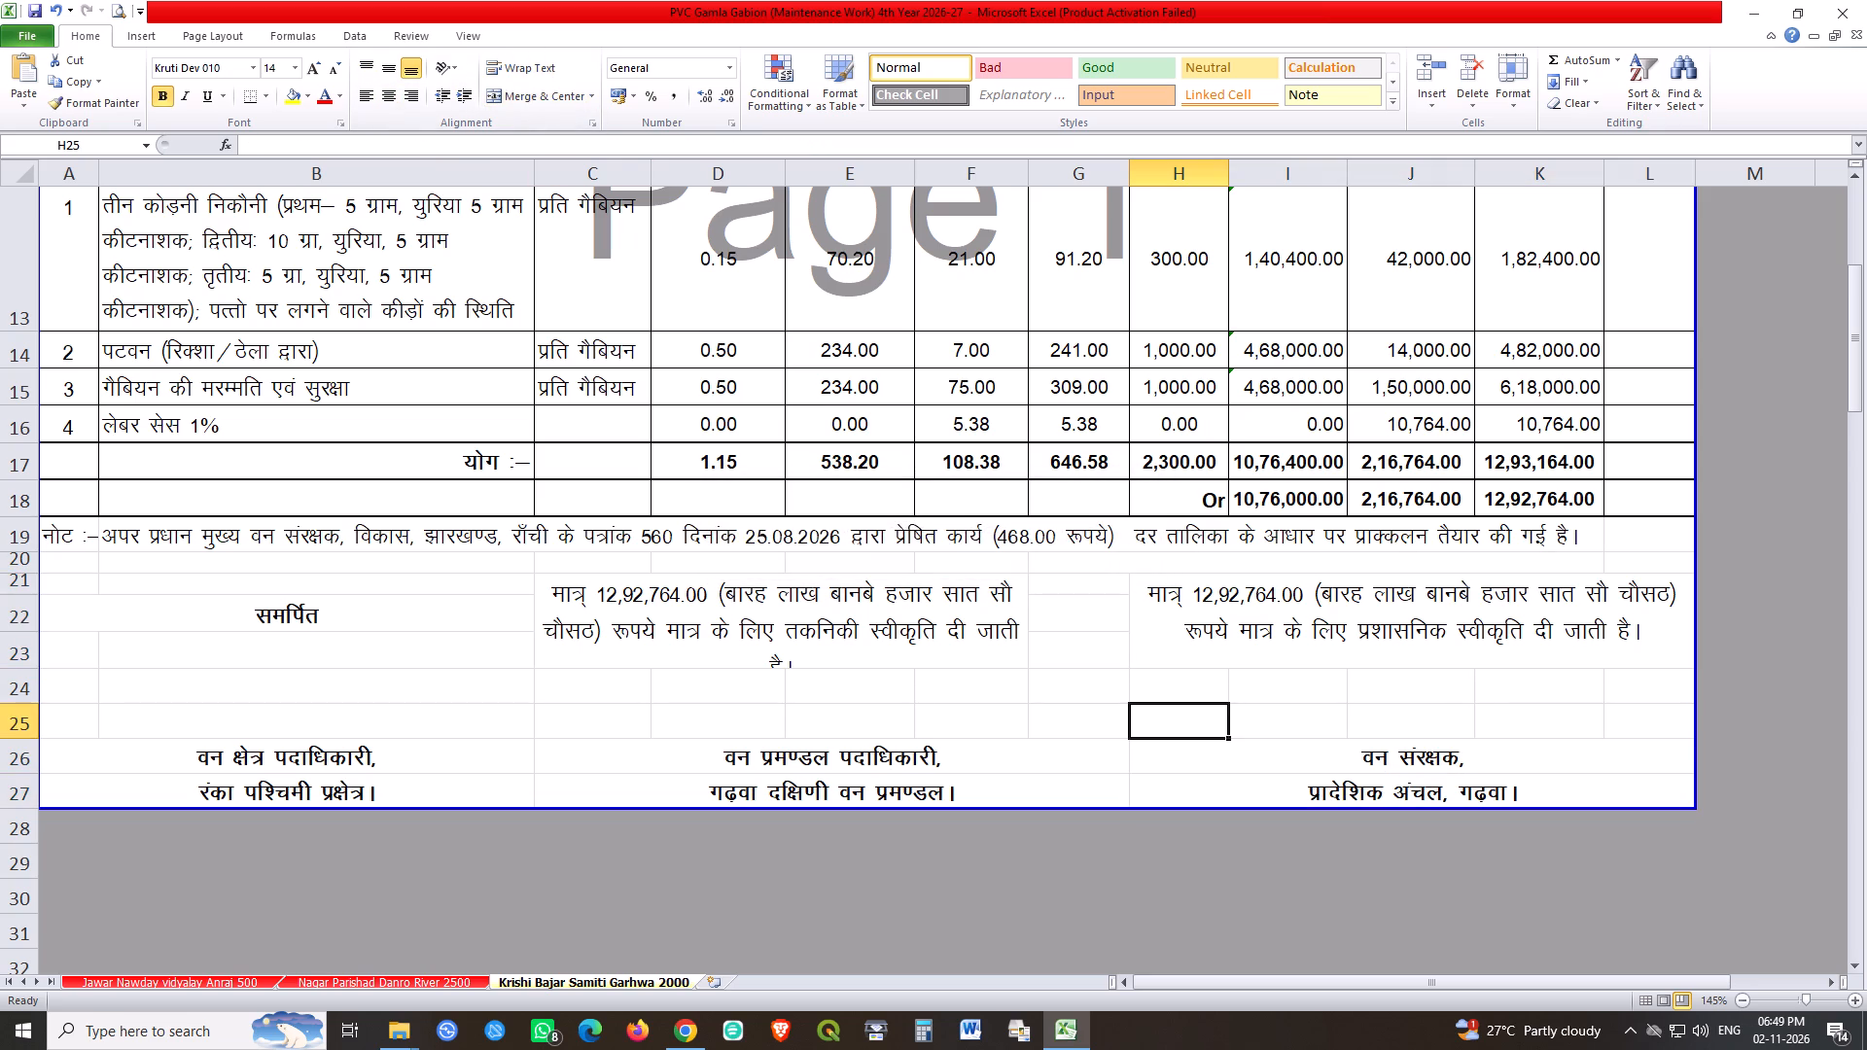
key(ctrl+s)
key(ctrl+s)
key(ctrl+s)
key(ctrl+s)
key(ctrl+s)
key(ctrl+s)
Preview and print one copy of the Krishi Bajar Samiti Garhwa 2000 sheet, and save the workbook.
key(ctrl+F2)
scroll(1136, 576, down, 8)
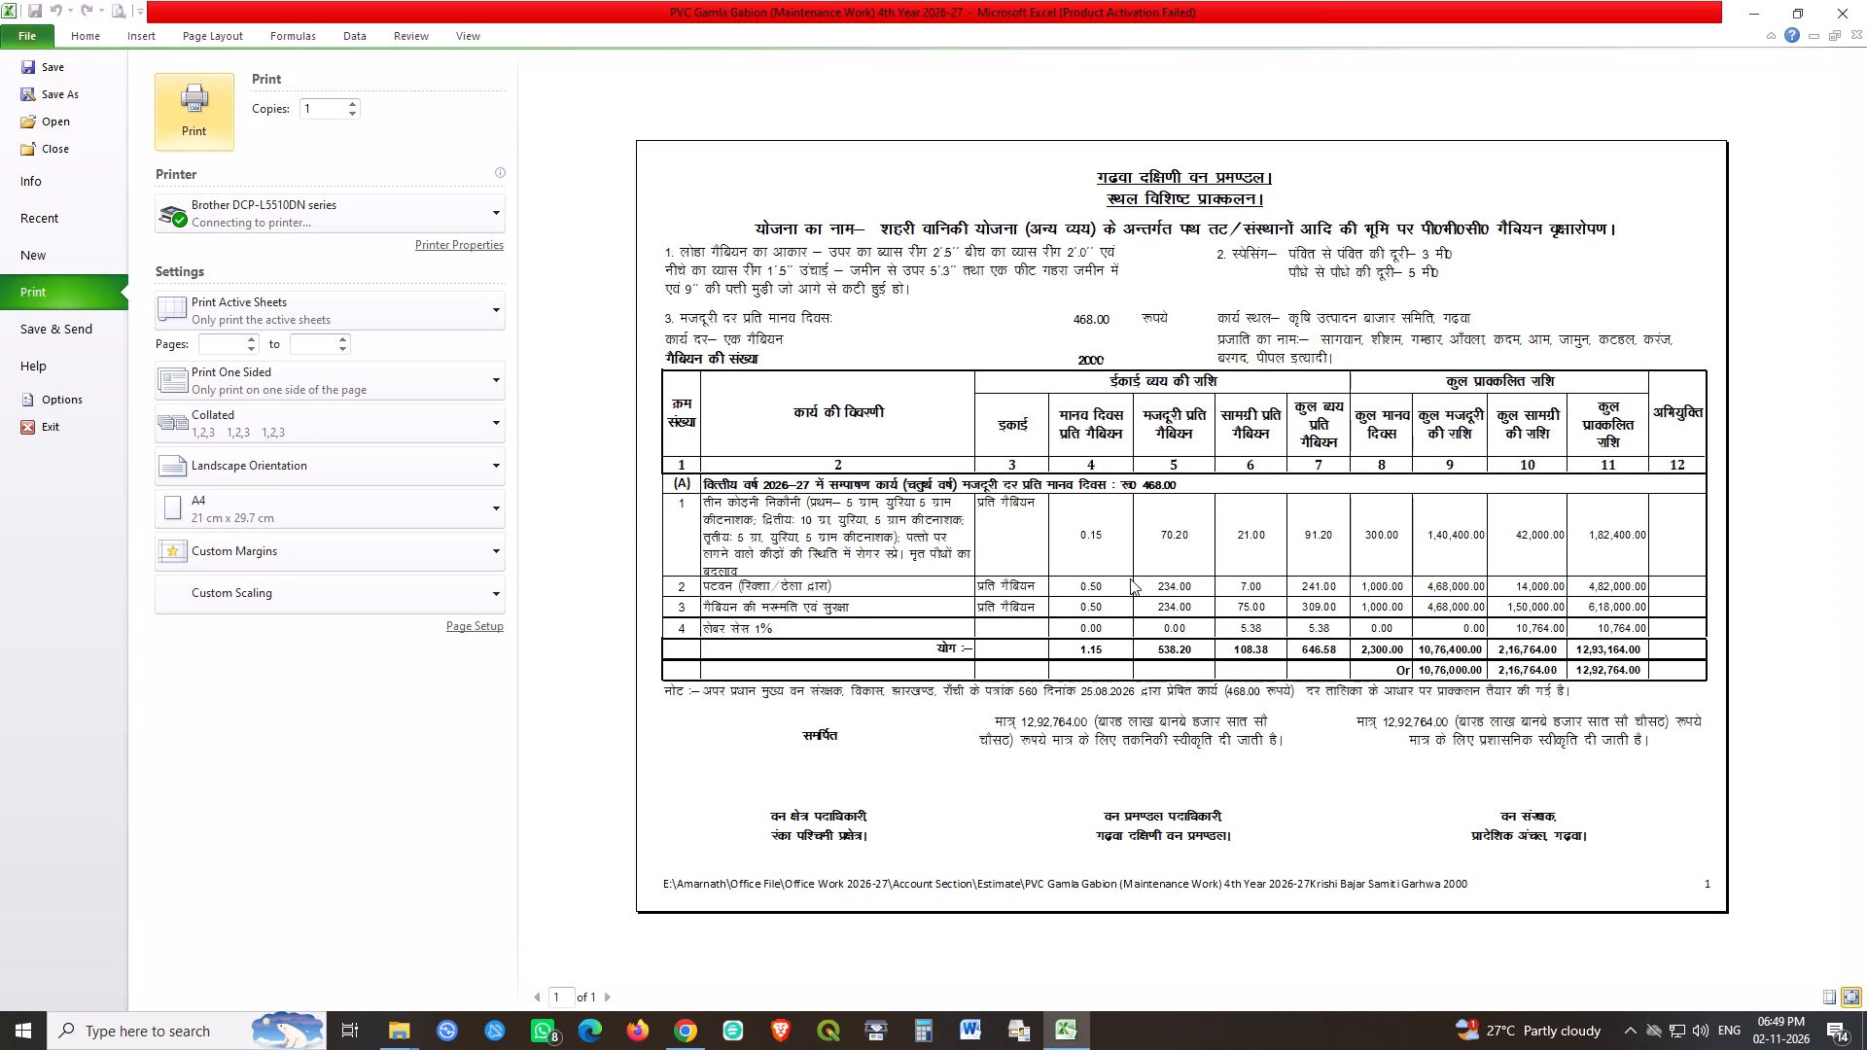
scroll(1130, 578, down, 1)
click(215, 97)
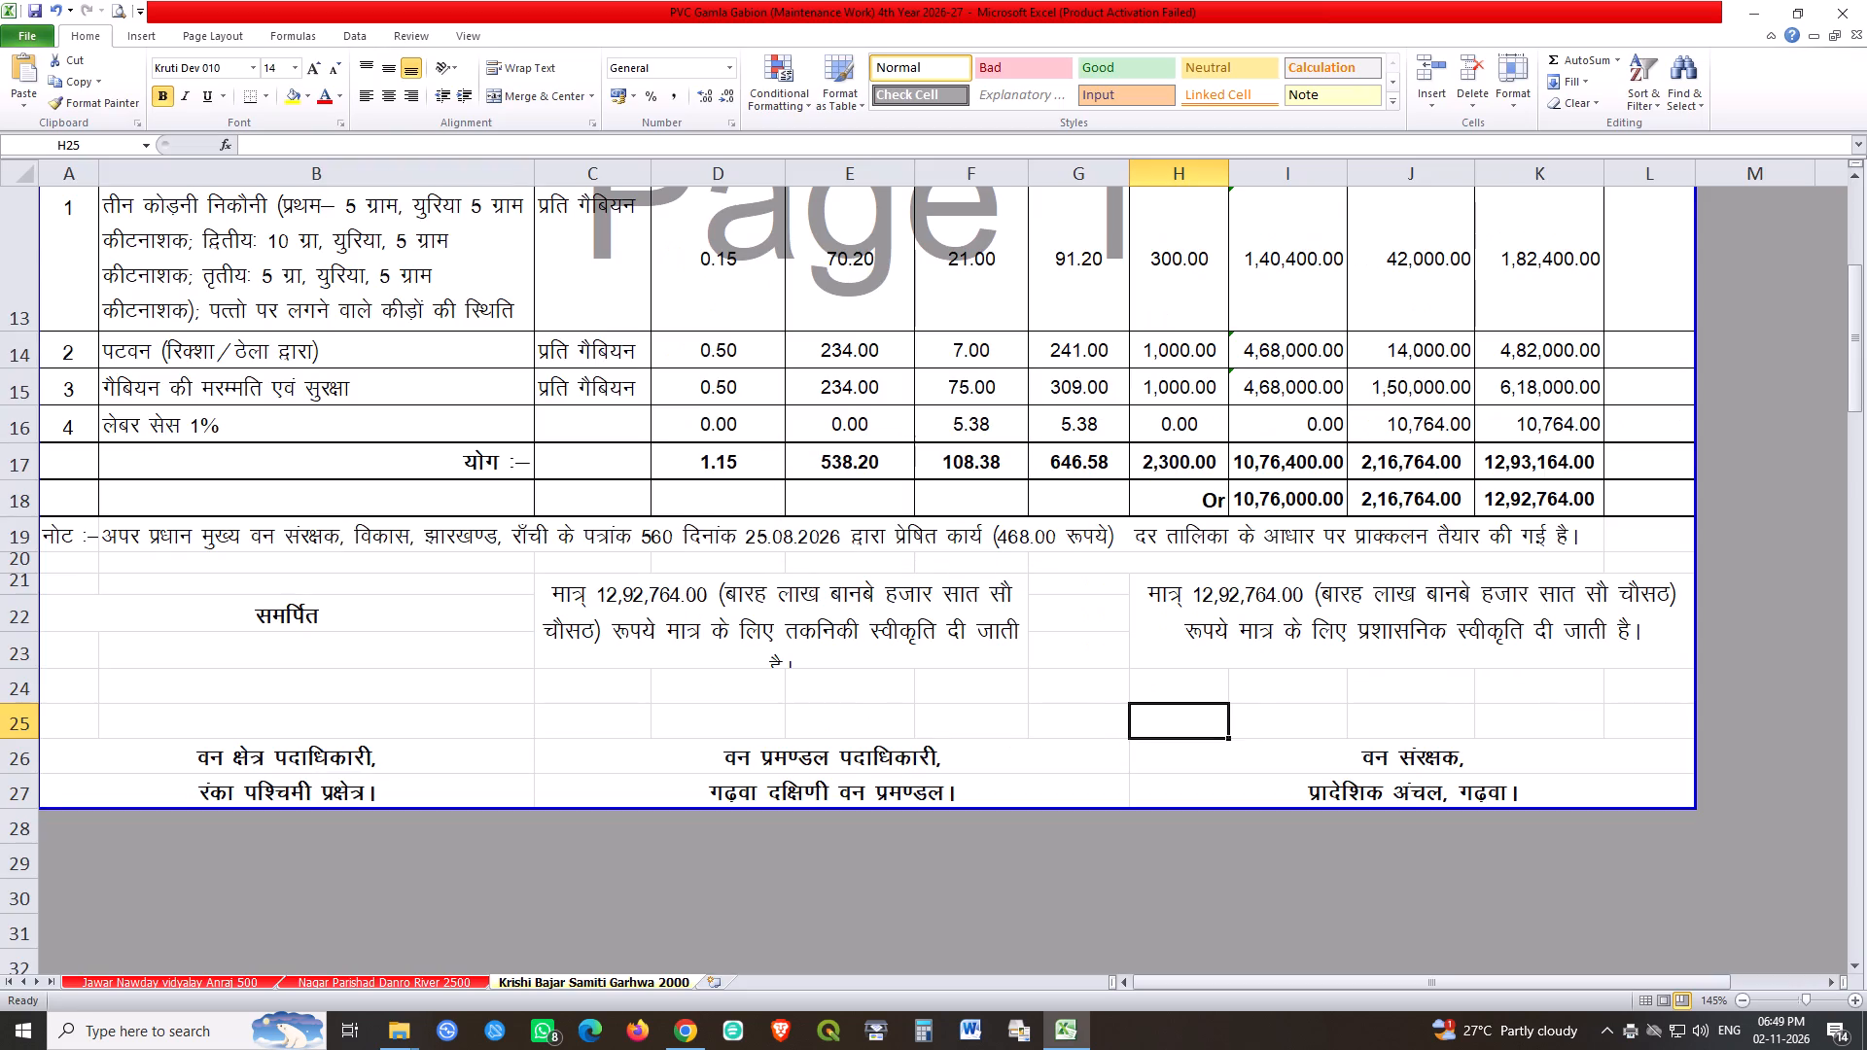
key(ctrl+s)
key(ctrl+s)
key(ctrl+s)
key(ctrl+s)
On the Nagar Parishad Danro River 2500 sheet, set the 1% labour cess material amount per gabion in F17 to 5.38.
click(409, 980)
scroll(974, 661, up, 9)
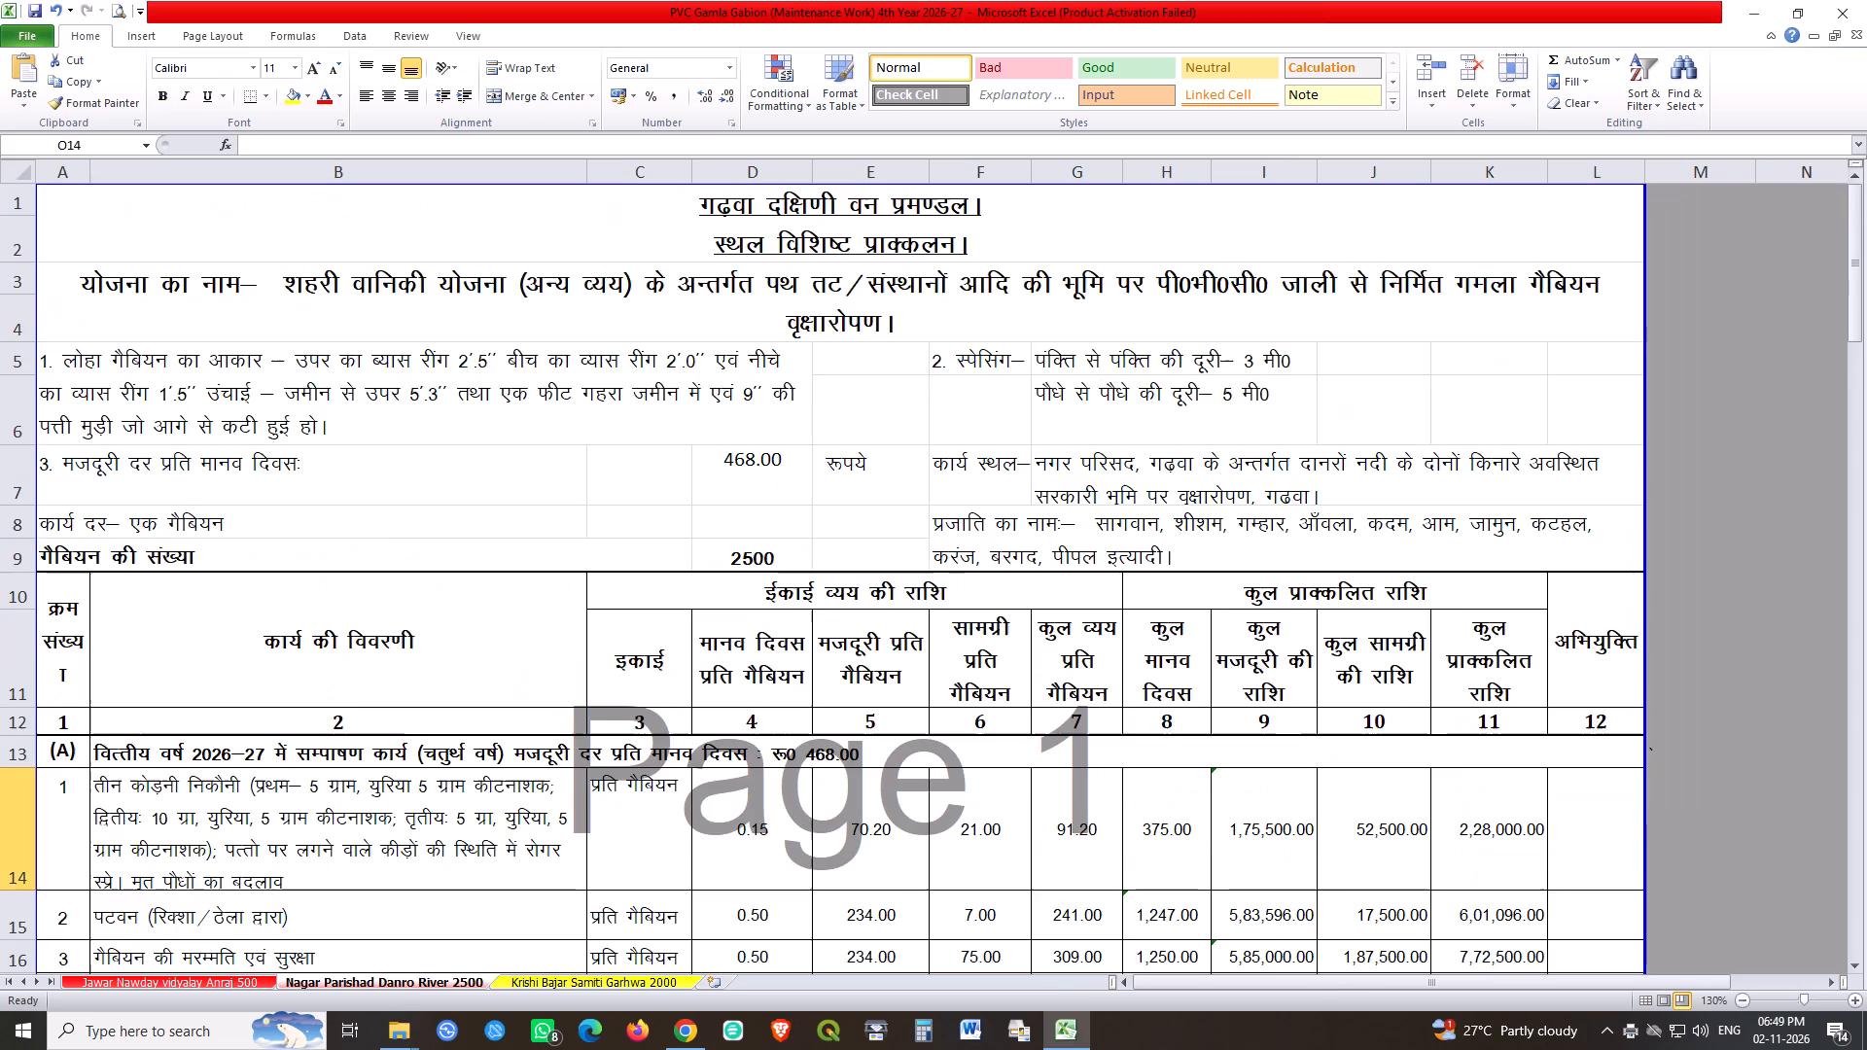
scroll(780, 666, down, 1)
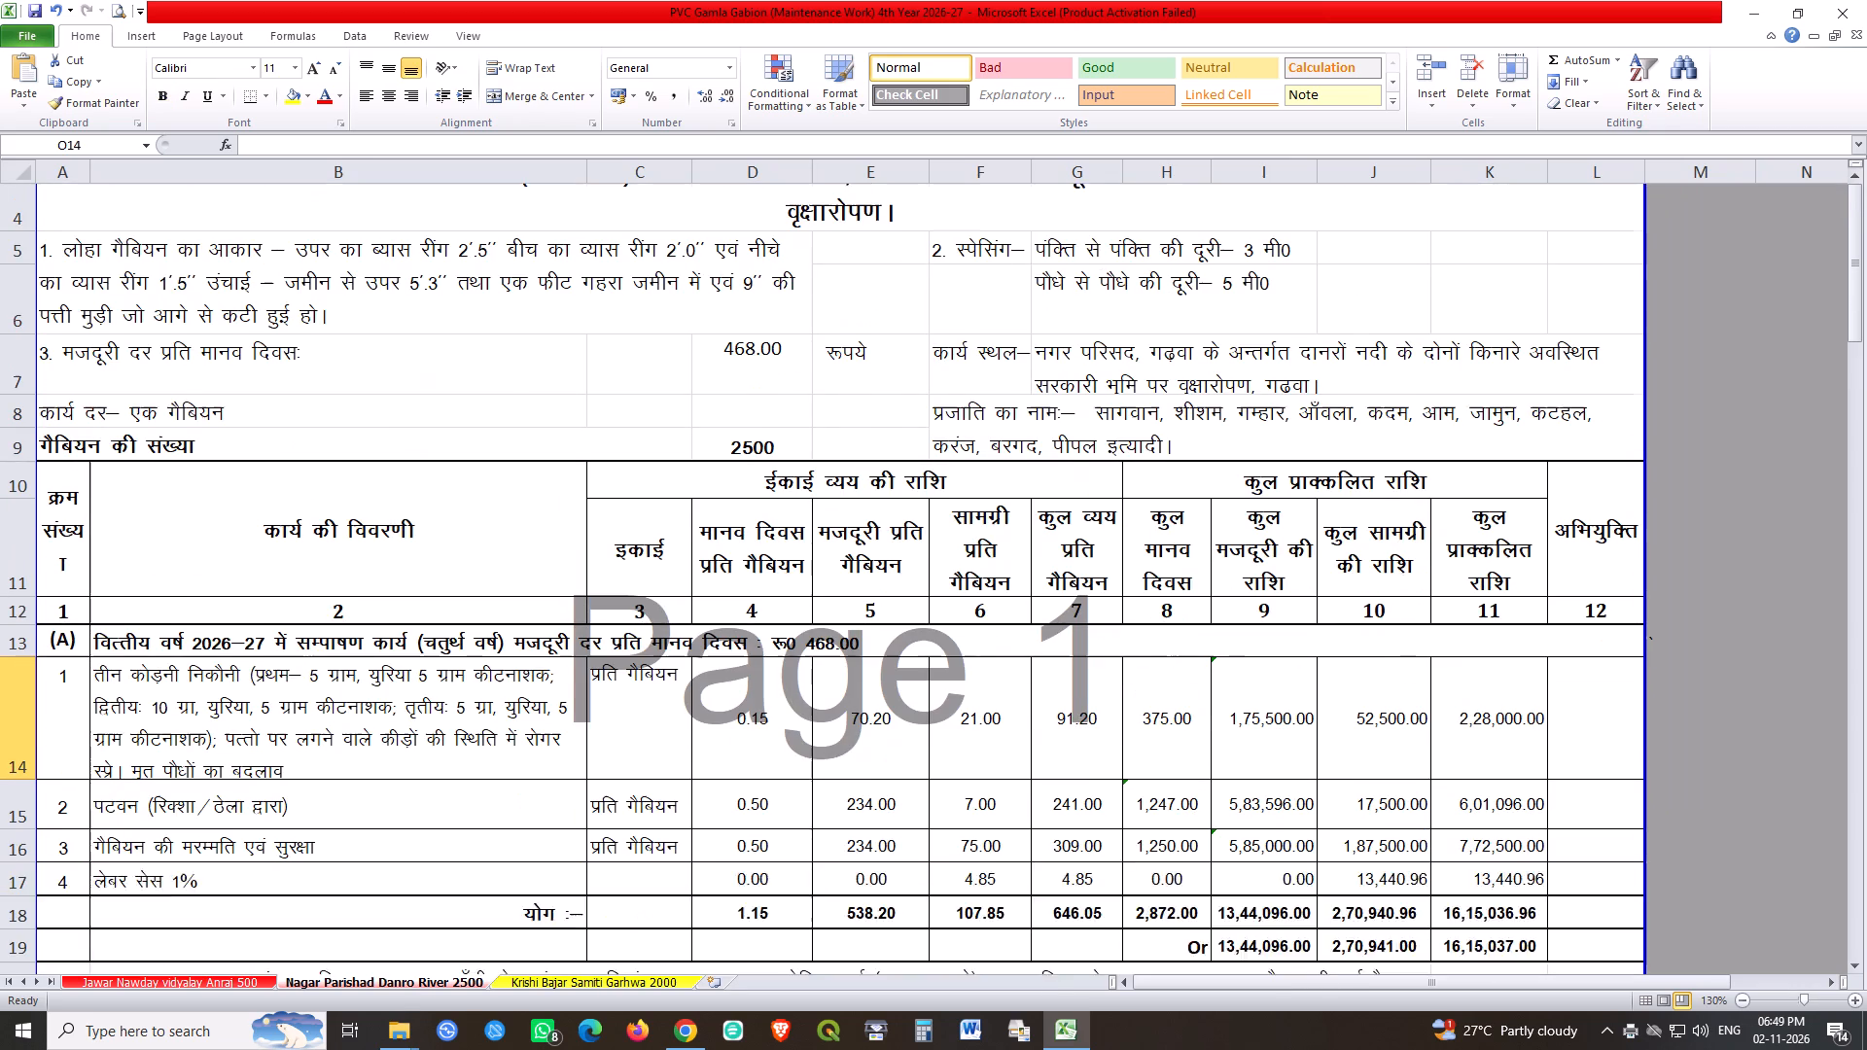
scroll(780, 666, down, 1)
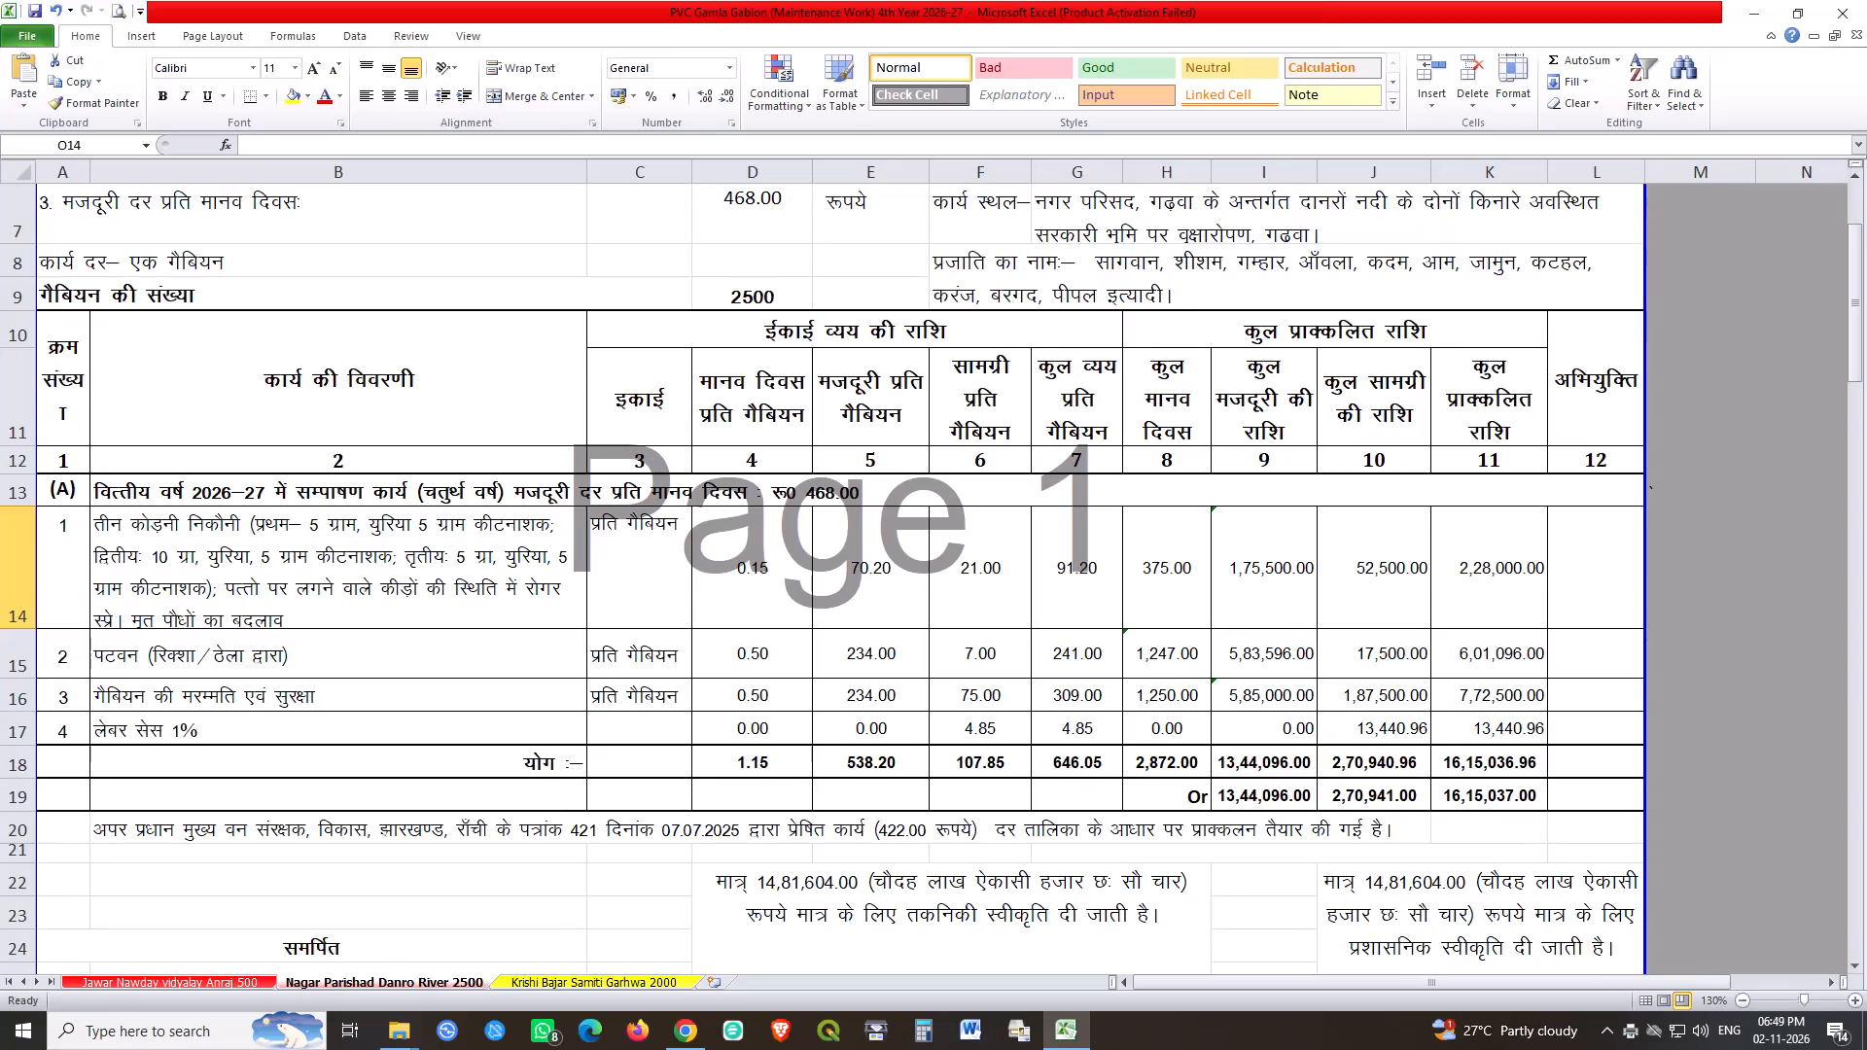
click(785, 773)
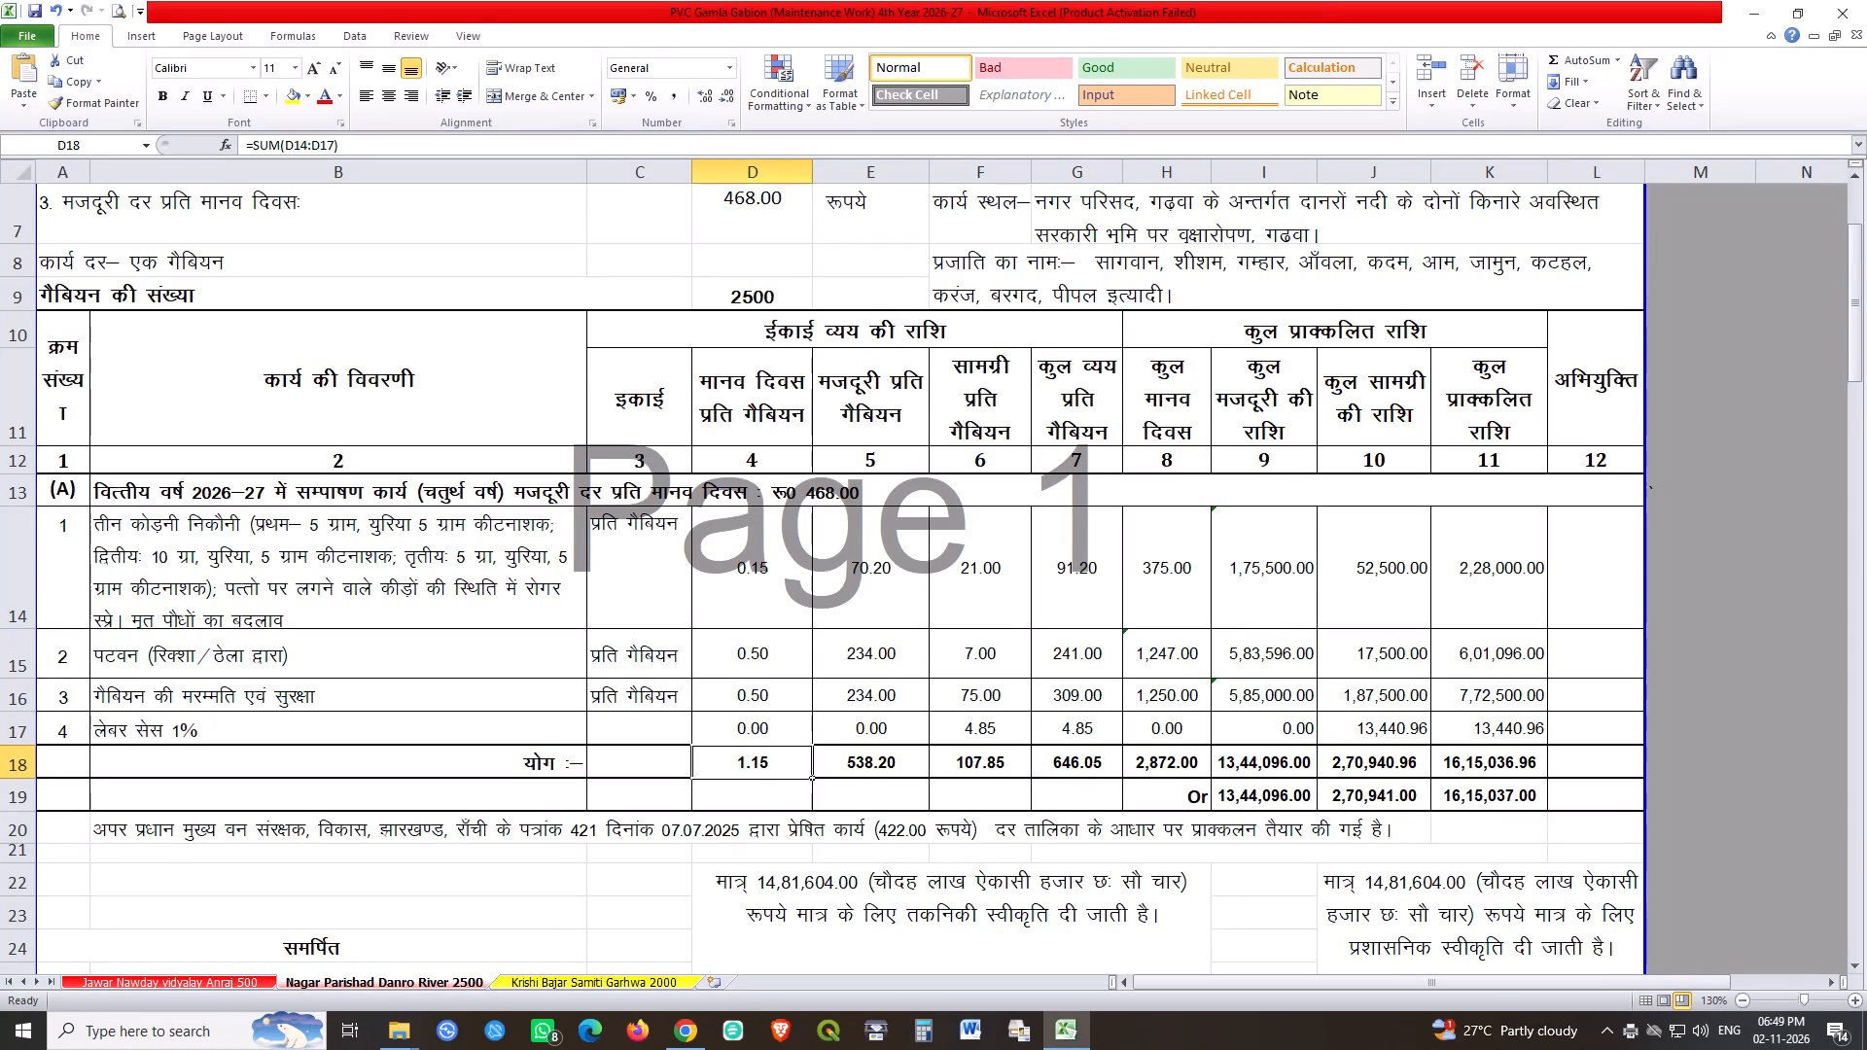
click(895, 759)
click(987, 735)
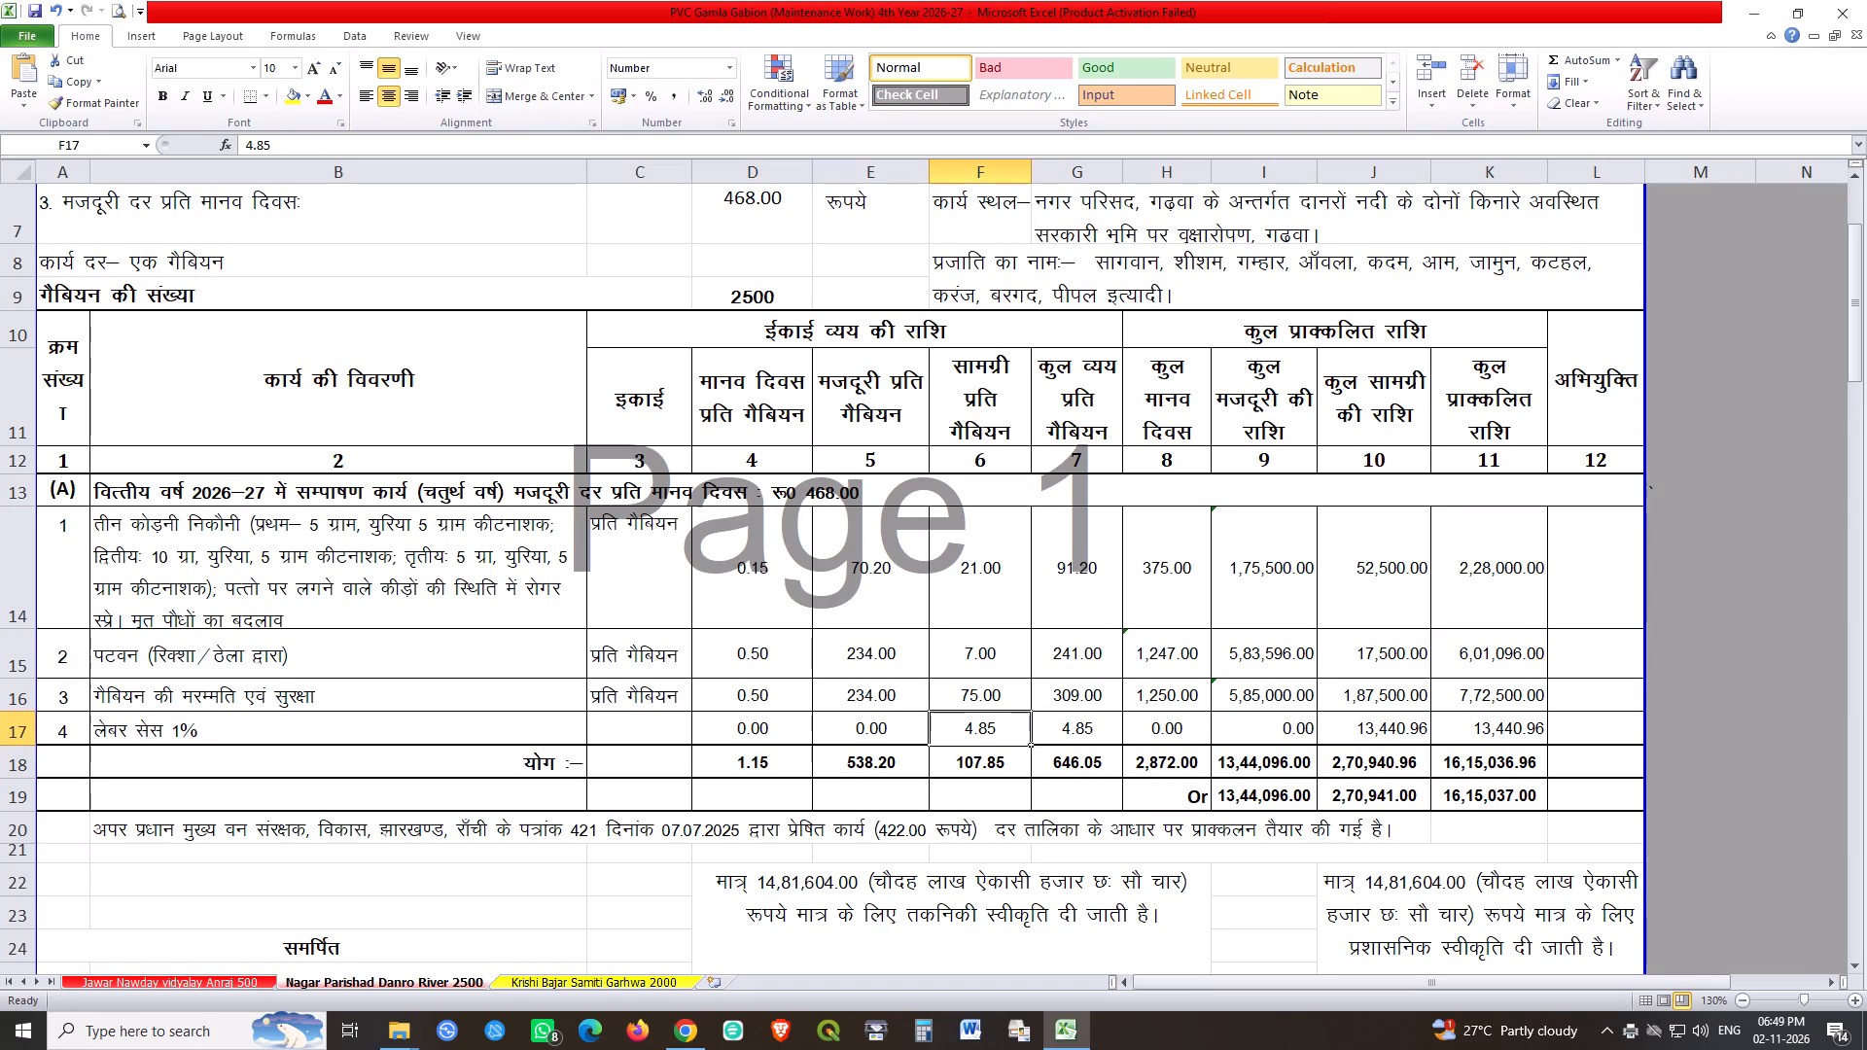
text(5.38)
key(Return)
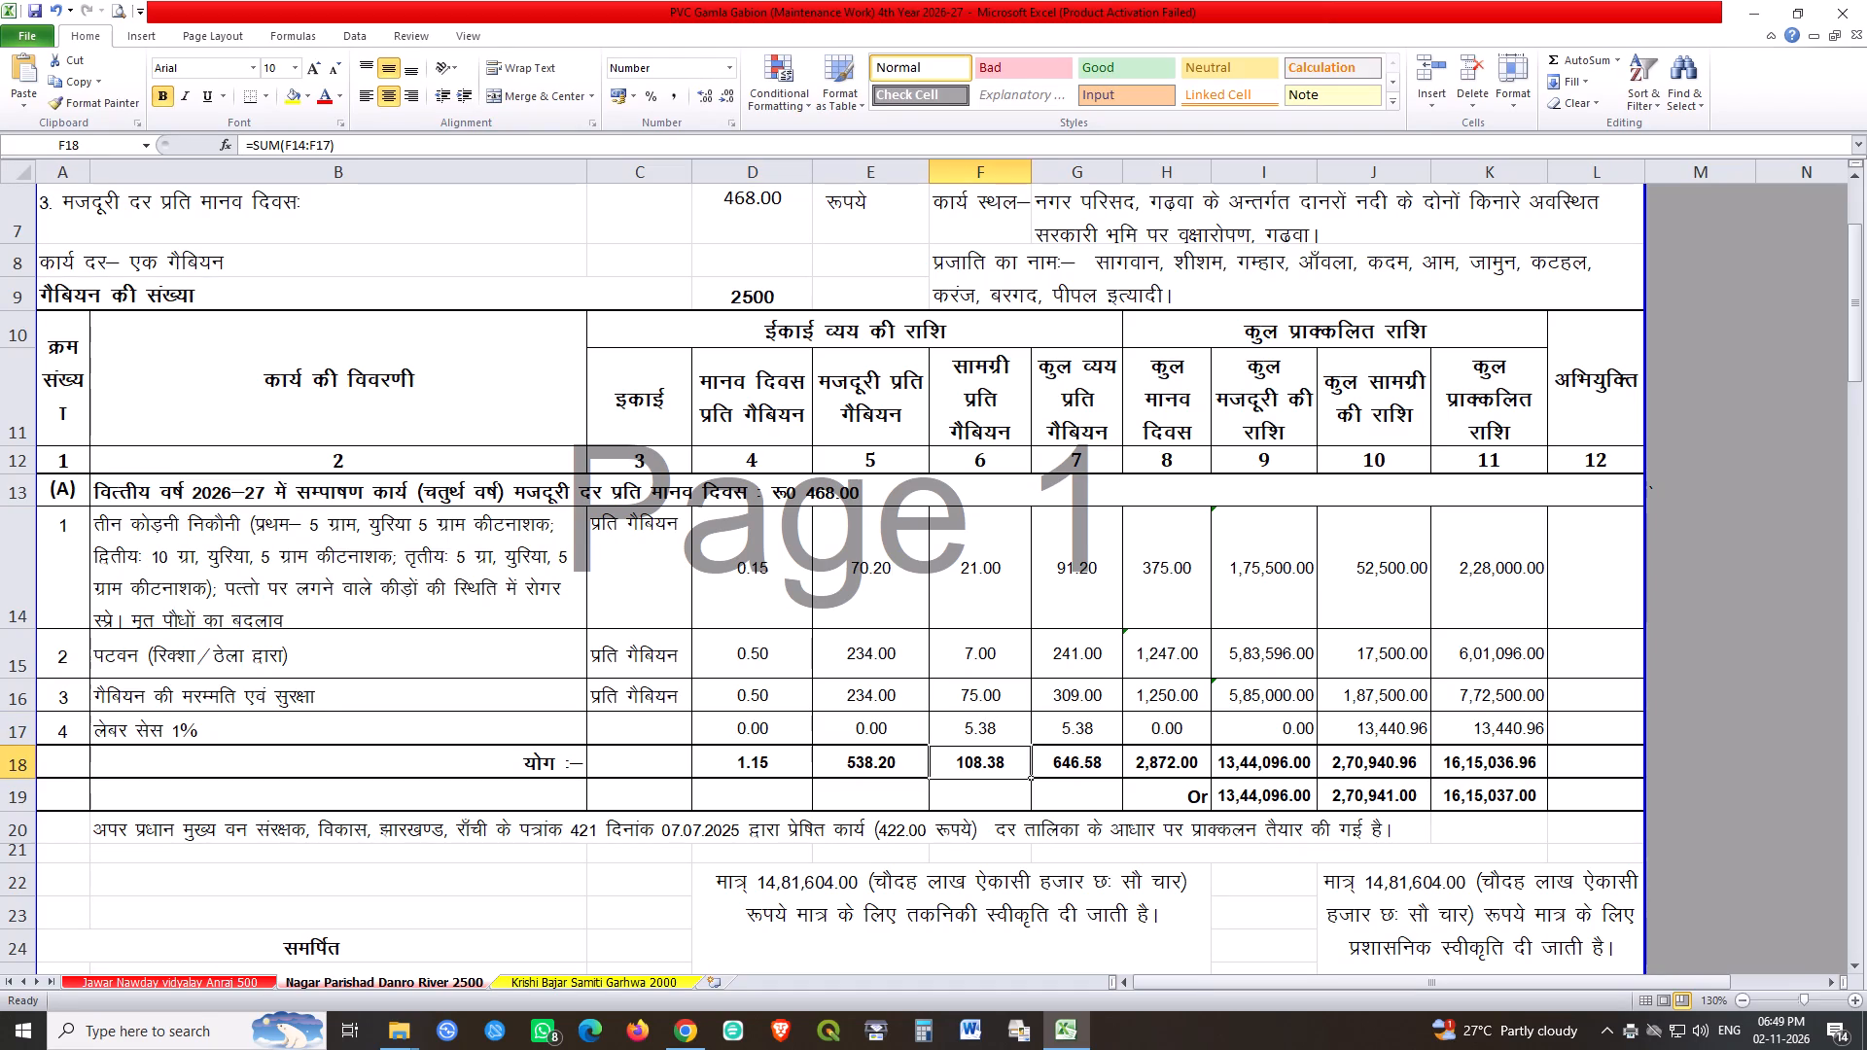
Check the total man-days formula in H14 and fill it down to H17, replacing the adjusted formula in the पटवन row.
click(1097, 756)
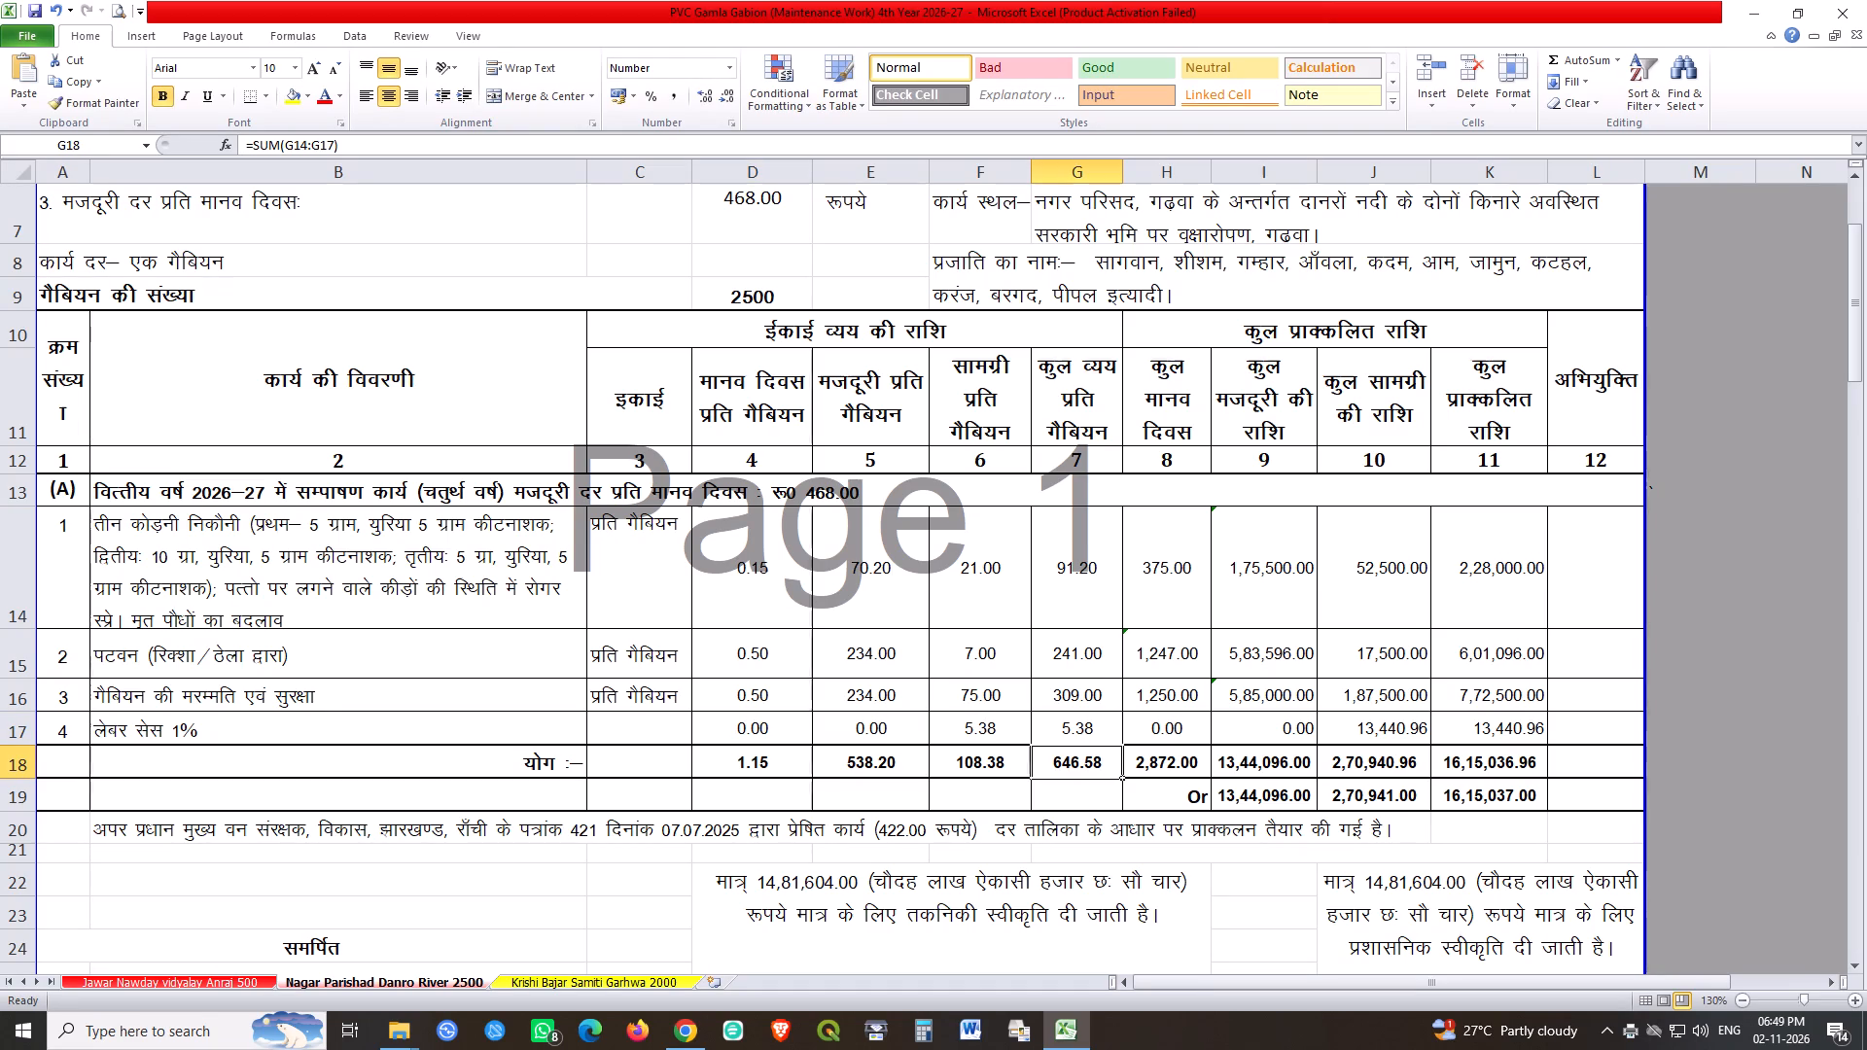
double_click(1190, 563)
key(Return)
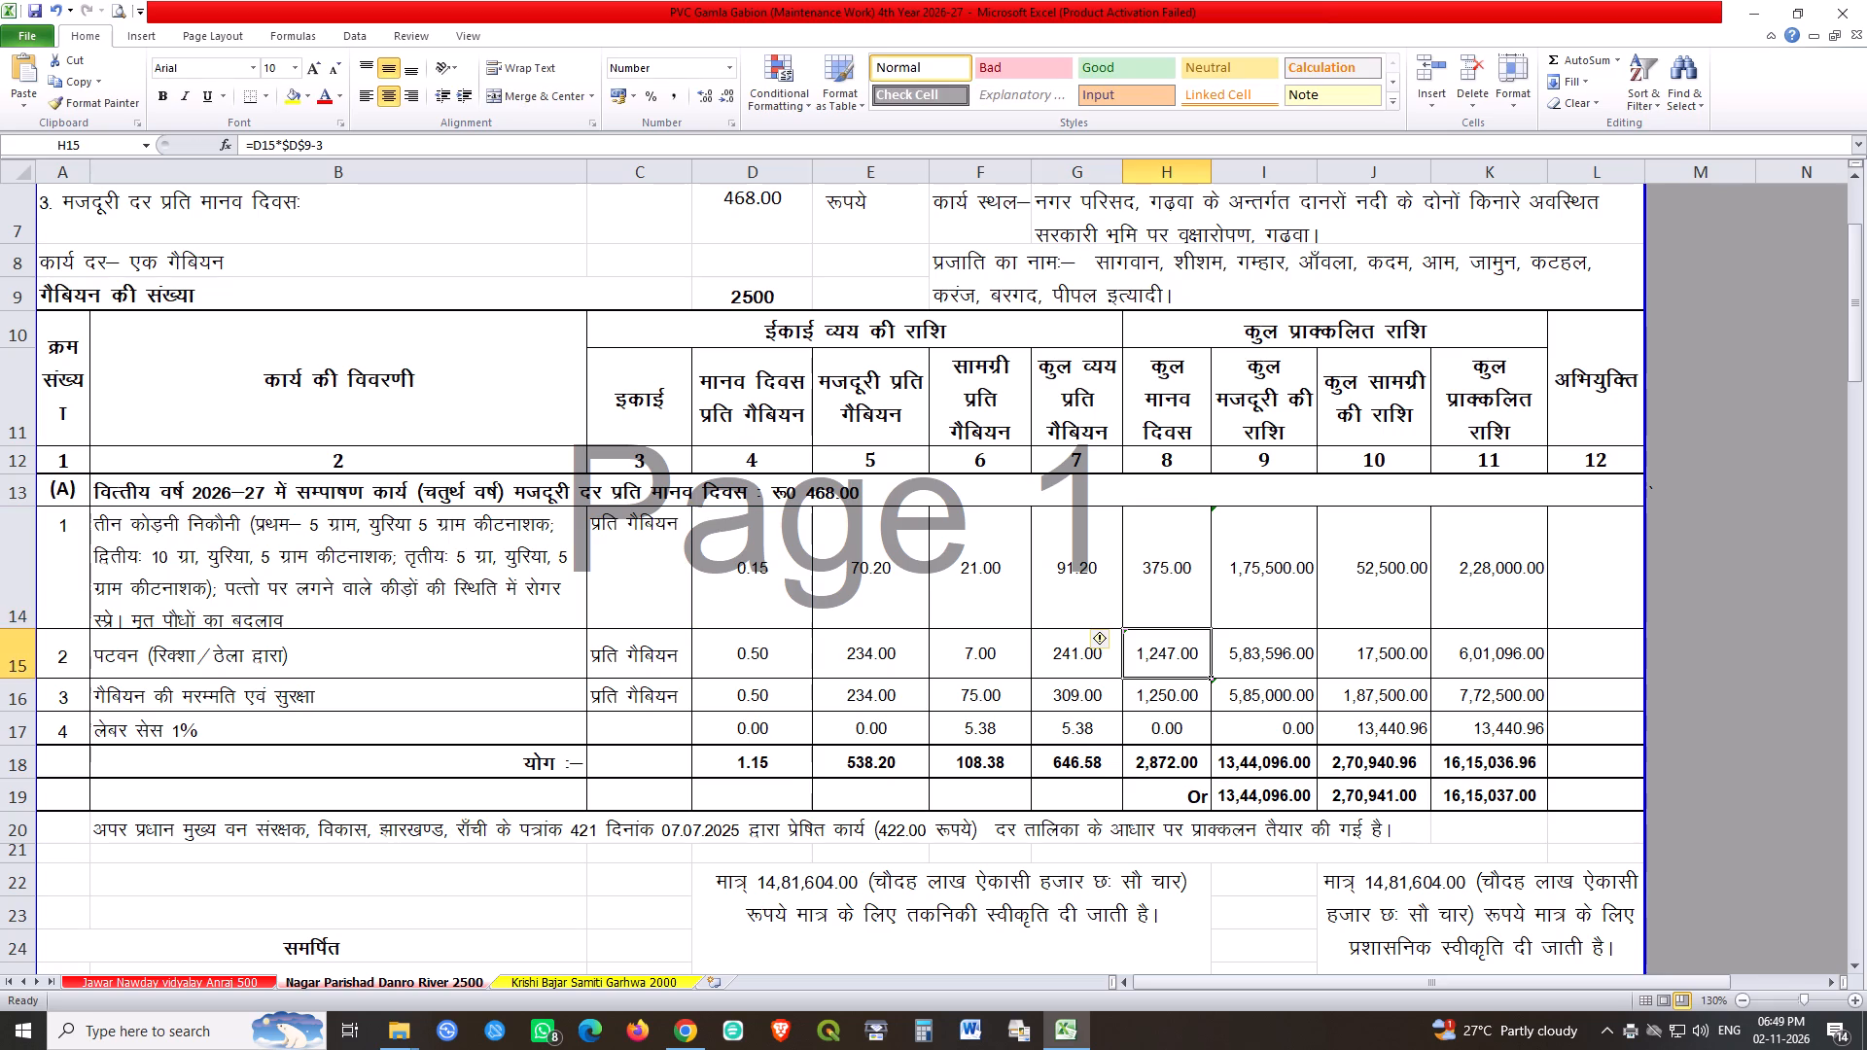
click(1196, 606)
drag(1212, 630, 1212, 736)
Check the total wage amount formula in I14 and fill it down to I17.
double_click(1268, 596)
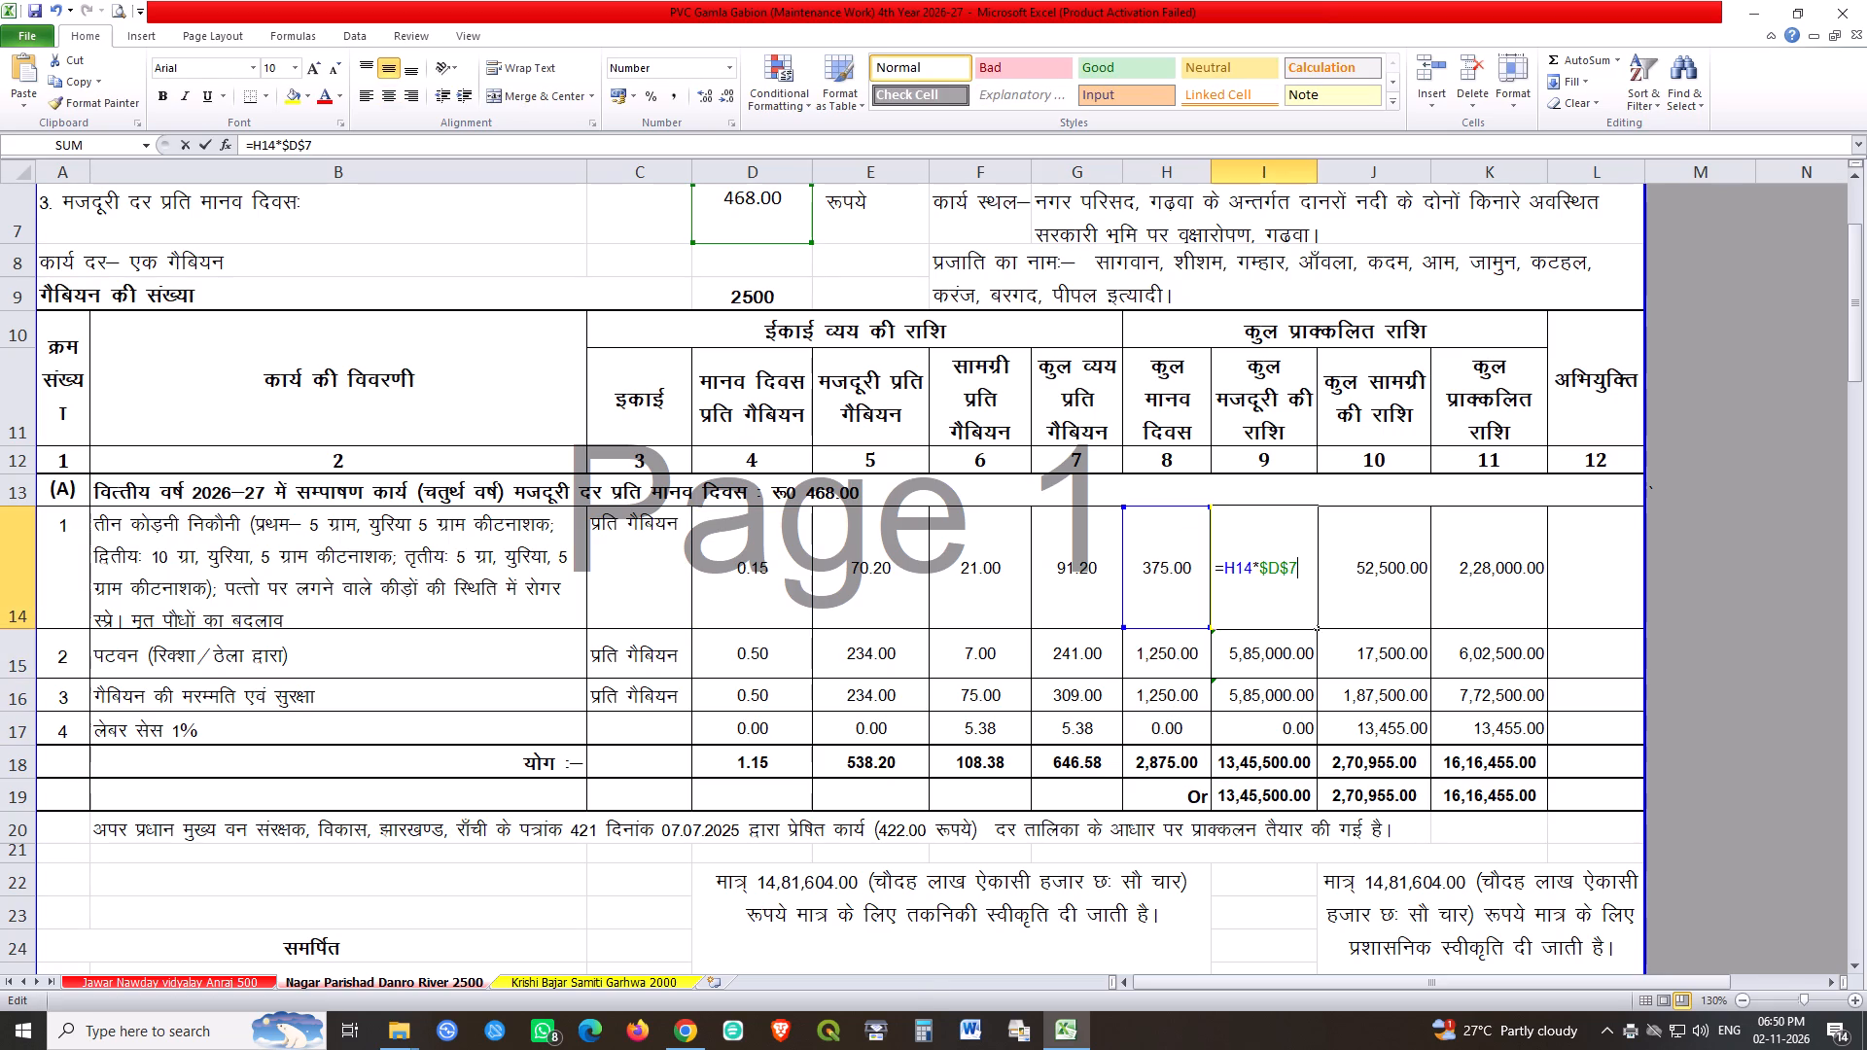
key(Return)
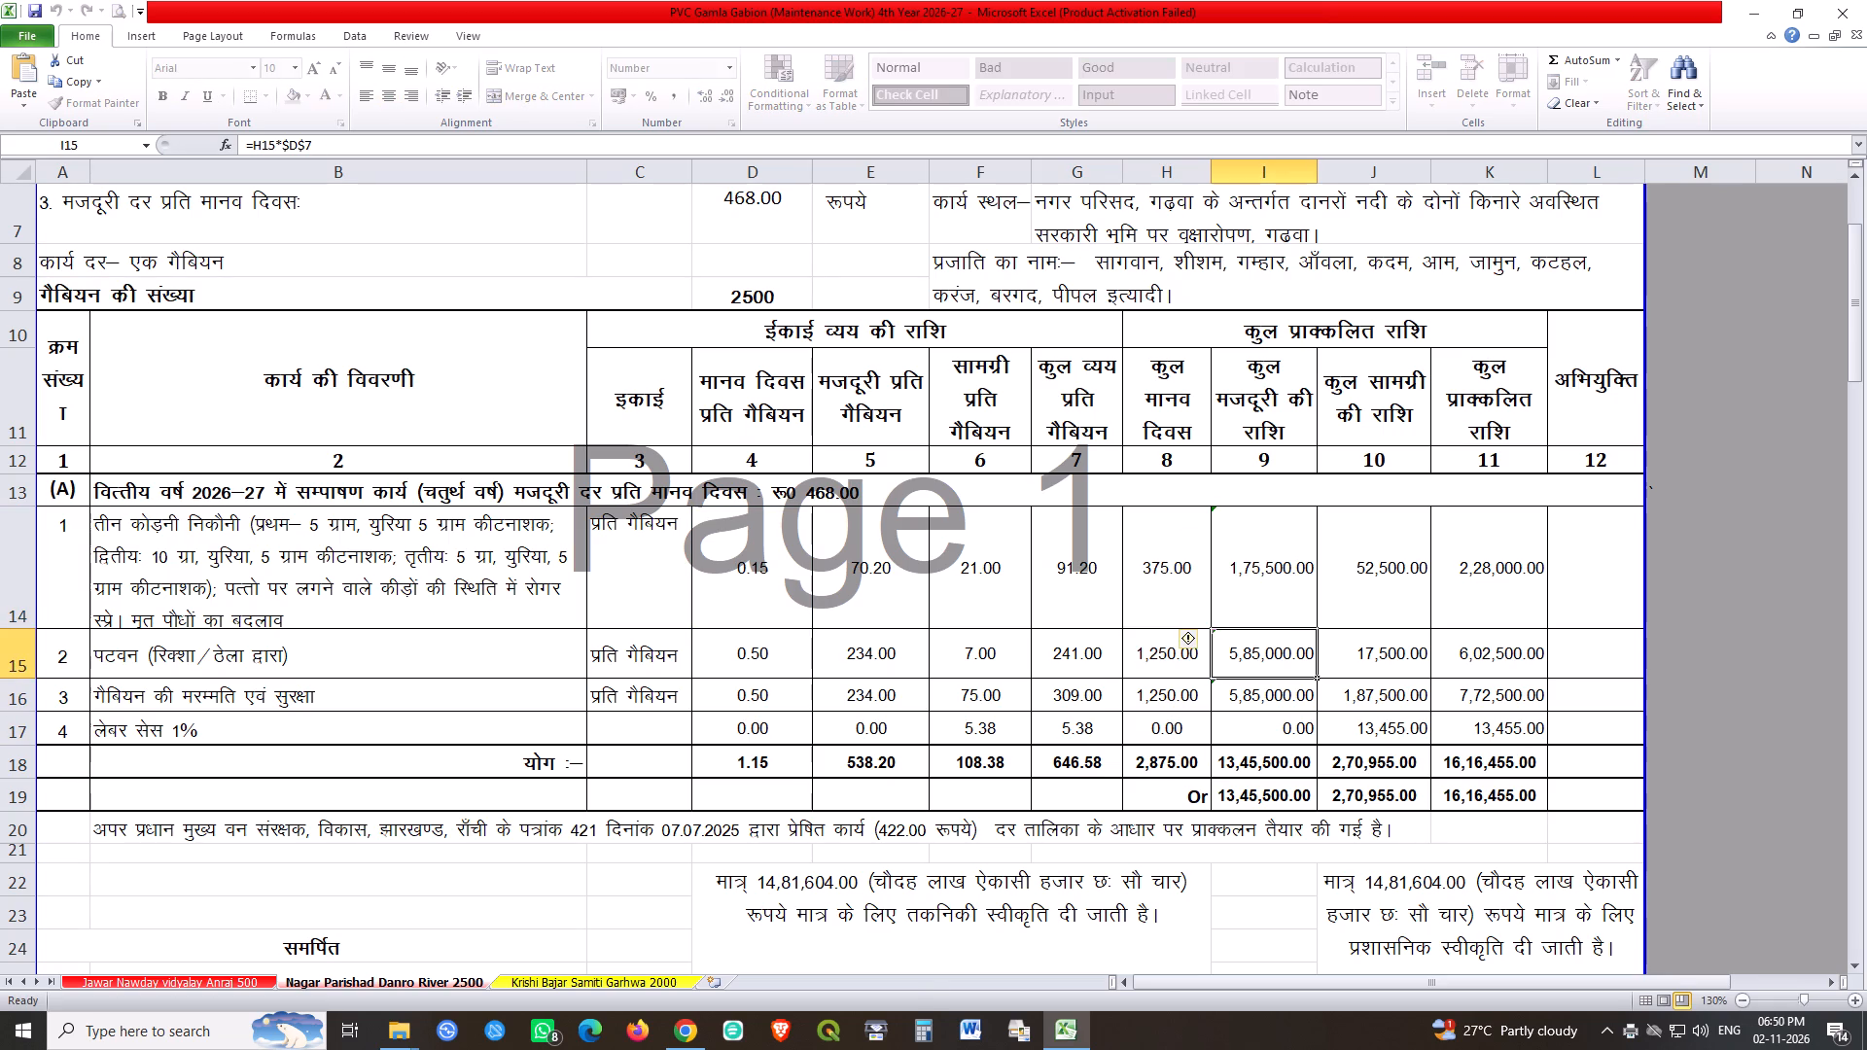
click(1268, 596)
drag(1317, 628, 1317, 718)
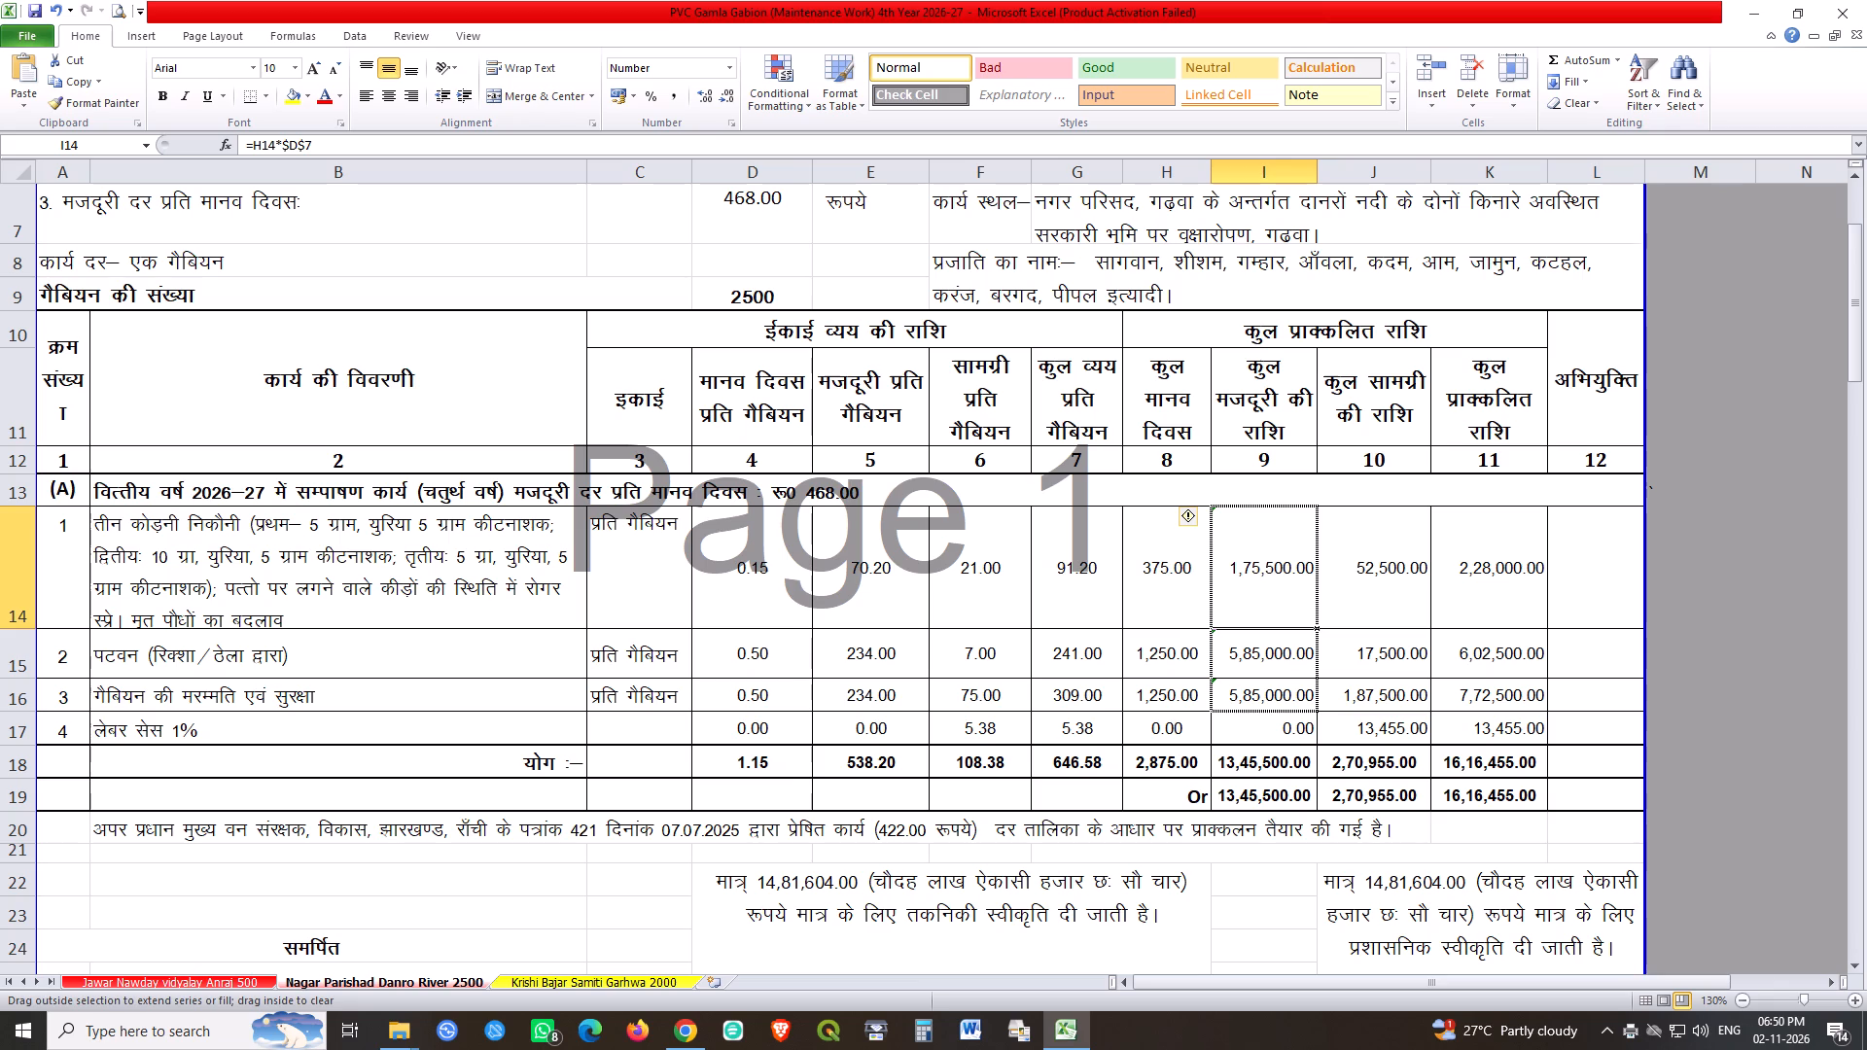
drag(1317, 718, 1317, 732)
Fill the total material amount formula from J14 down to J16 and check the 1% labour cess formula in J17.
double_click(1406, 578)
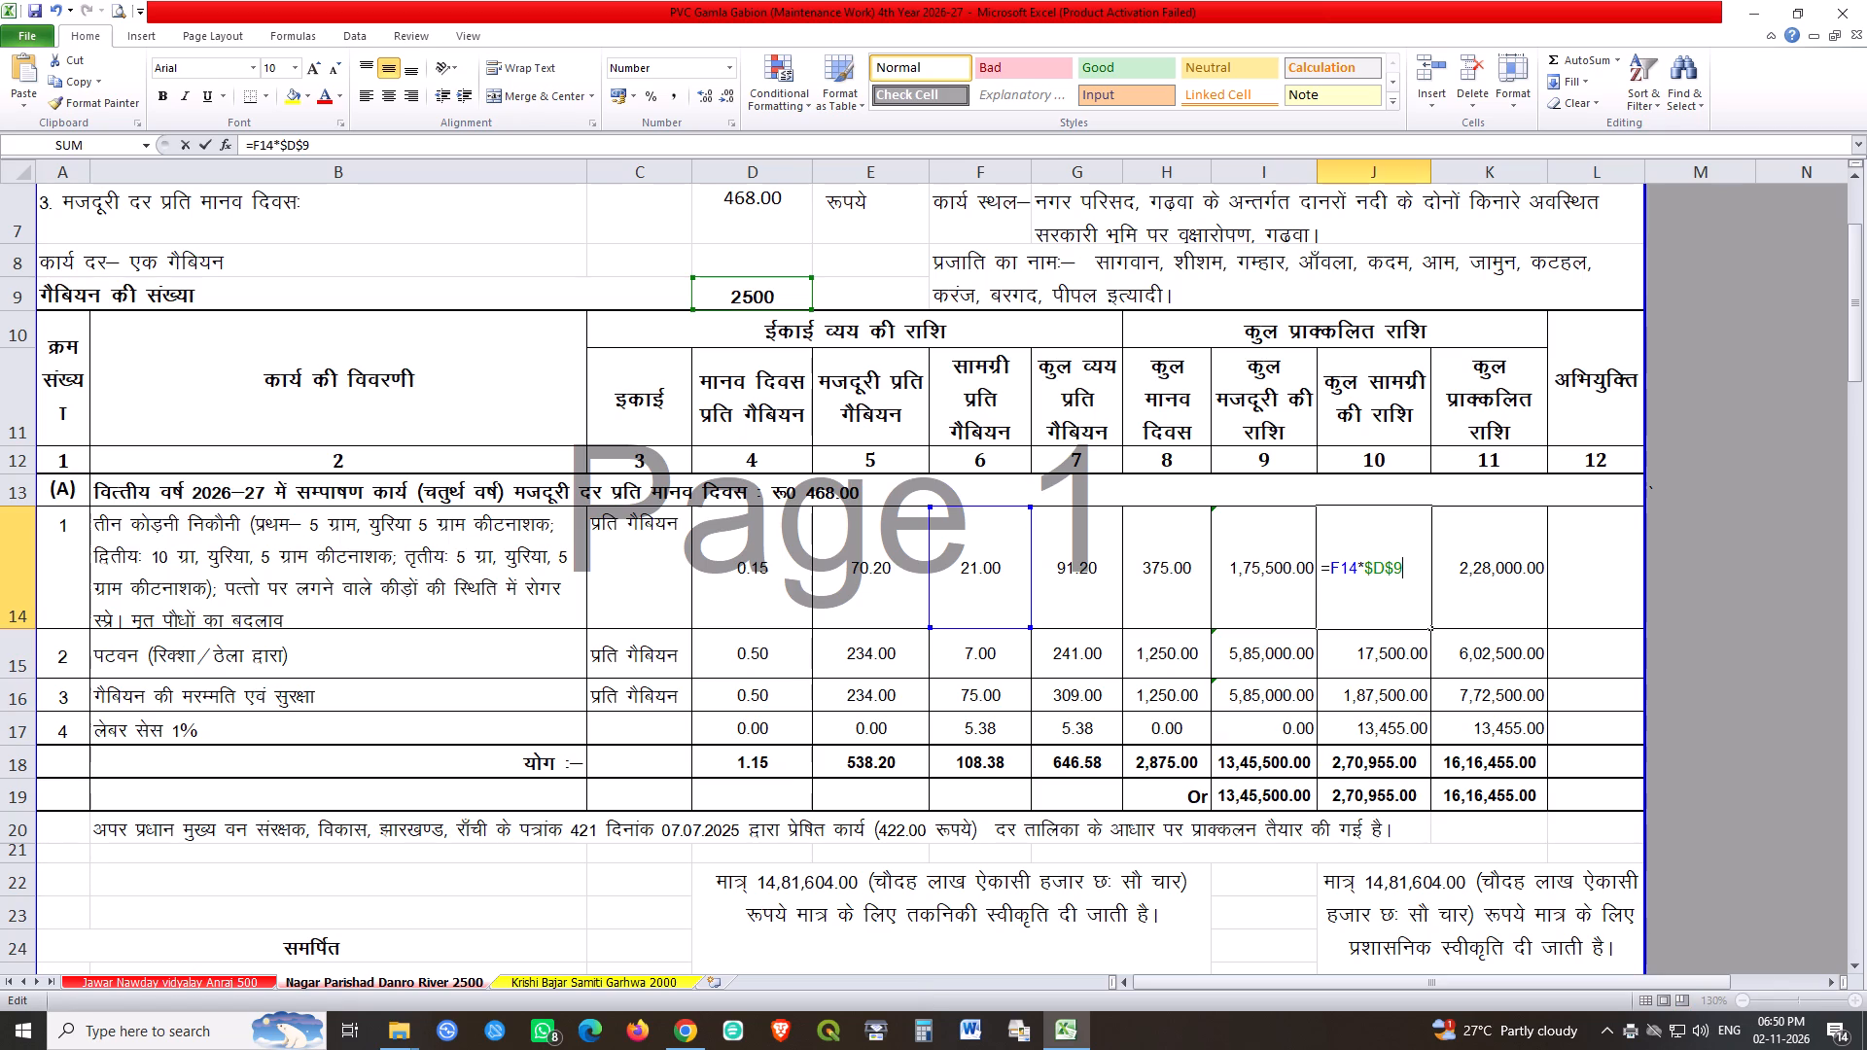
key(Return)
click(1406, 578)
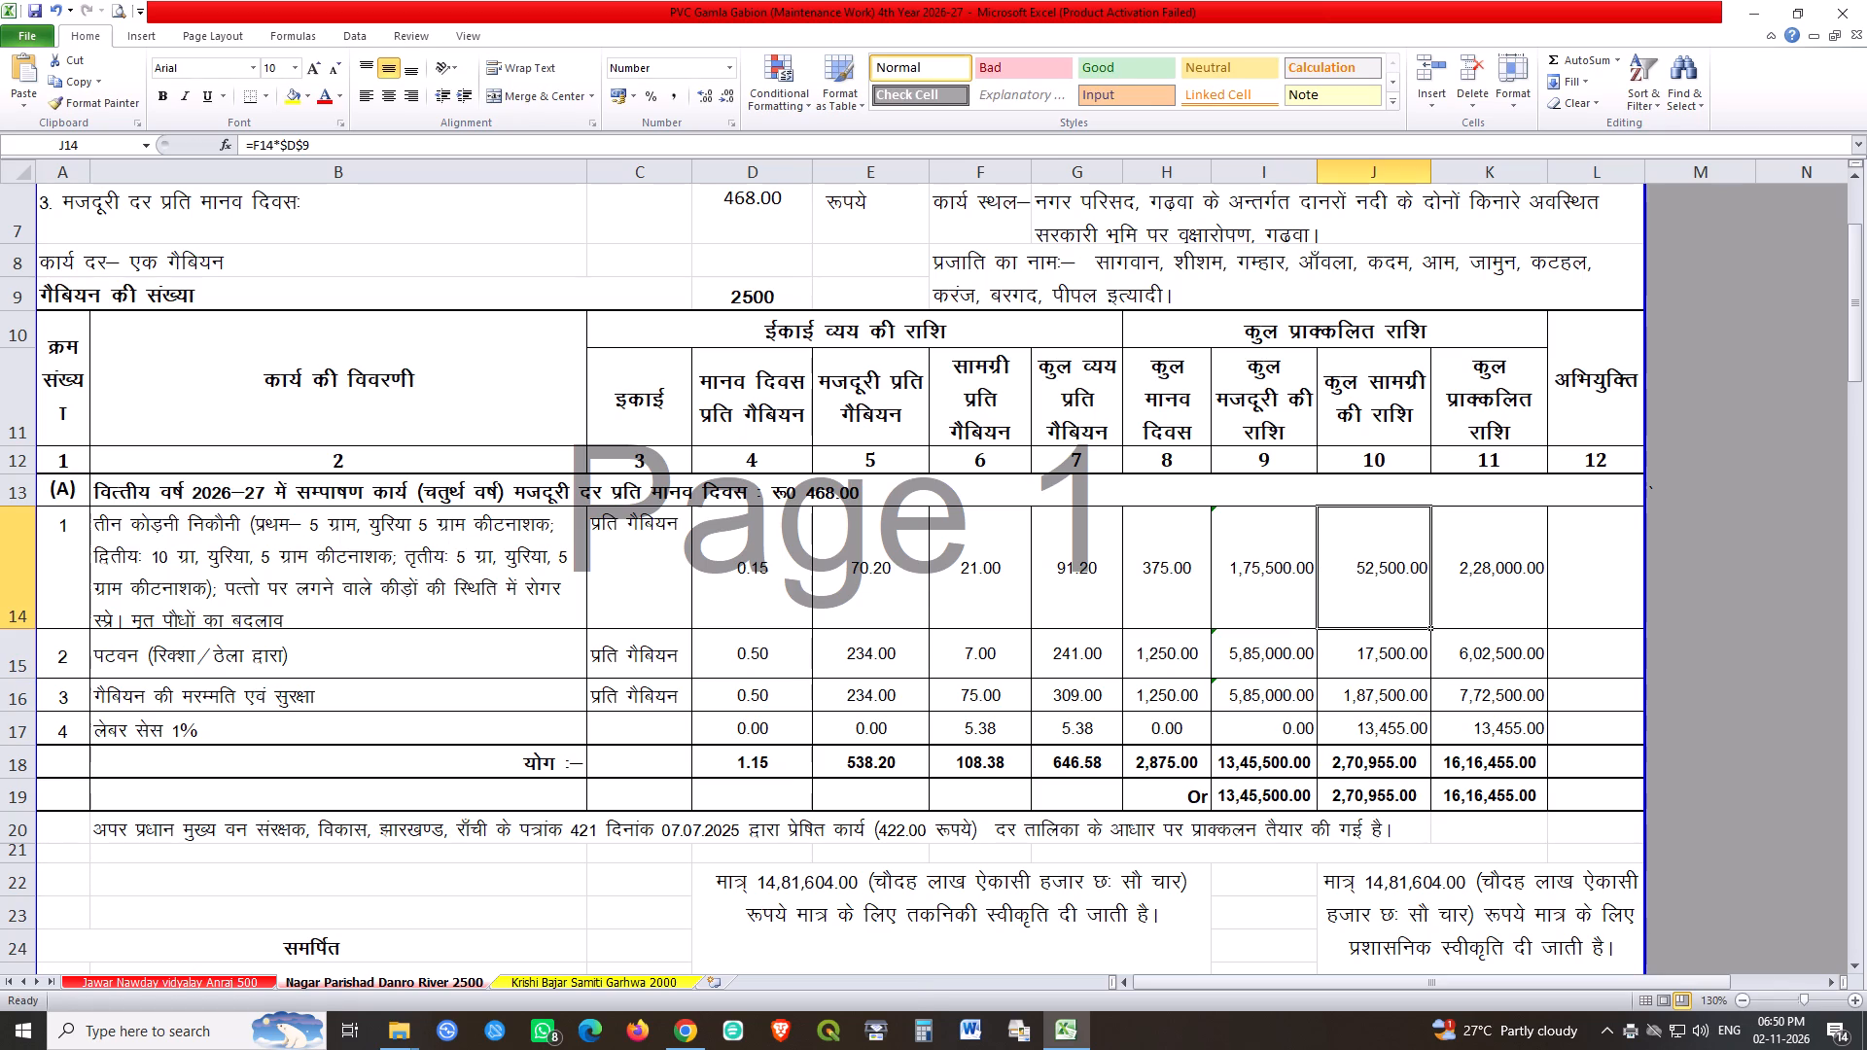
drag(1433, 628, 1433, 698)
double_click(1387, 732)
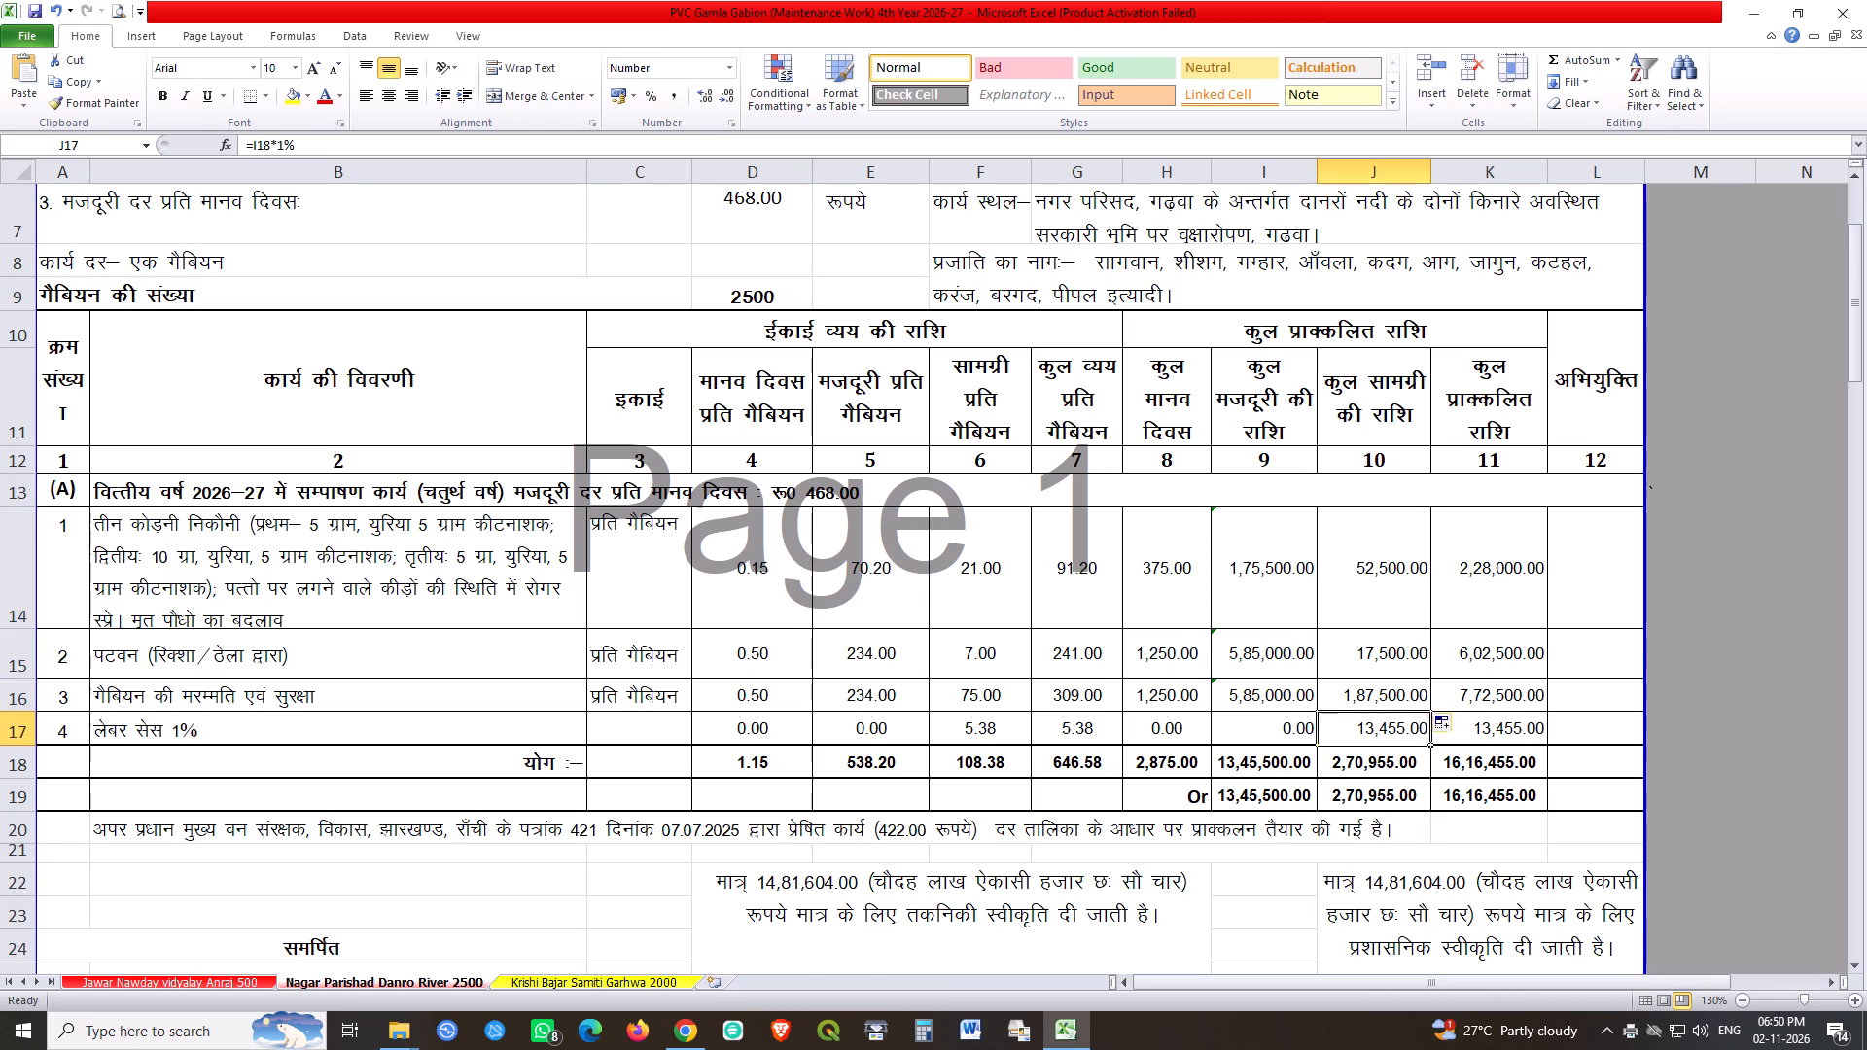
key(Return)
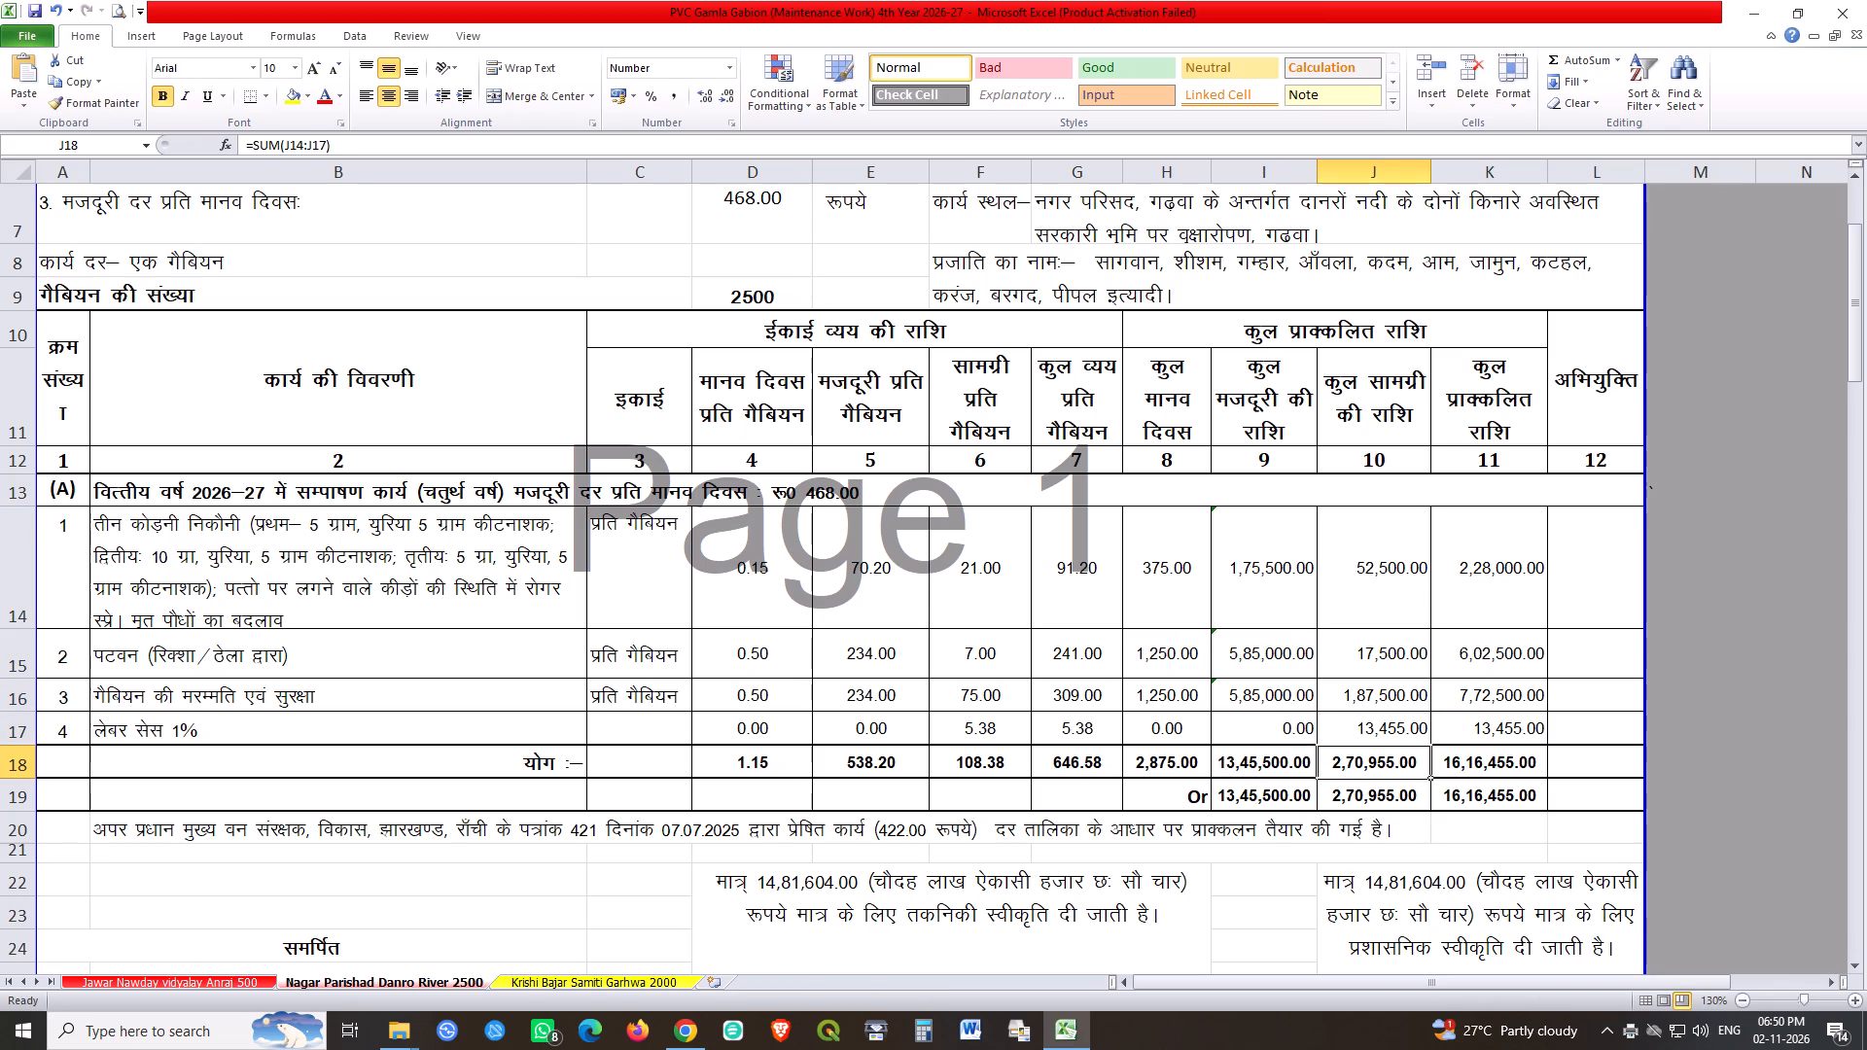
Fill the total estimated amount formula from K14 down to K17, check the wage total formula in I18, and save the workbook.
double_click(1489, 581)
key(Return)
click(1489, 581)
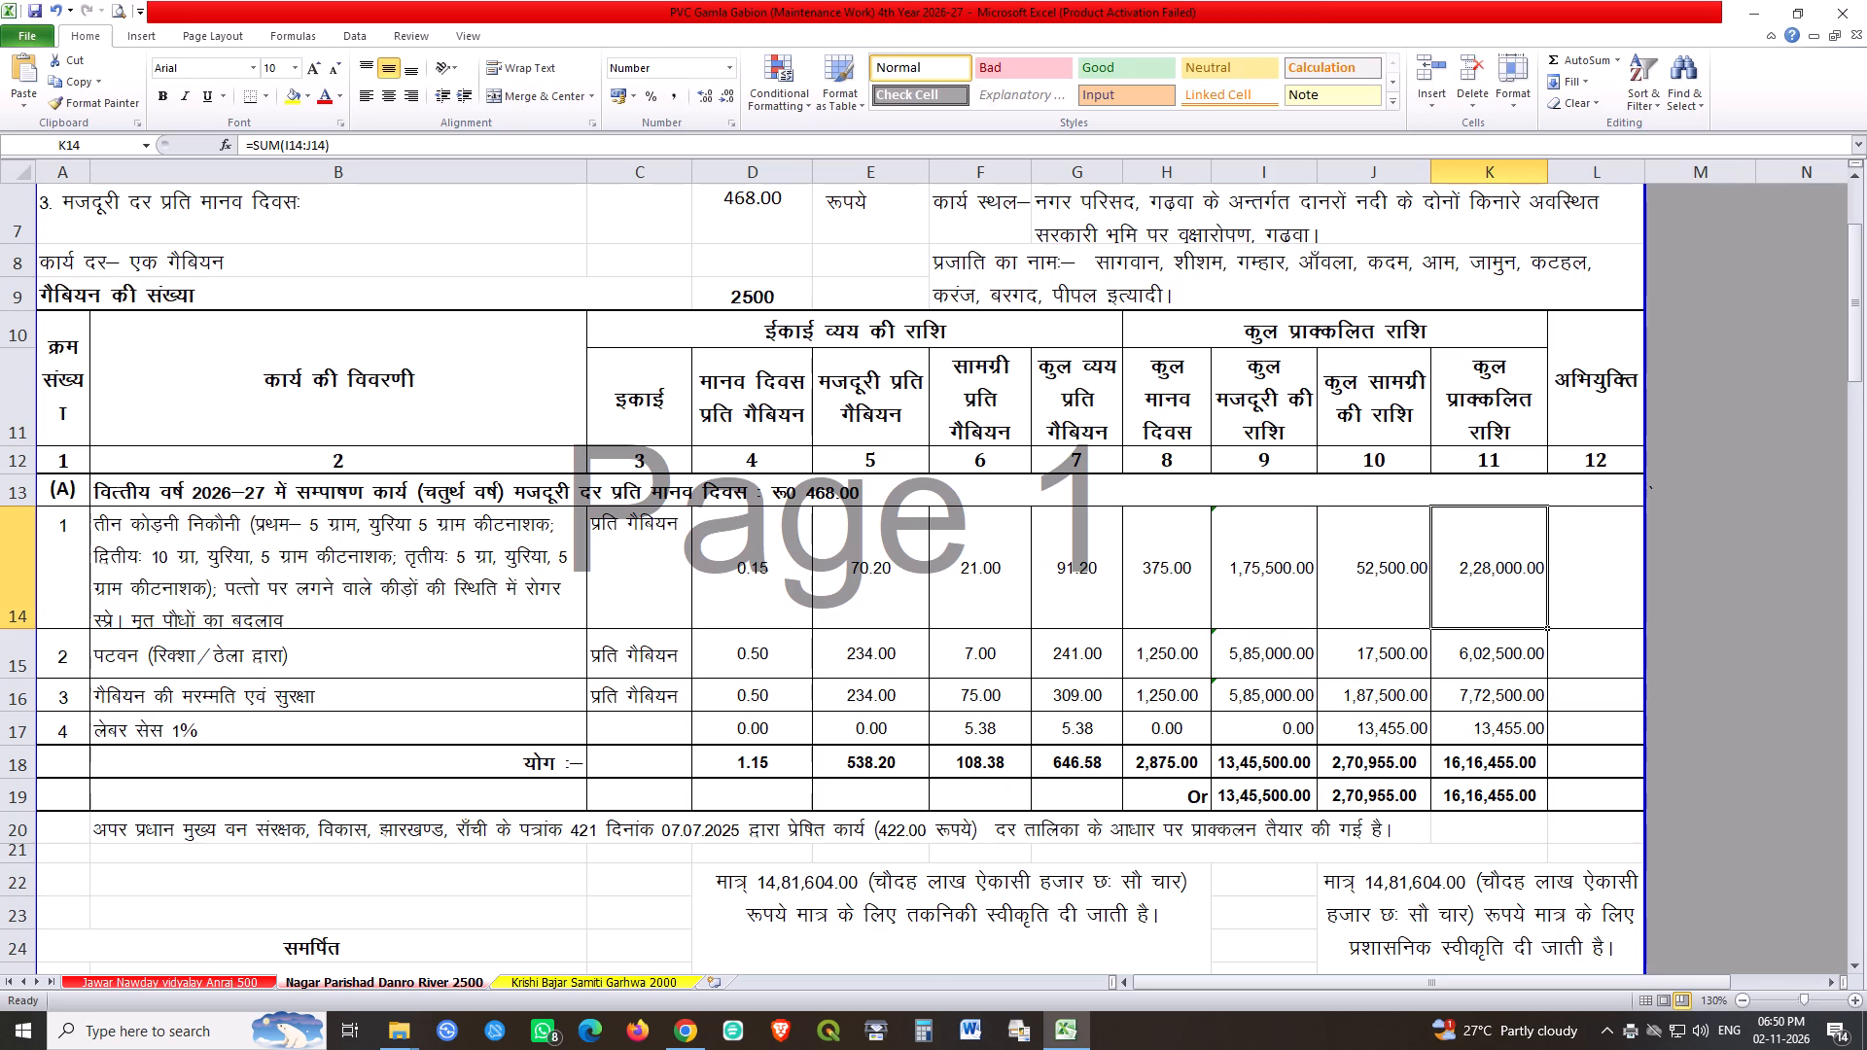
drag(1546, 630, 1545, 734)
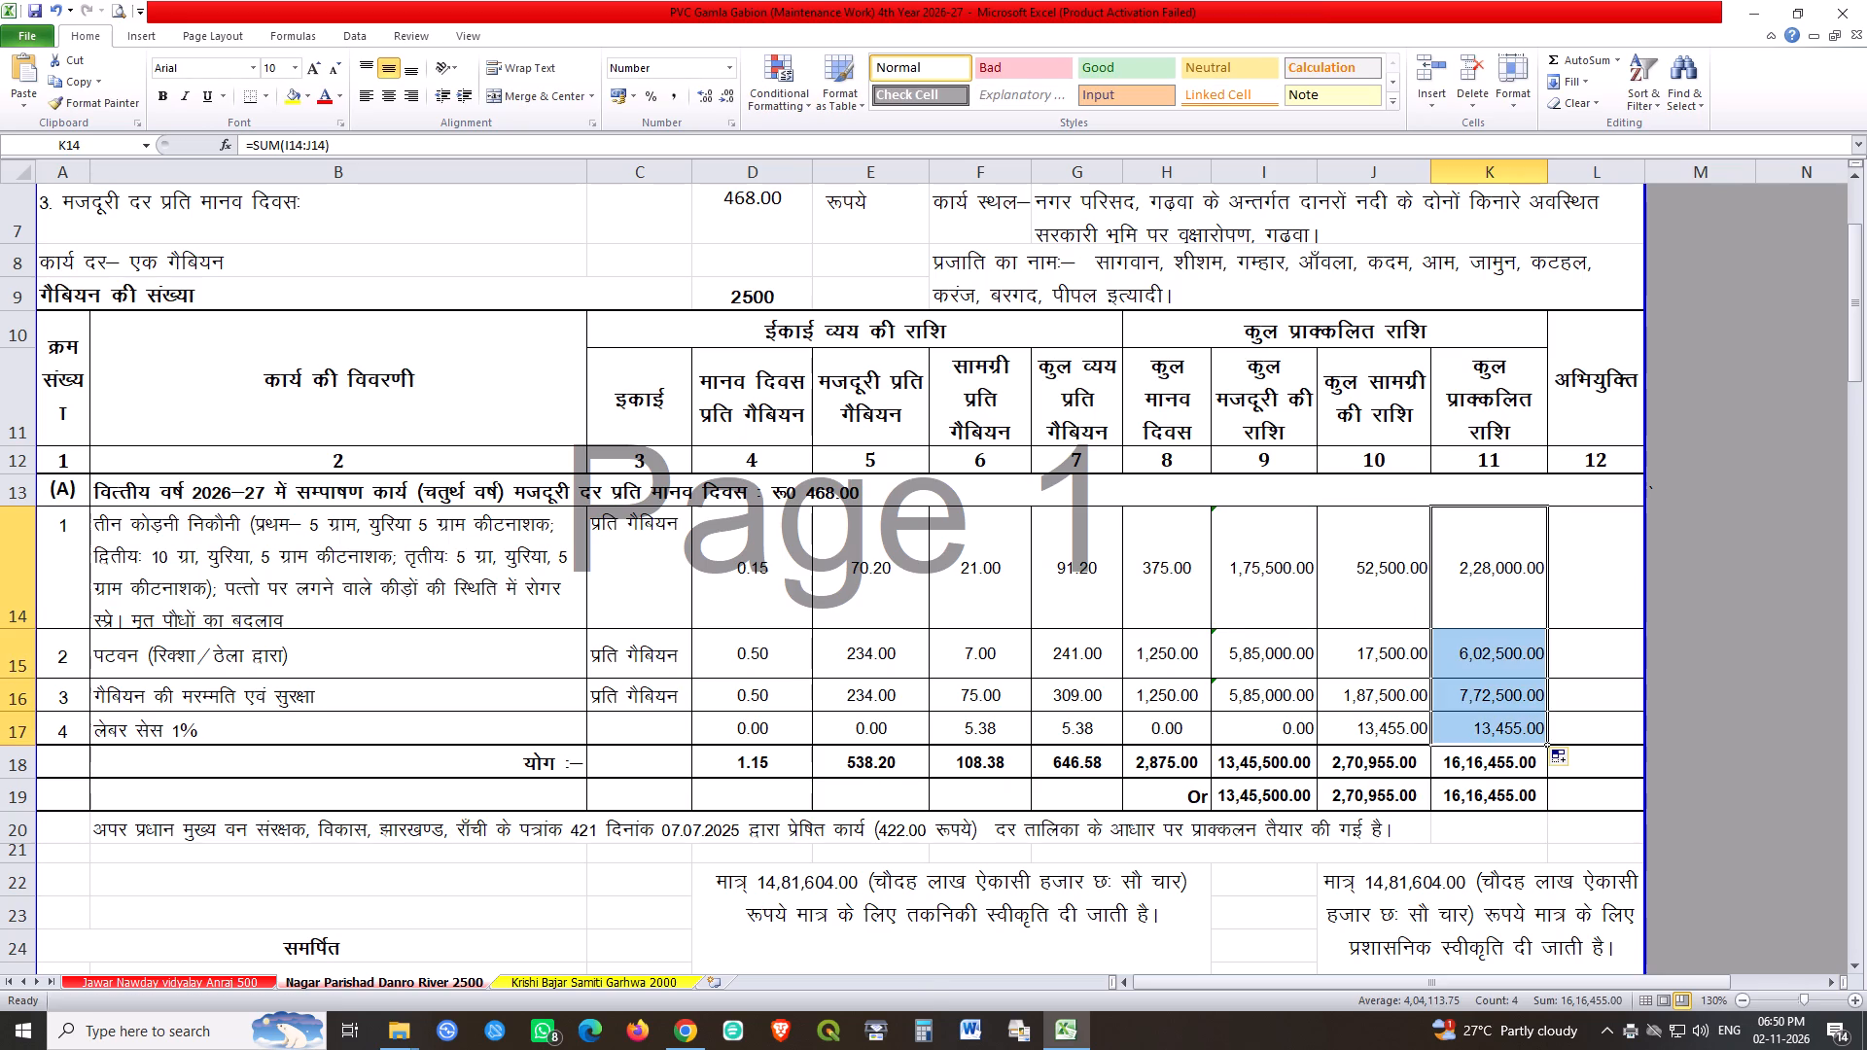
double_click(1291, 755)
key(Return)
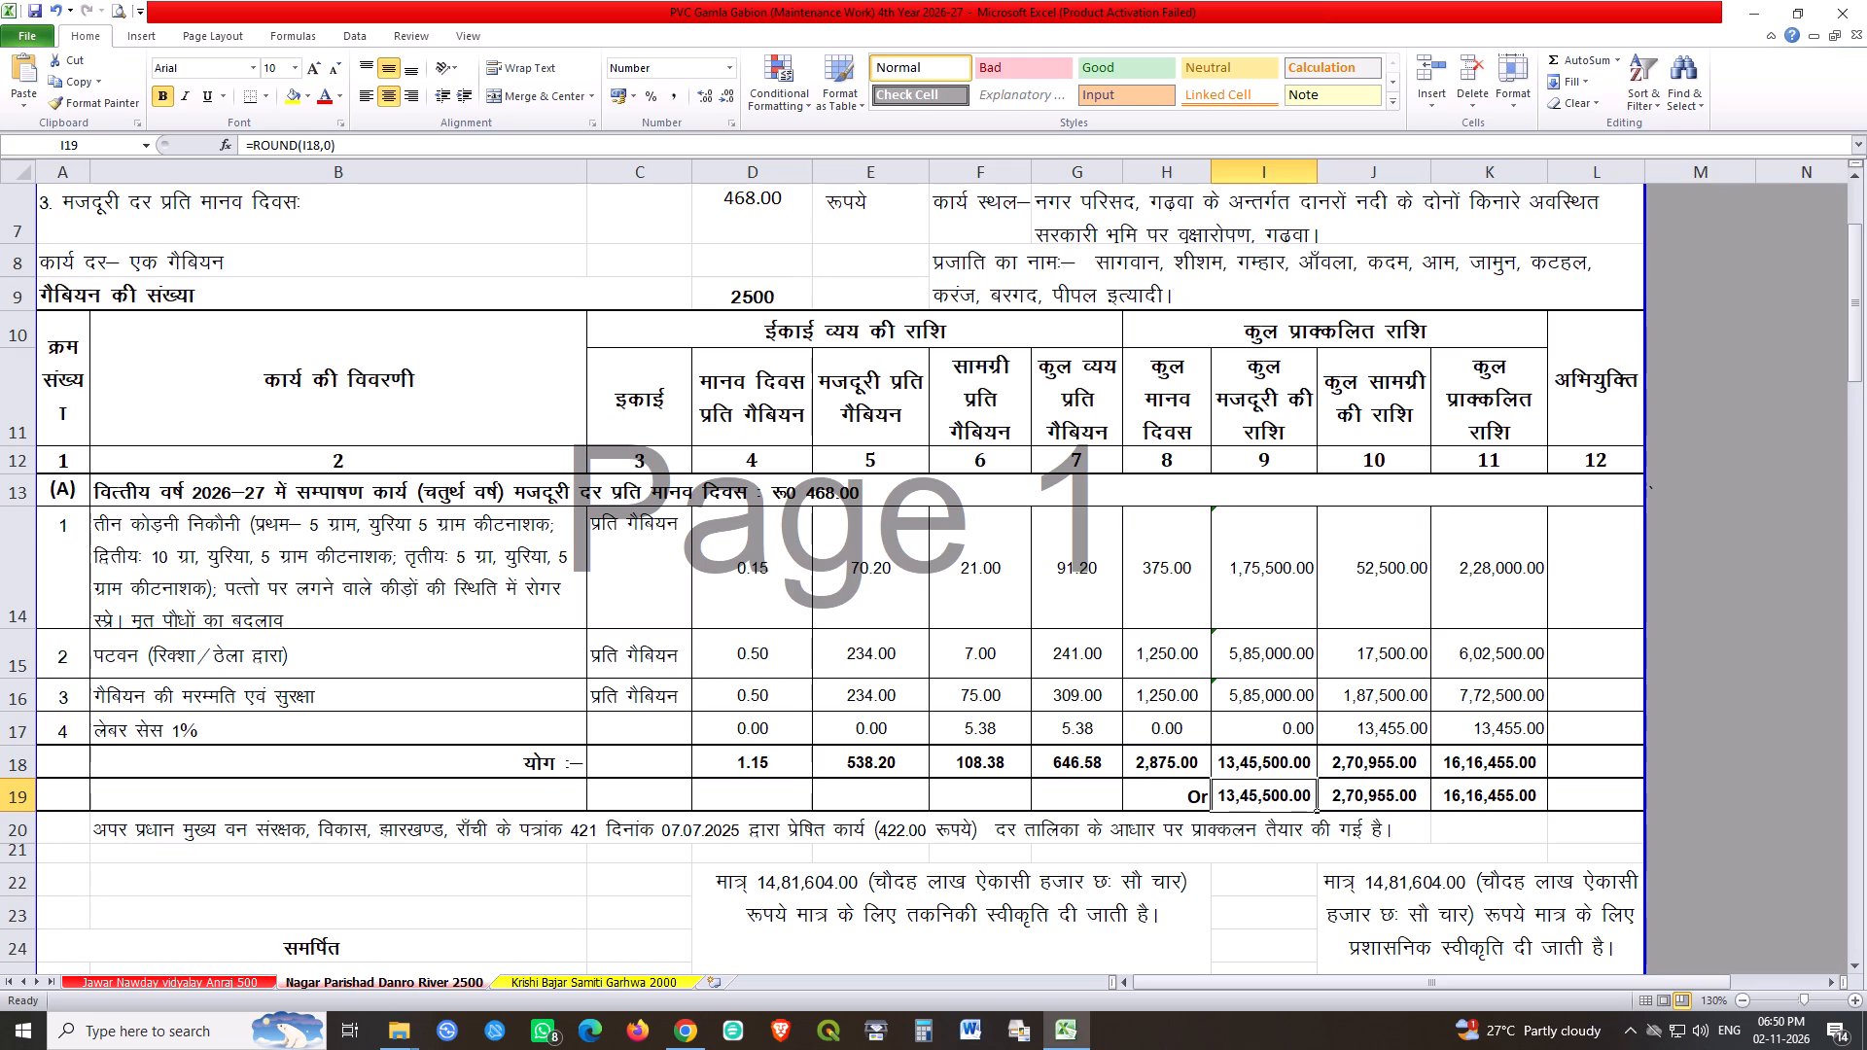
key(ctrl+s)
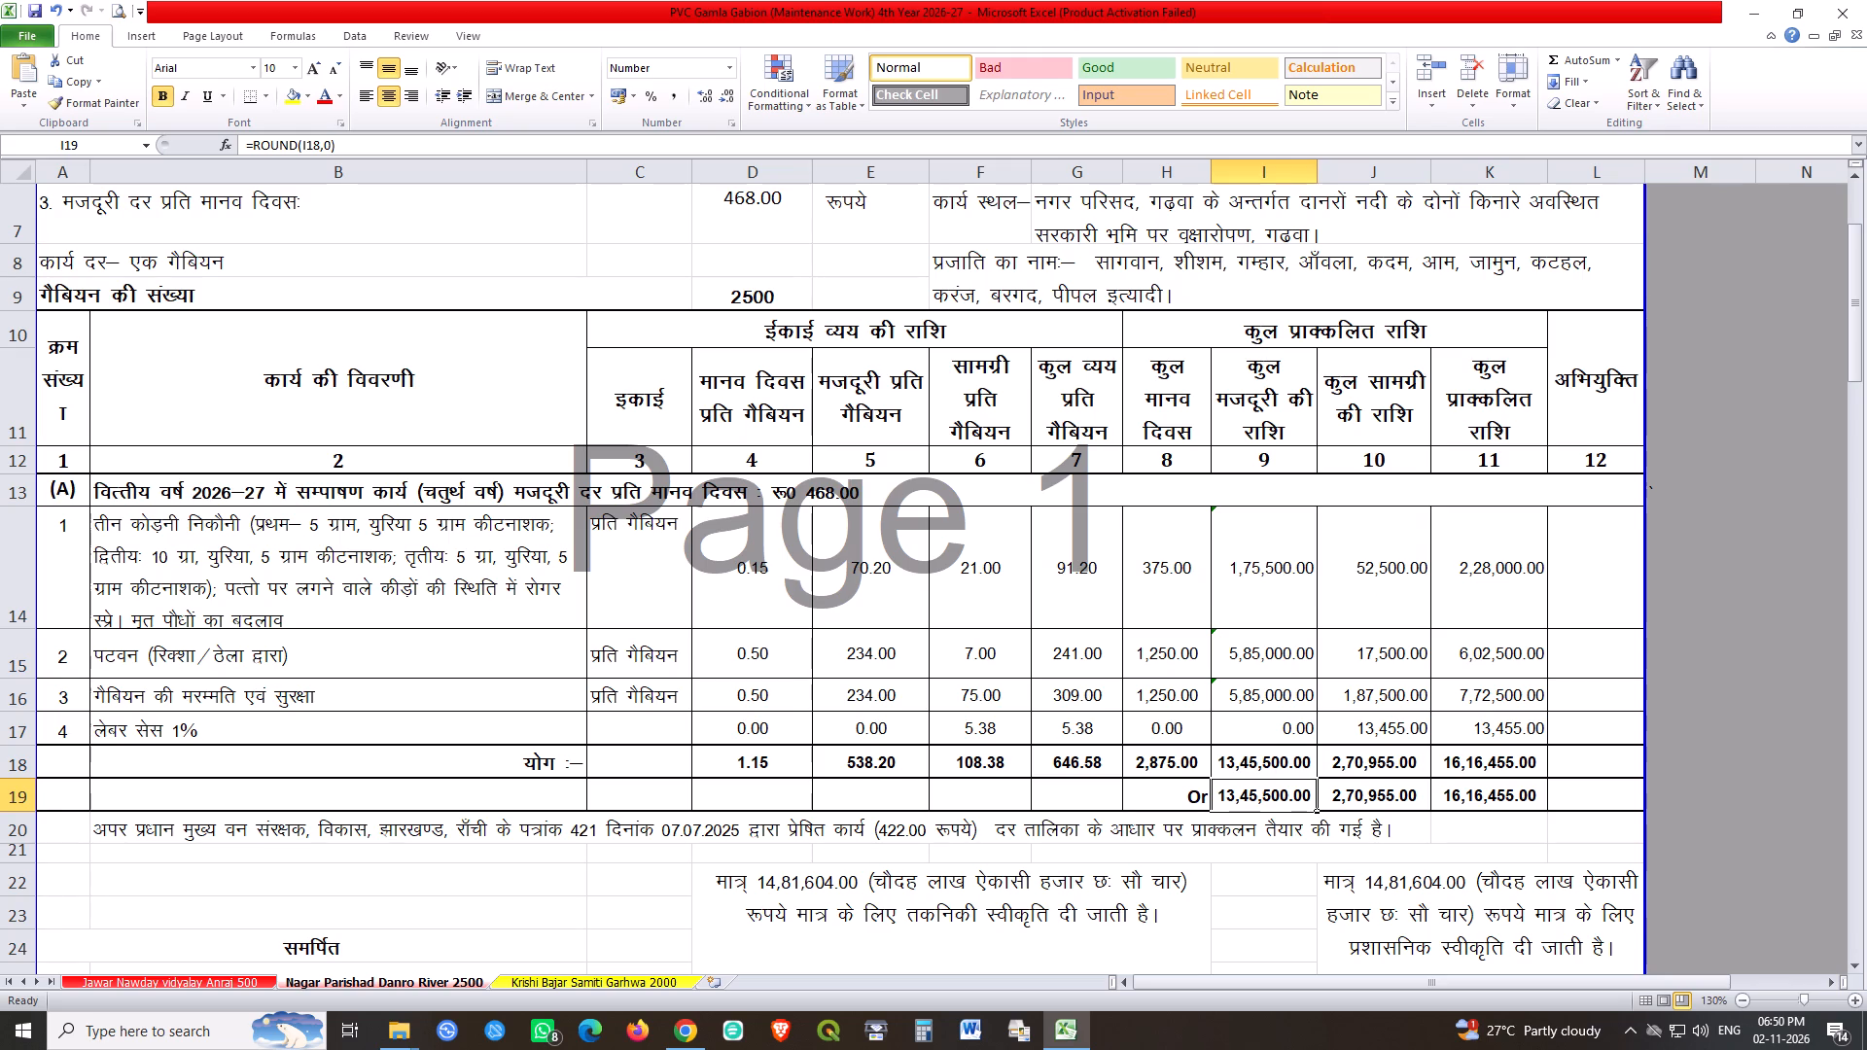
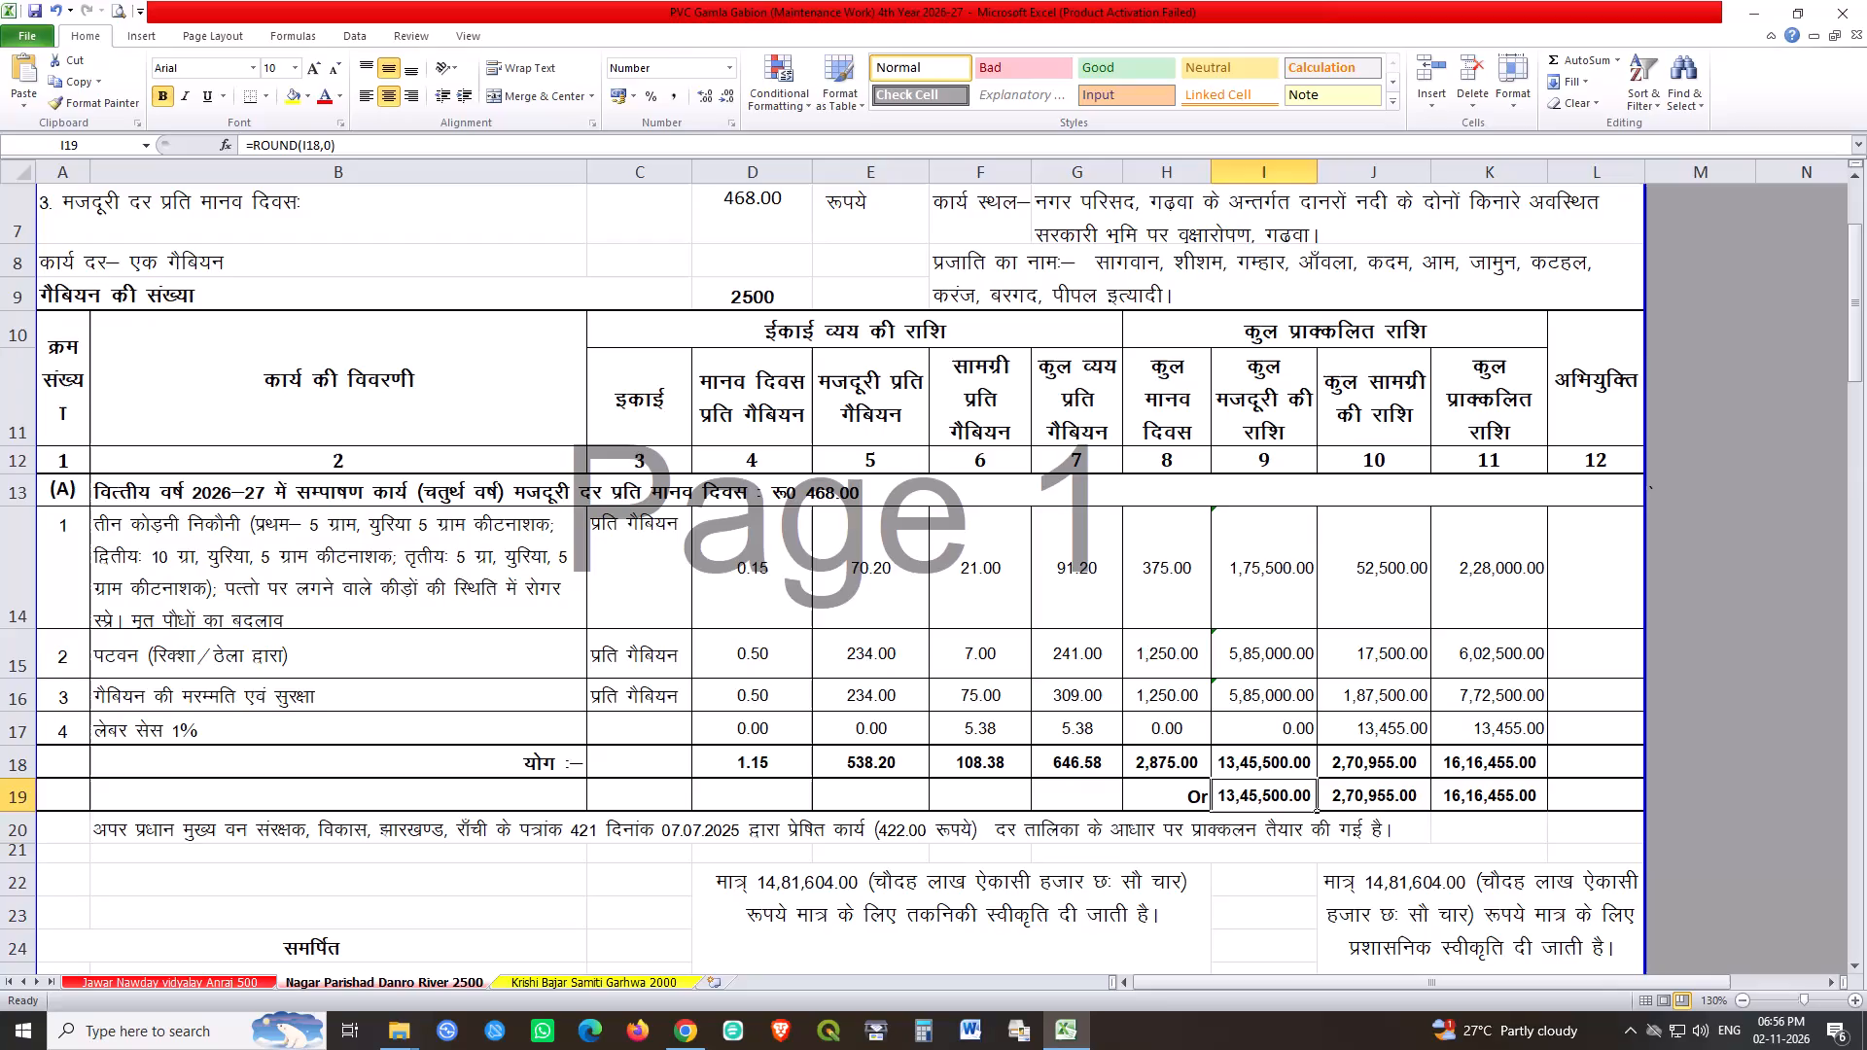
Switch to Canon IJ Scan Utility, scan one document as a PDF and finish the scanning session.
click(1007, 1037)
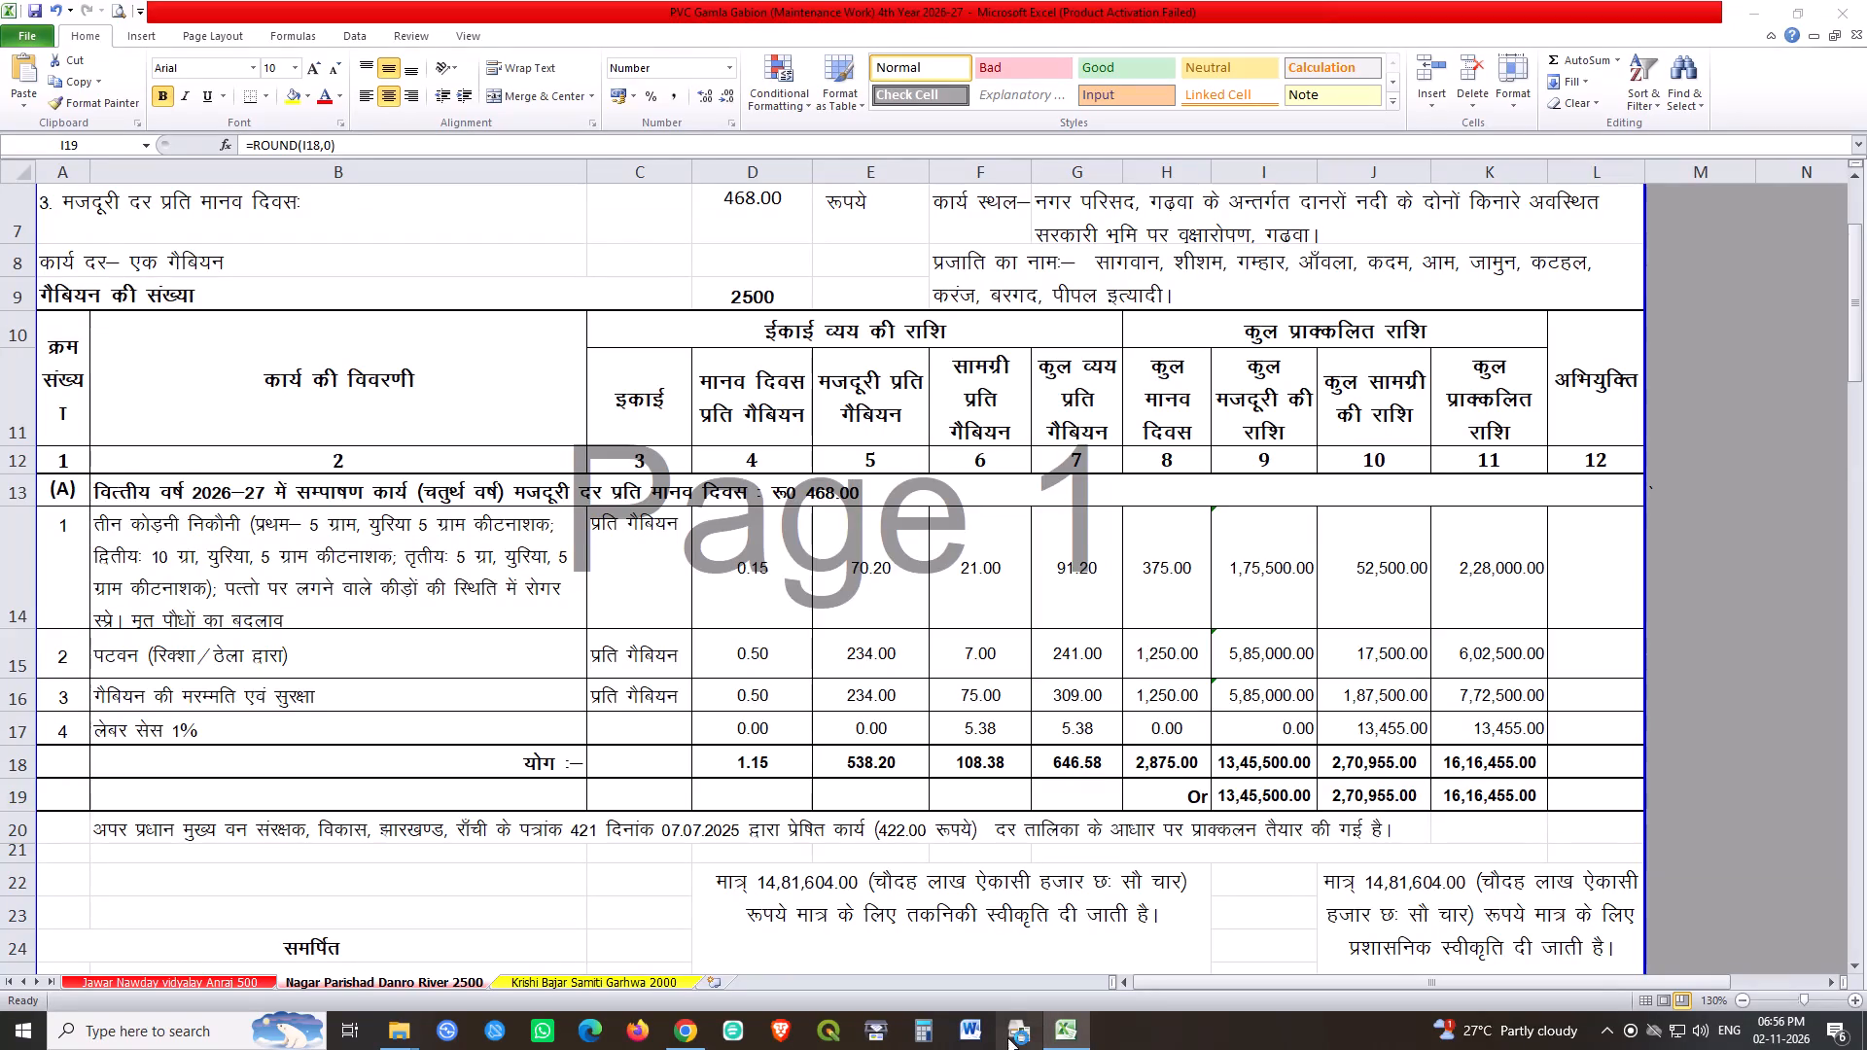
click(864, 476)
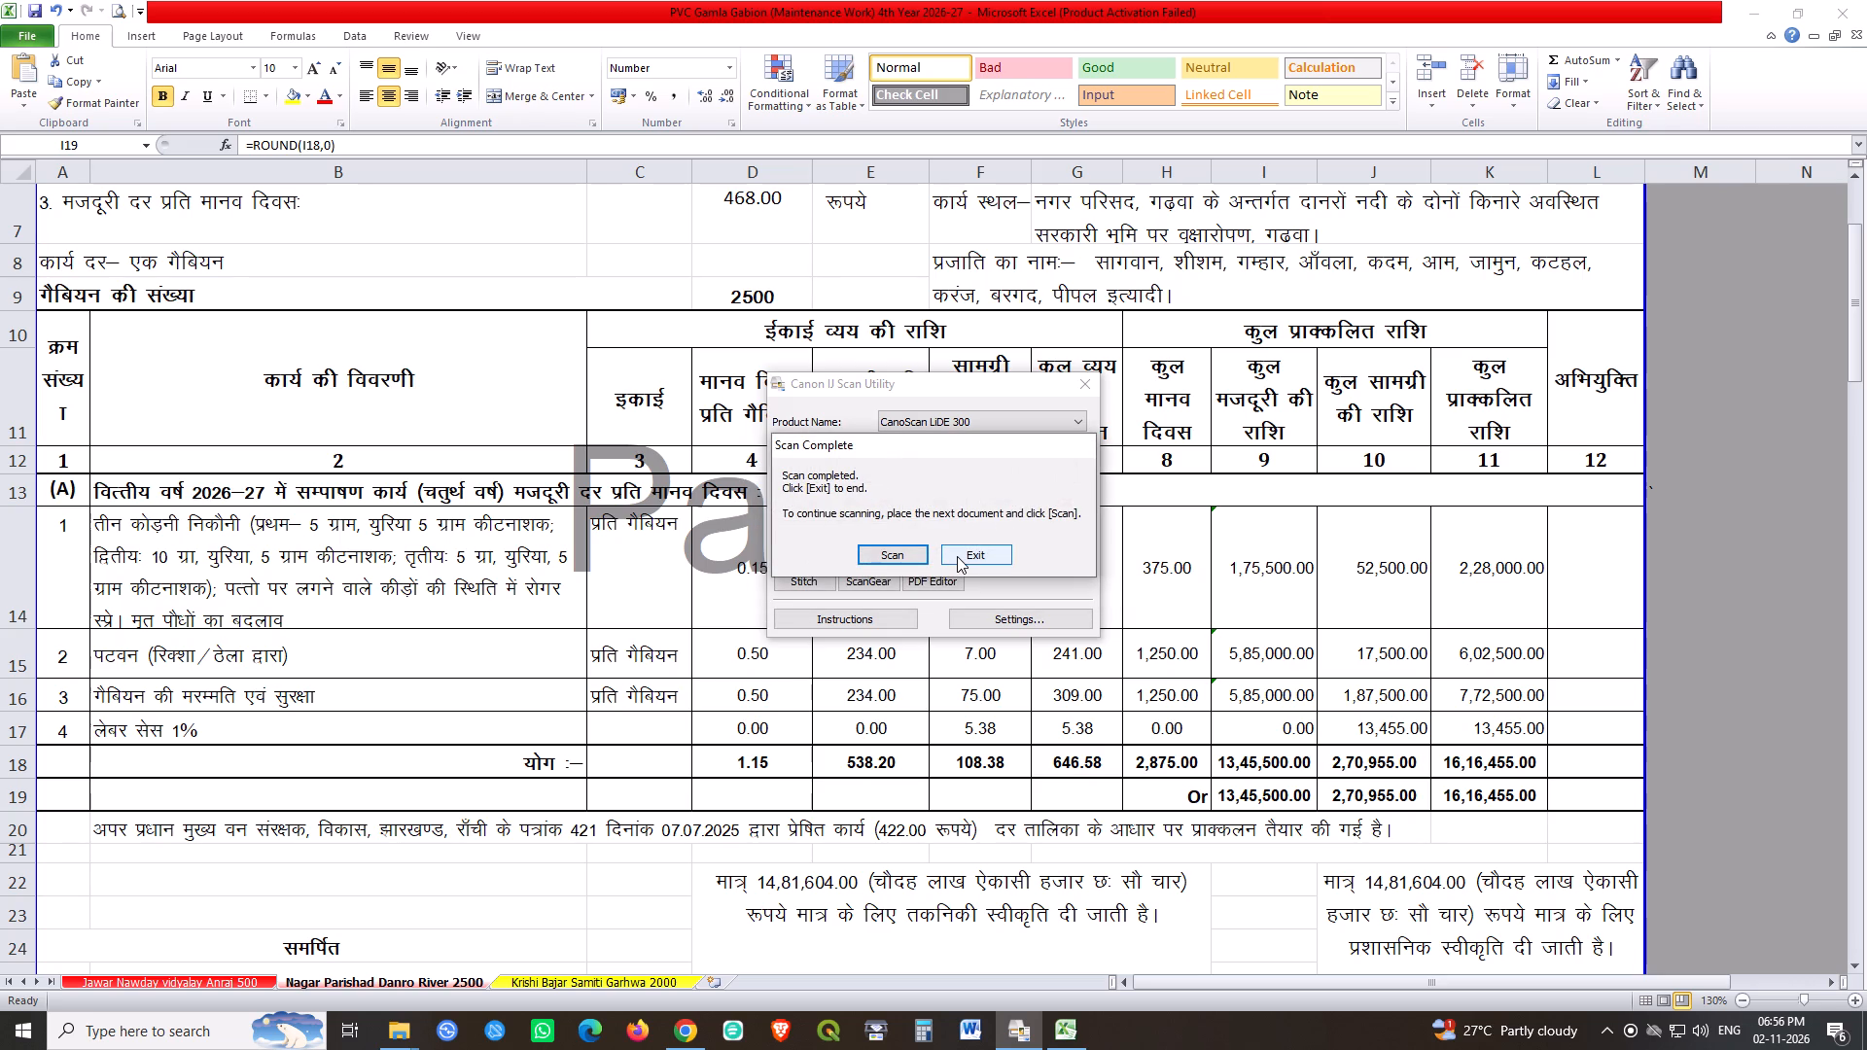
click(957, 556)
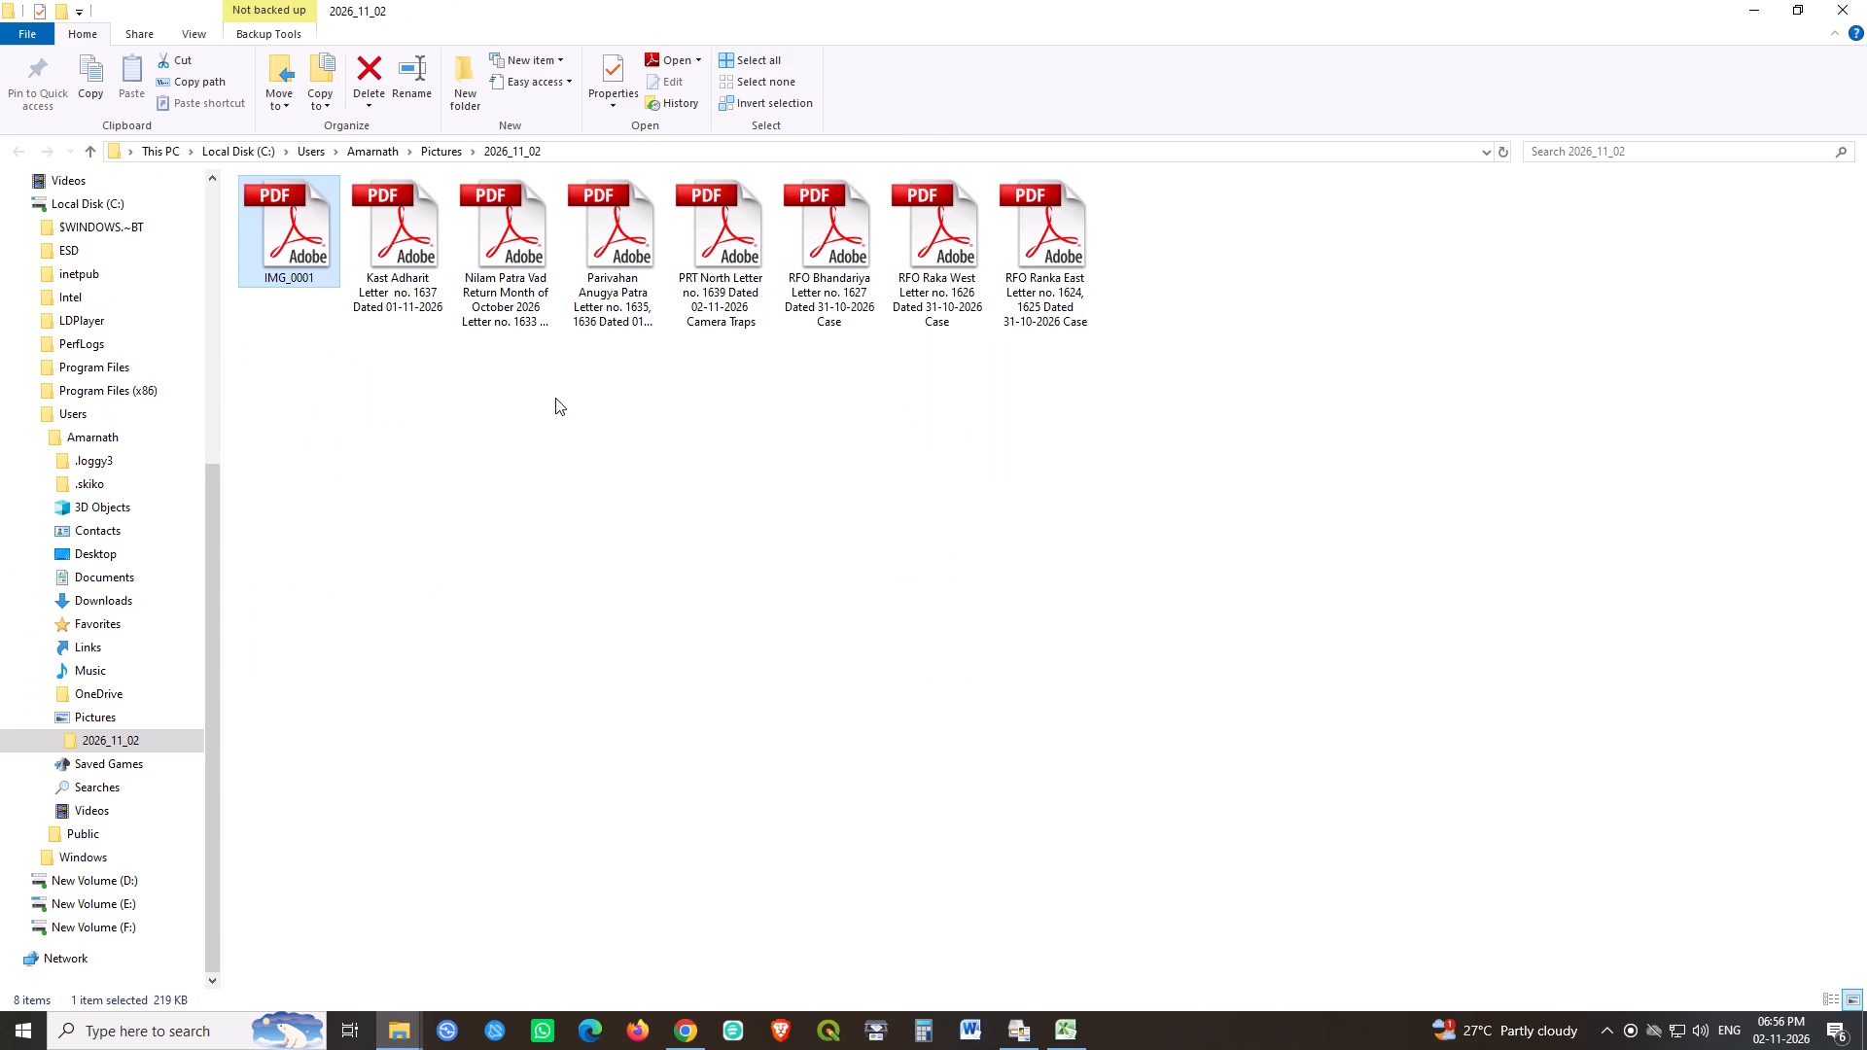
Rename the newly scanned PDF IMG_0001, starting the new name with "Letter no.".
key(F2)
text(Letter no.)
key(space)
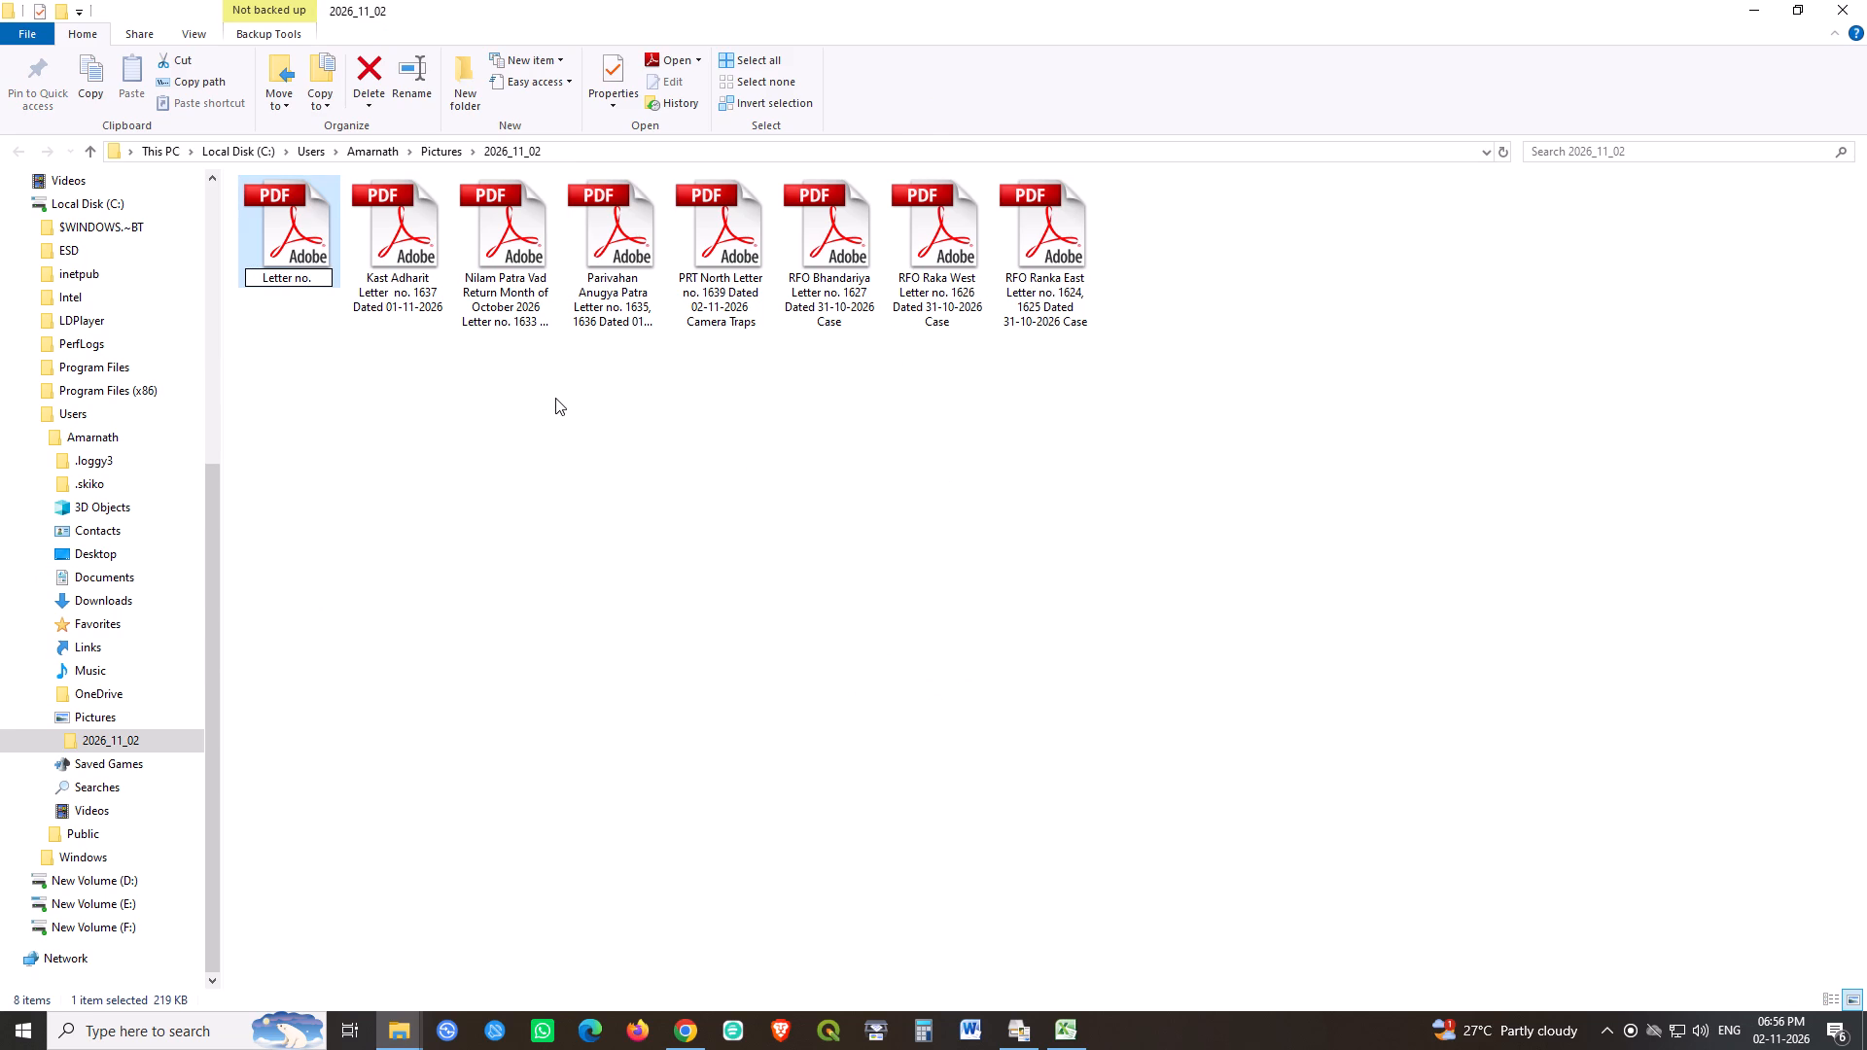
Complete the newly scanned PDF's file name as "Letter no. 1641 Dated 02-11-2026".
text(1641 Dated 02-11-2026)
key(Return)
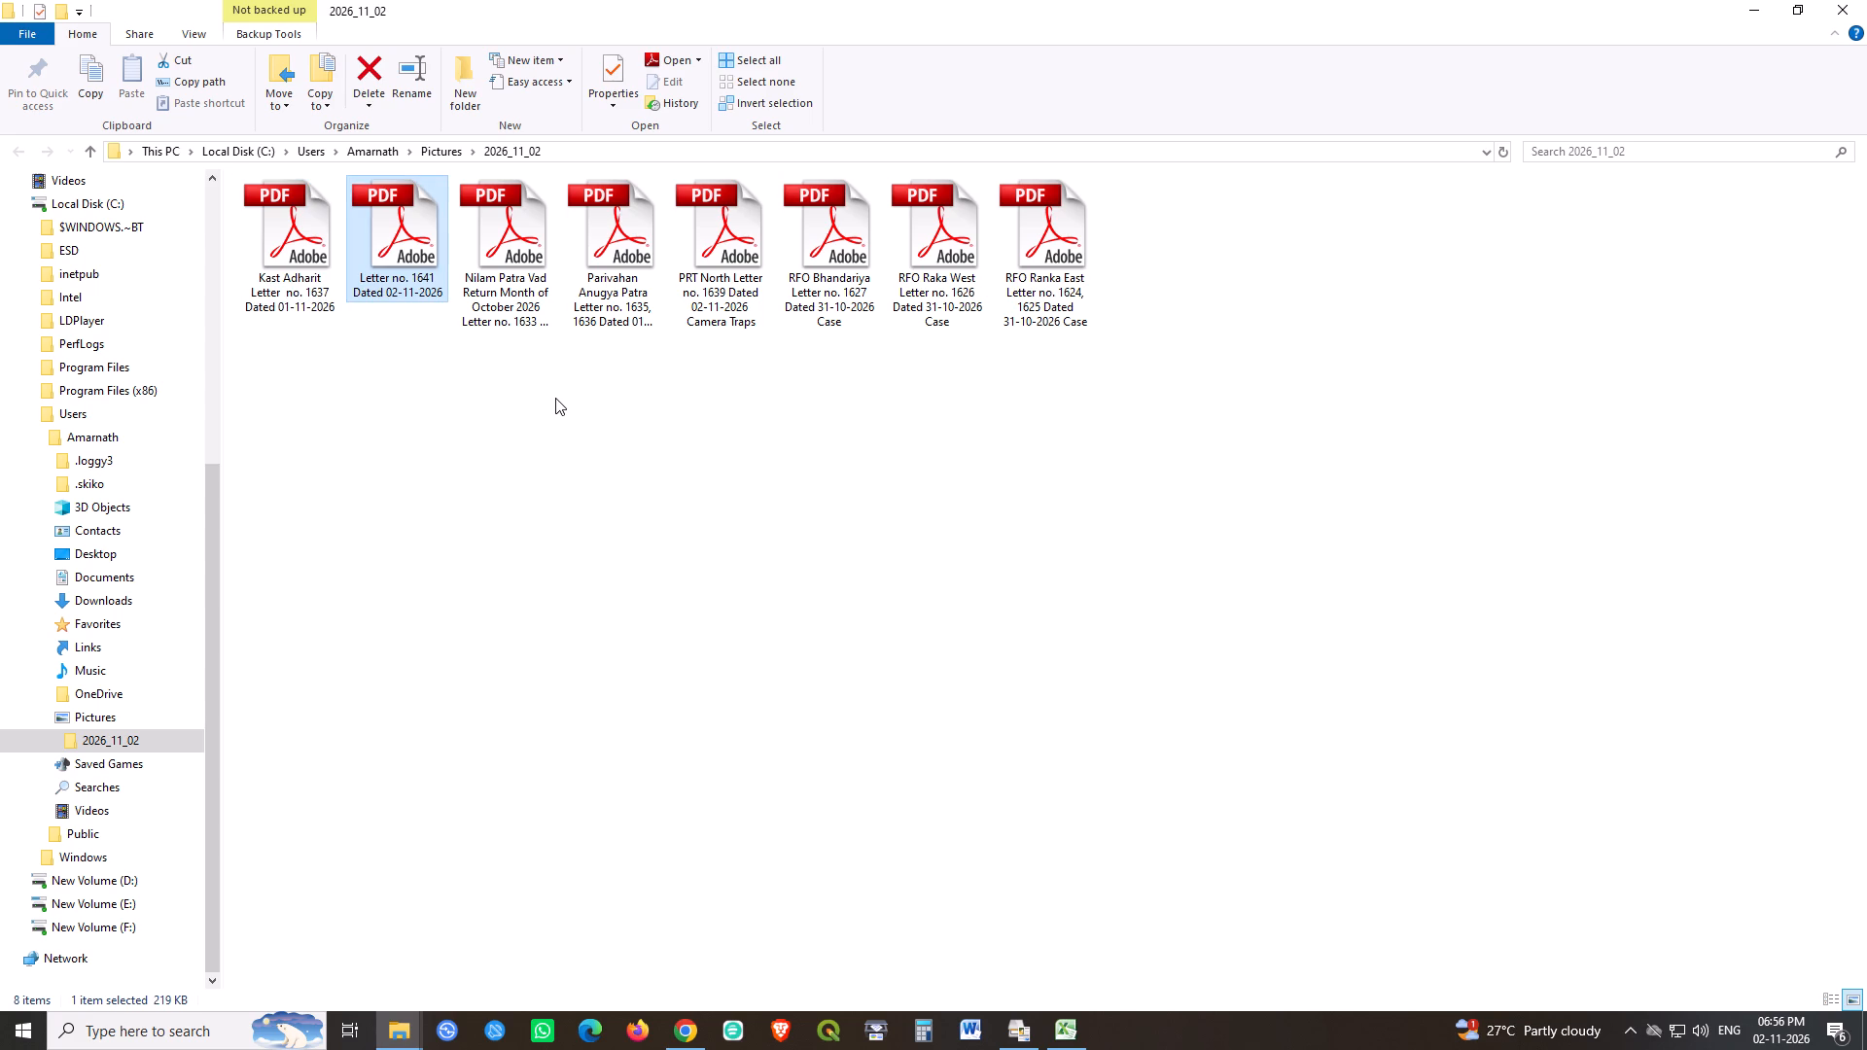
Add the full name of the person concerned before "Letter no. 1641" in the scanned PDF's file name.
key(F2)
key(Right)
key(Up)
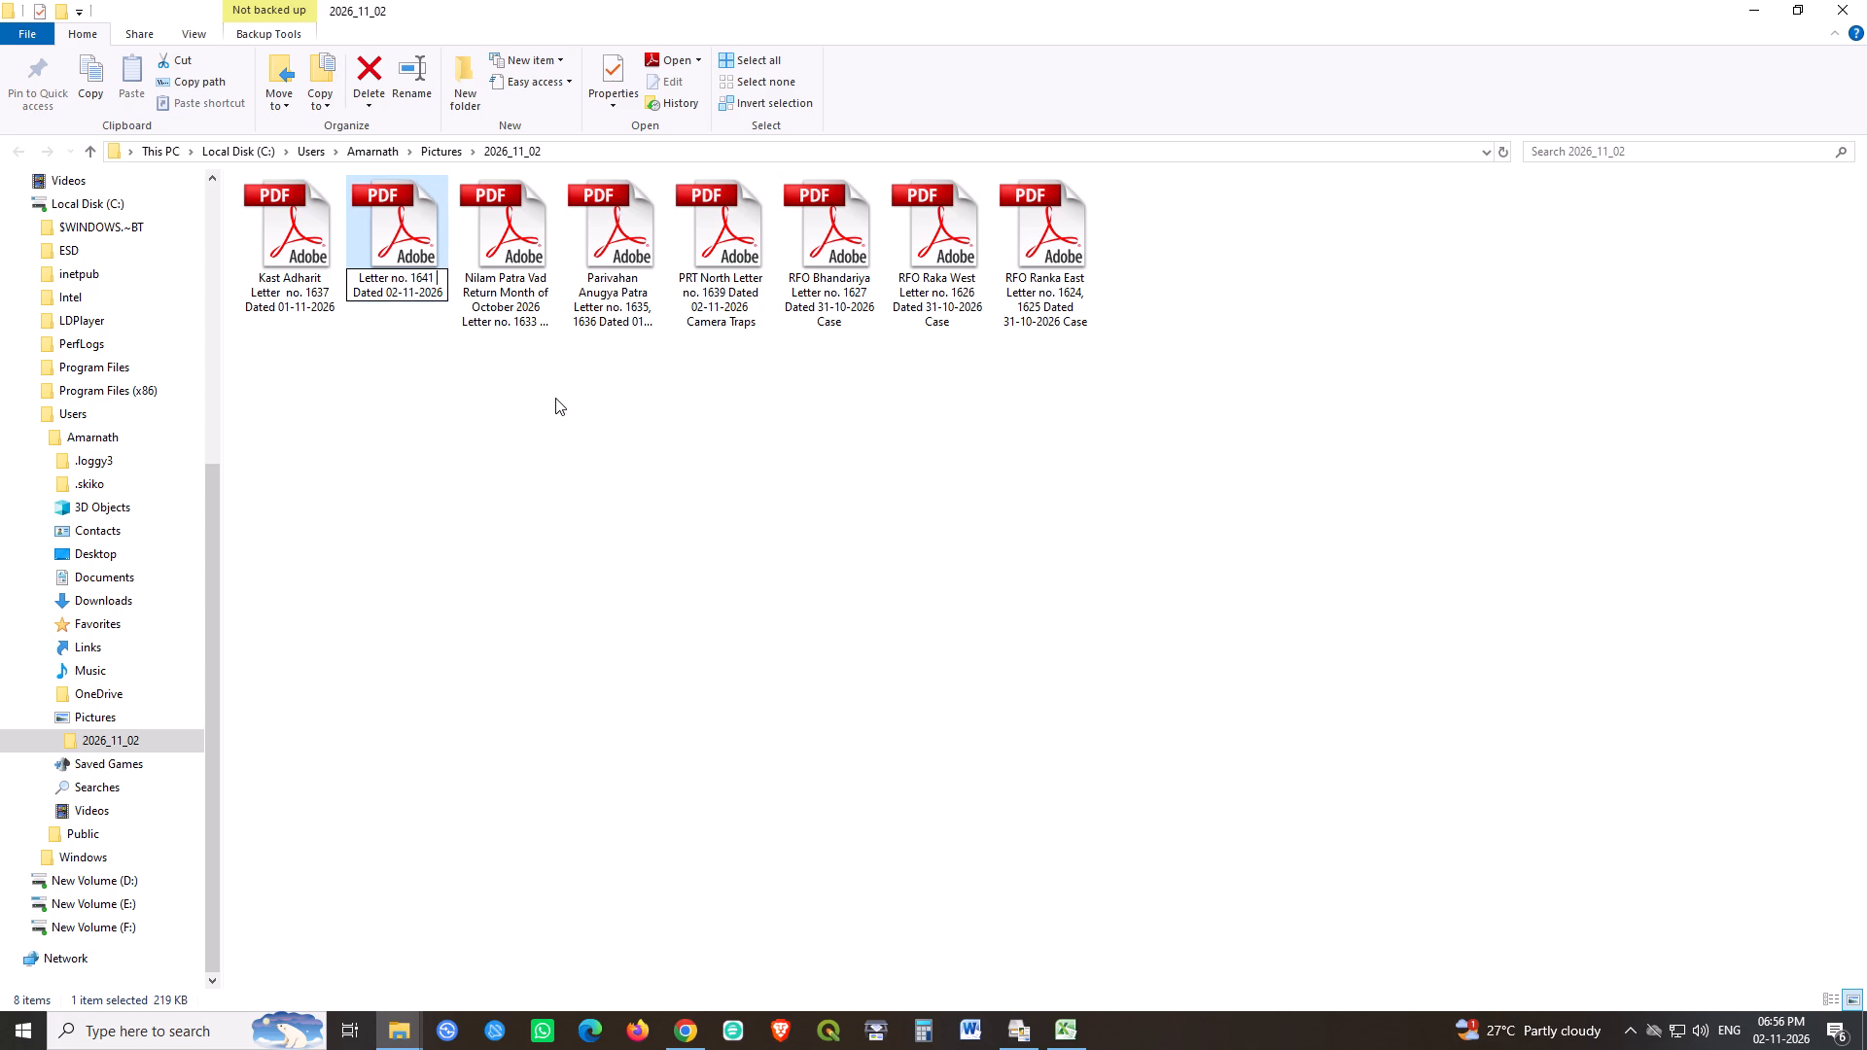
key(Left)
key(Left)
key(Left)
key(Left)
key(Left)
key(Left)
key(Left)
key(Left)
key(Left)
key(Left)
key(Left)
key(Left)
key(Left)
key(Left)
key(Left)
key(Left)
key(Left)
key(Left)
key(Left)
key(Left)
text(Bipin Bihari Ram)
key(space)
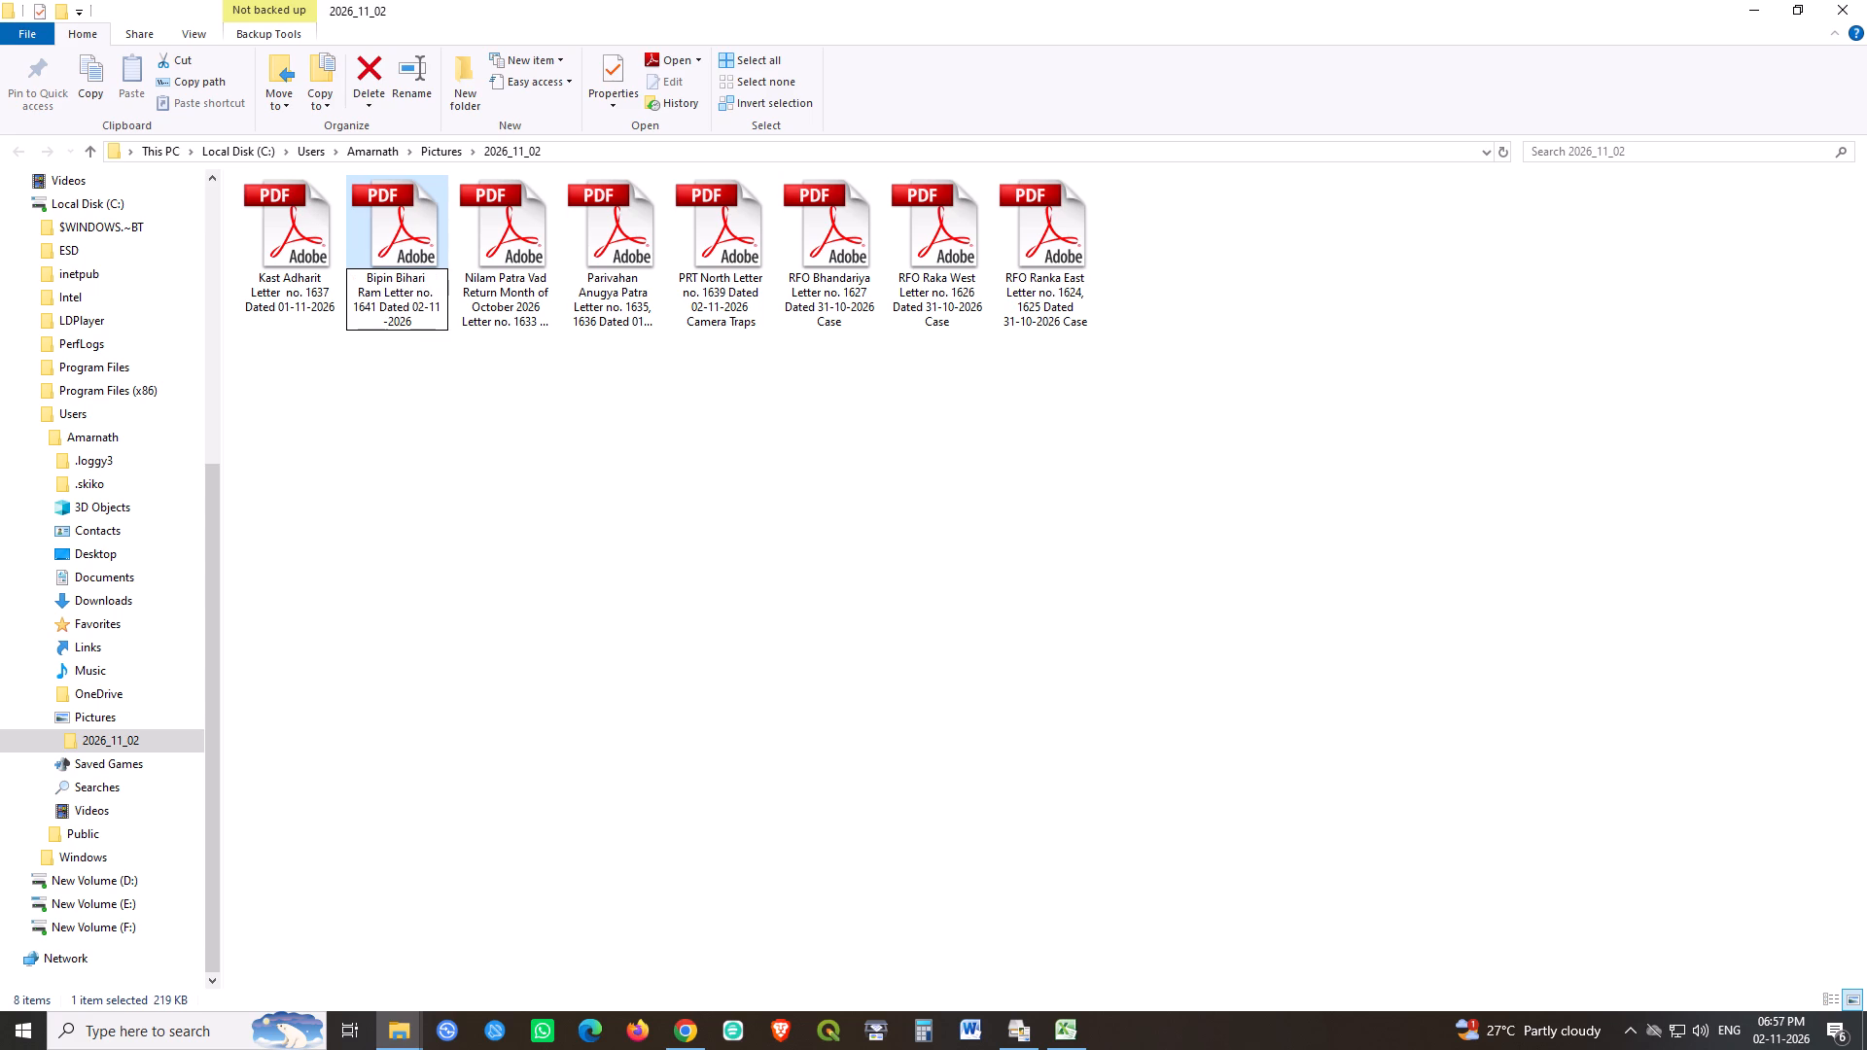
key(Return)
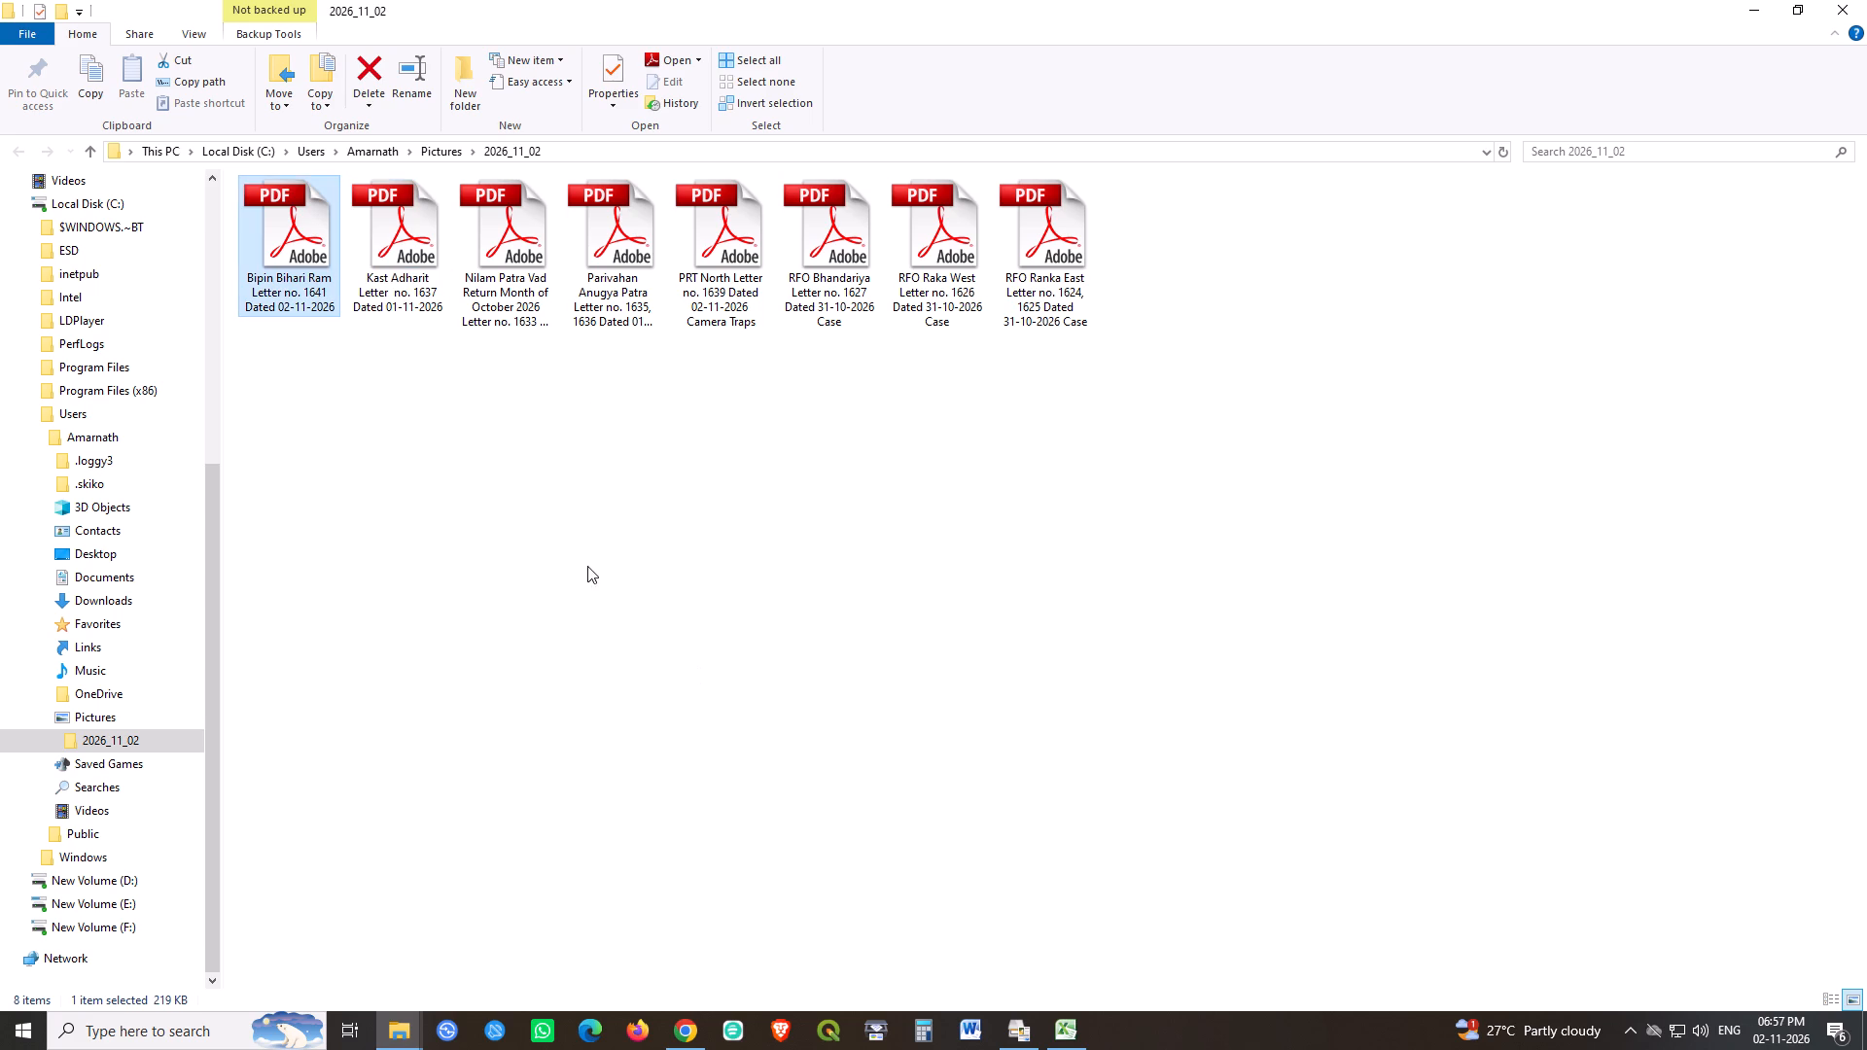
Switch to the Chrome browser window.
click(692, 1022)
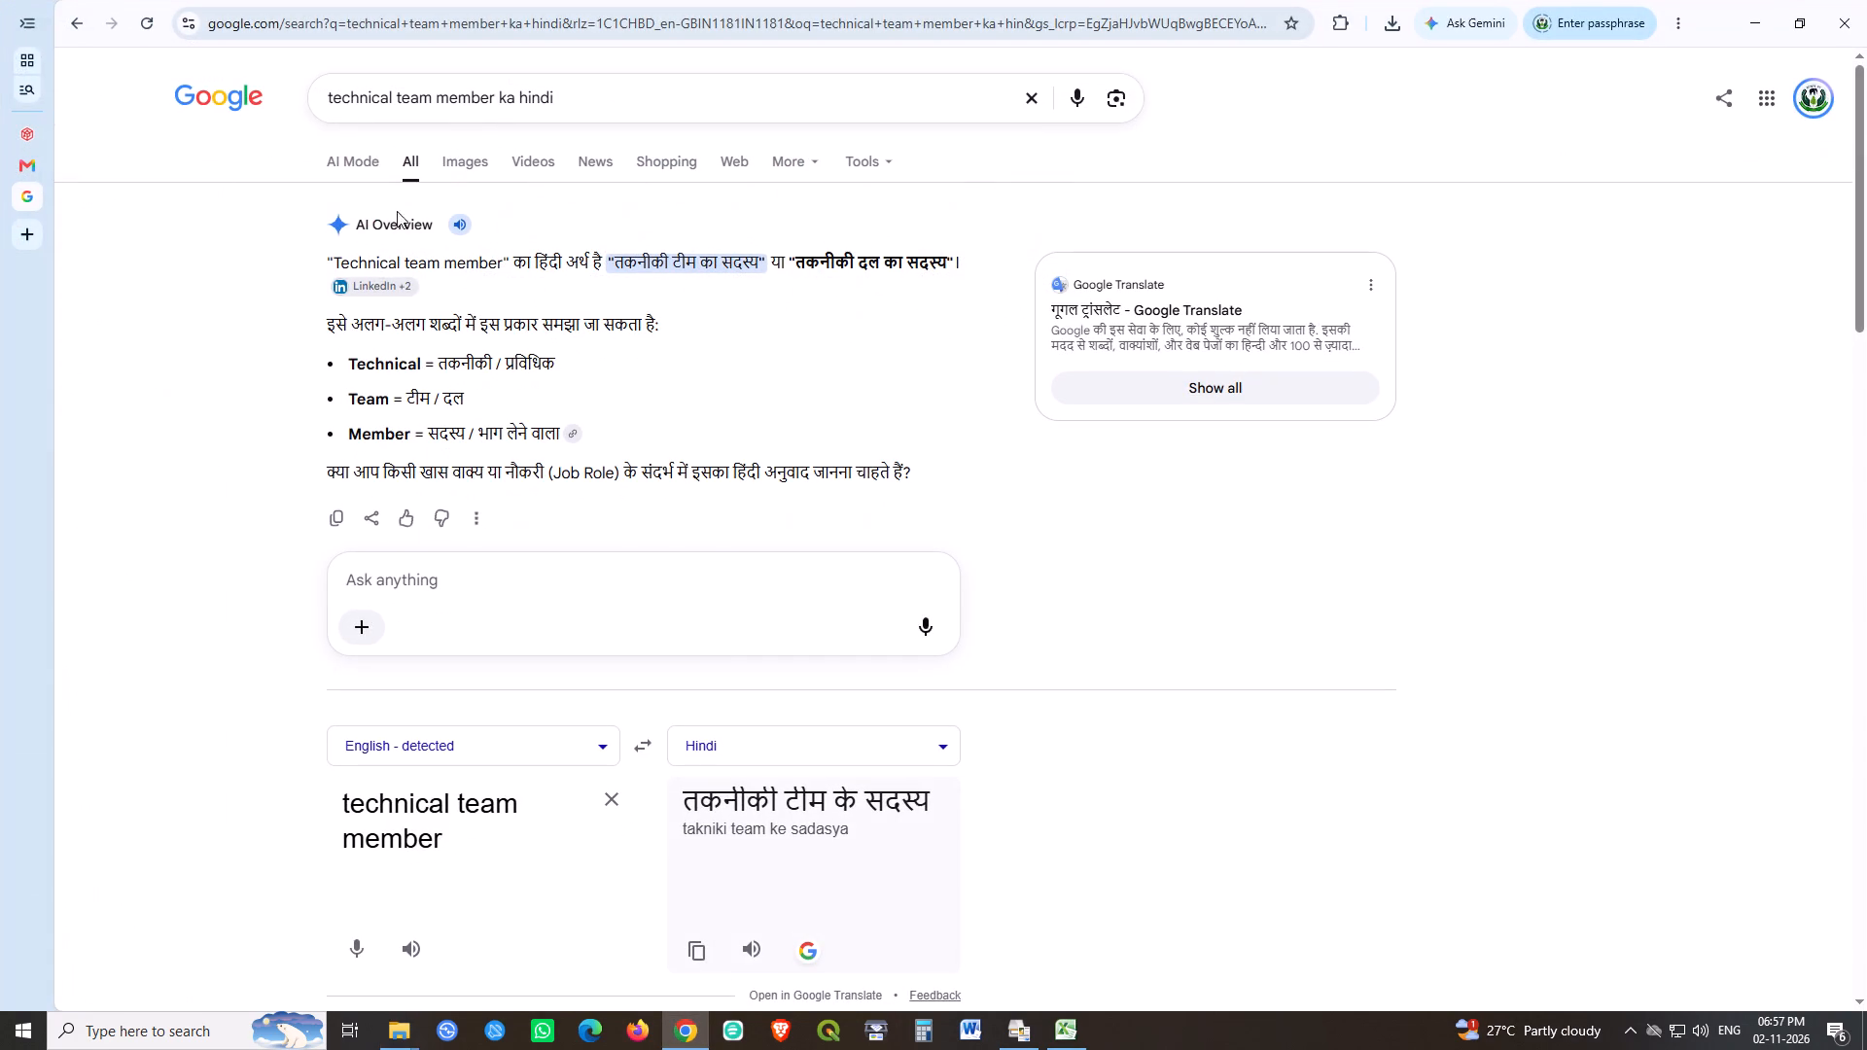
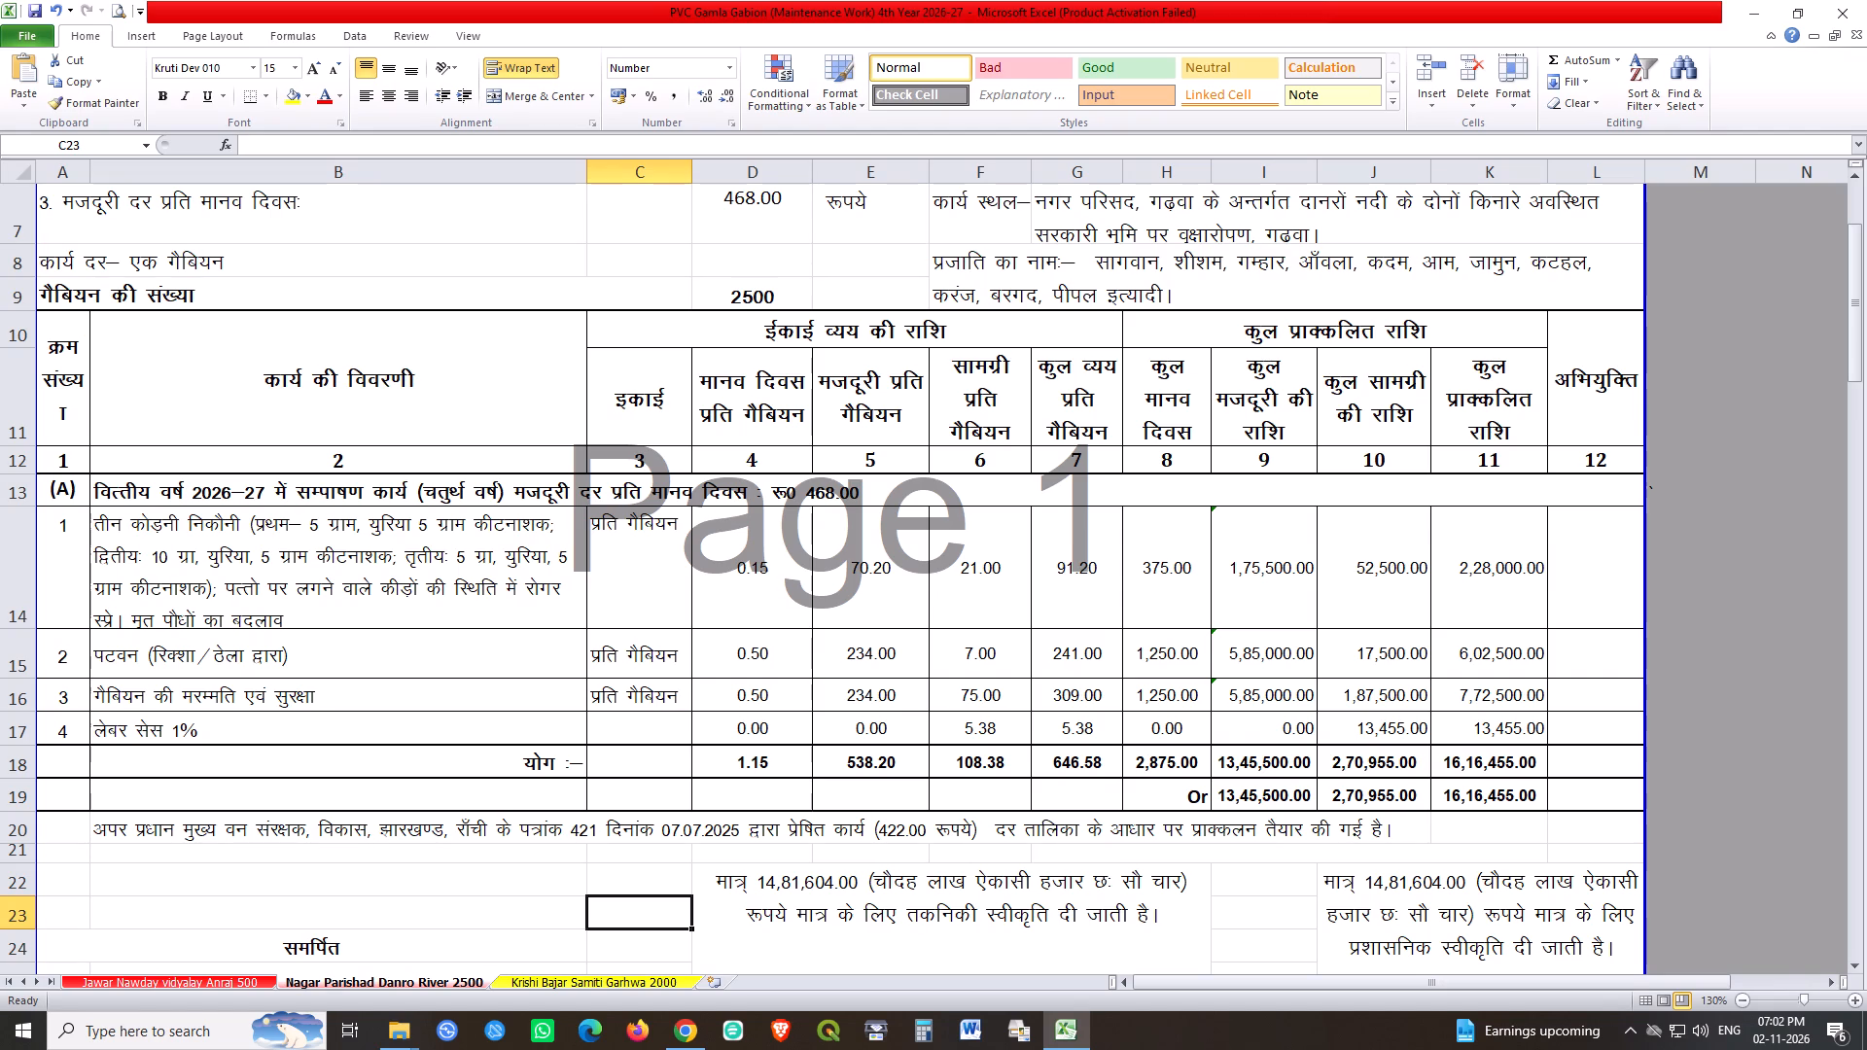
Check the total formulas for per-gabion material and overall cost in F18 and G18 on the Nagar Parishad Danro River 2500 sheet.
scroll(1004, 684, up, 3)
scroll(1046, 752, down, 2)
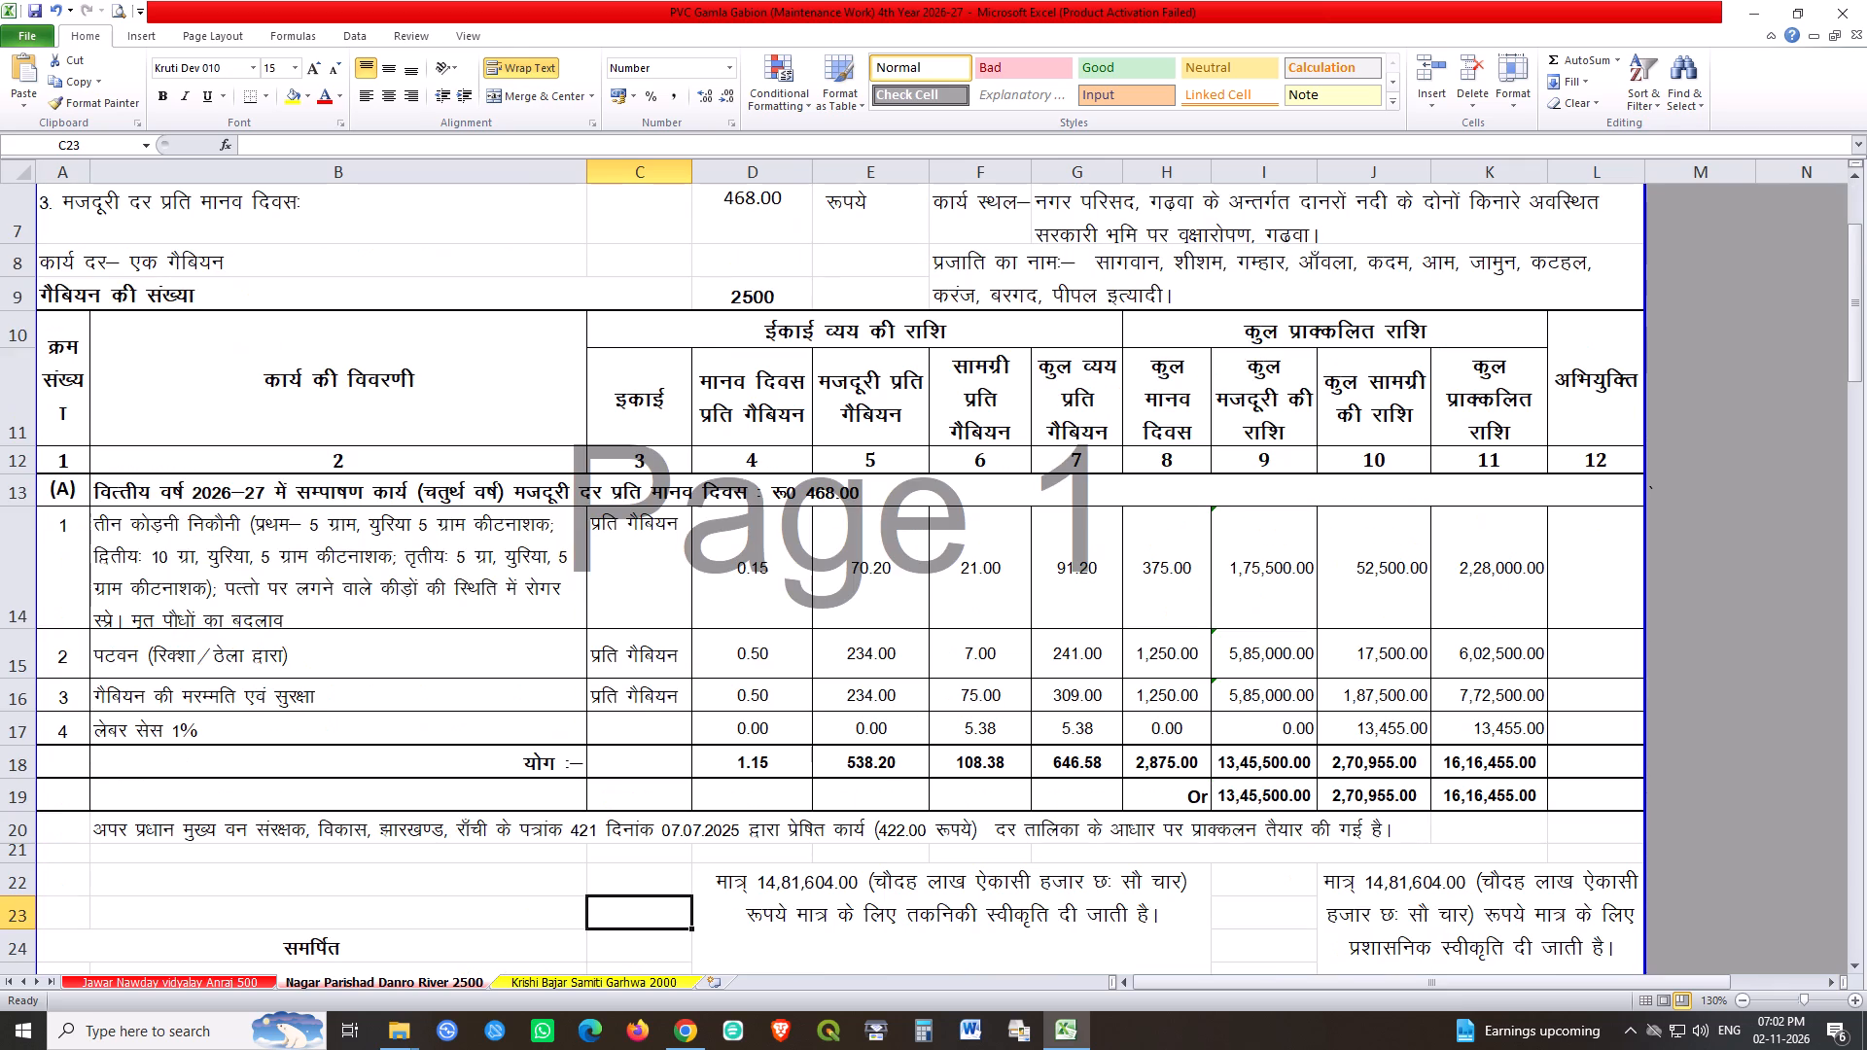
click(994, 758)
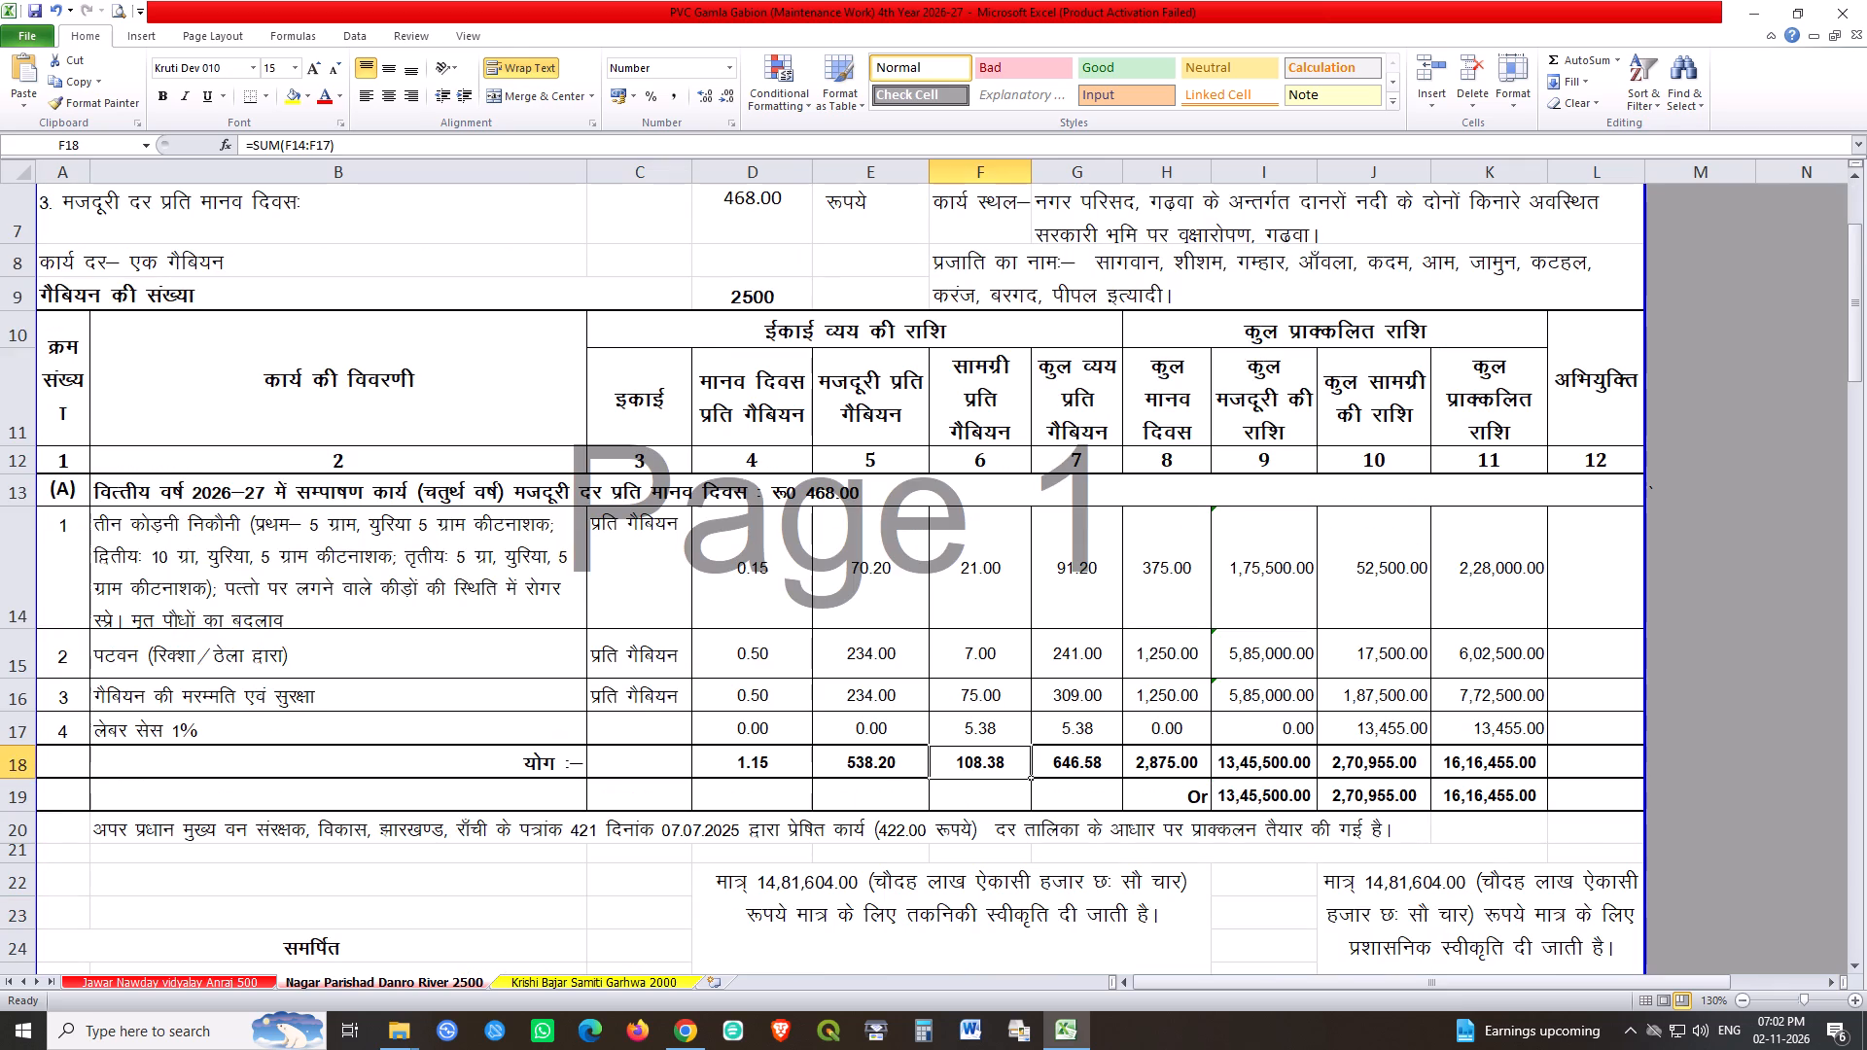
click(1089, 764)
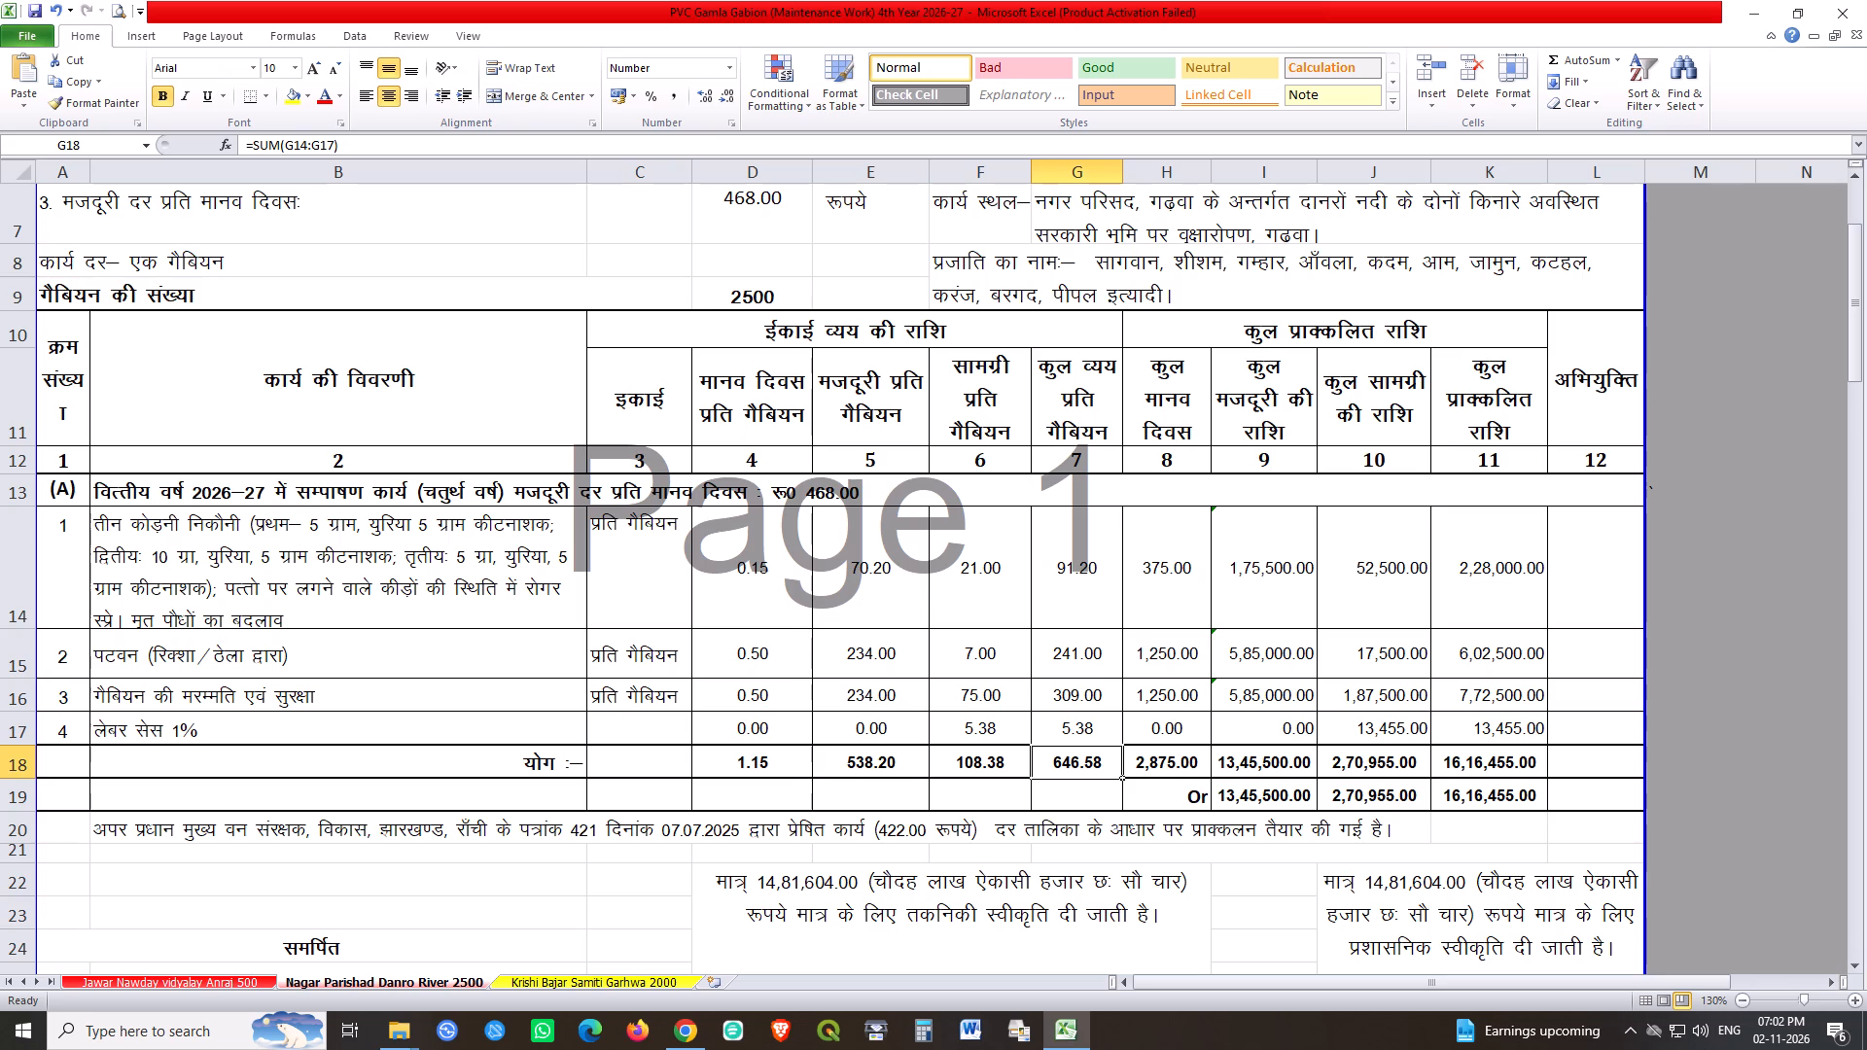
Refill the total man-days formula =D14*$D$9 from H14 down to H16, and check the column's total in H18.
double_click(1192, 595)
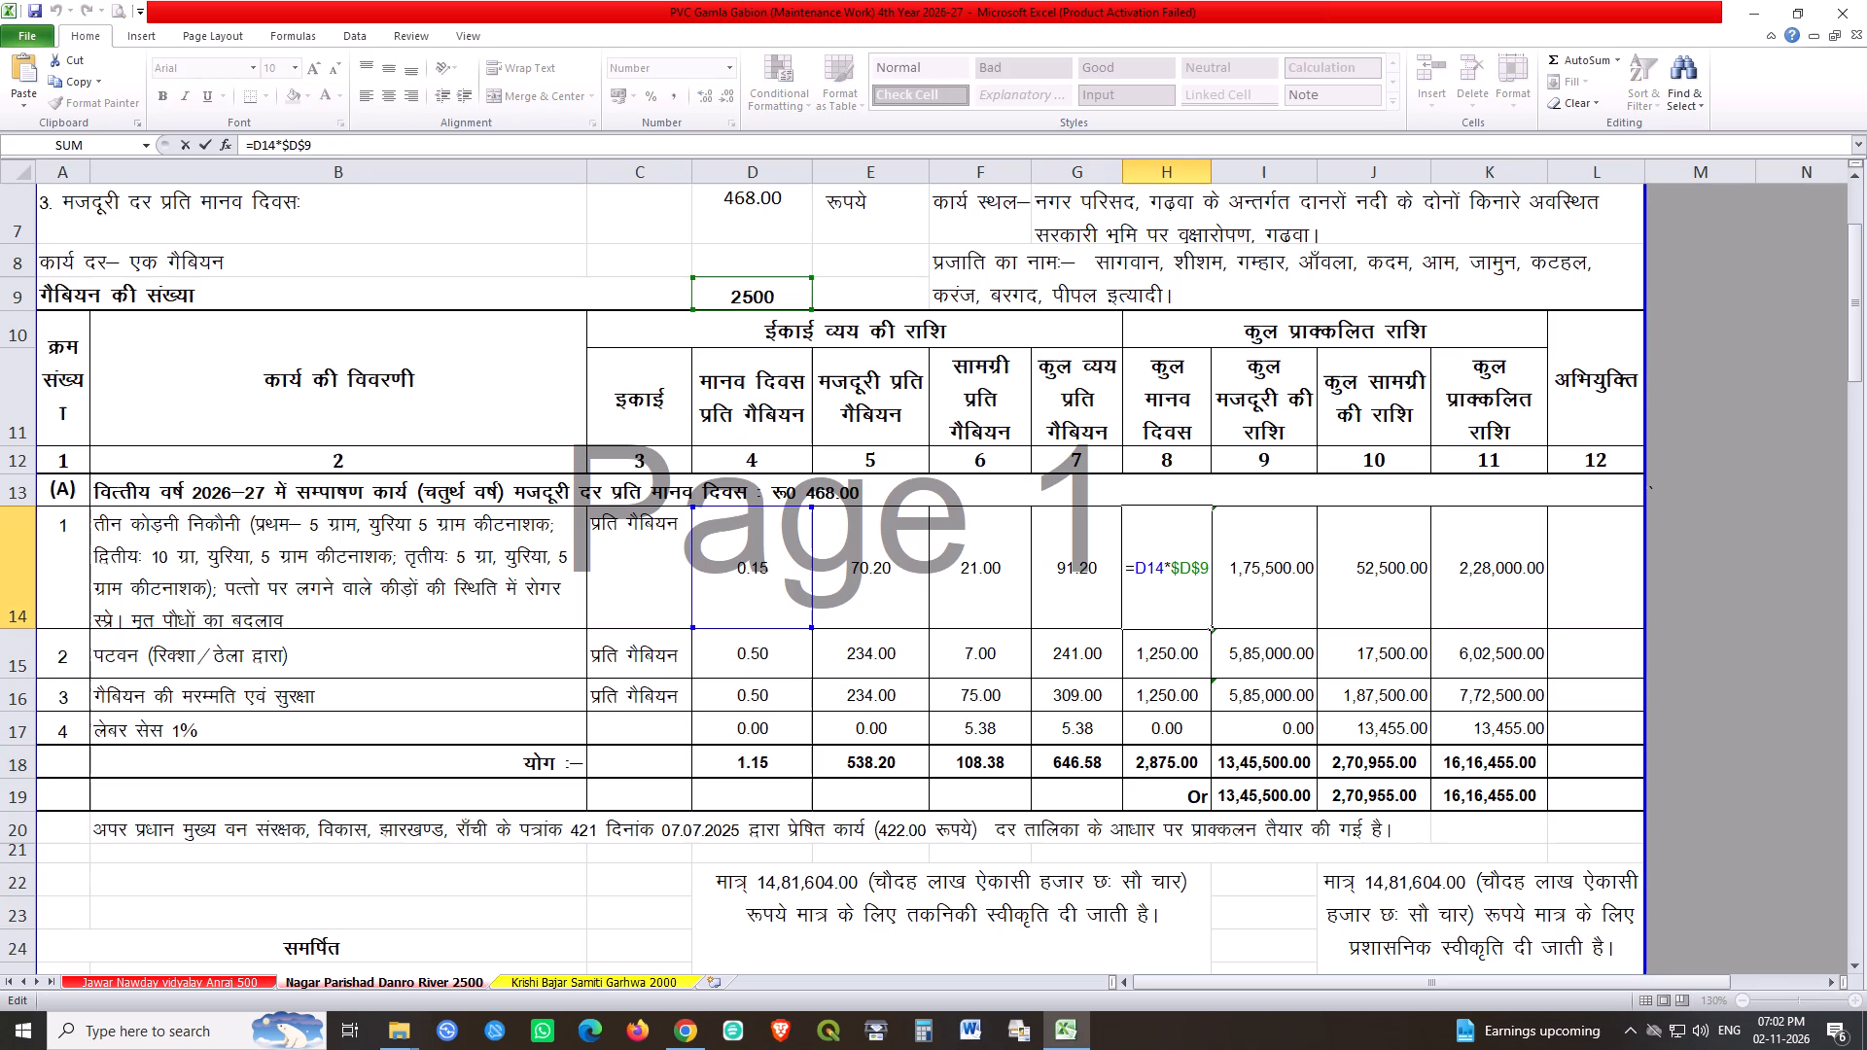
key(Return)
click(1192, 595)
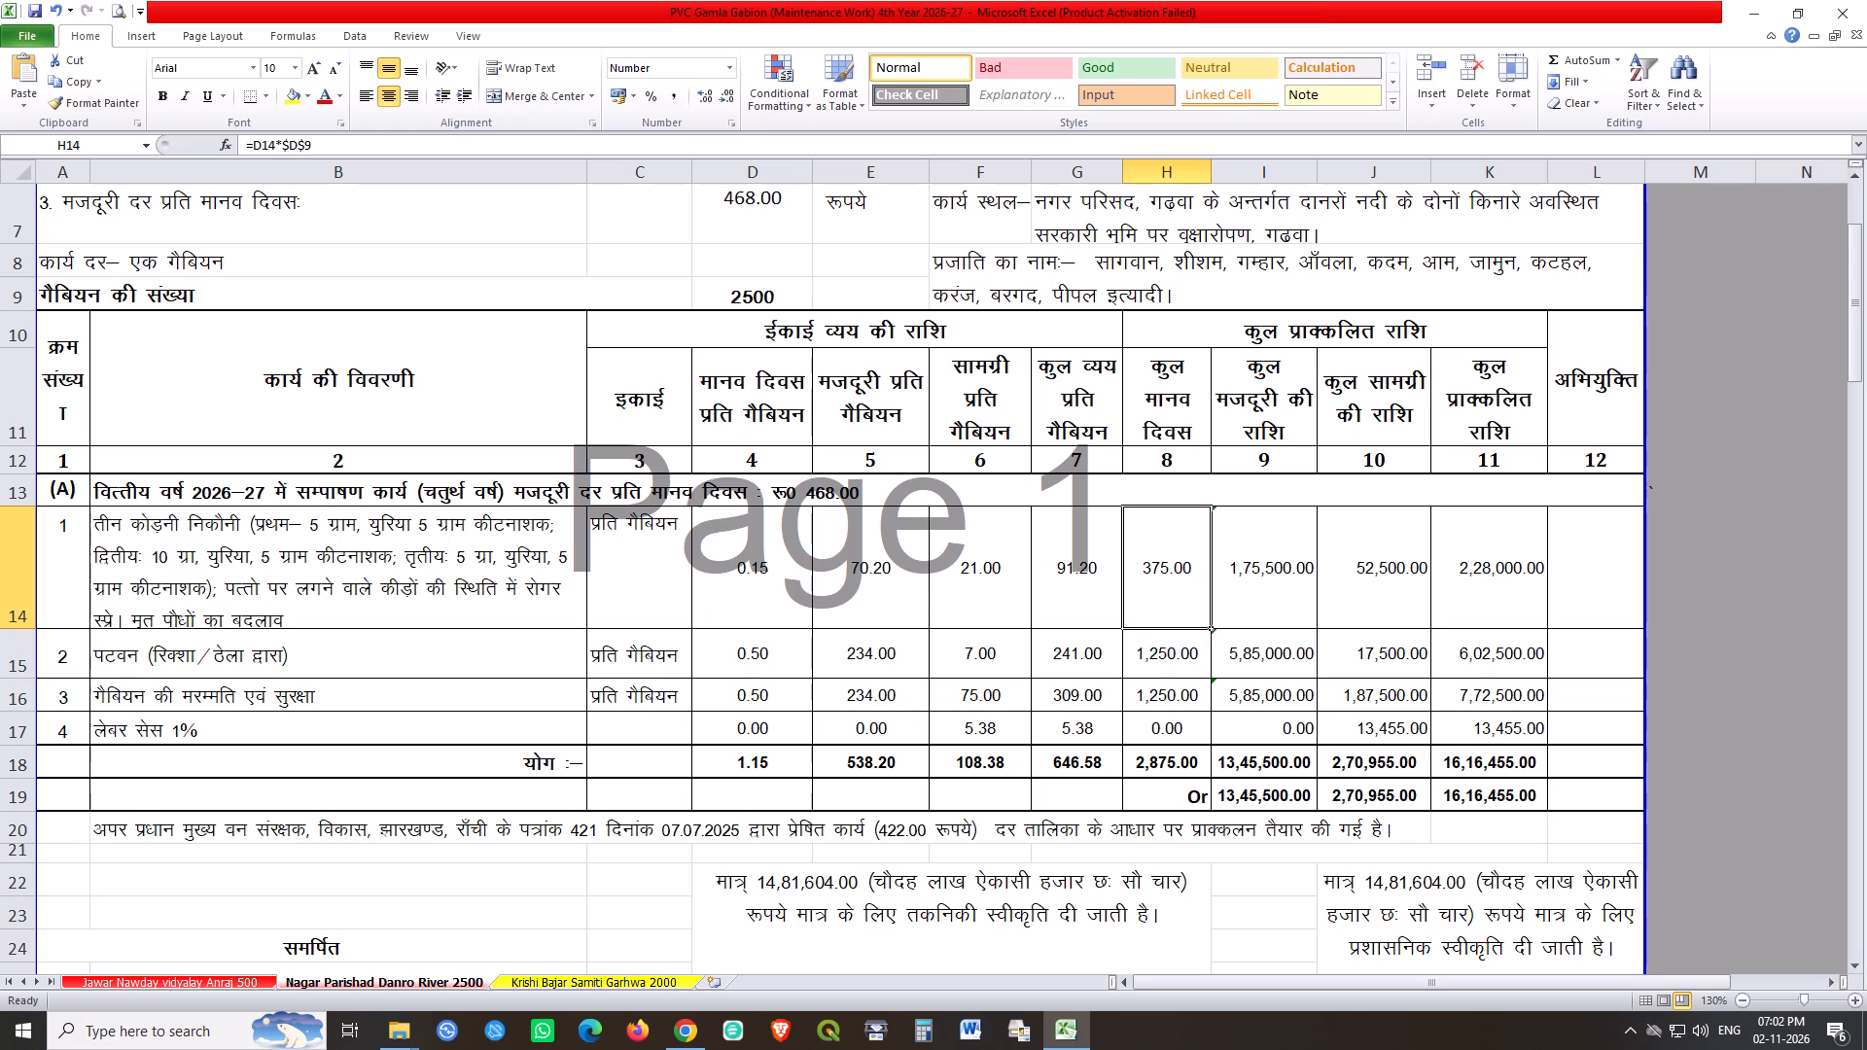
drag(1214, 629, 1203, 708)
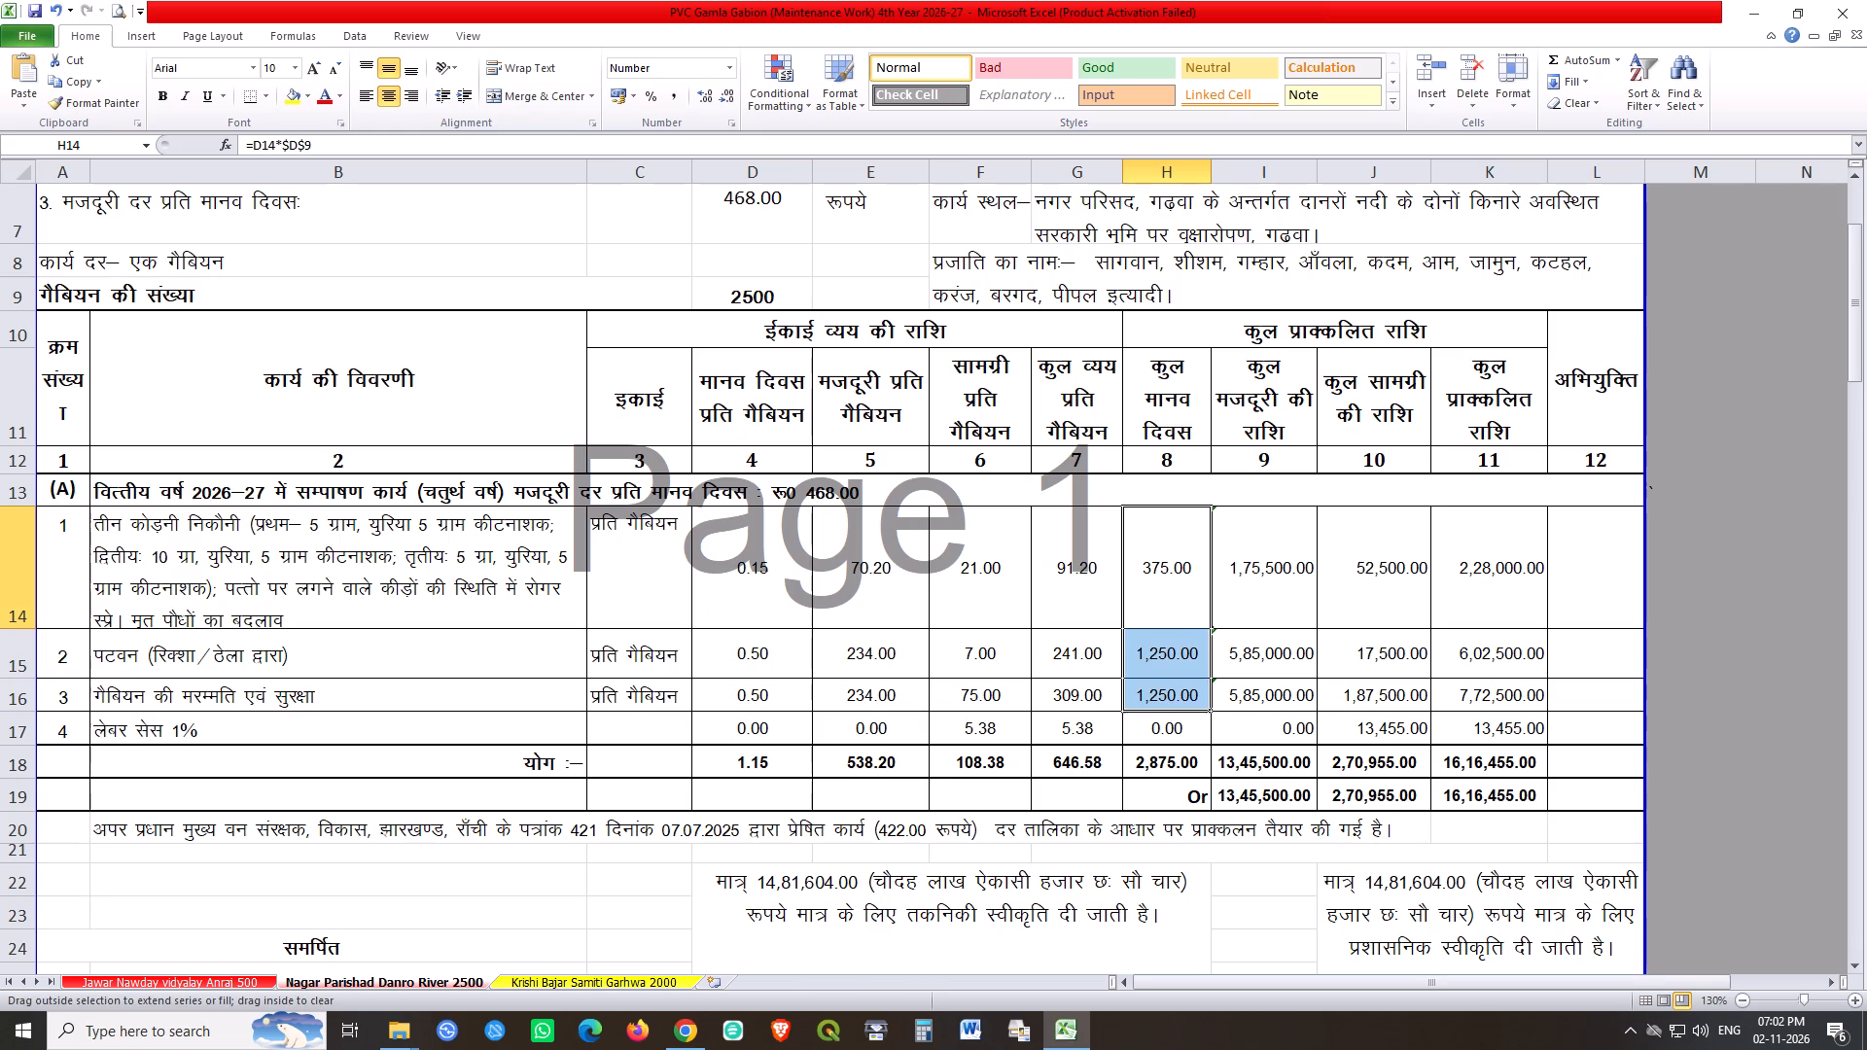
double_click(1181, 758)
key(Return)
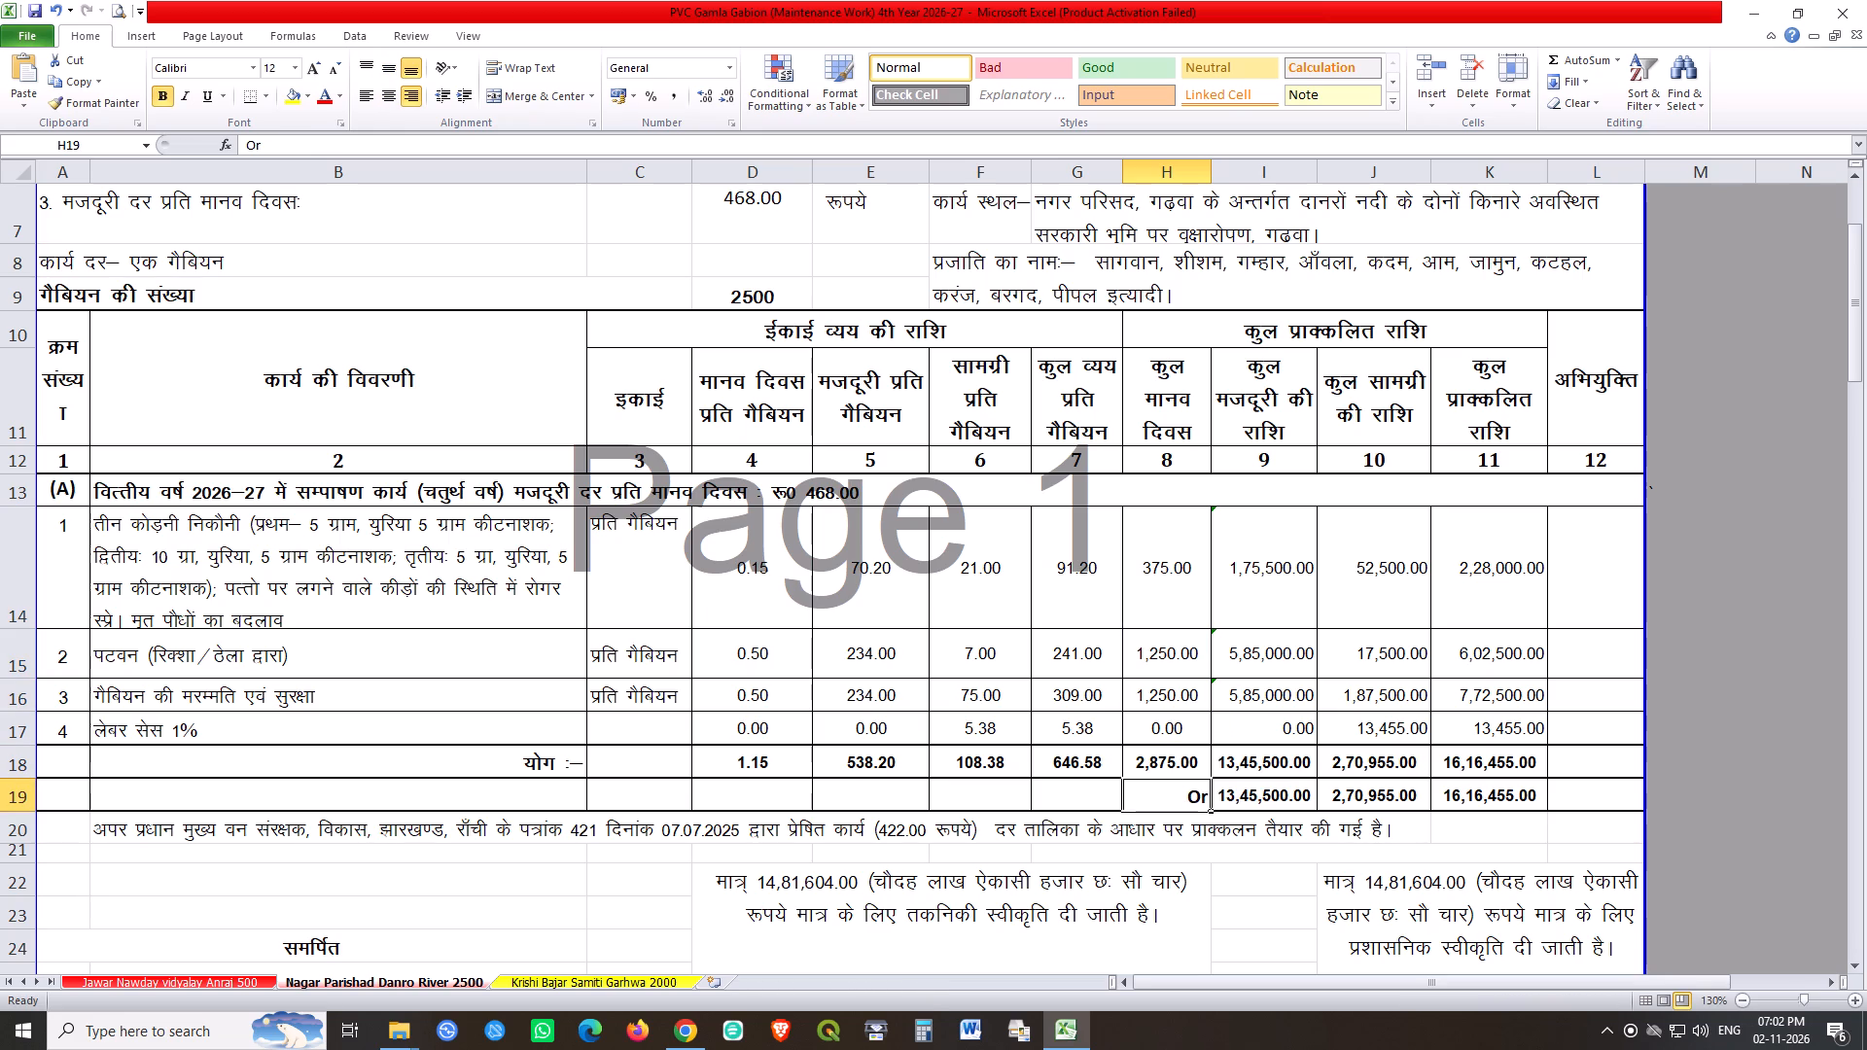
Refill the total wage amount formula =H14*$D$7 from I14 down through the work item rows.
double_click(1311, 577)
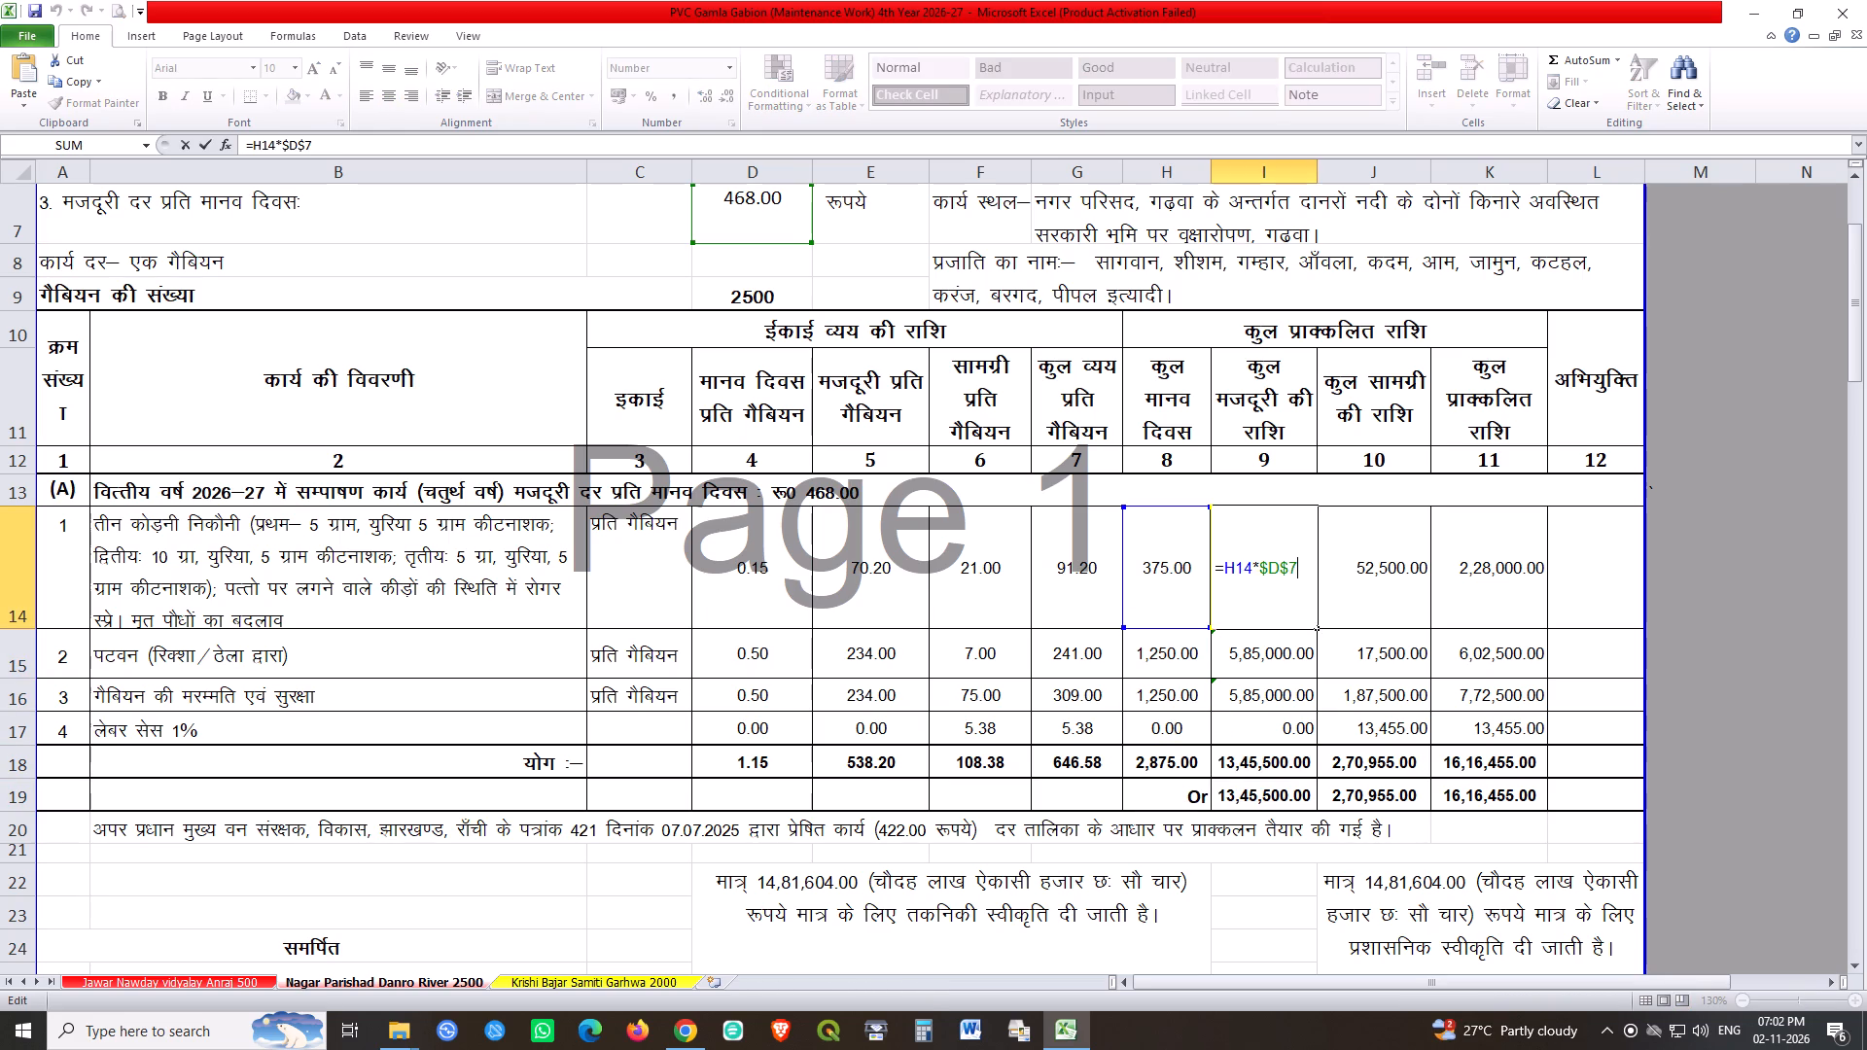
key(Return)
click(1311, 577)
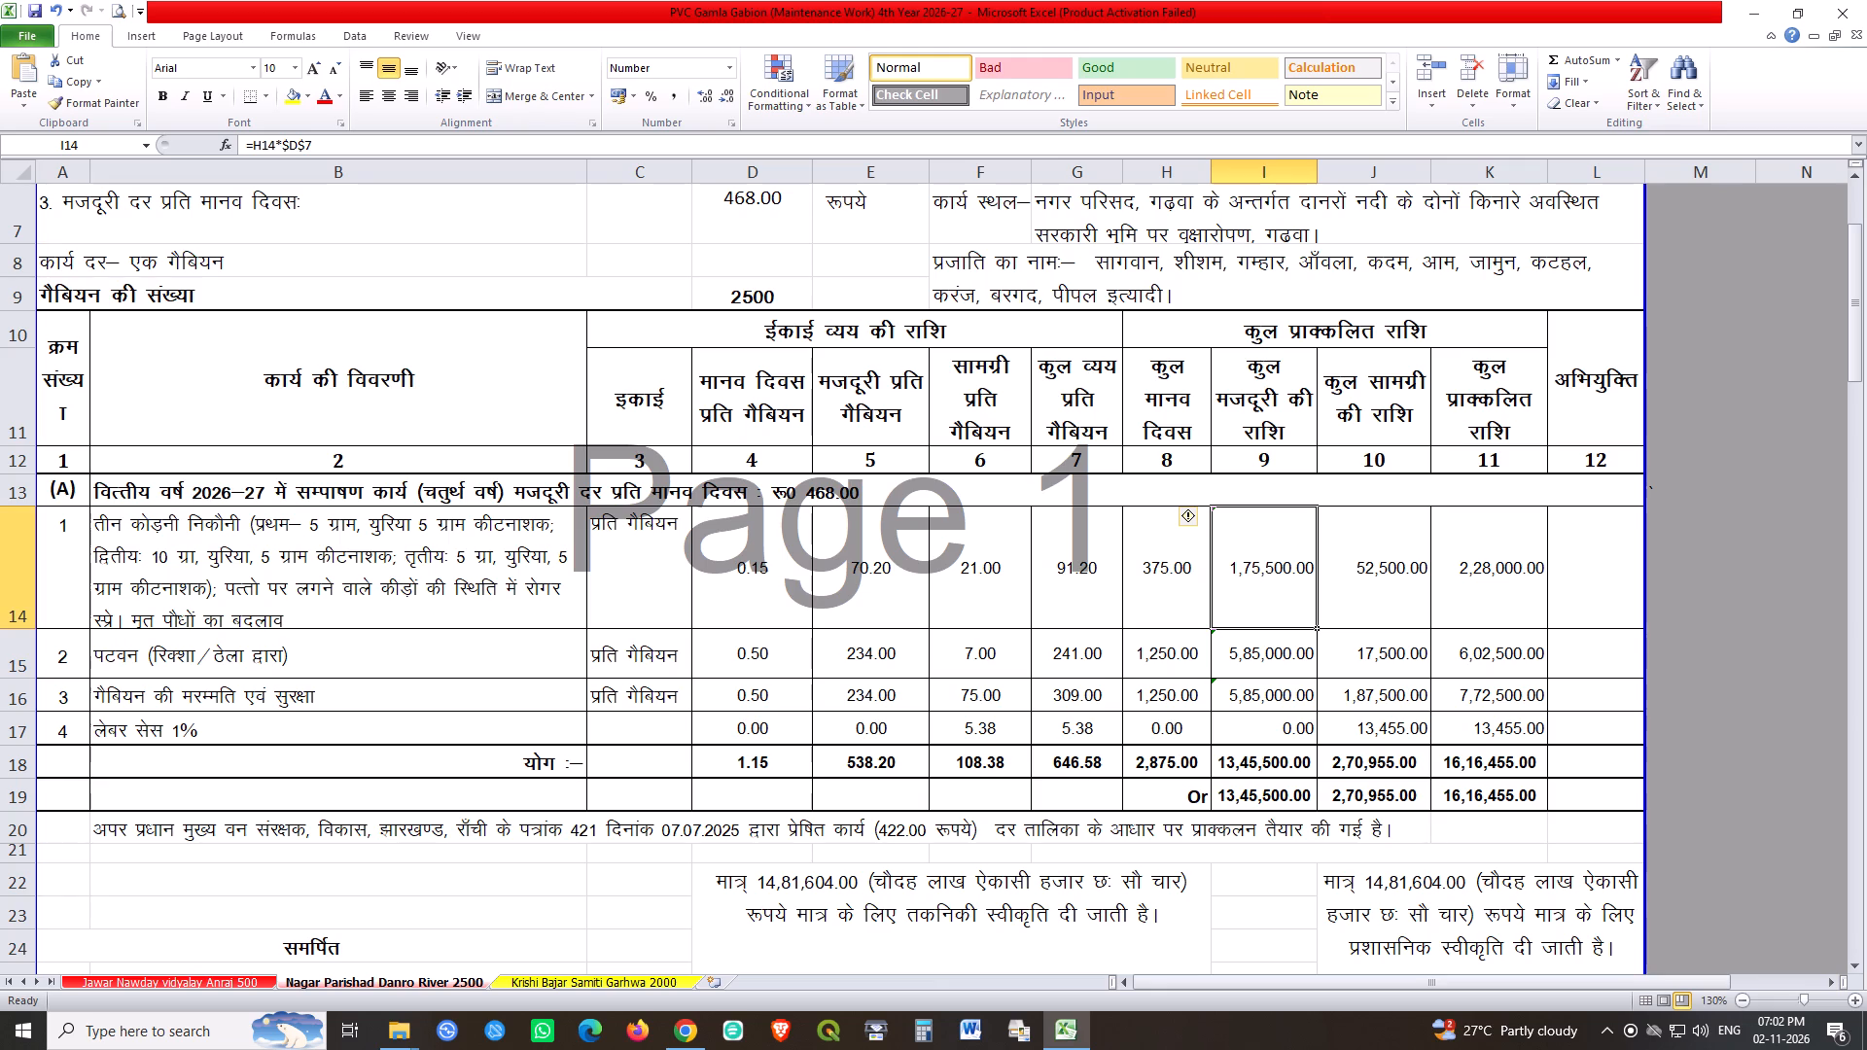
drag(1317, 625, 1303, 750)
Refill the total material amount formula =F14*$D$9 from J14 down to J16.
double_click(1391, 570)
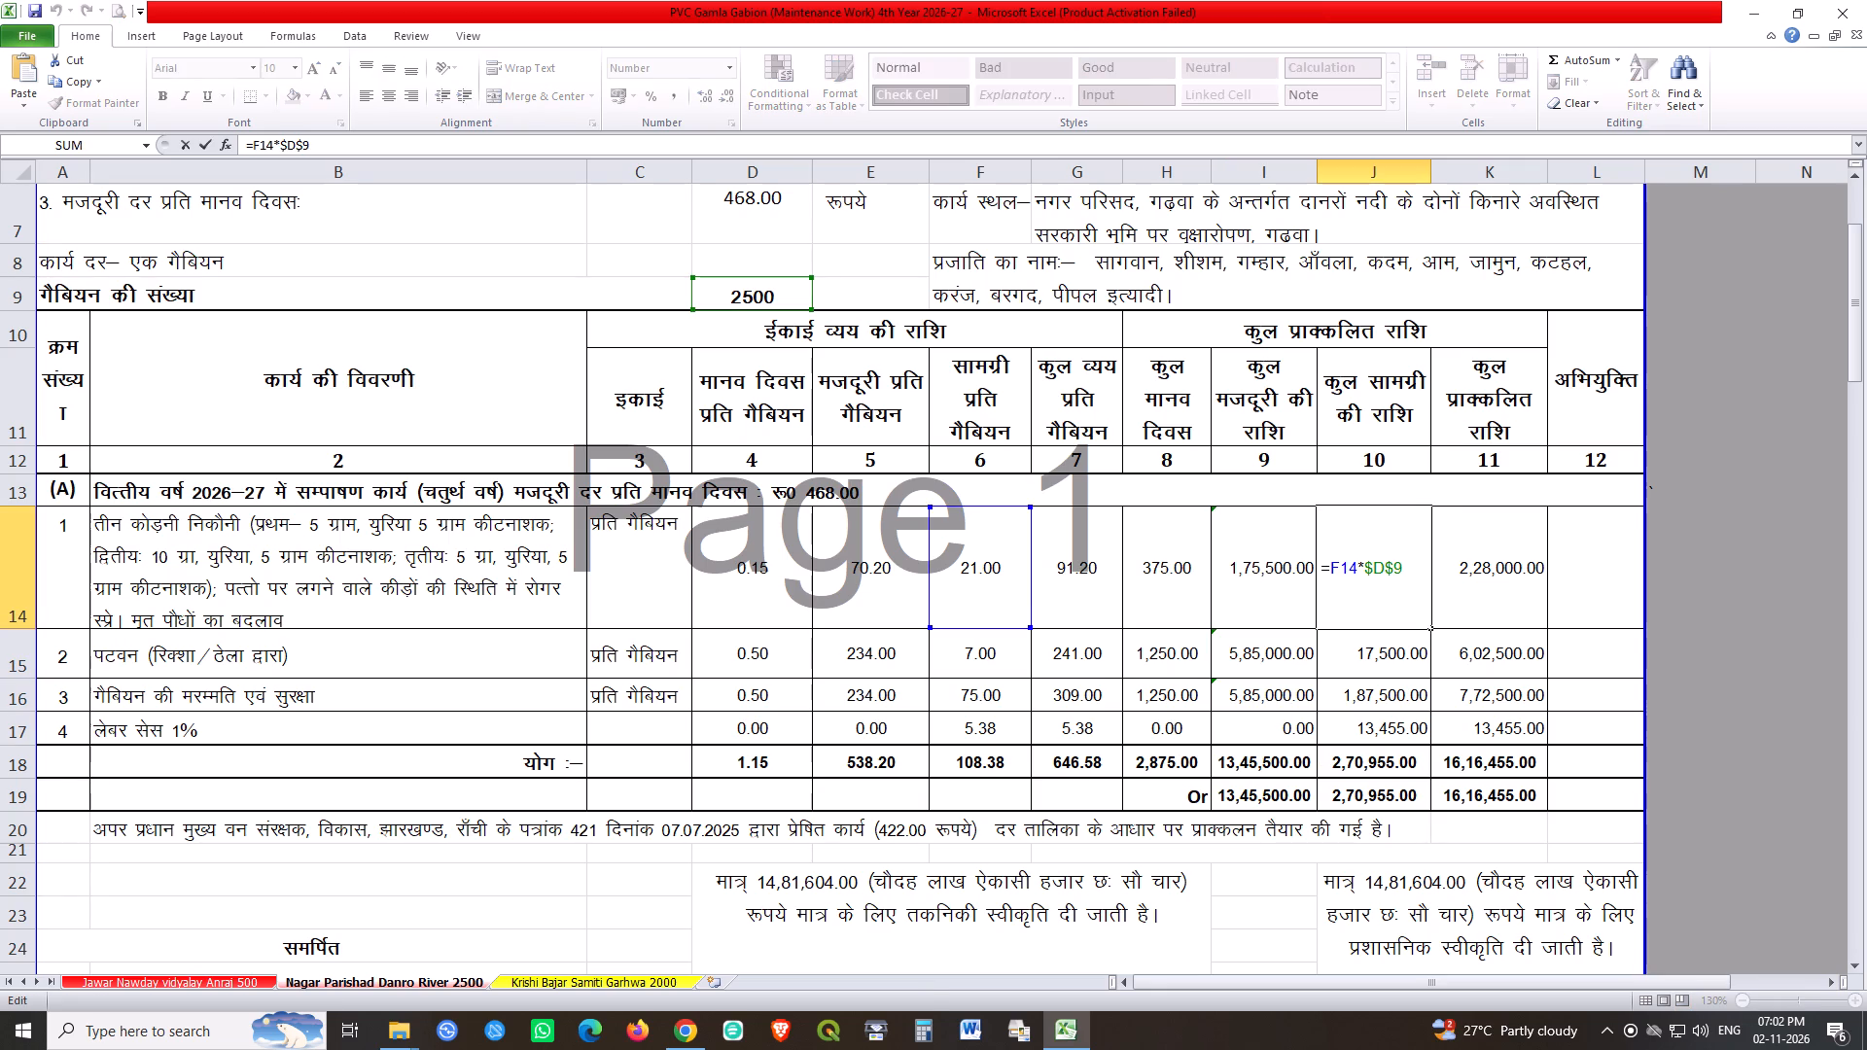
key(Return)
click(1391, 570)
drag(1431, 631, 1429, 696)
Check the formulas for the labour cess in J17, the material total in J18 and the grand total in K18.
double_click(1367, 730)
key(Return)
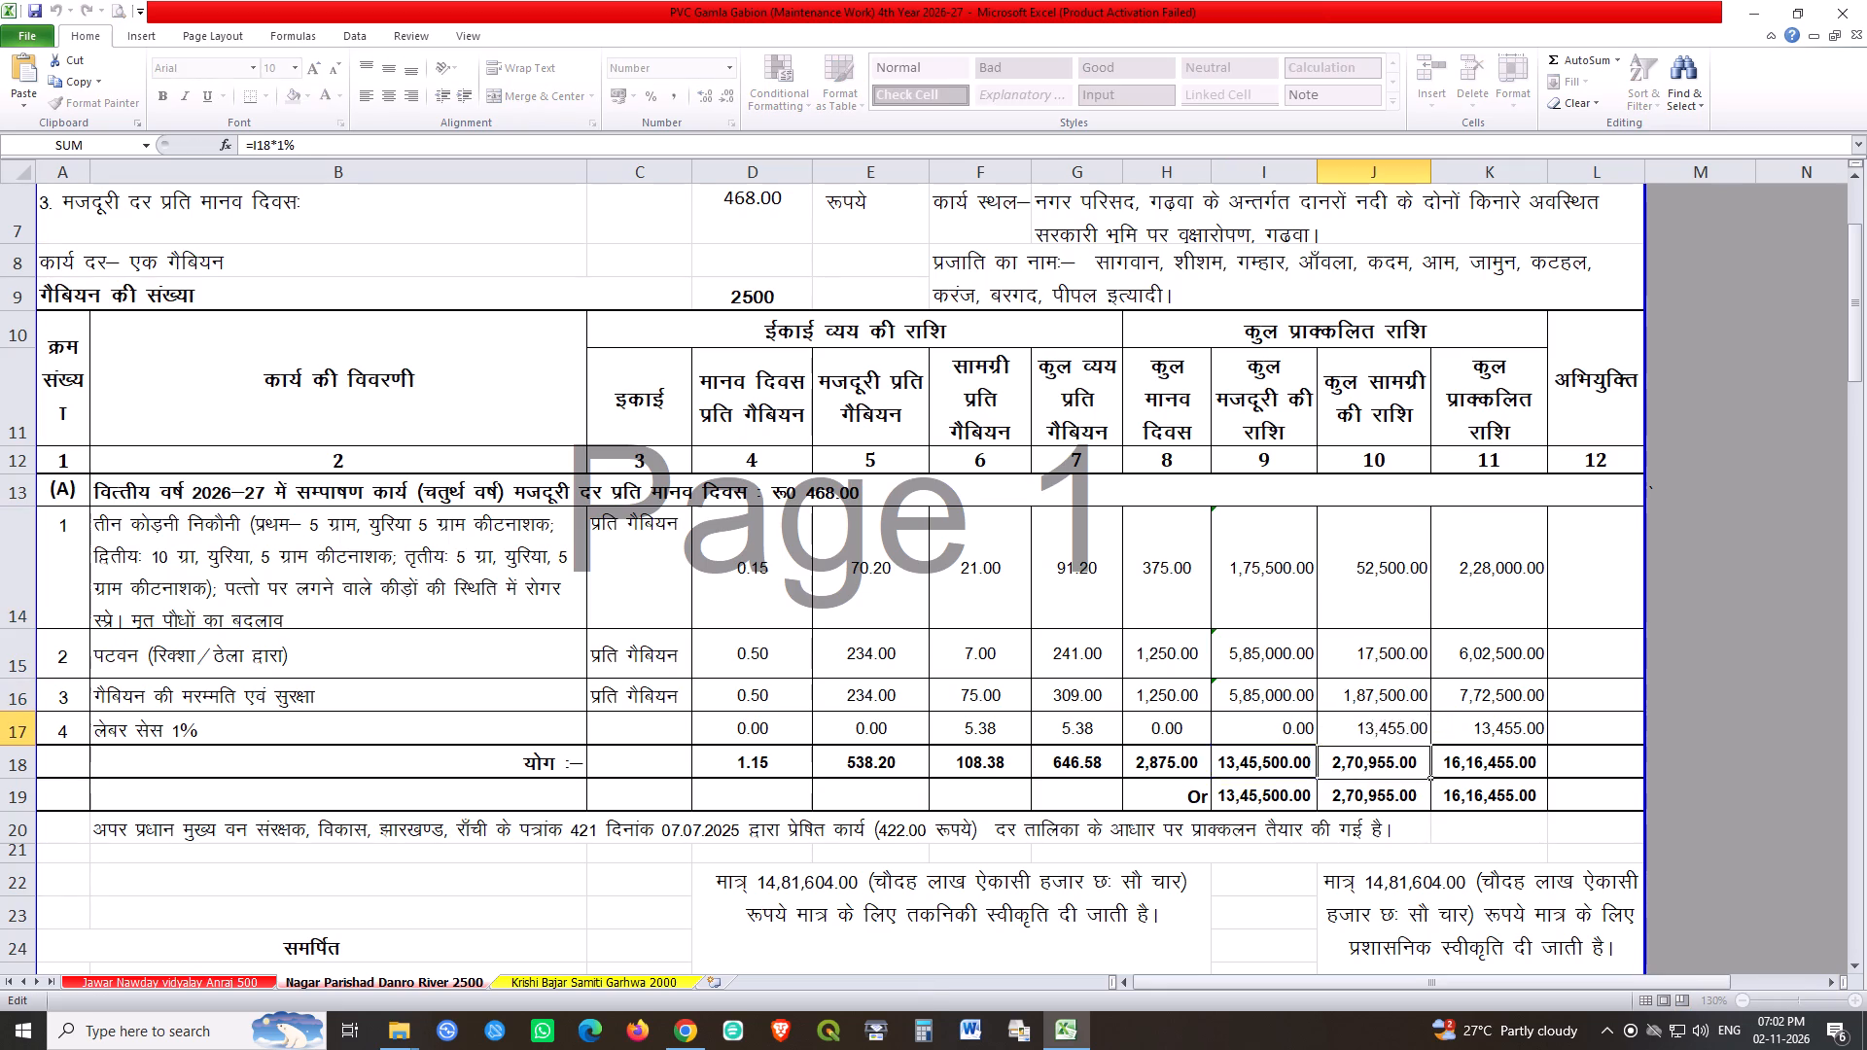
double_click(1352, 762)
key(Return)
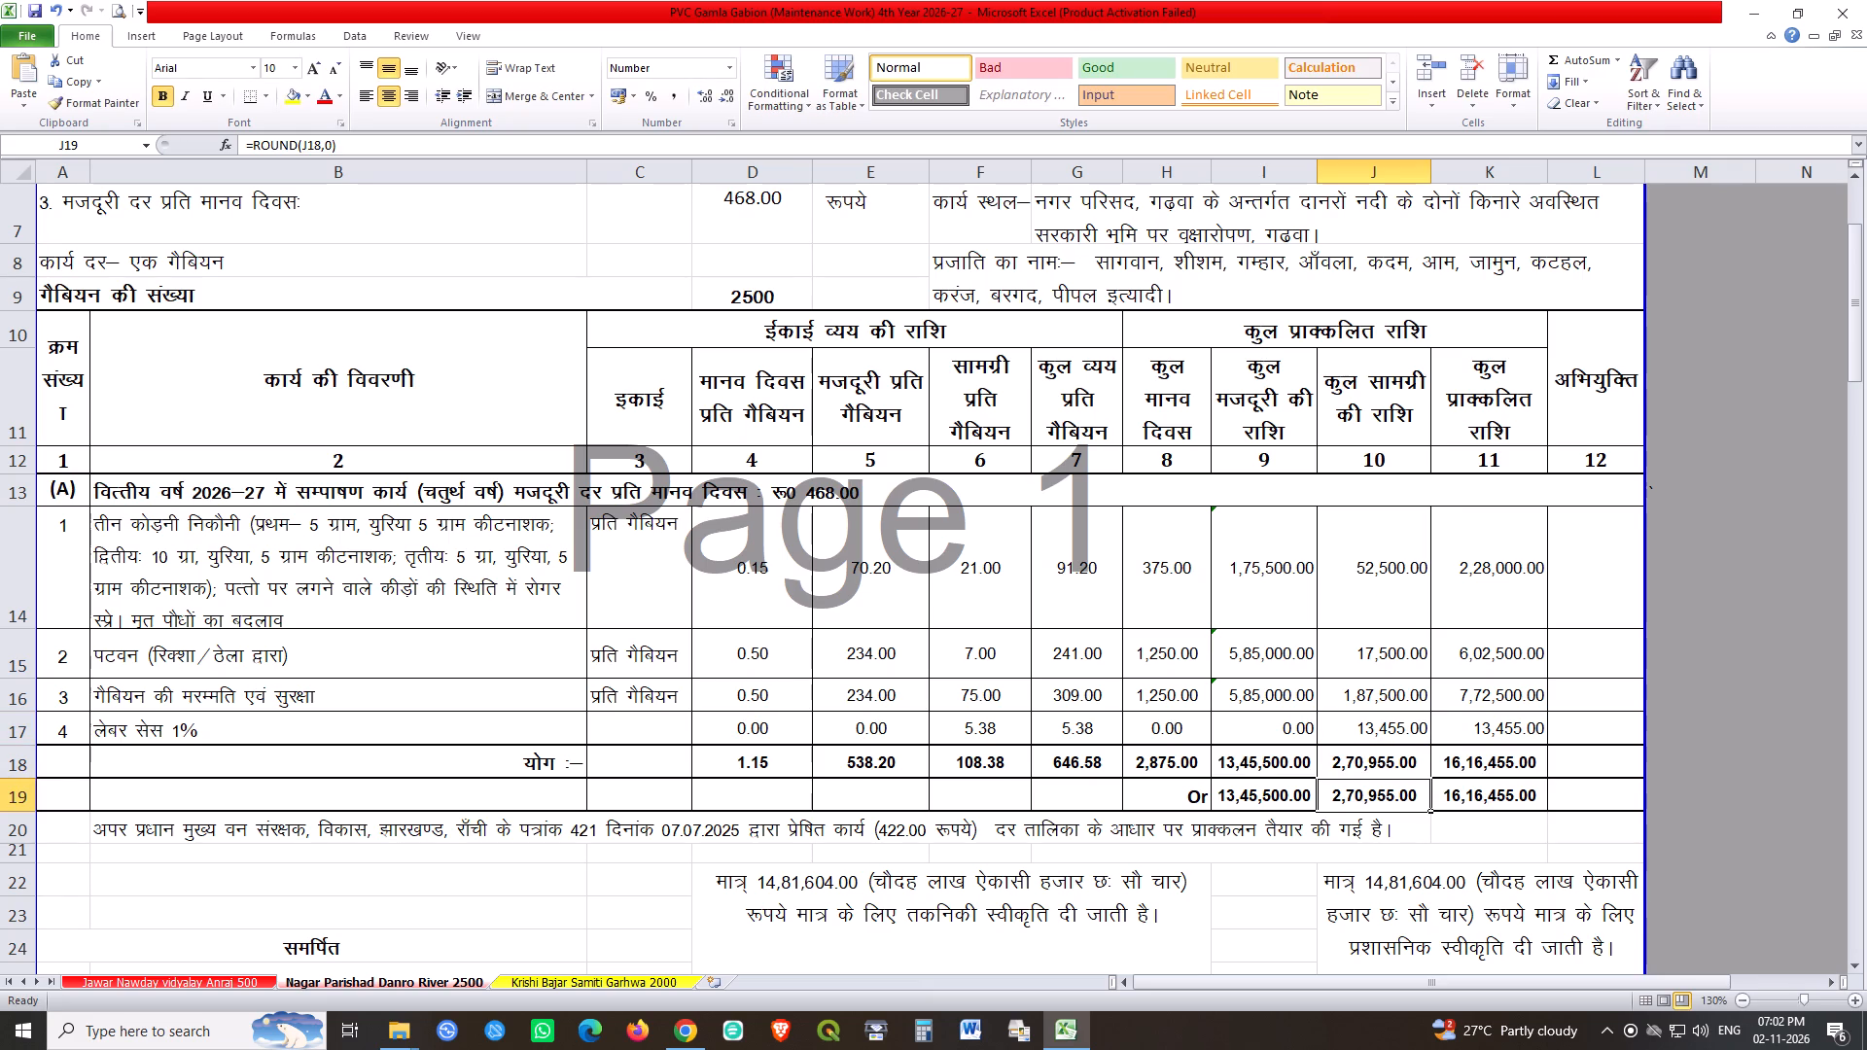
double_click(1469, 770)
key(Return)
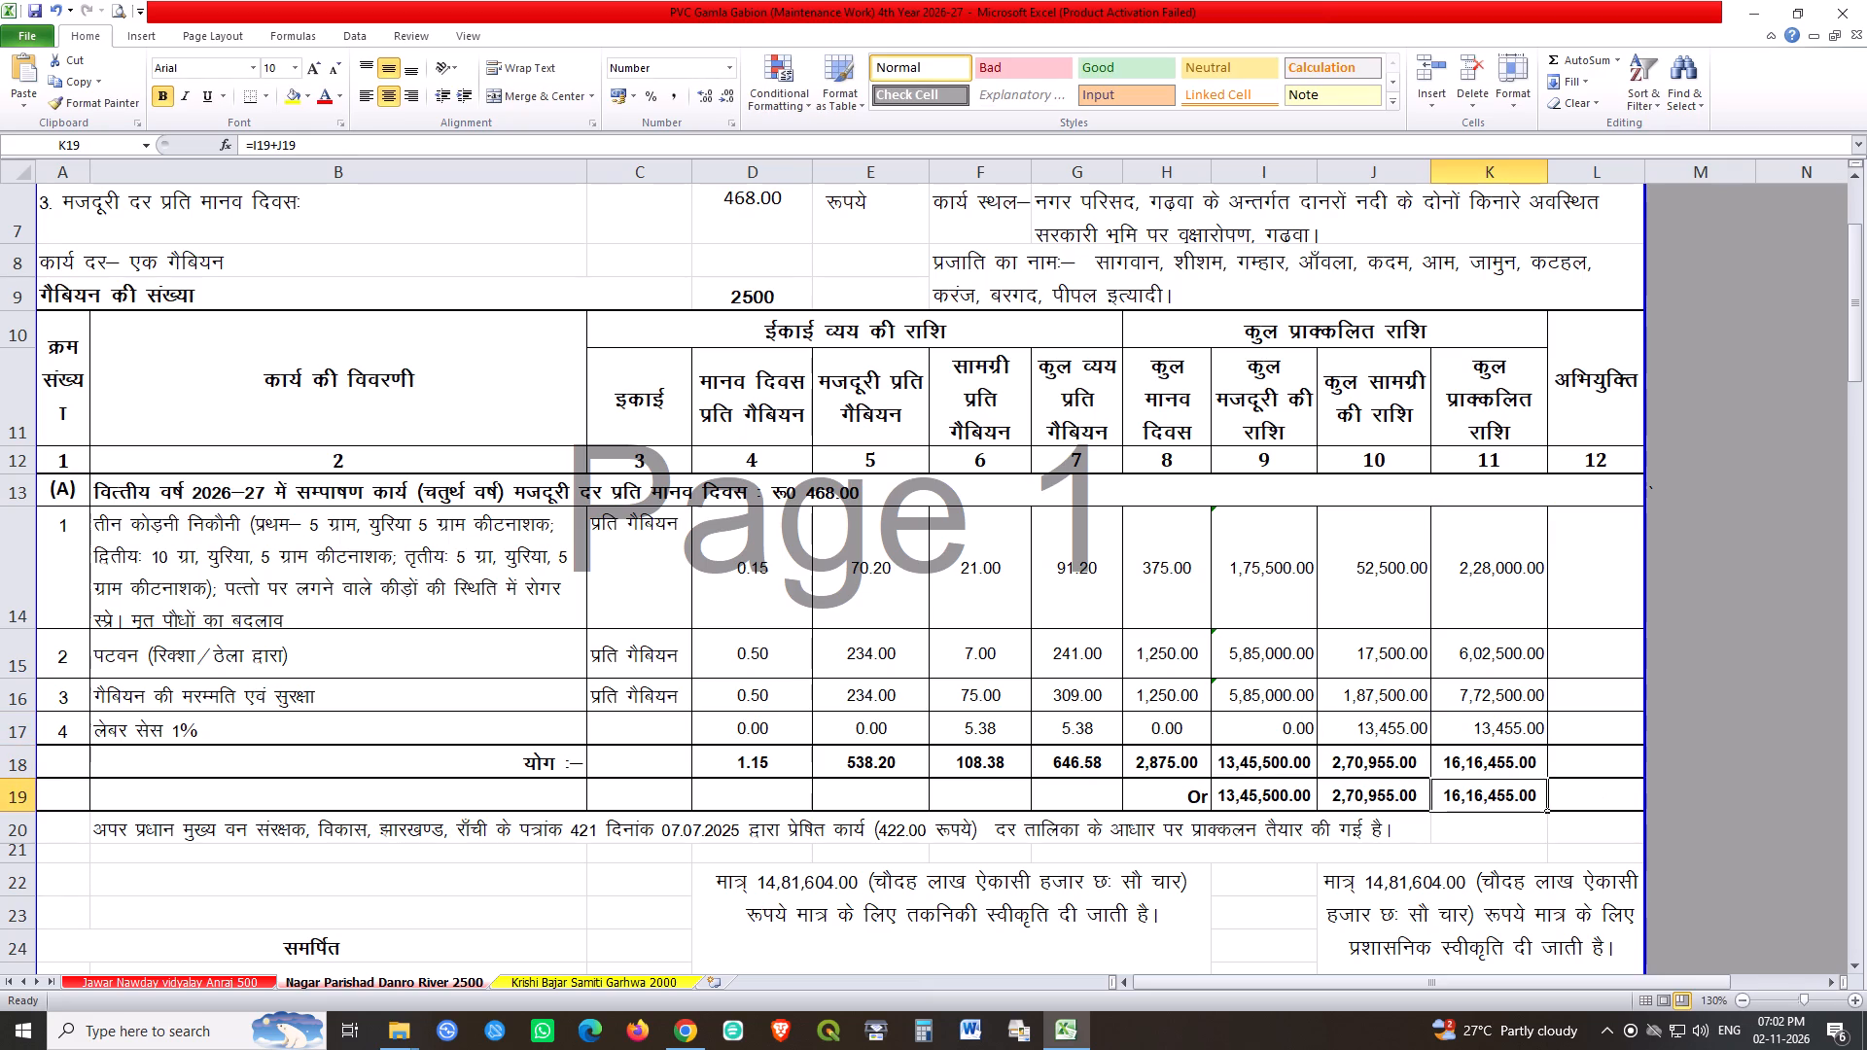